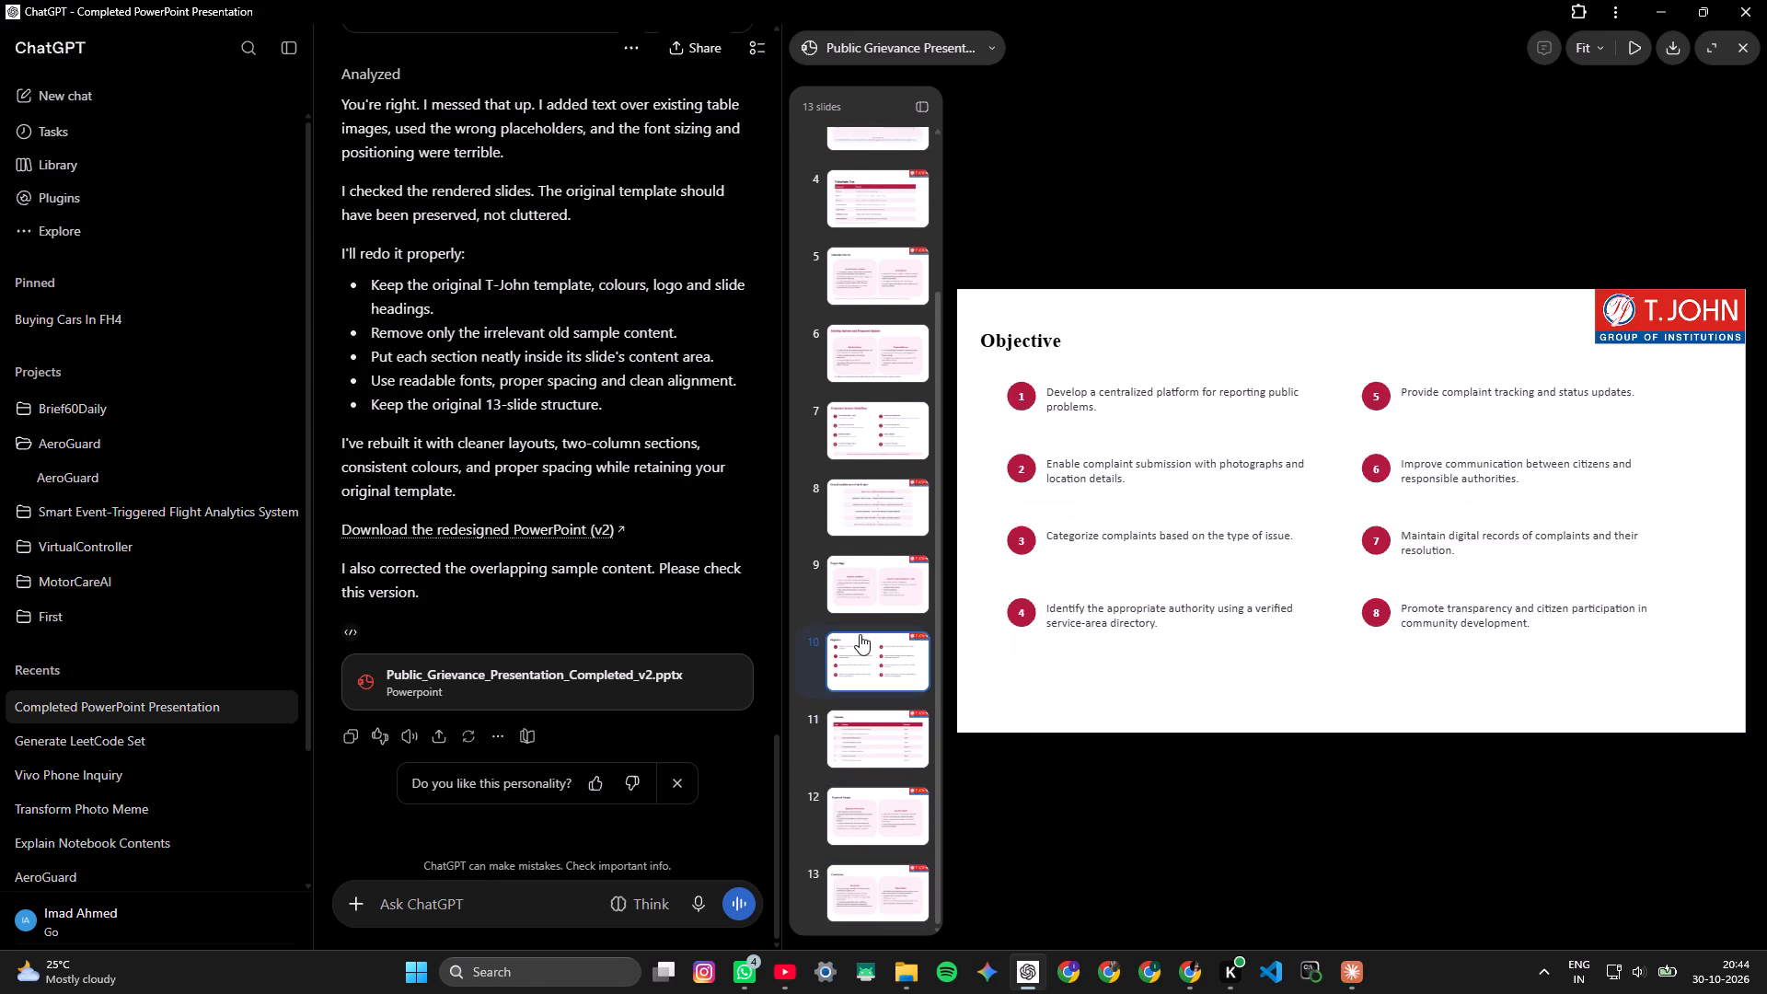
pyautogui.click(861, 548)
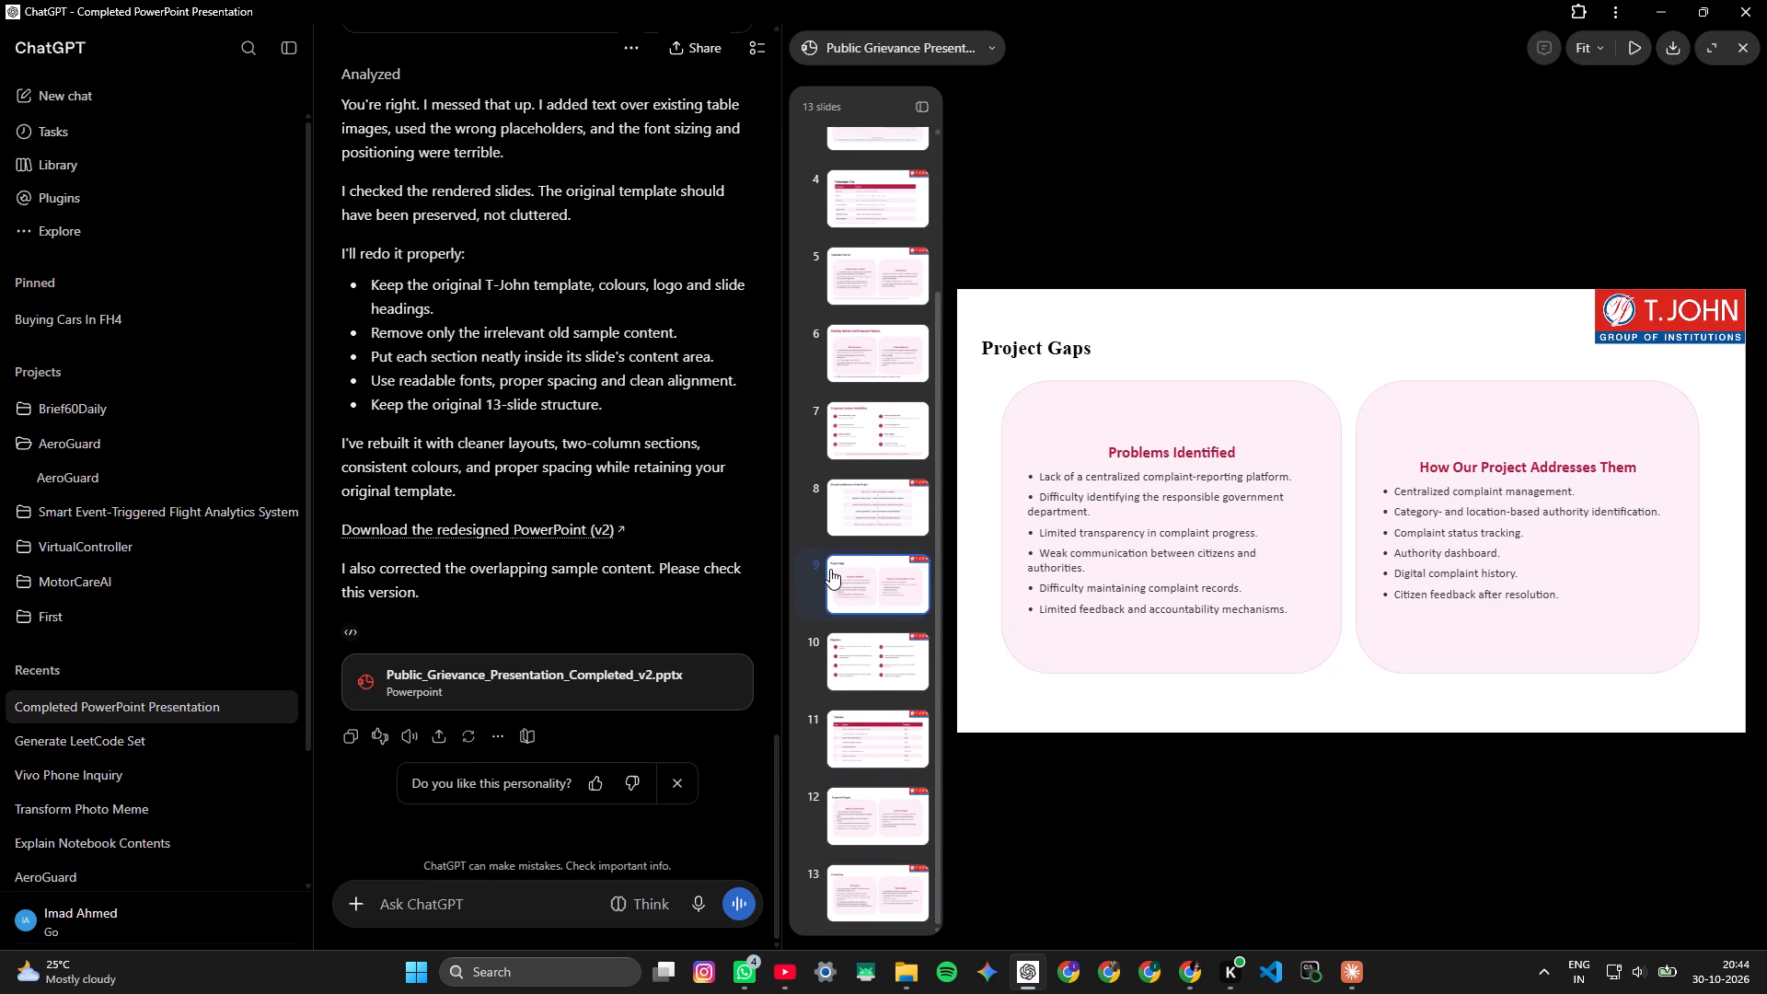
# Recheck slides 4 to 6 of the redesigned presentation, including Technologies Used and Literature Survey.
pyautogui.scroll(3, 830, 569)
pyautogui.click(830, 569)
pyautogui.click(808, 449)
pyautogui.click(822, 395)
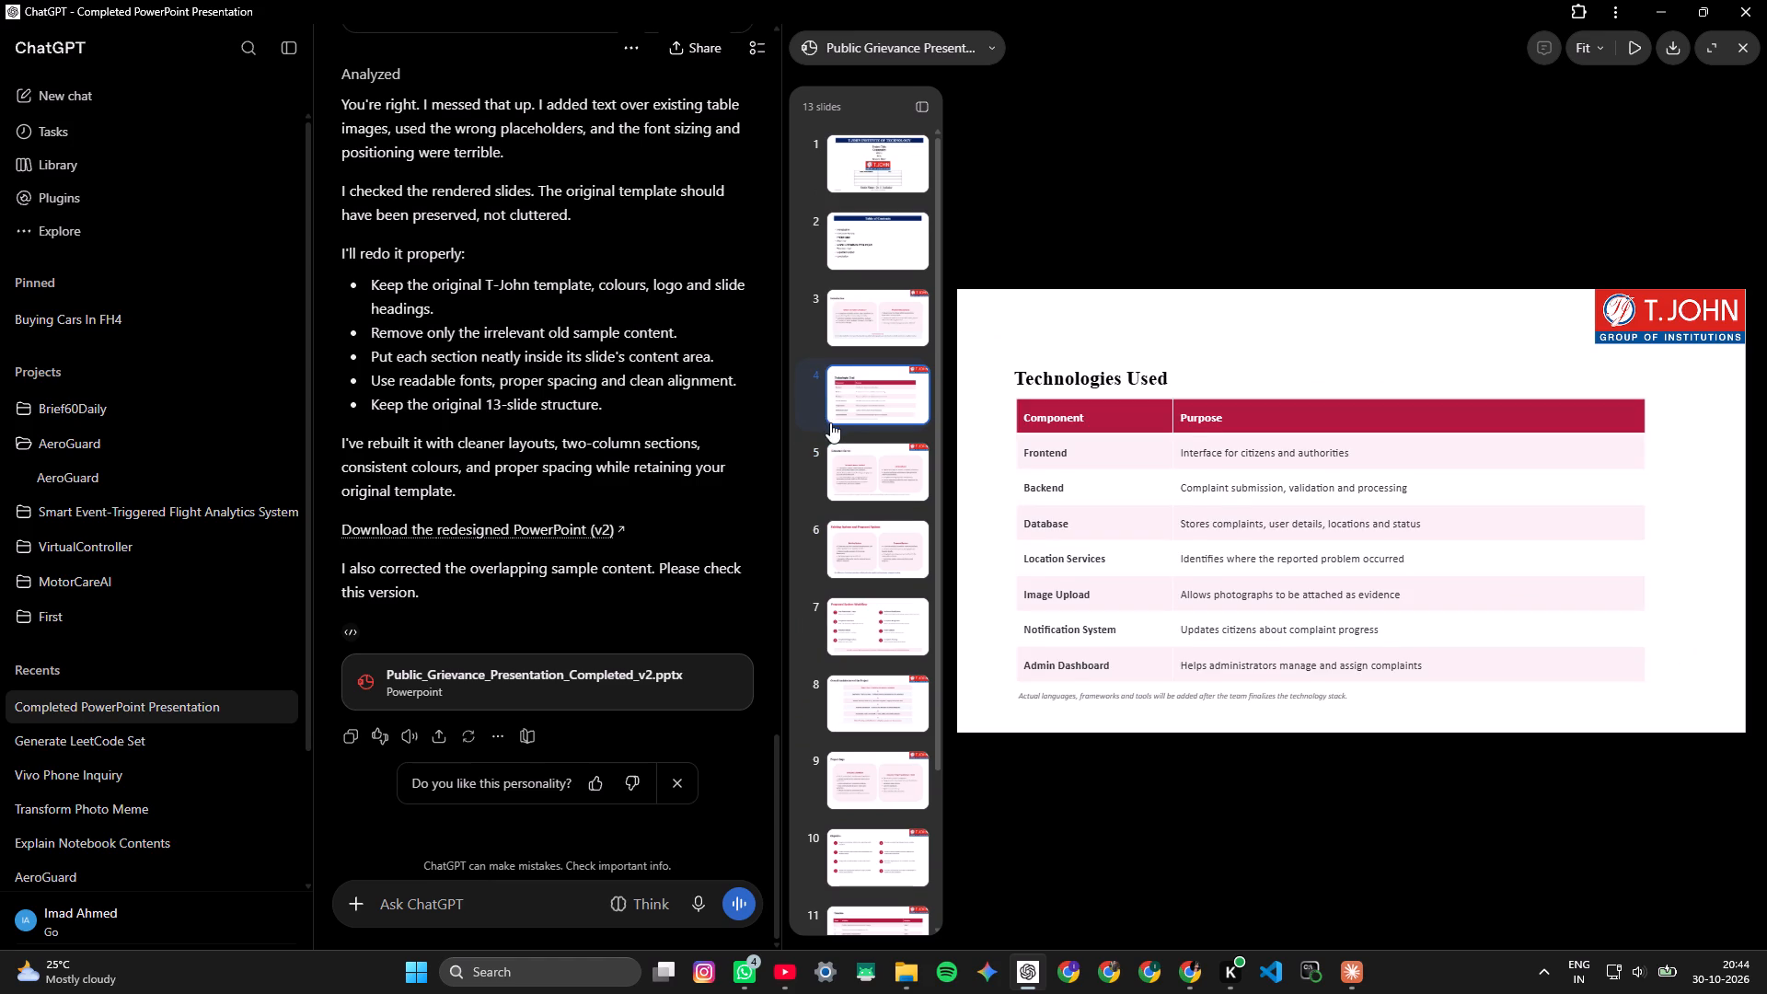
pyautogui.click(830, 422)
pyautogui.moveTo(831, 474); pyautogui.dragTo(831, 482)
pyautogui.click(834, 520)
pyautogui.click(835, 546)
pyautogui.click(883, 437)
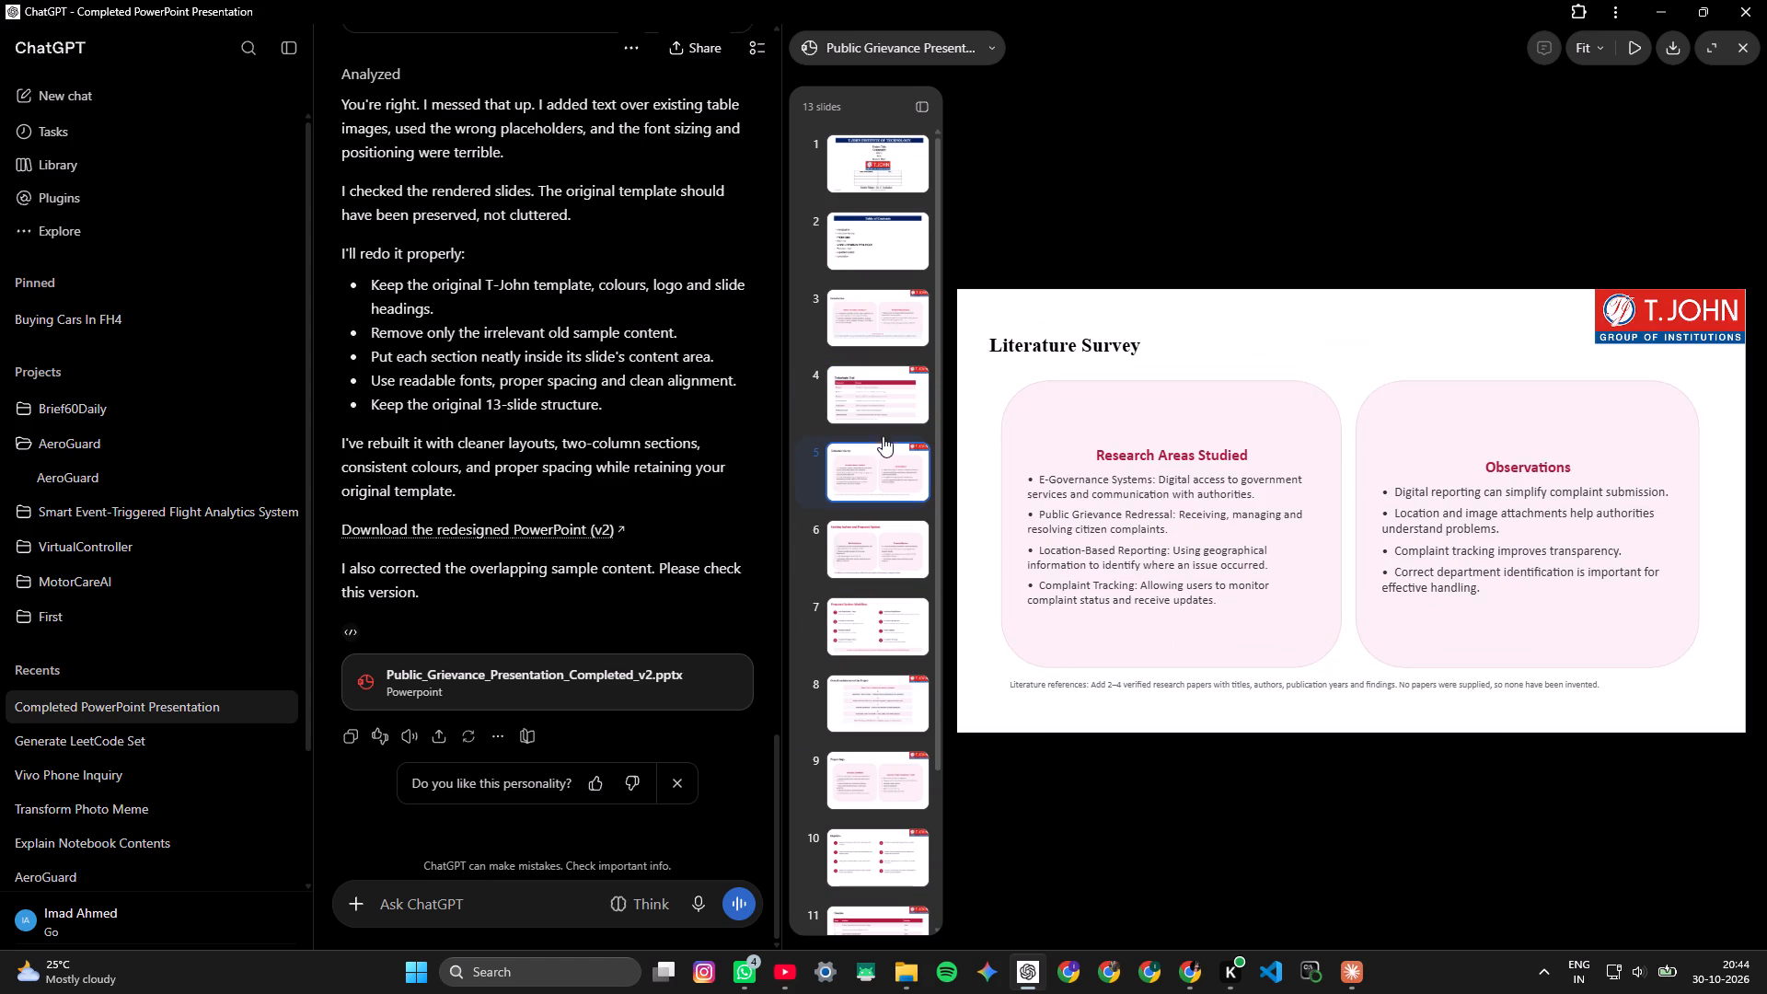
# Download Public_Grievance_Presentation_Completed_v2.pptx and open it in PowerPoint with editing enabled.
pyautogui.click(714, 681)
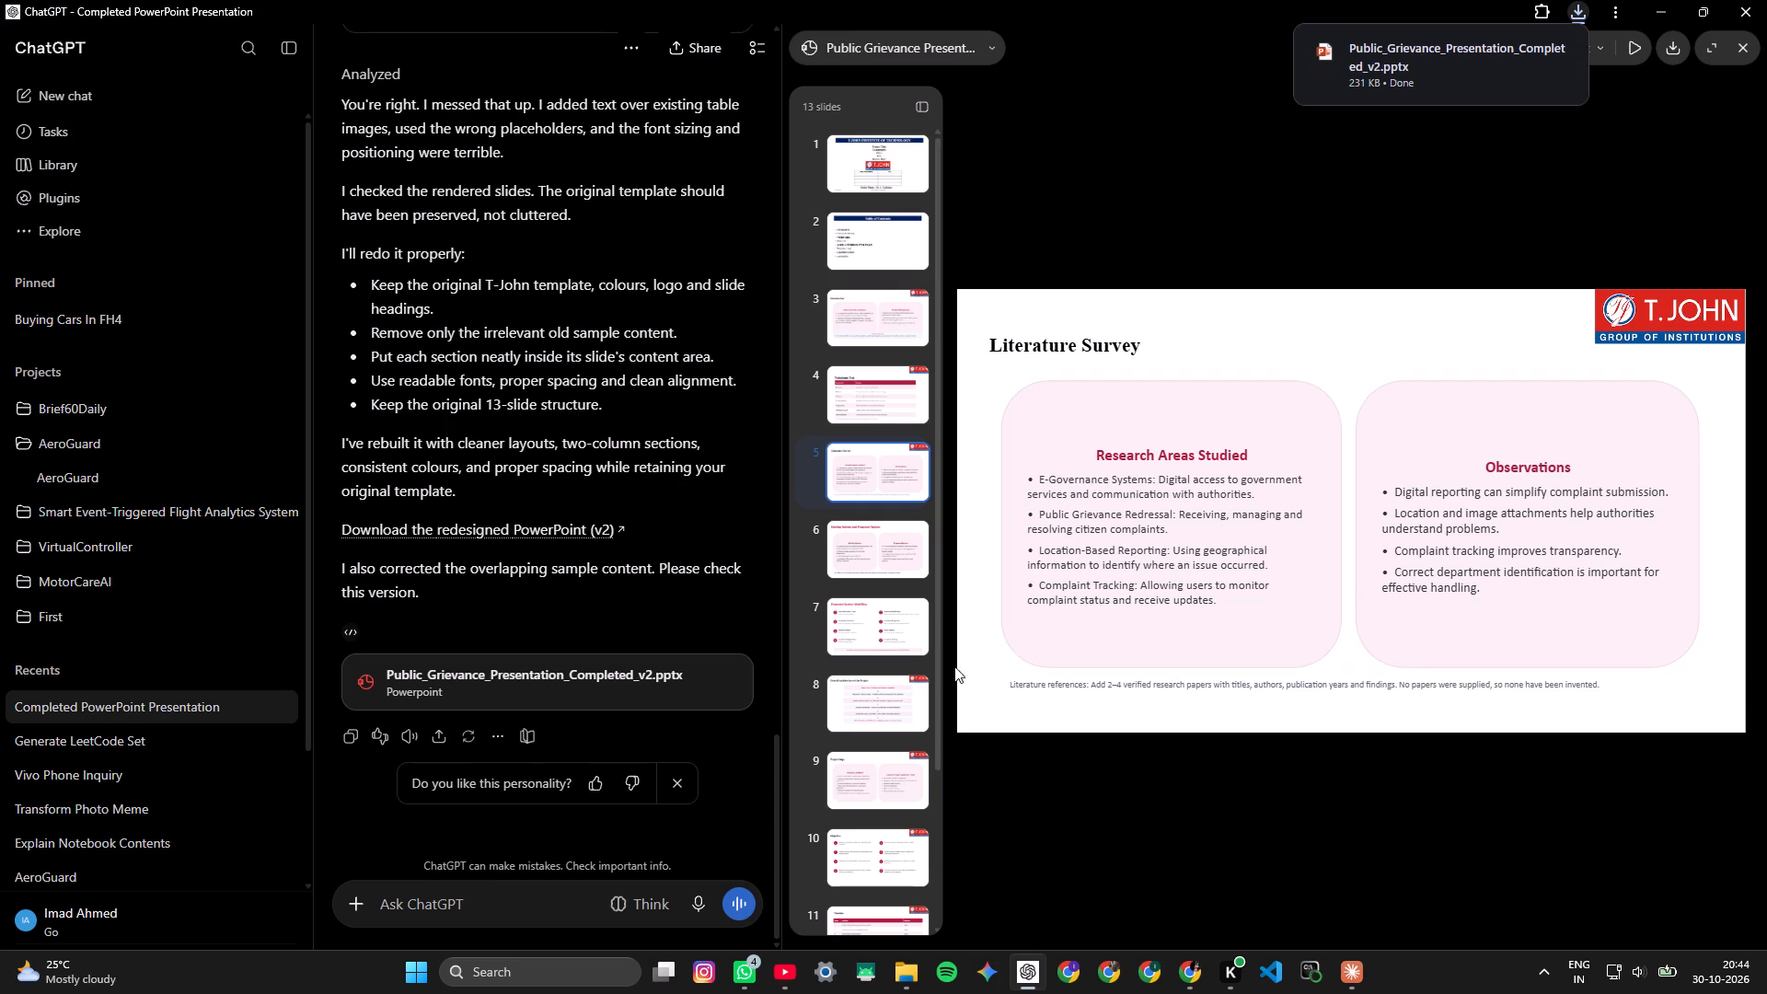
pyautogui.click(1350, 52)
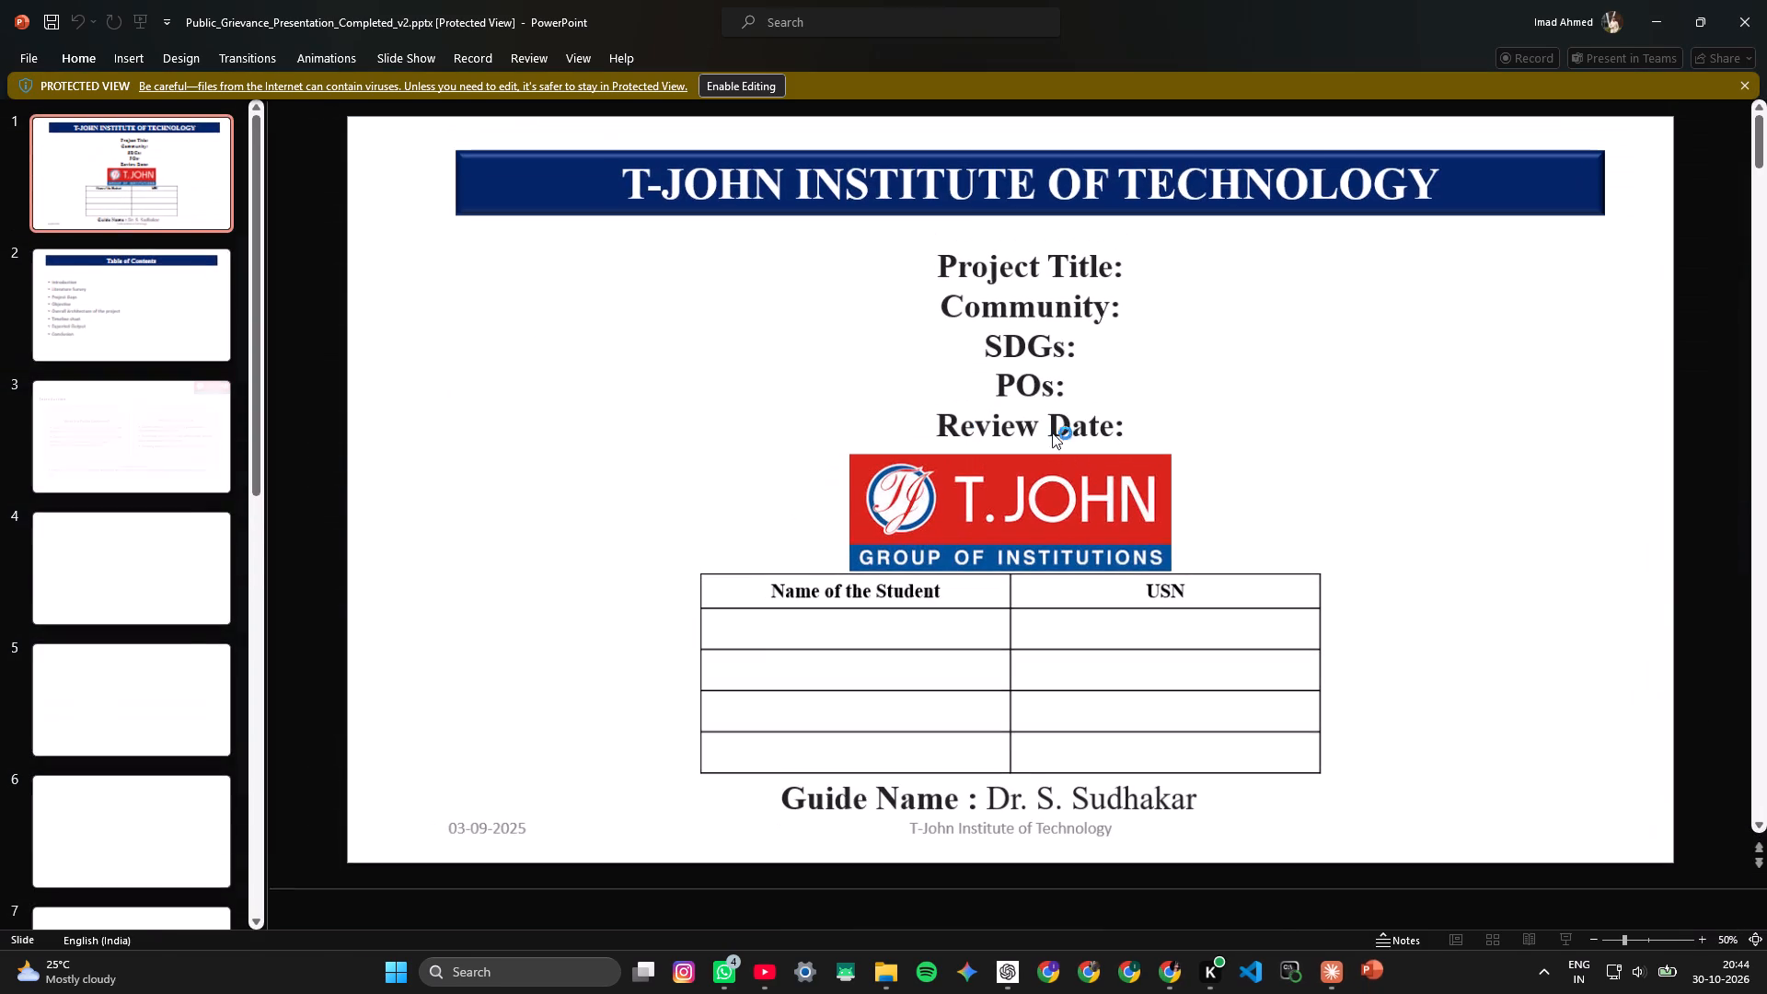
pyautogui.click(818, 637)
pyautogui.click(744, 82)
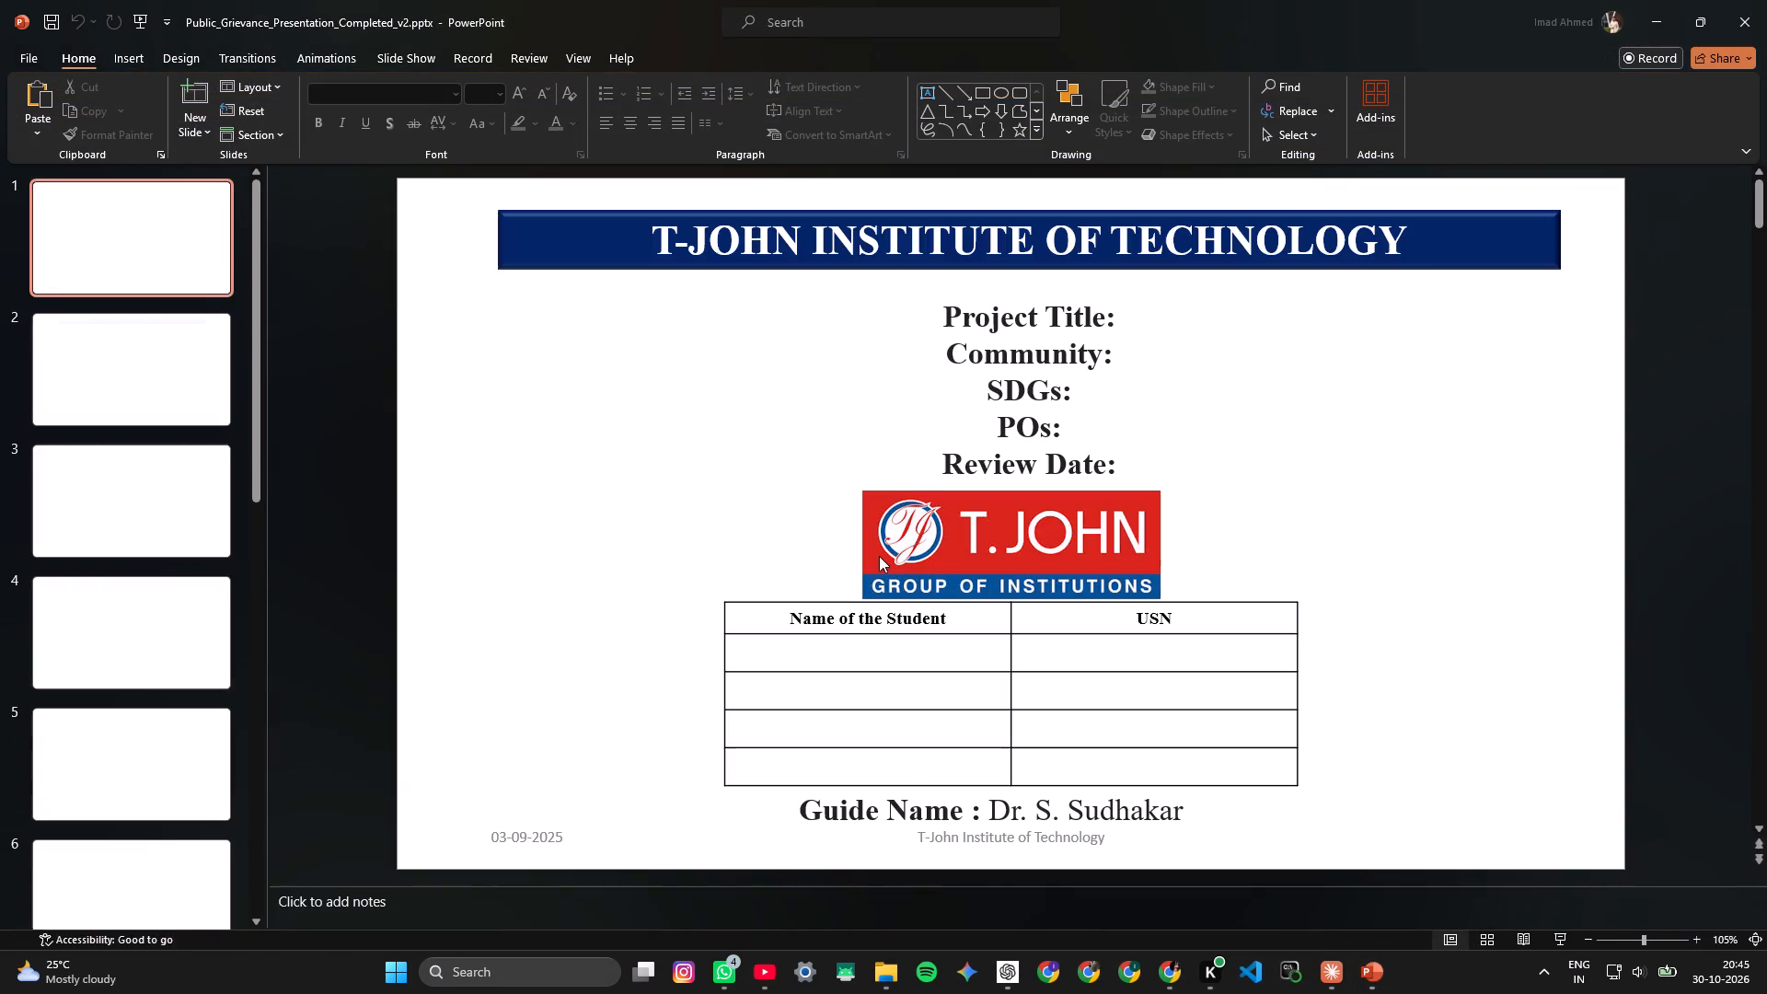
pyautogui.click(870, 663)
# Switch from PowerPoint back to the ChatGPT window.
pyautogui.hotkey('alt', 'Tab')
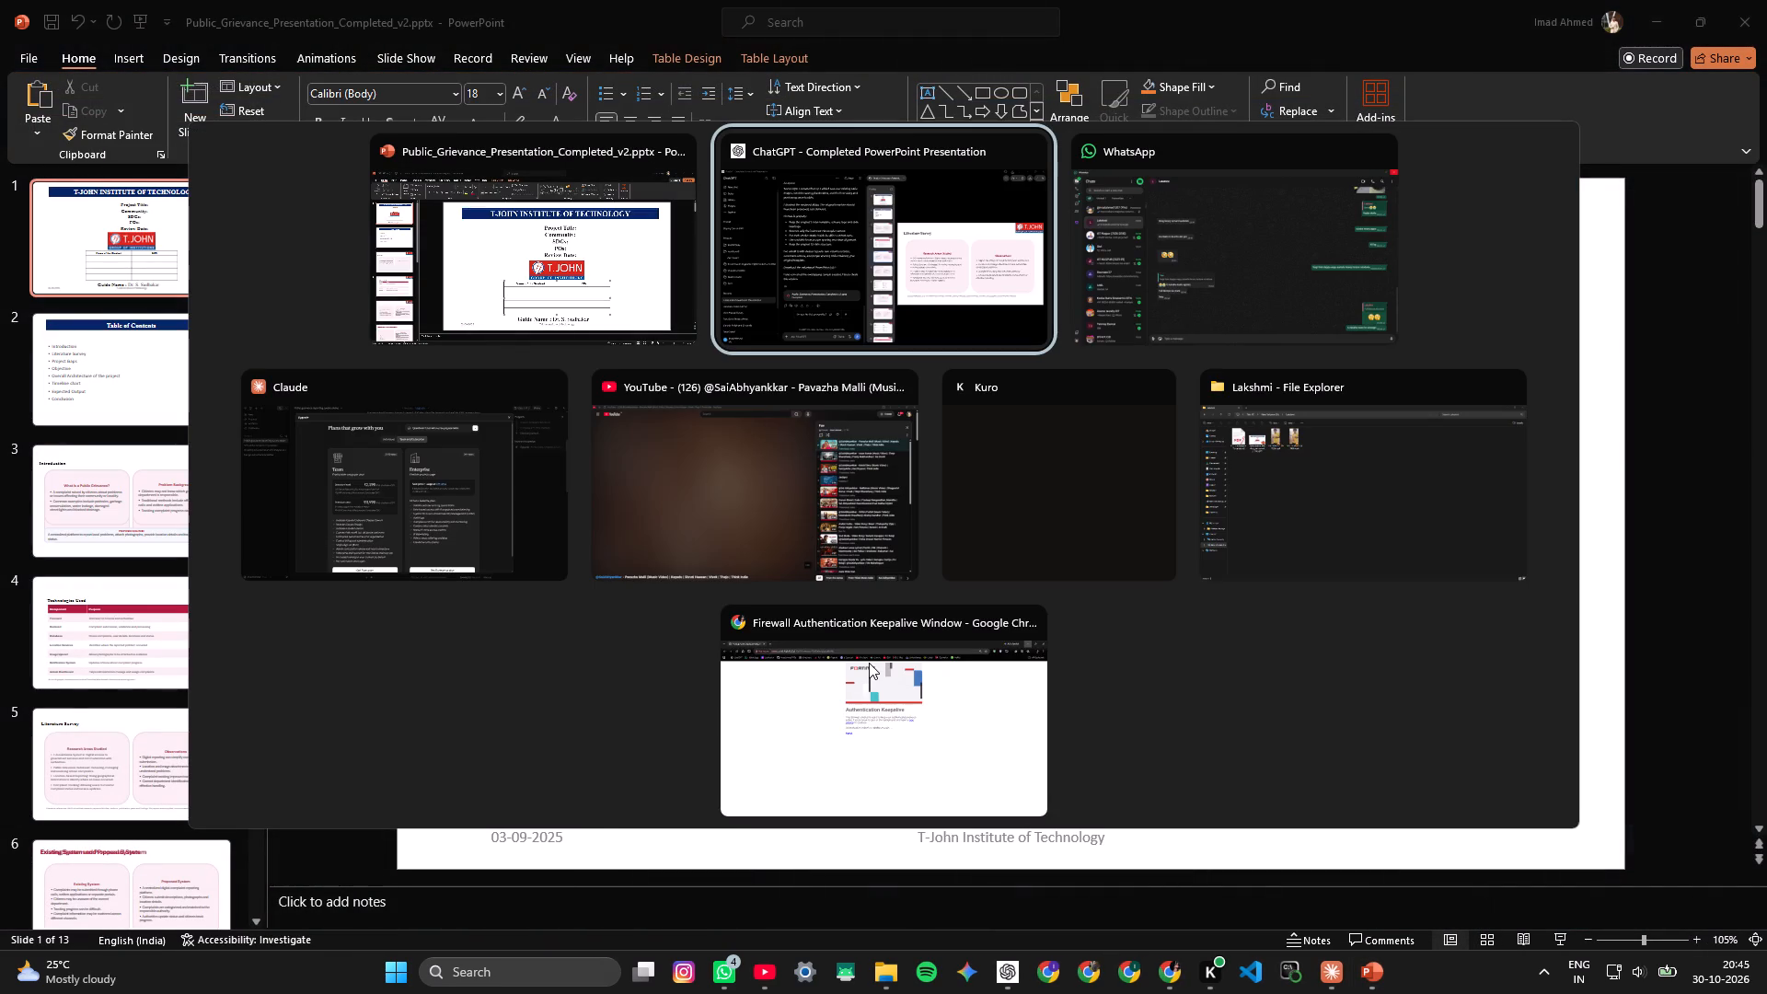
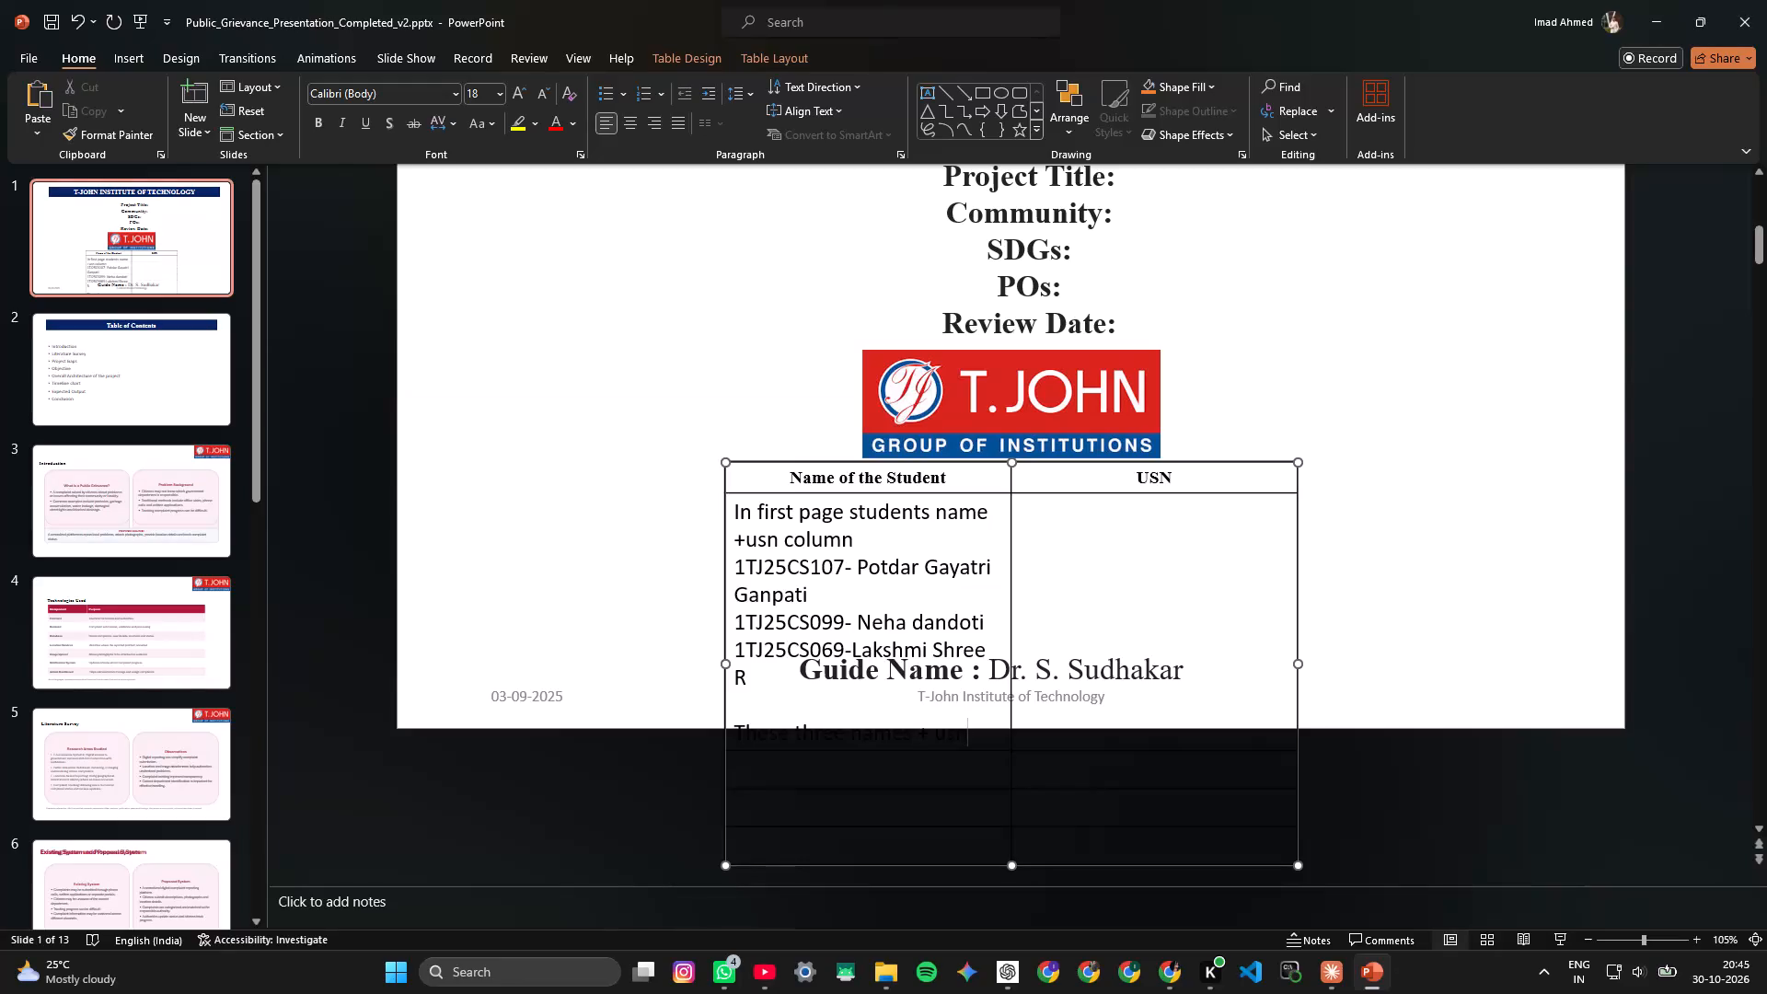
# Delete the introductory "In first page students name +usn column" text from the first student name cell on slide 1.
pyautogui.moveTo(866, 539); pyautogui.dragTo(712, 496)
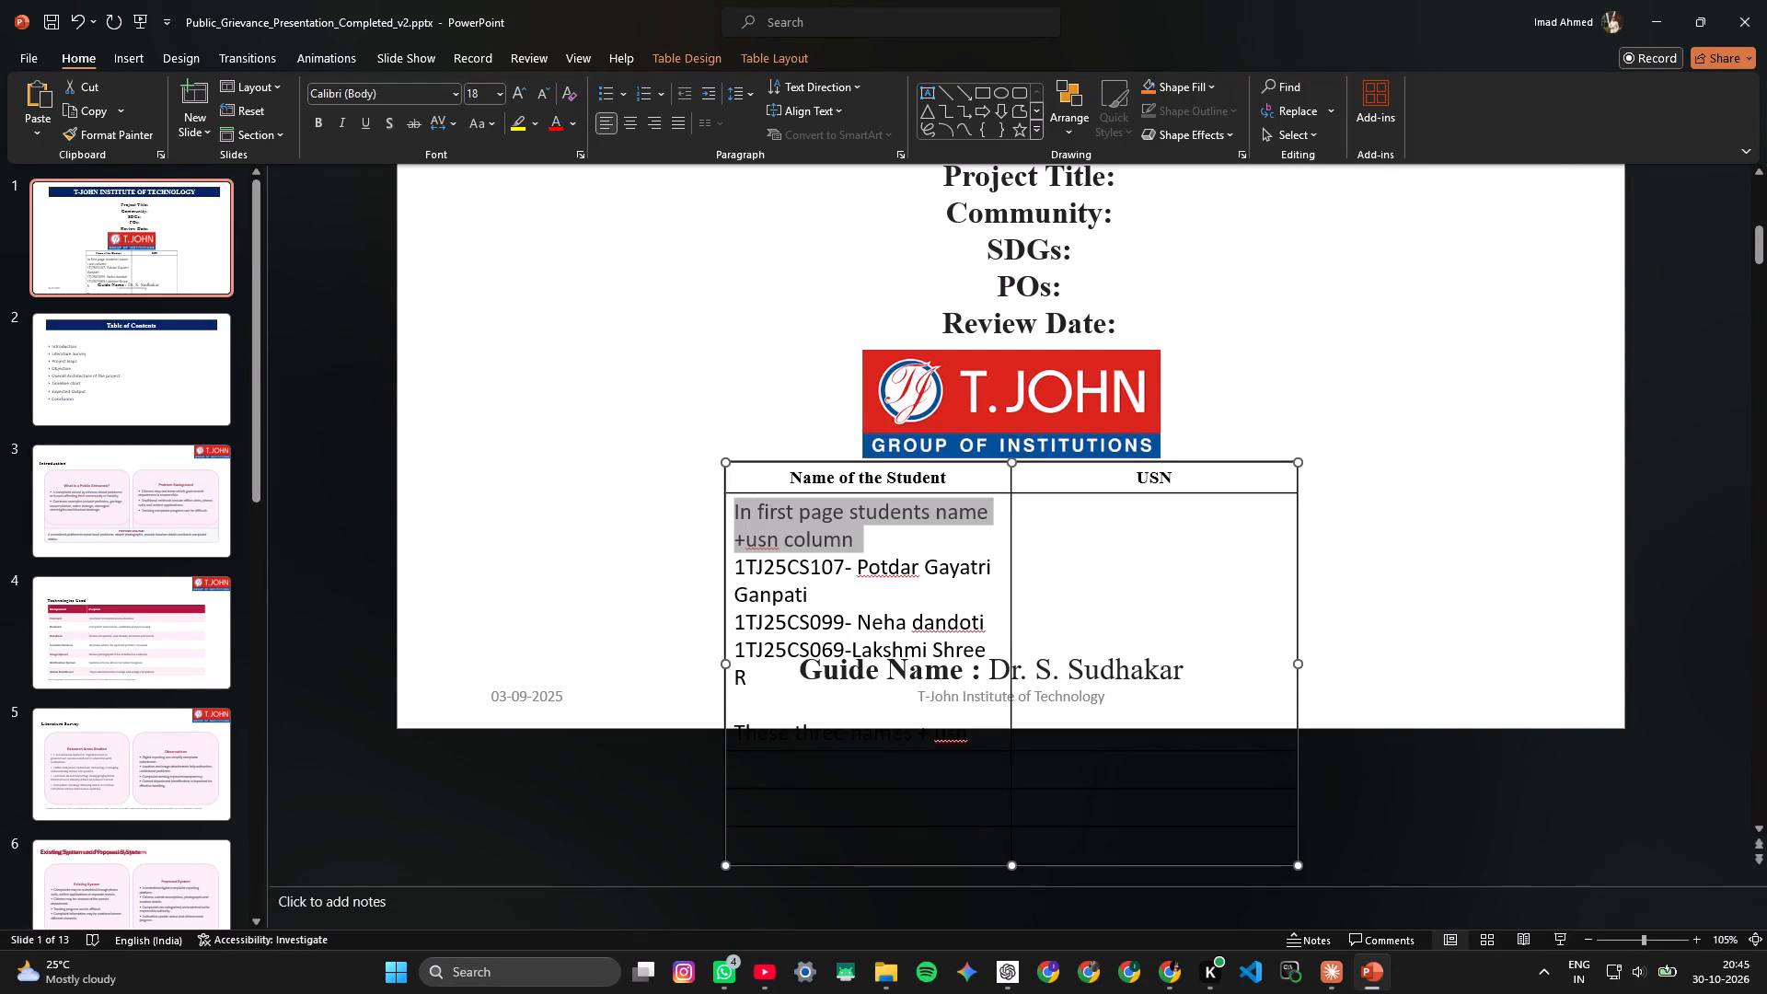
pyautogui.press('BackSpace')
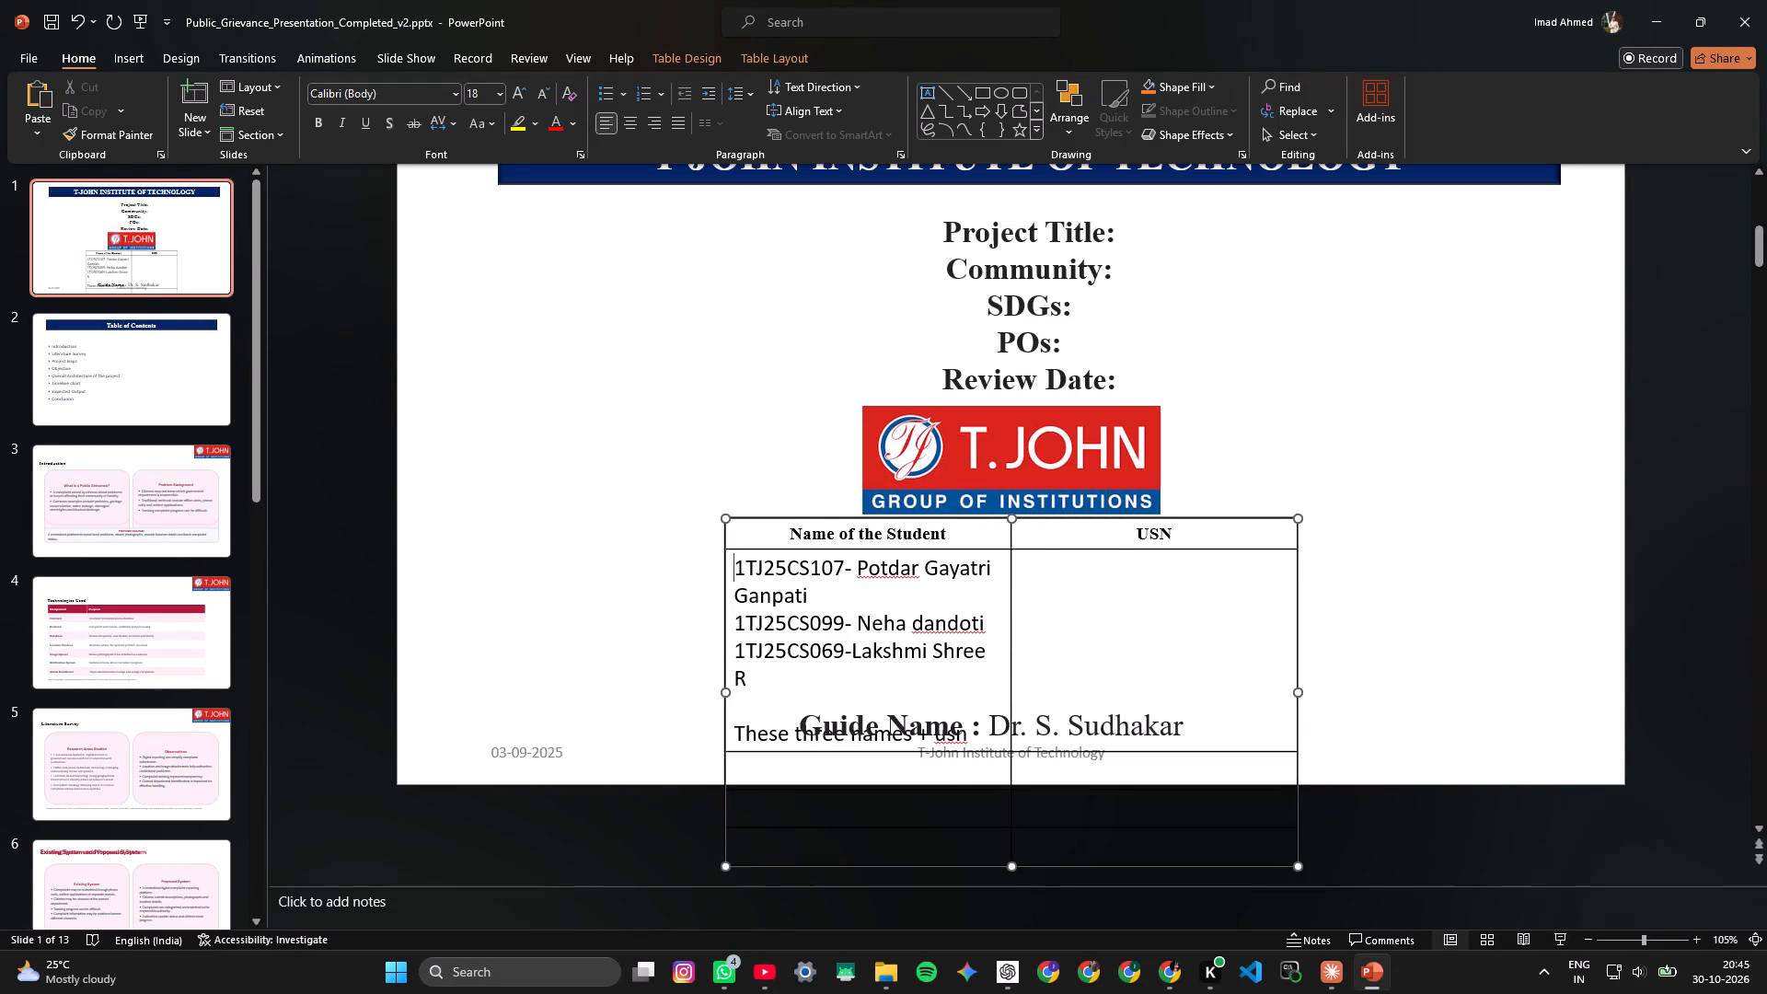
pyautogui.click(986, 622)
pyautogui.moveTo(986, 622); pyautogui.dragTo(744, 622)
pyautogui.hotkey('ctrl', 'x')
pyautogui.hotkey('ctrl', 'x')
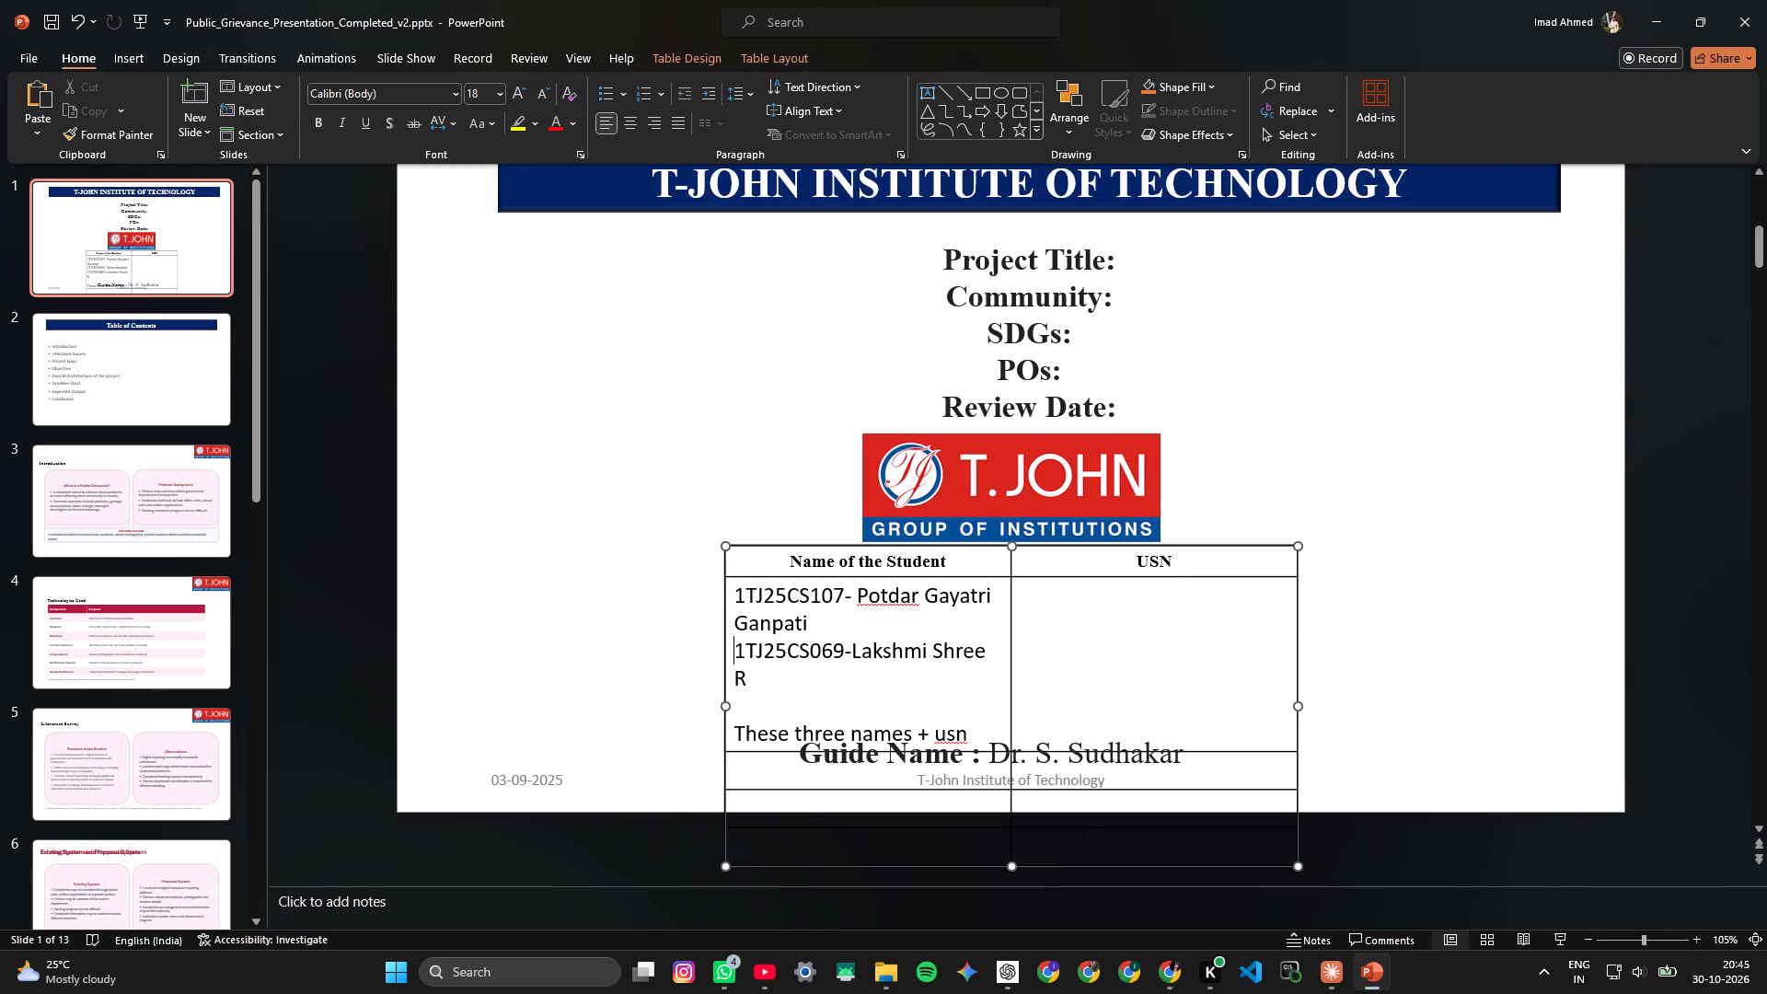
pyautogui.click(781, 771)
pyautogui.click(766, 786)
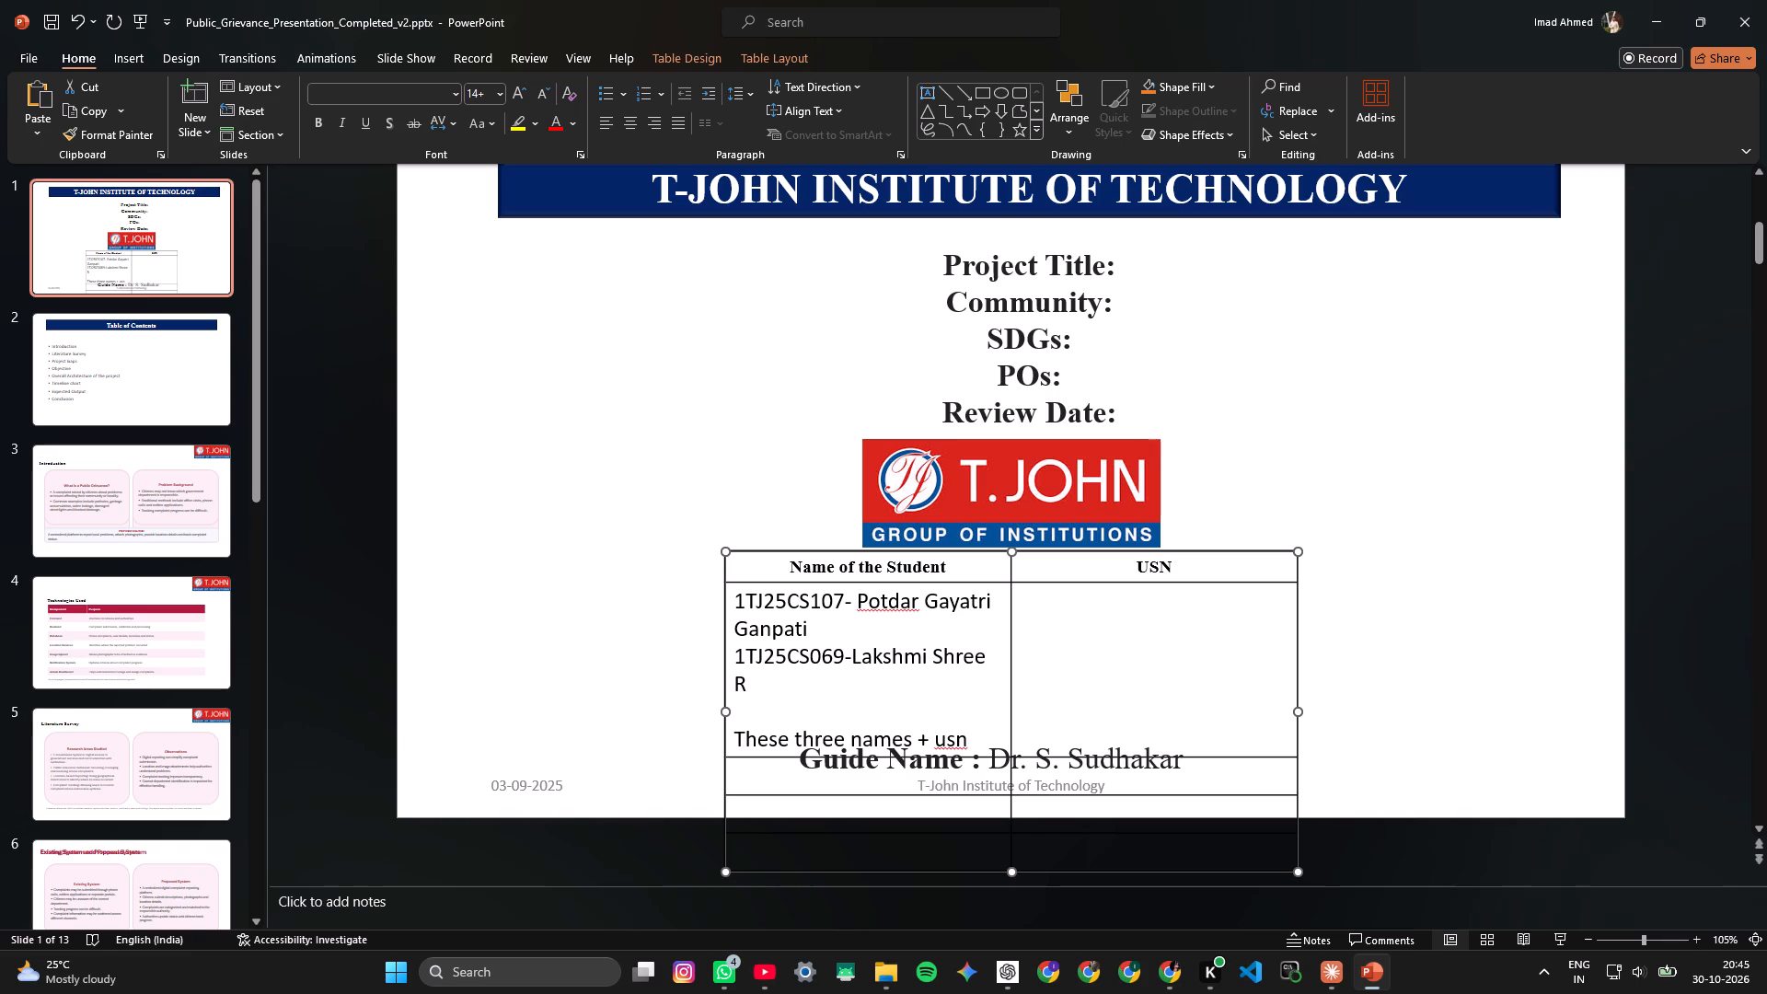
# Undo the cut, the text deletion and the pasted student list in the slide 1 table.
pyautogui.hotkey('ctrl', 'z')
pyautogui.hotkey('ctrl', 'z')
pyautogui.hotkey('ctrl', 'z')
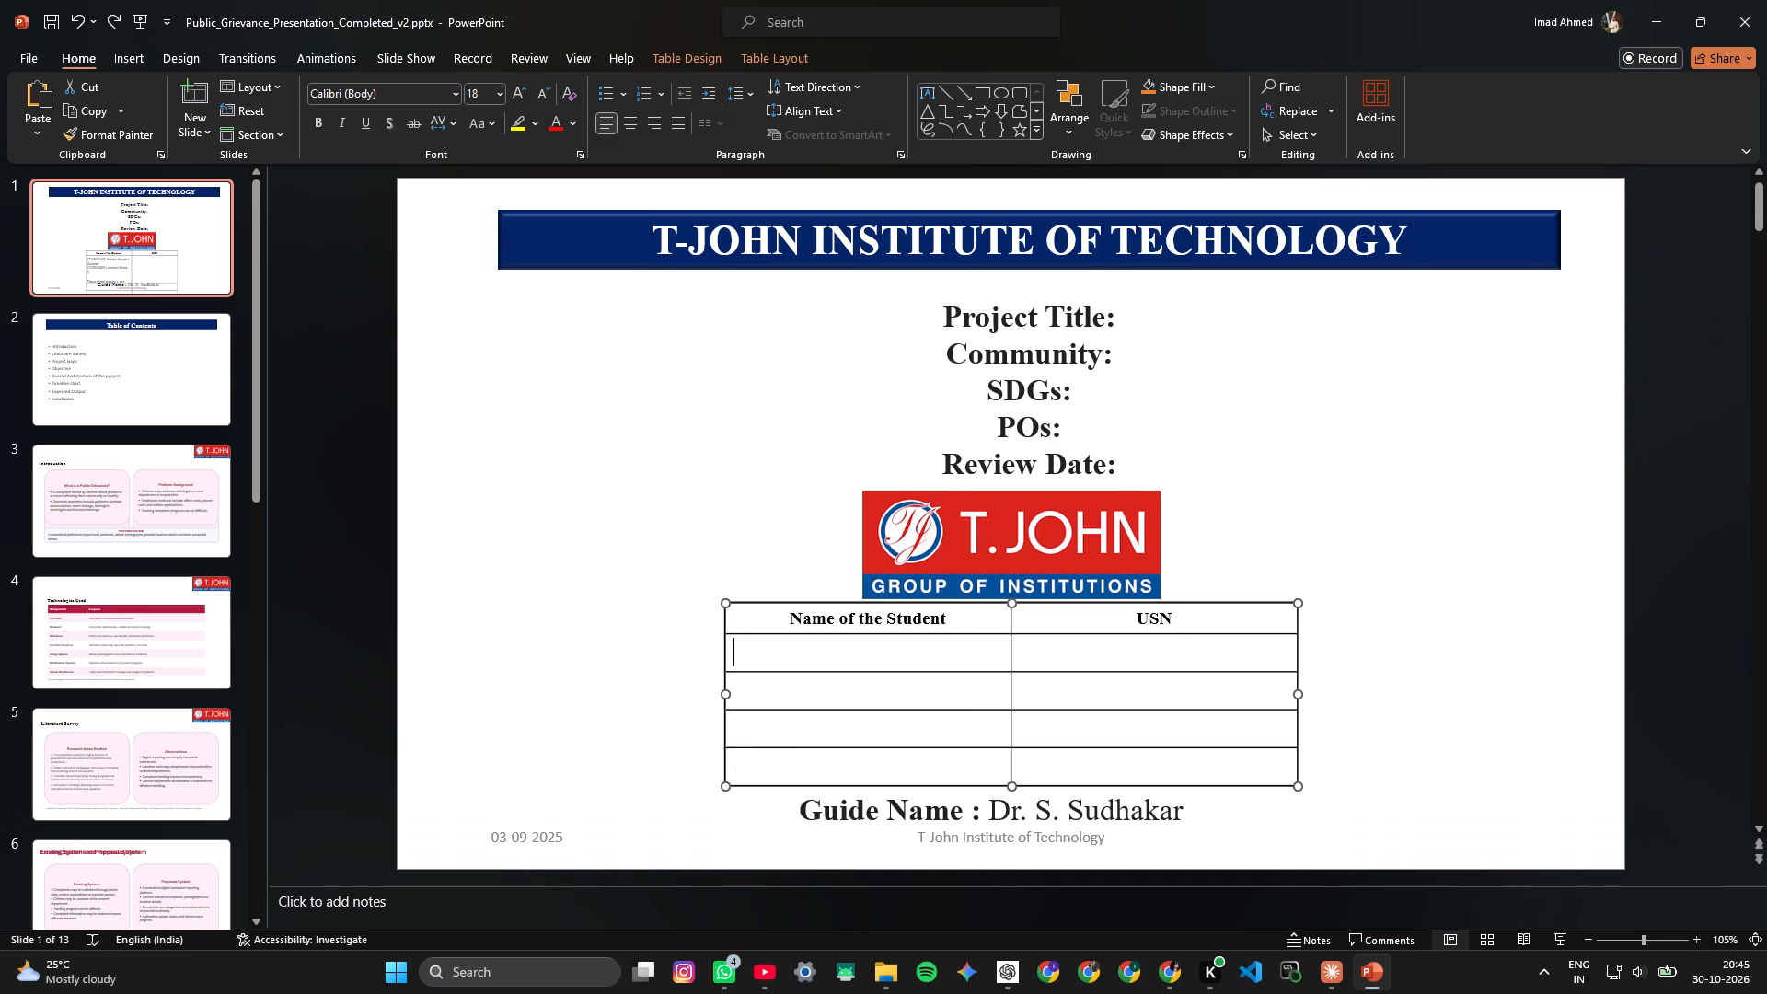
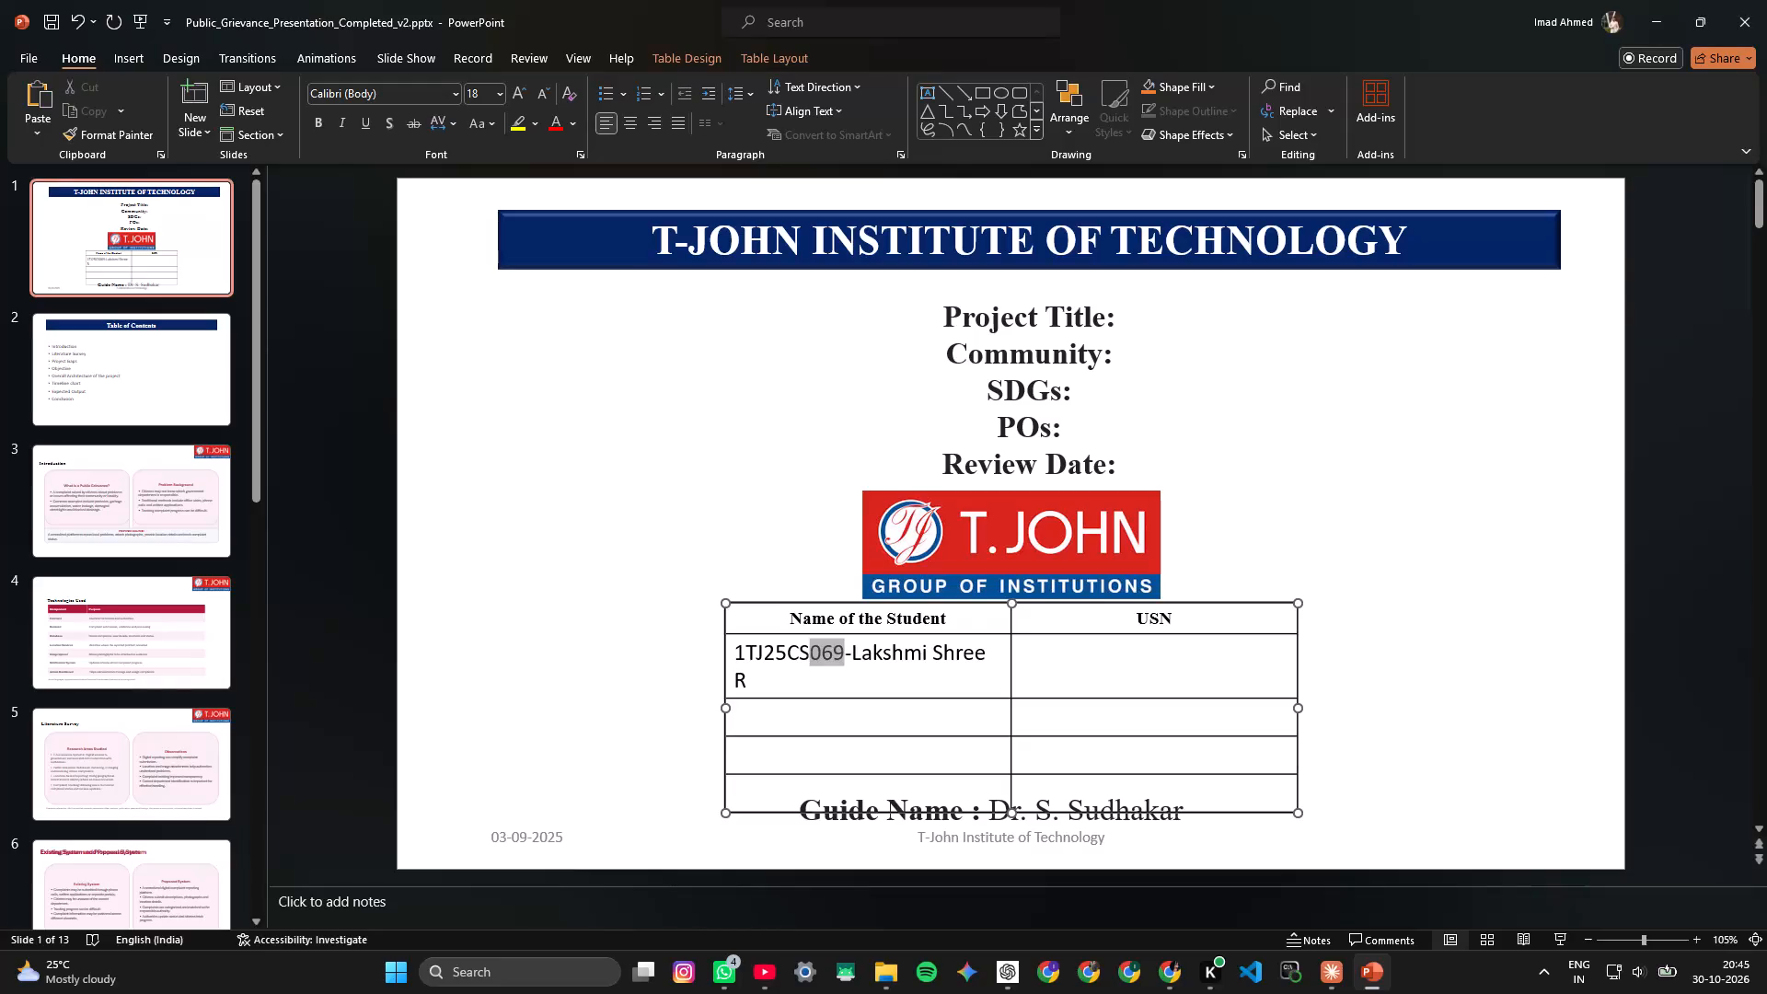
# Copy the first student's USN from the name cell into the USN cell of the same row on slide 1.
pyautogui.hotkey('ctrl', 'c')
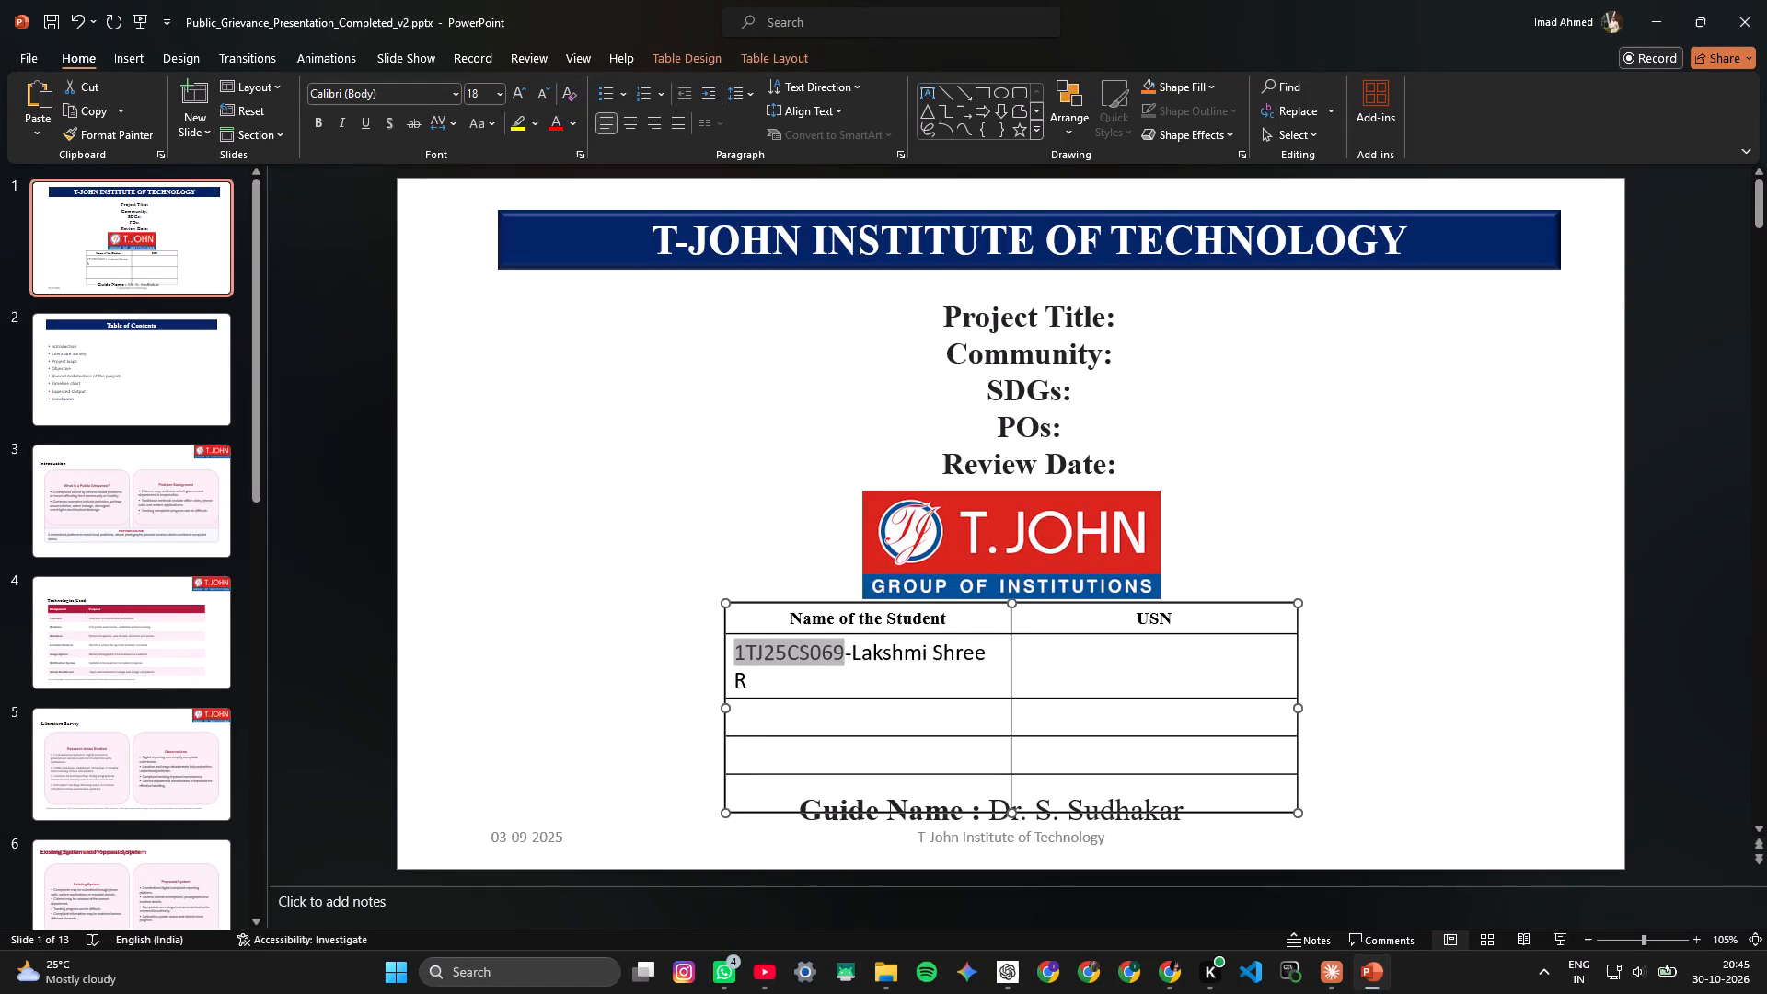
pyautogui.click(1107, 685)
pyautogui.hotkey('ctrl', 'v')
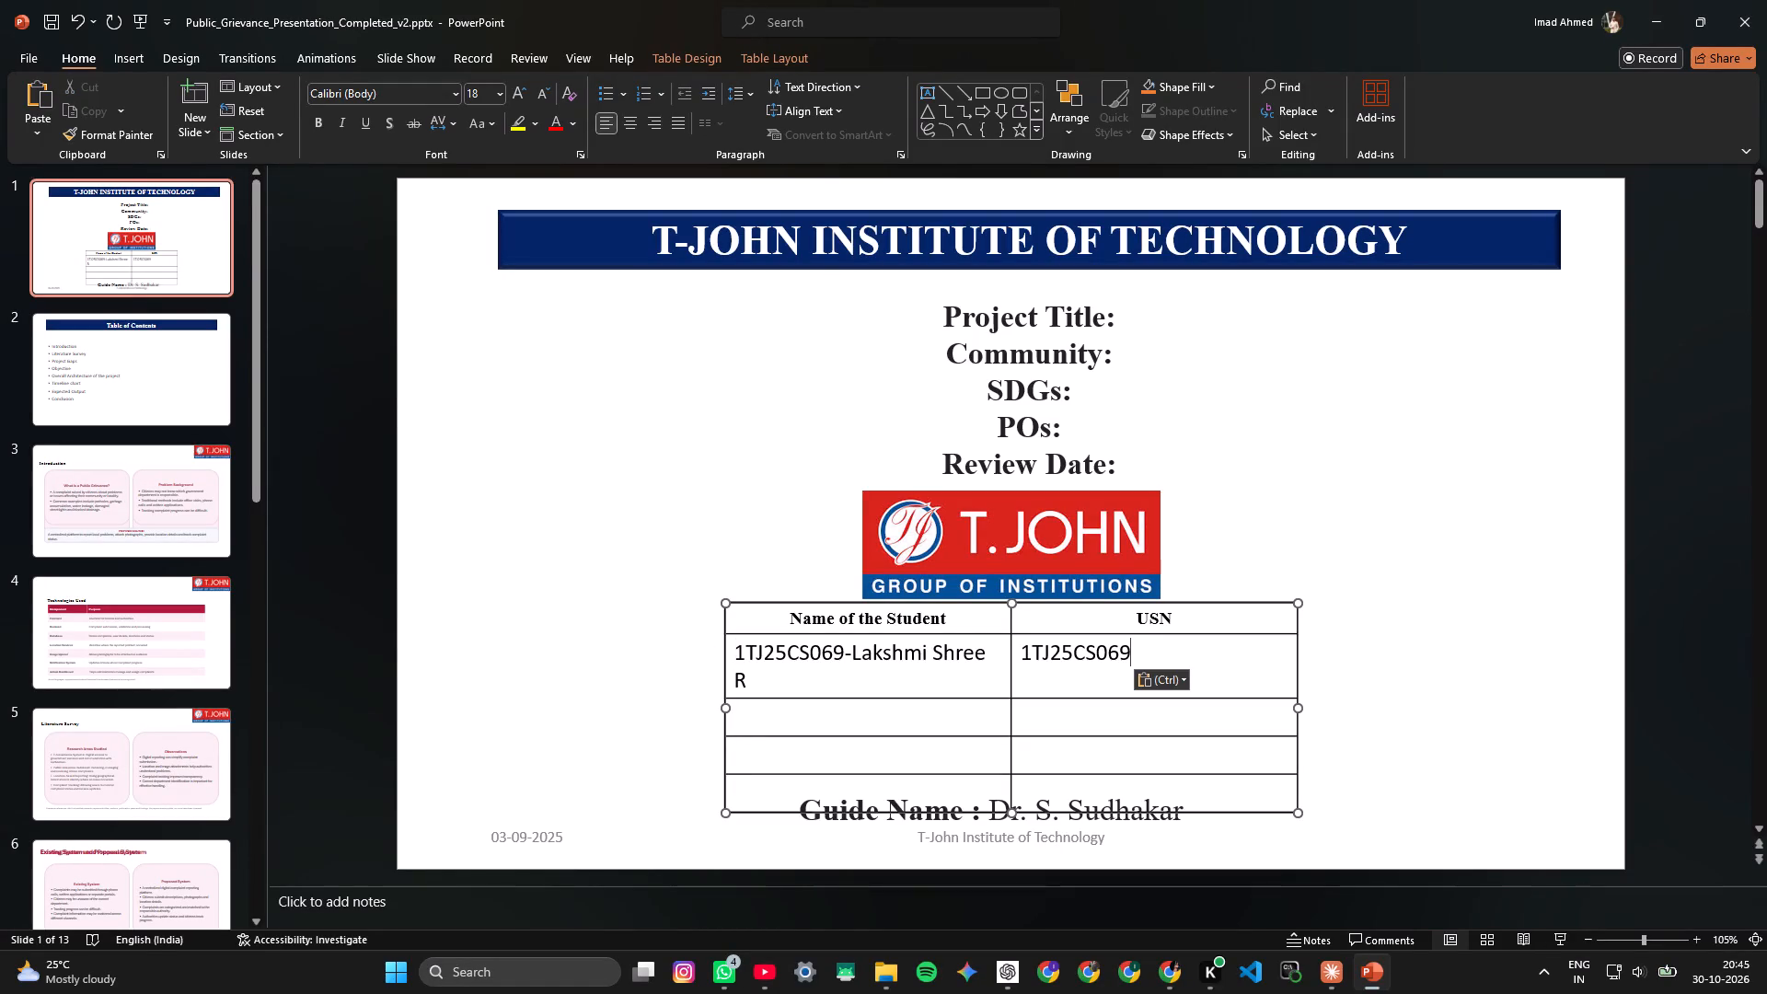
# Select the USN and hyphen preceding the first student's name in the name cell of the slide 1 table.
pyautogui.moveTo(850, 651); pyautogui.dragTo(710, 653)
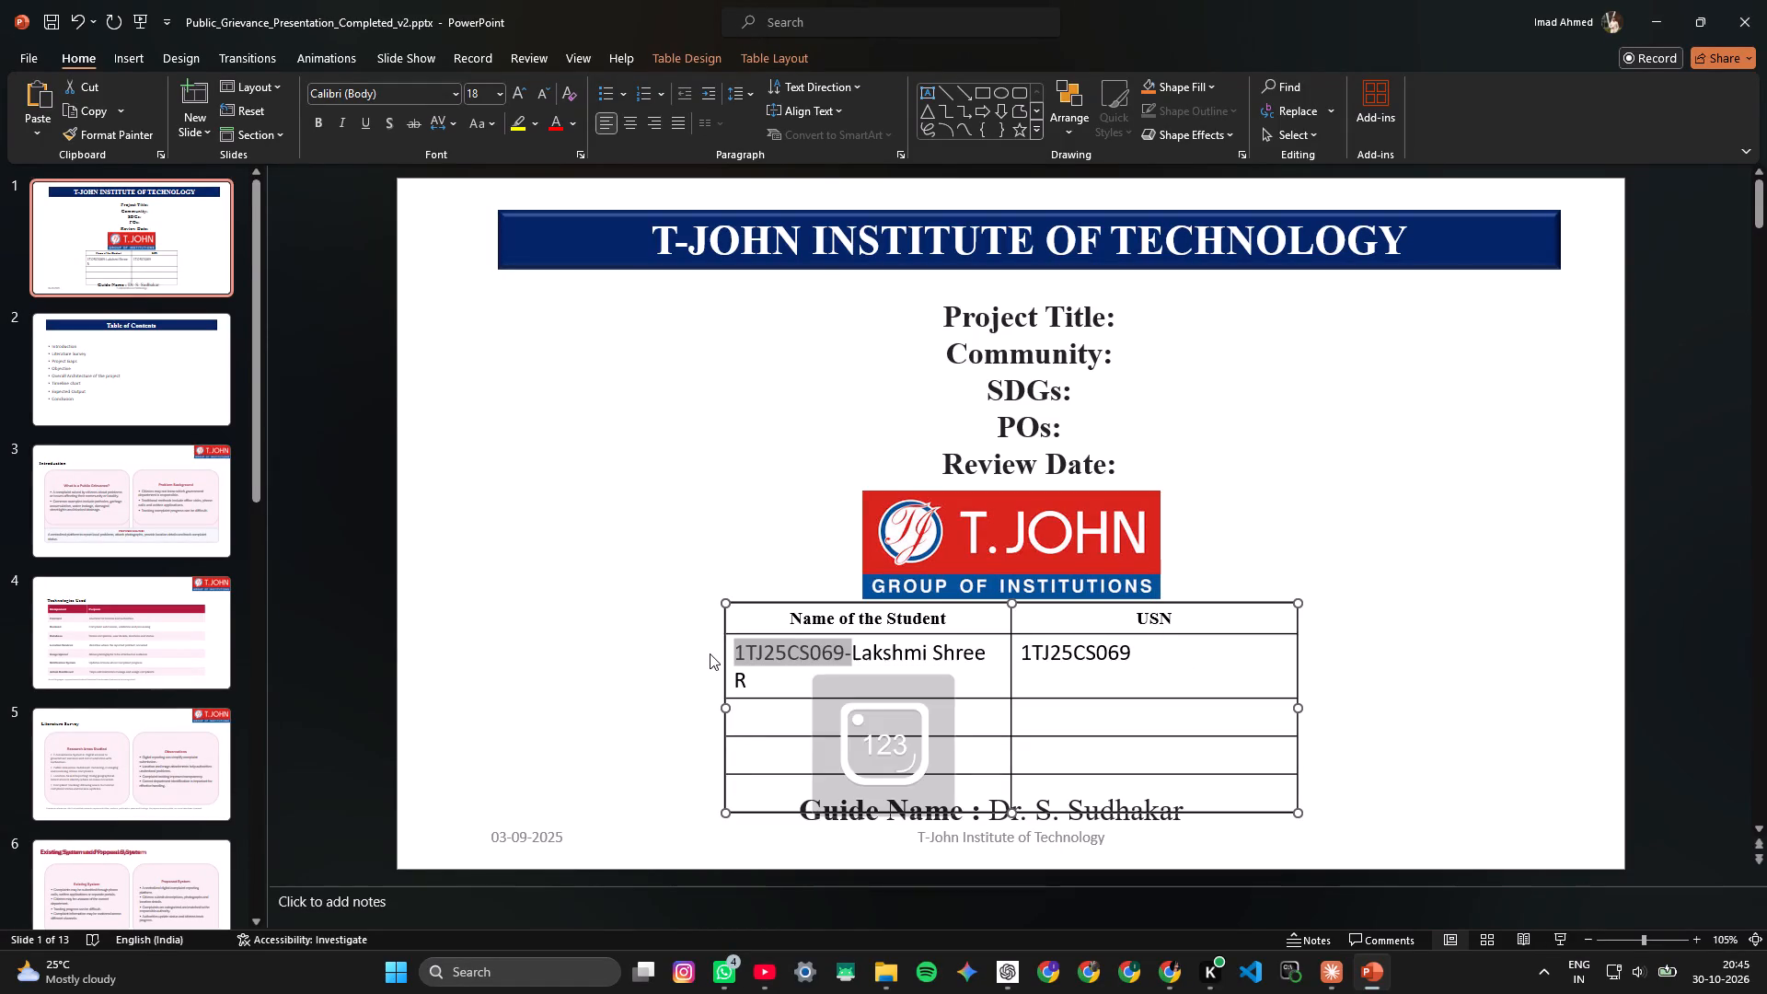
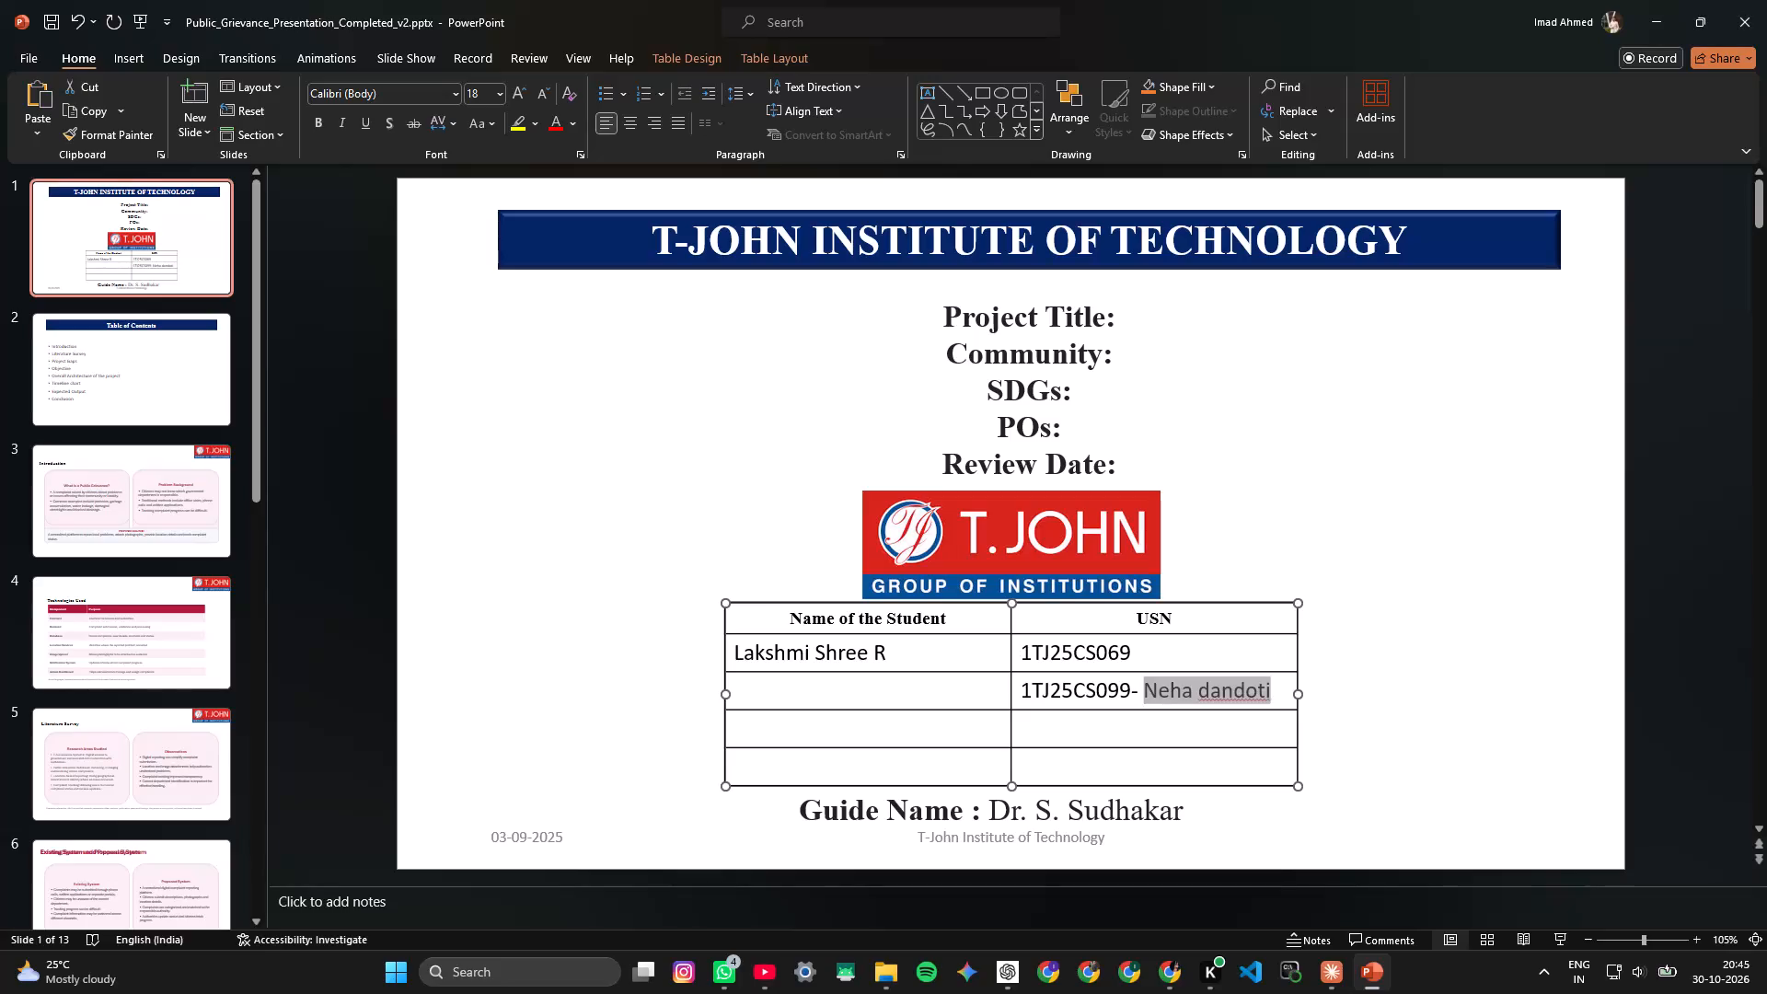
# Move the second student's name from the USN cell into the same row's name cell and delete the hyphen left after the USN.
pyautogui.hotkey('ctrl', 'x')
pyautogui.click(800, 695)
pyautogui.hotkey('ctrl', 'v')
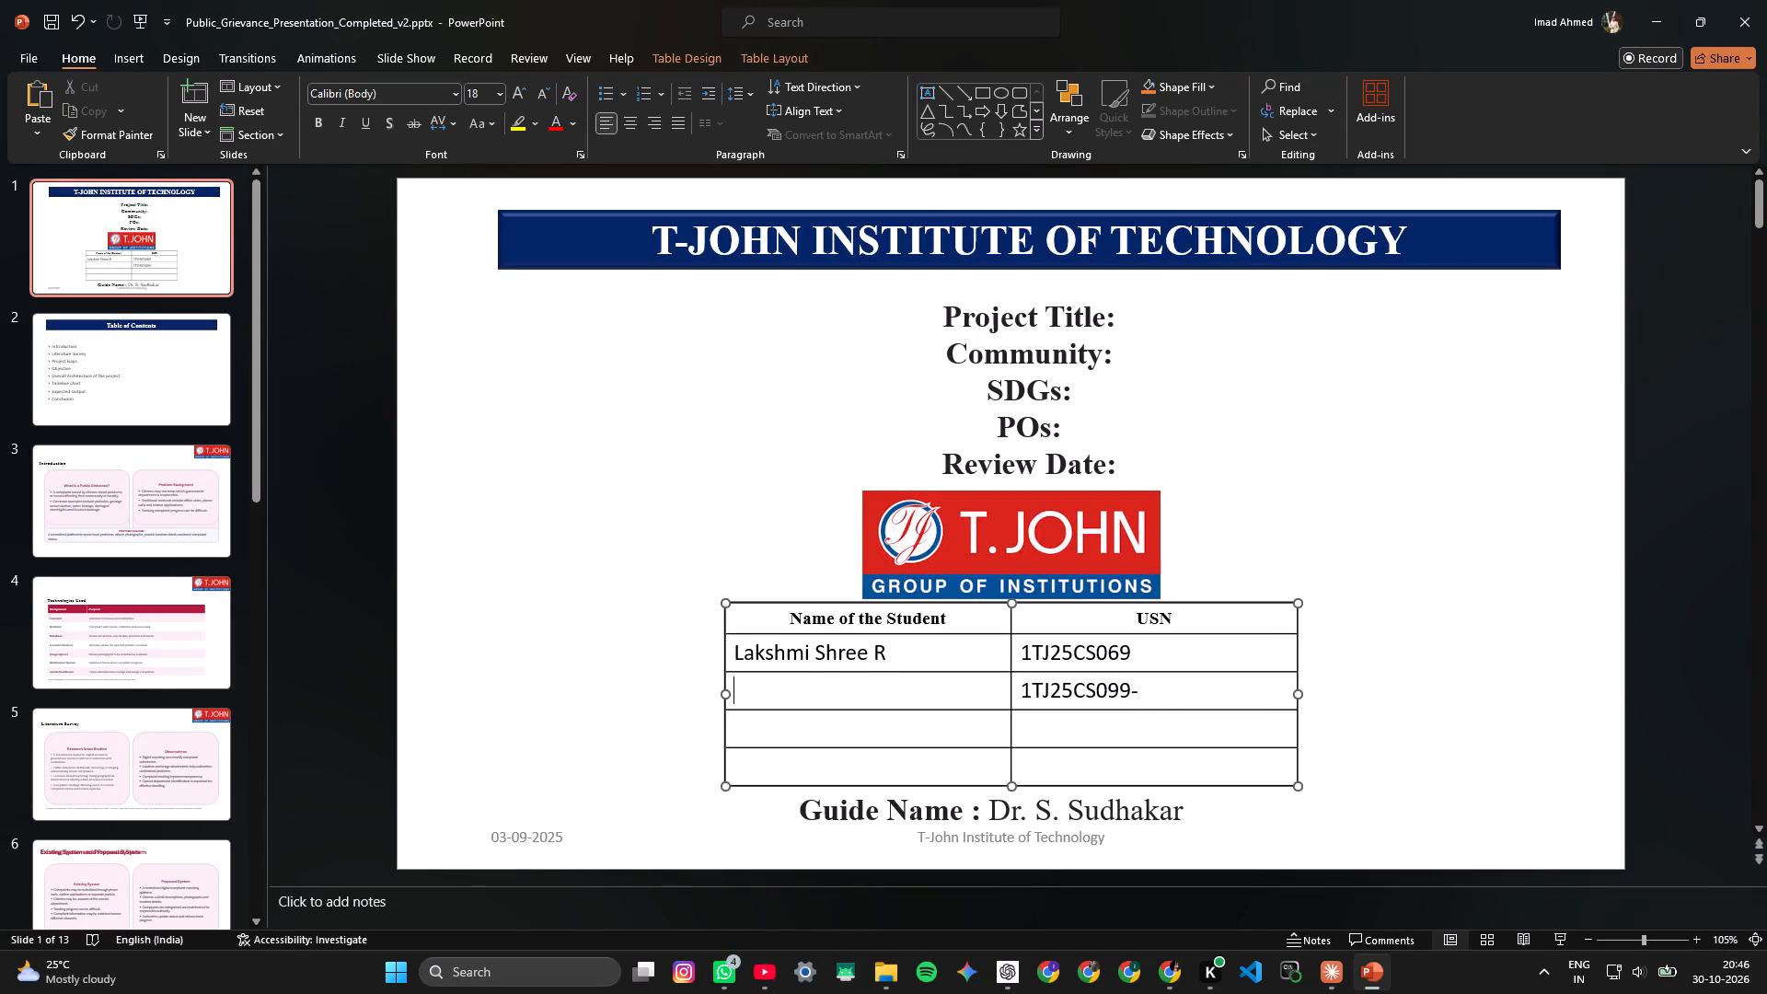
pyautogui.click(1164, 696)
pyautogui.press('BackSpace')
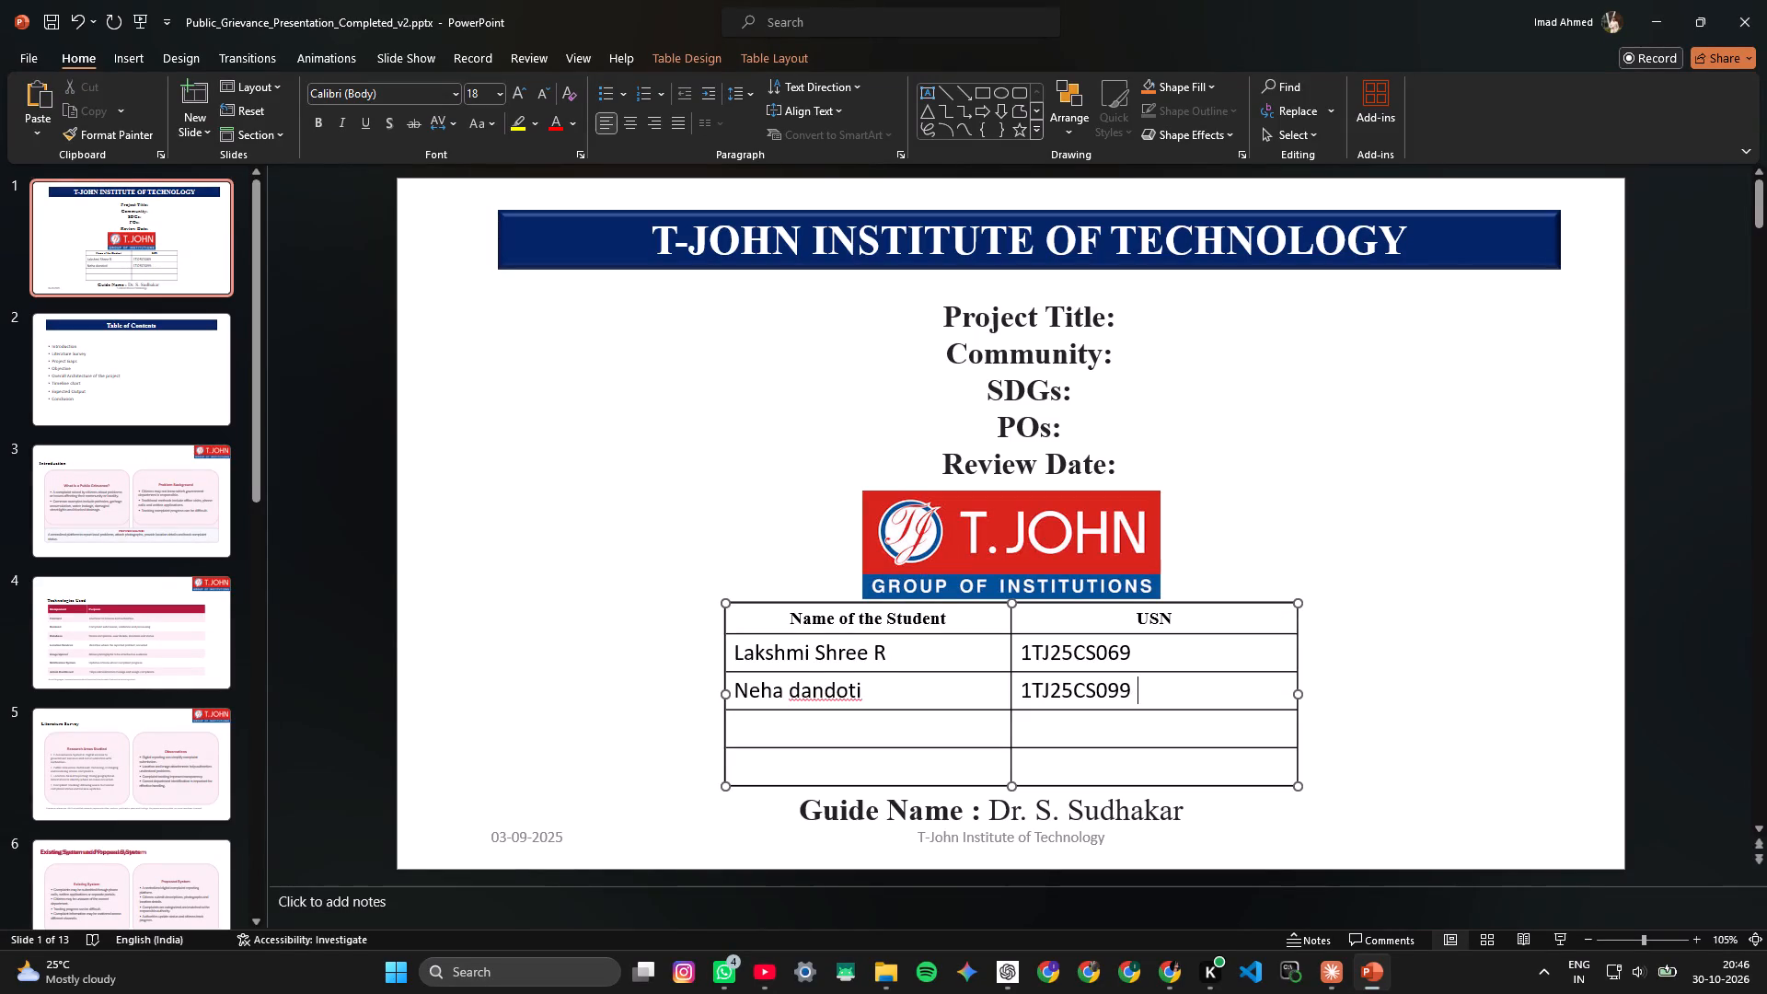
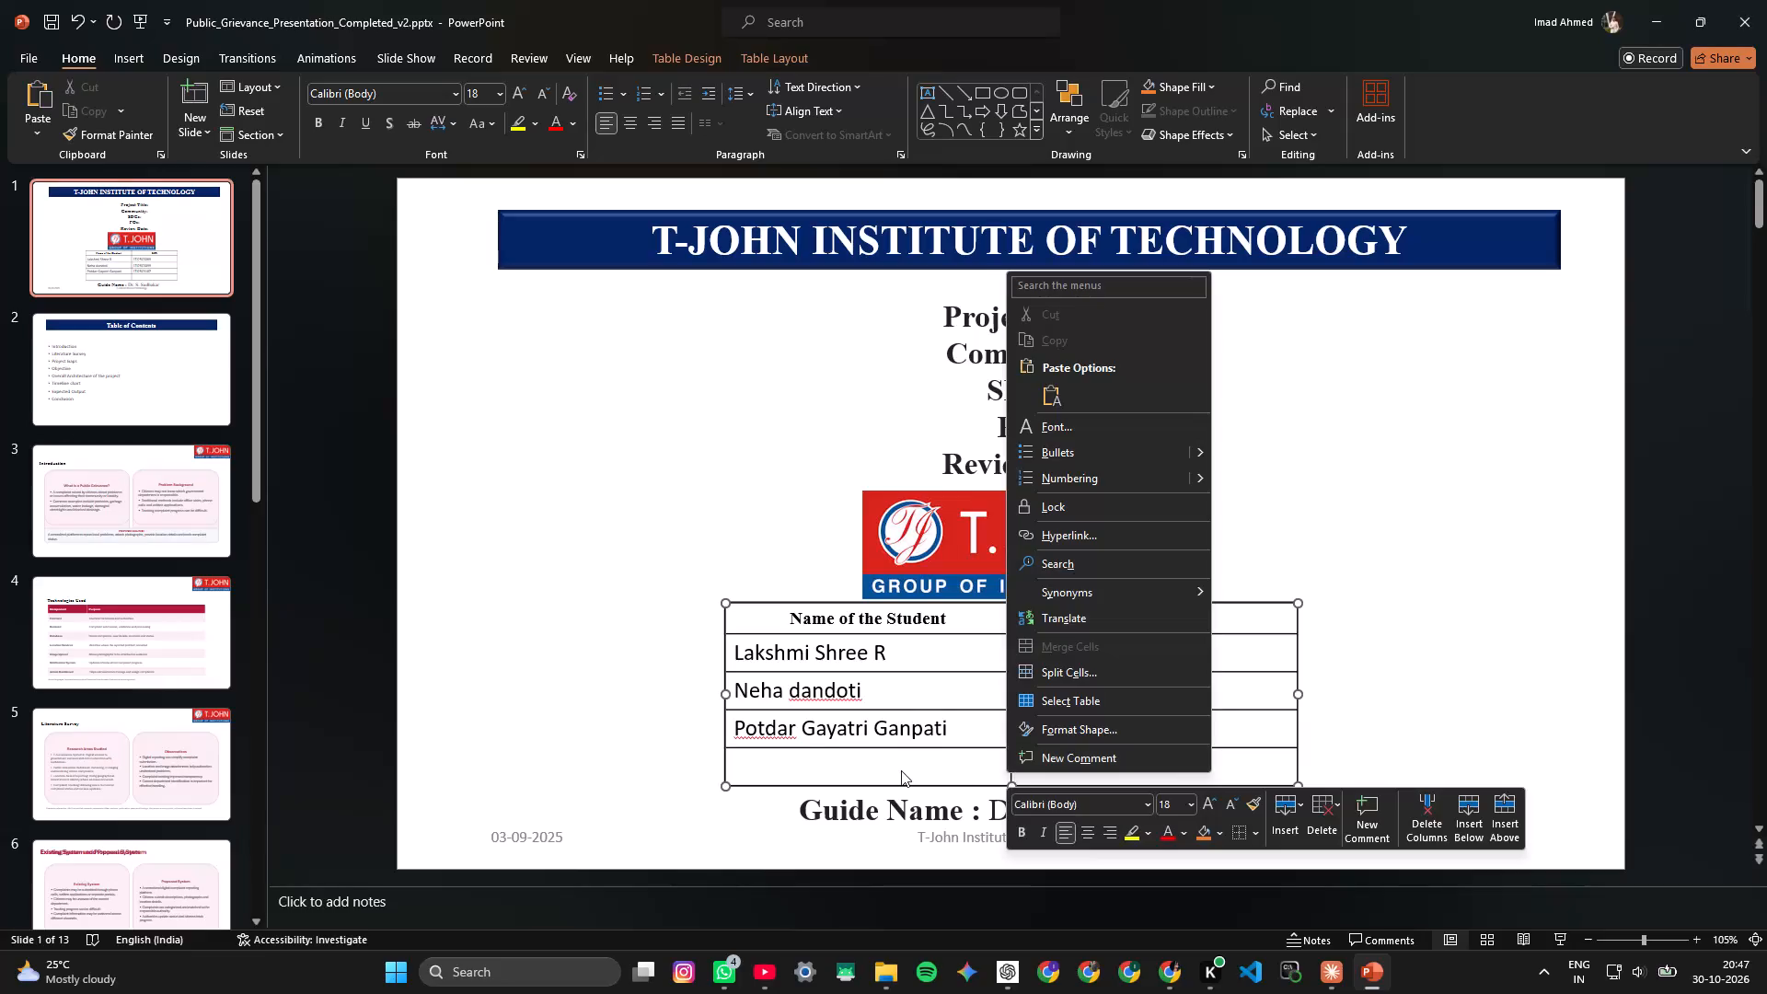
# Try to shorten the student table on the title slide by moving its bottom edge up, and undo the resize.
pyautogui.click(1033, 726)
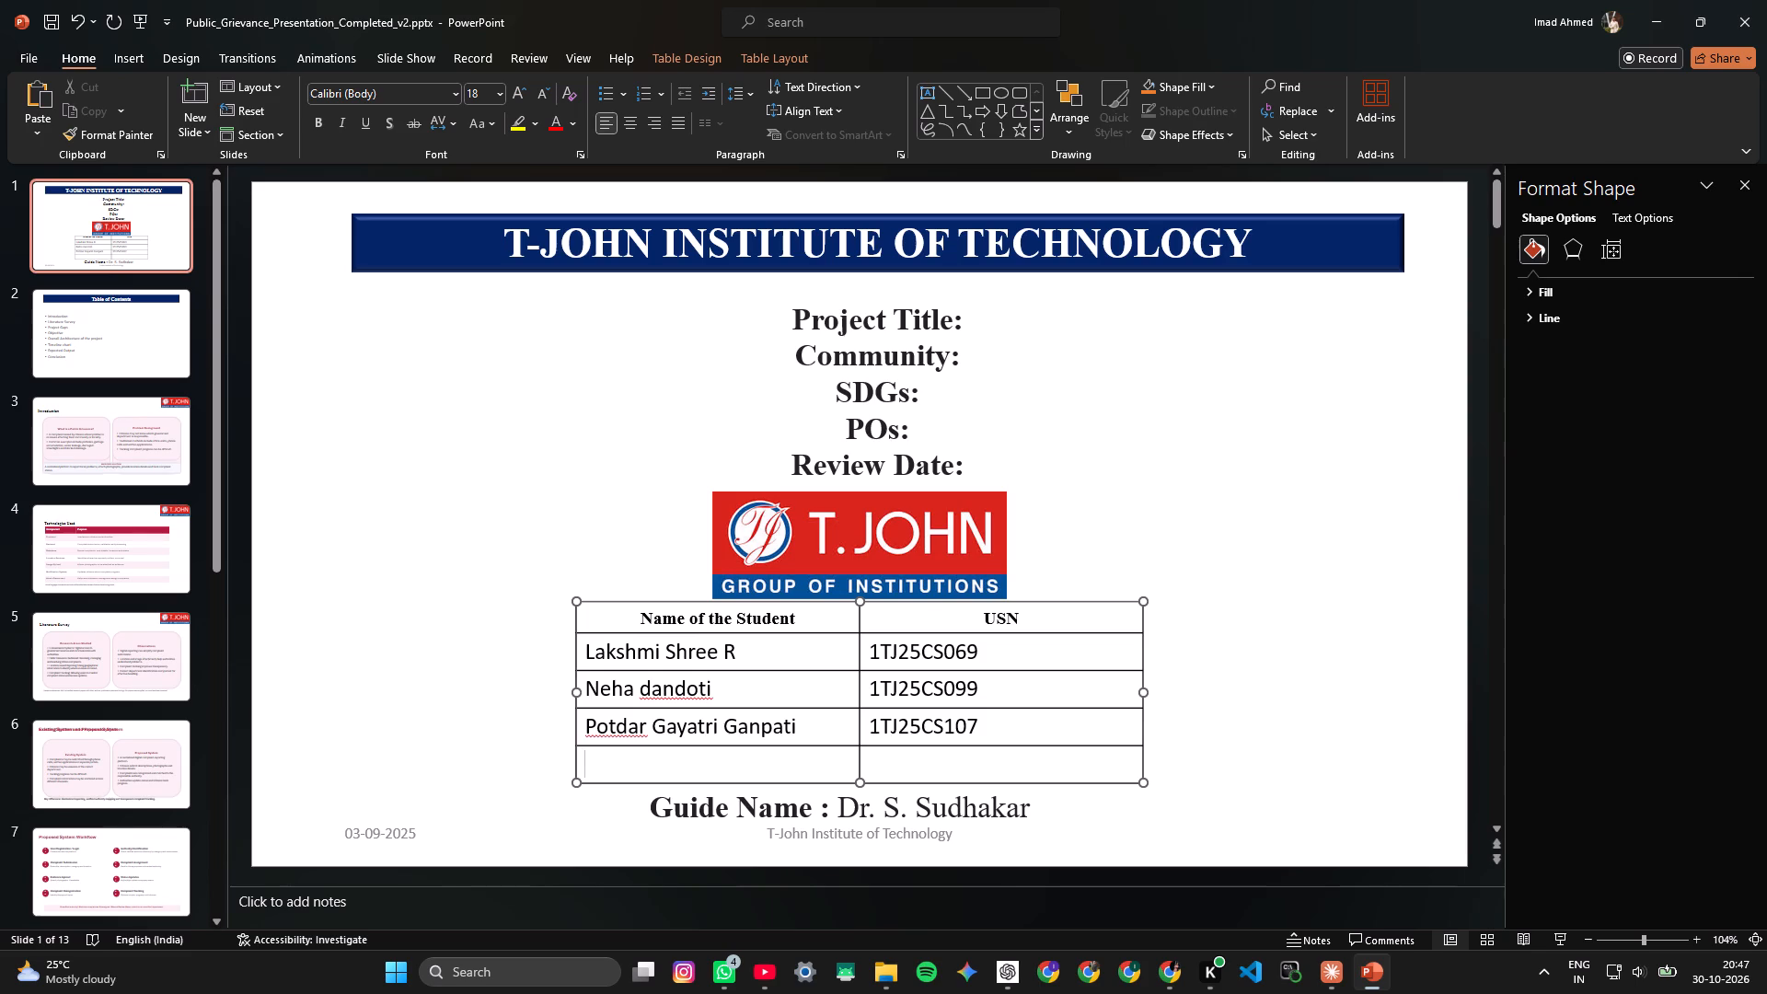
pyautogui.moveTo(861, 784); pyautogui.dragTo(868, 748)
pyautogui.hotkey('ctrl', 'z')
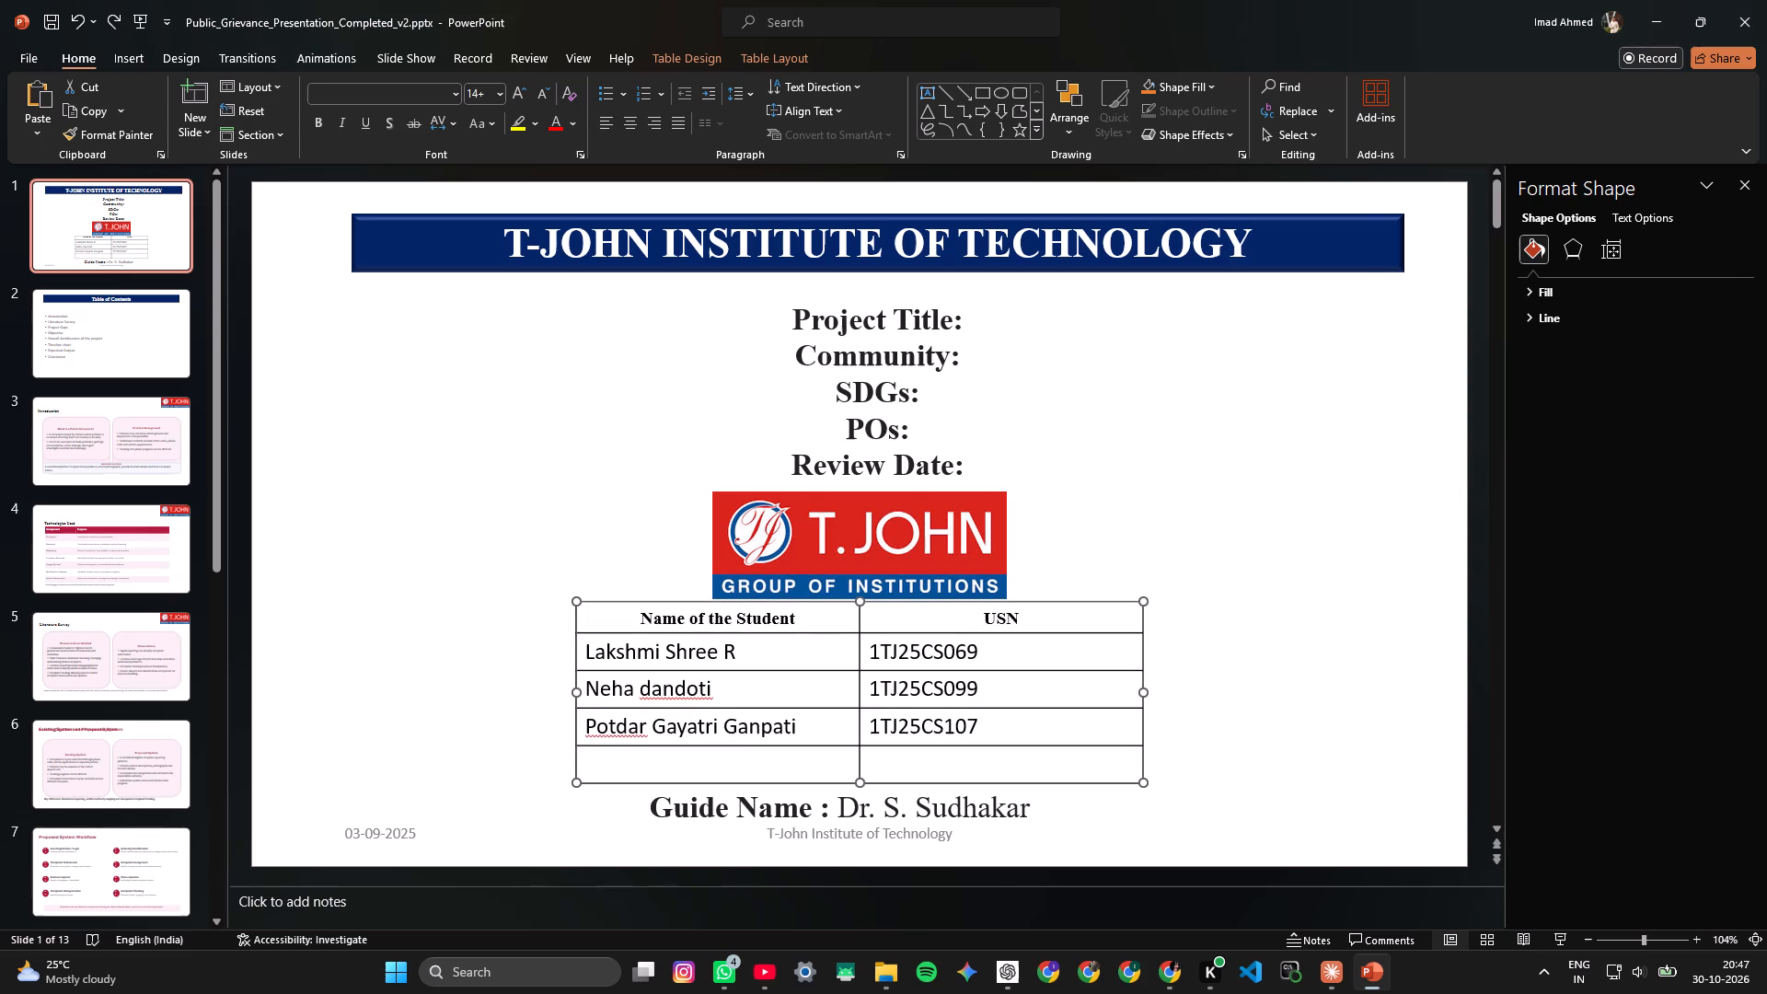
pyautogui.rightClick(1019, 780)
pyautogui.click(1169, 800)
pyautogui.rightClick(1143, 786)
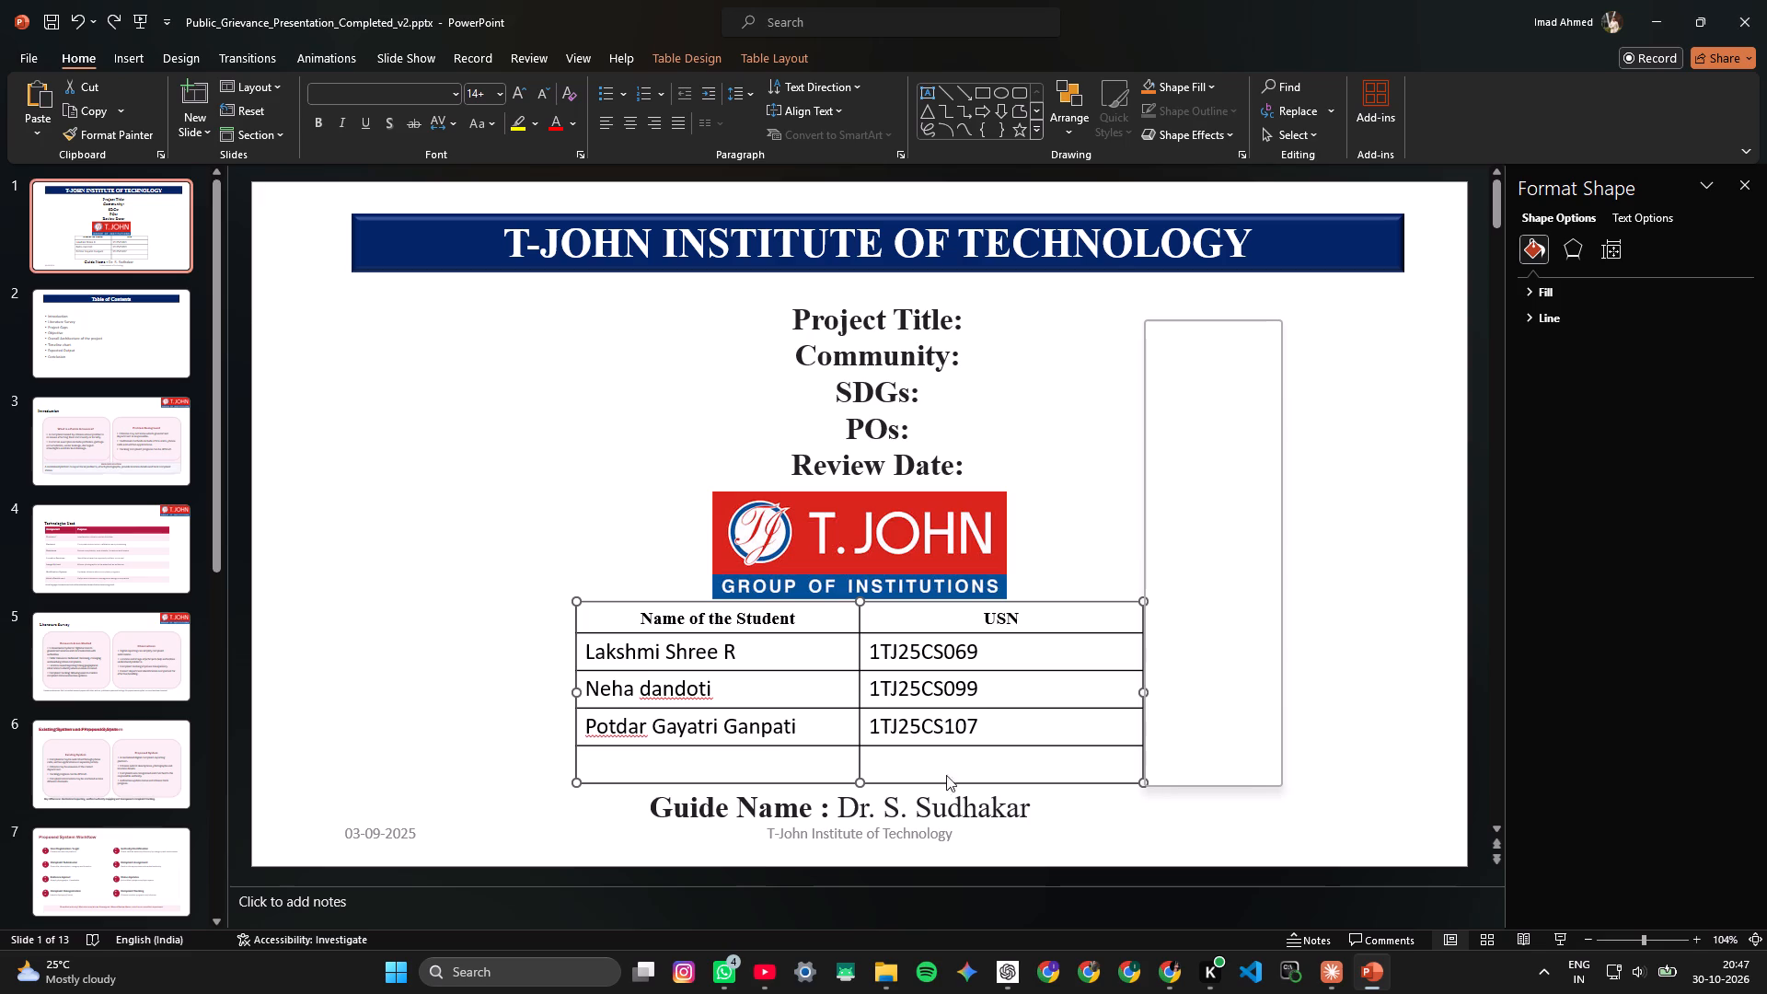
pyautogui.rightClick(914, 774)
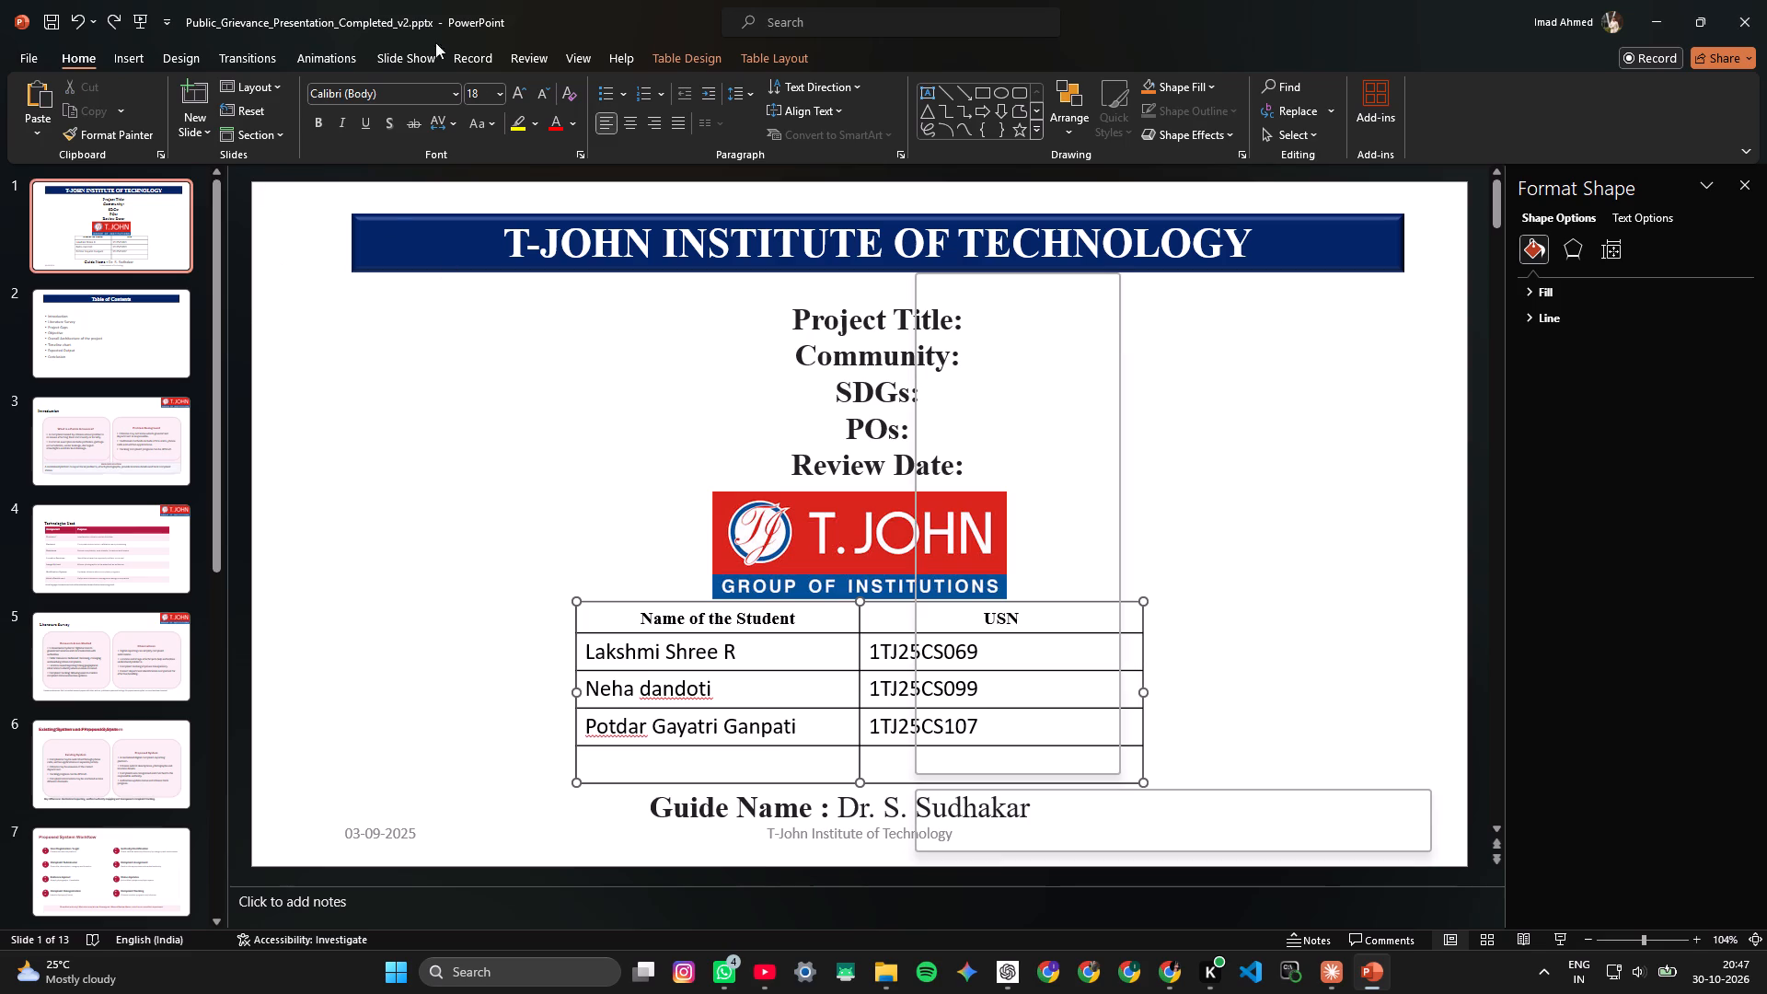
# Select the empty last row of the title slide's student table and try to delete it.
pyautogui.click(679, 54)
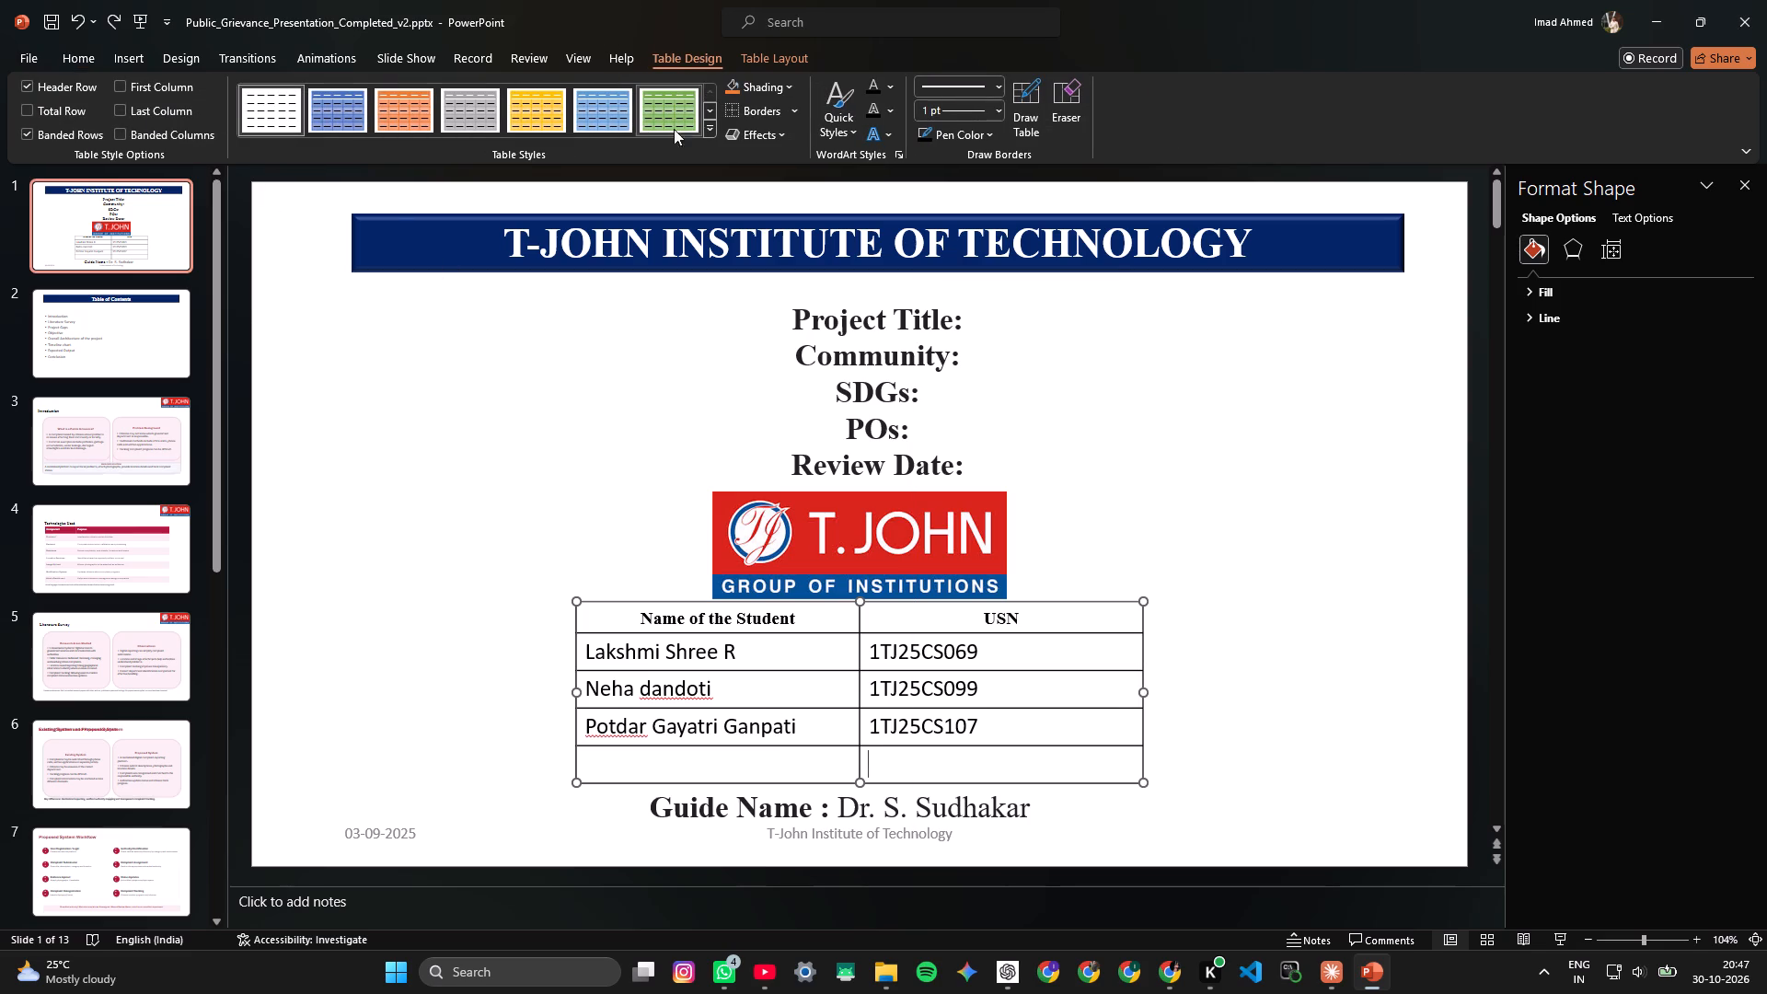
pyautogui.click(787, 59)
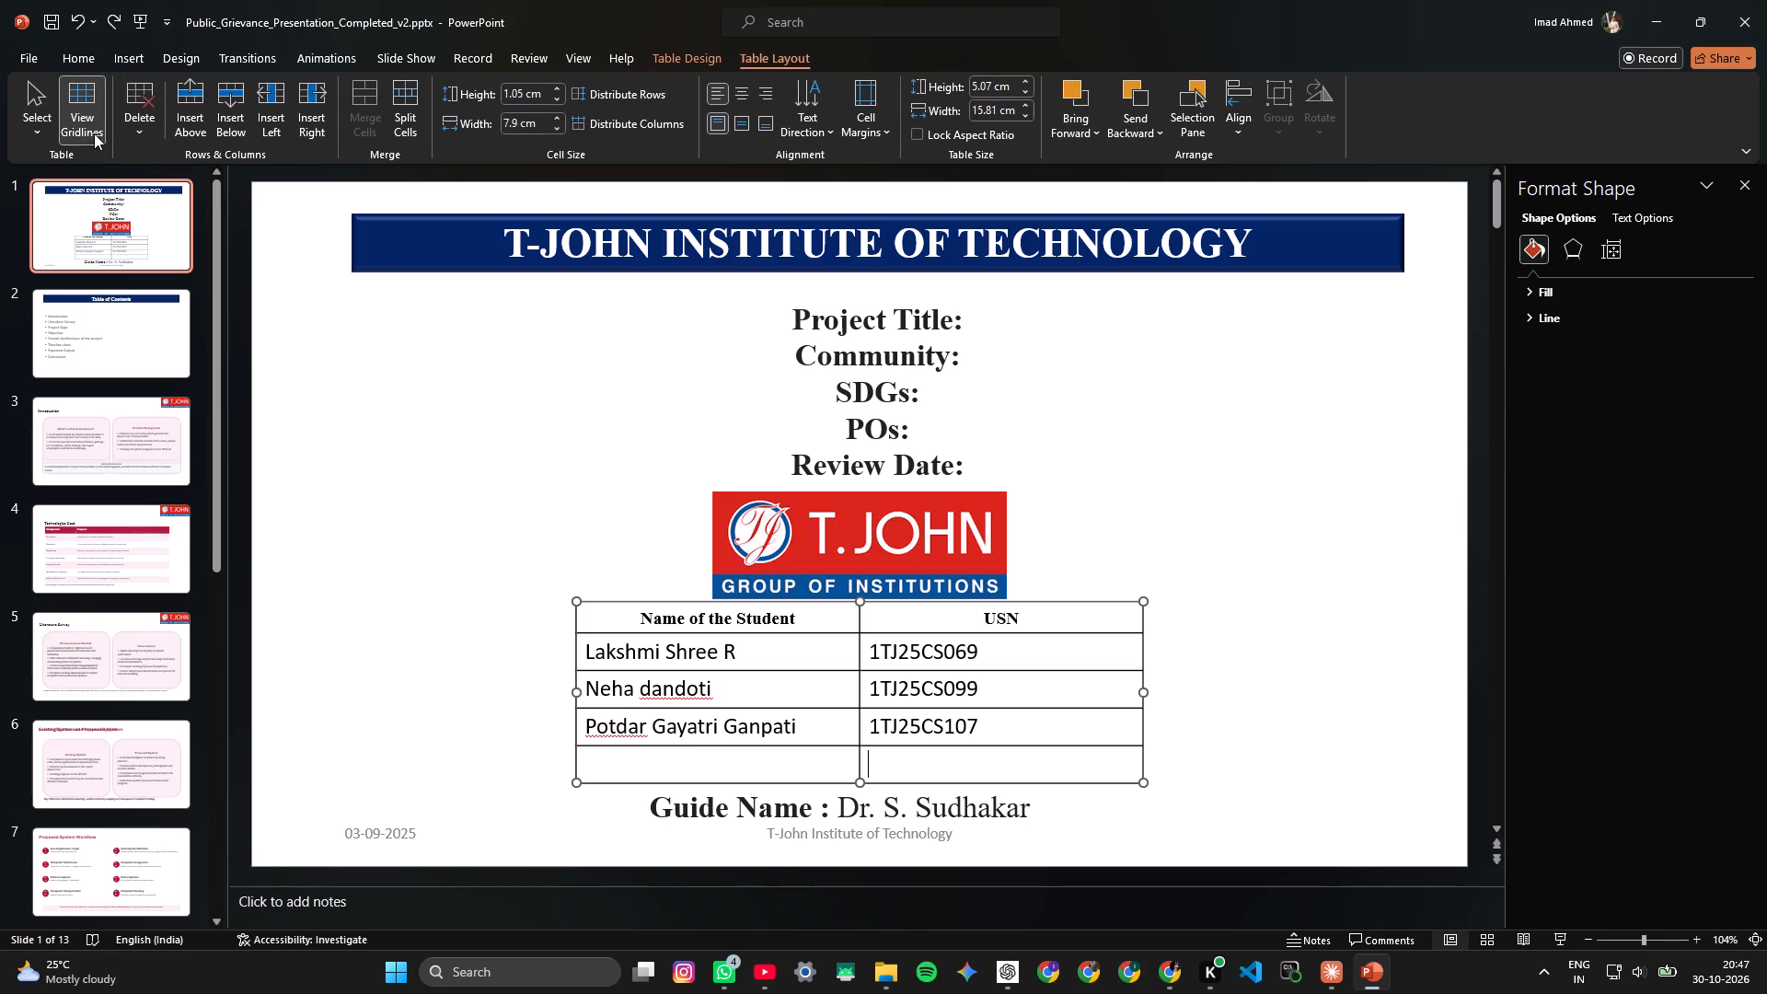
pyautogui.click(639, 768)
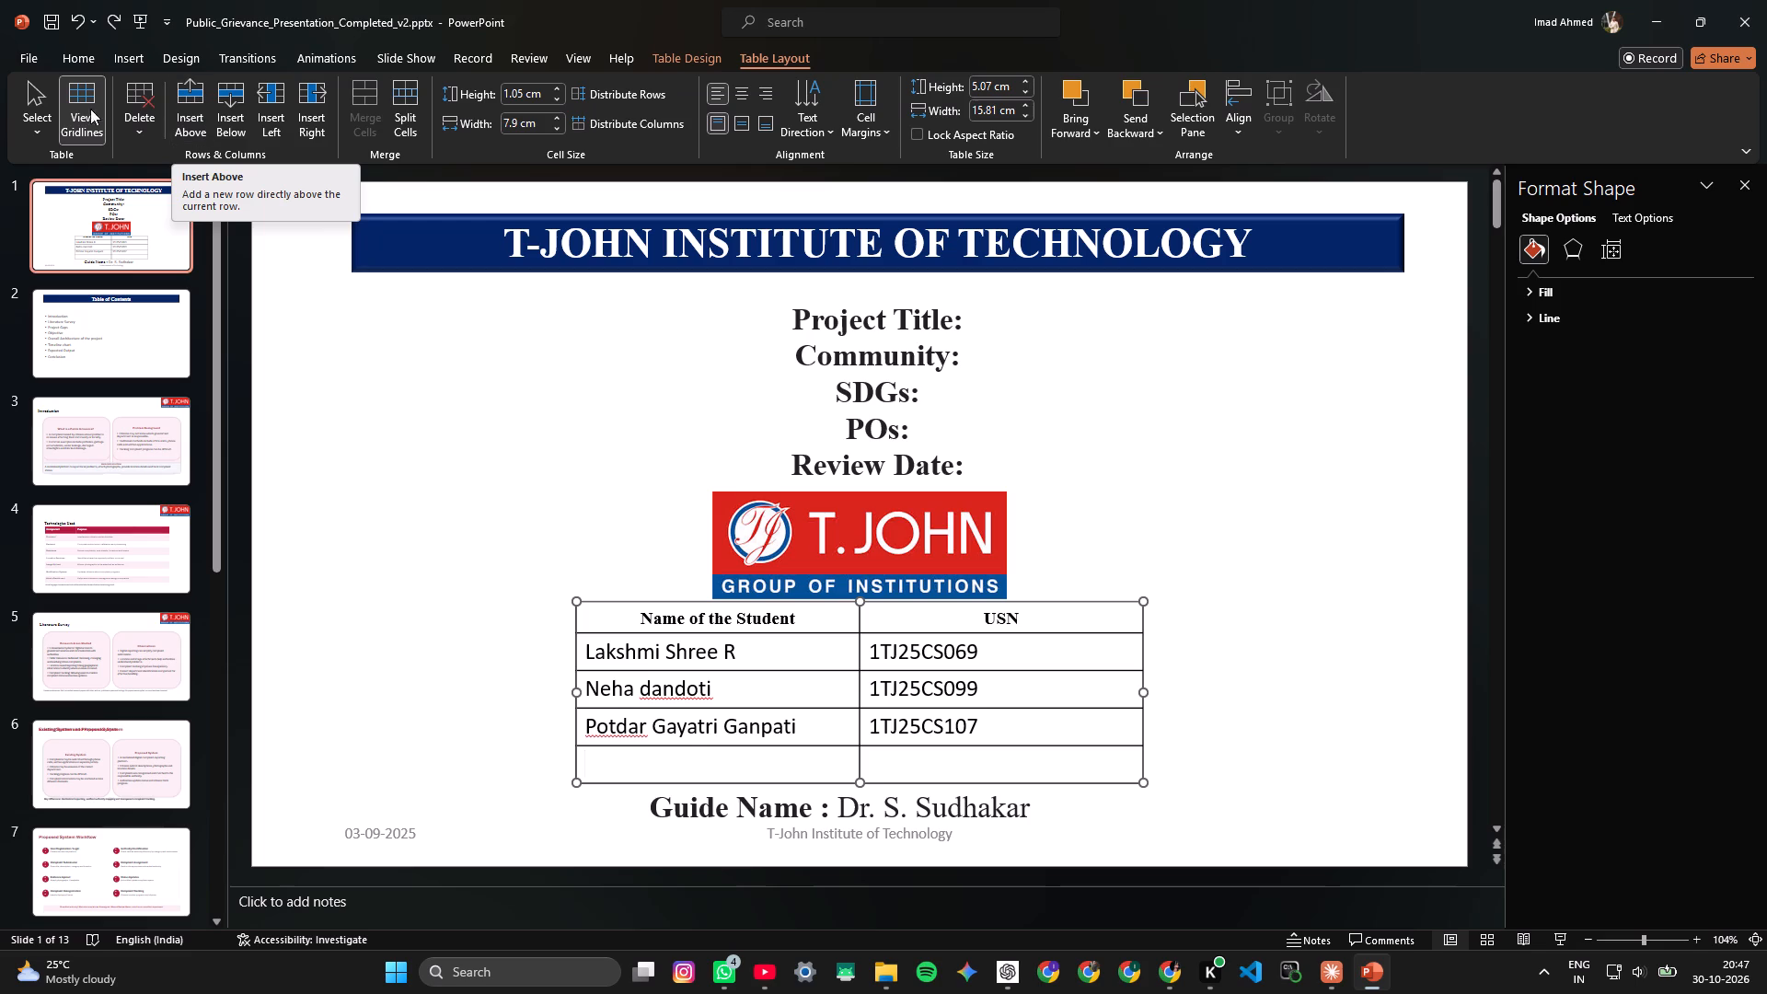
pyautogui.click(39, 102)
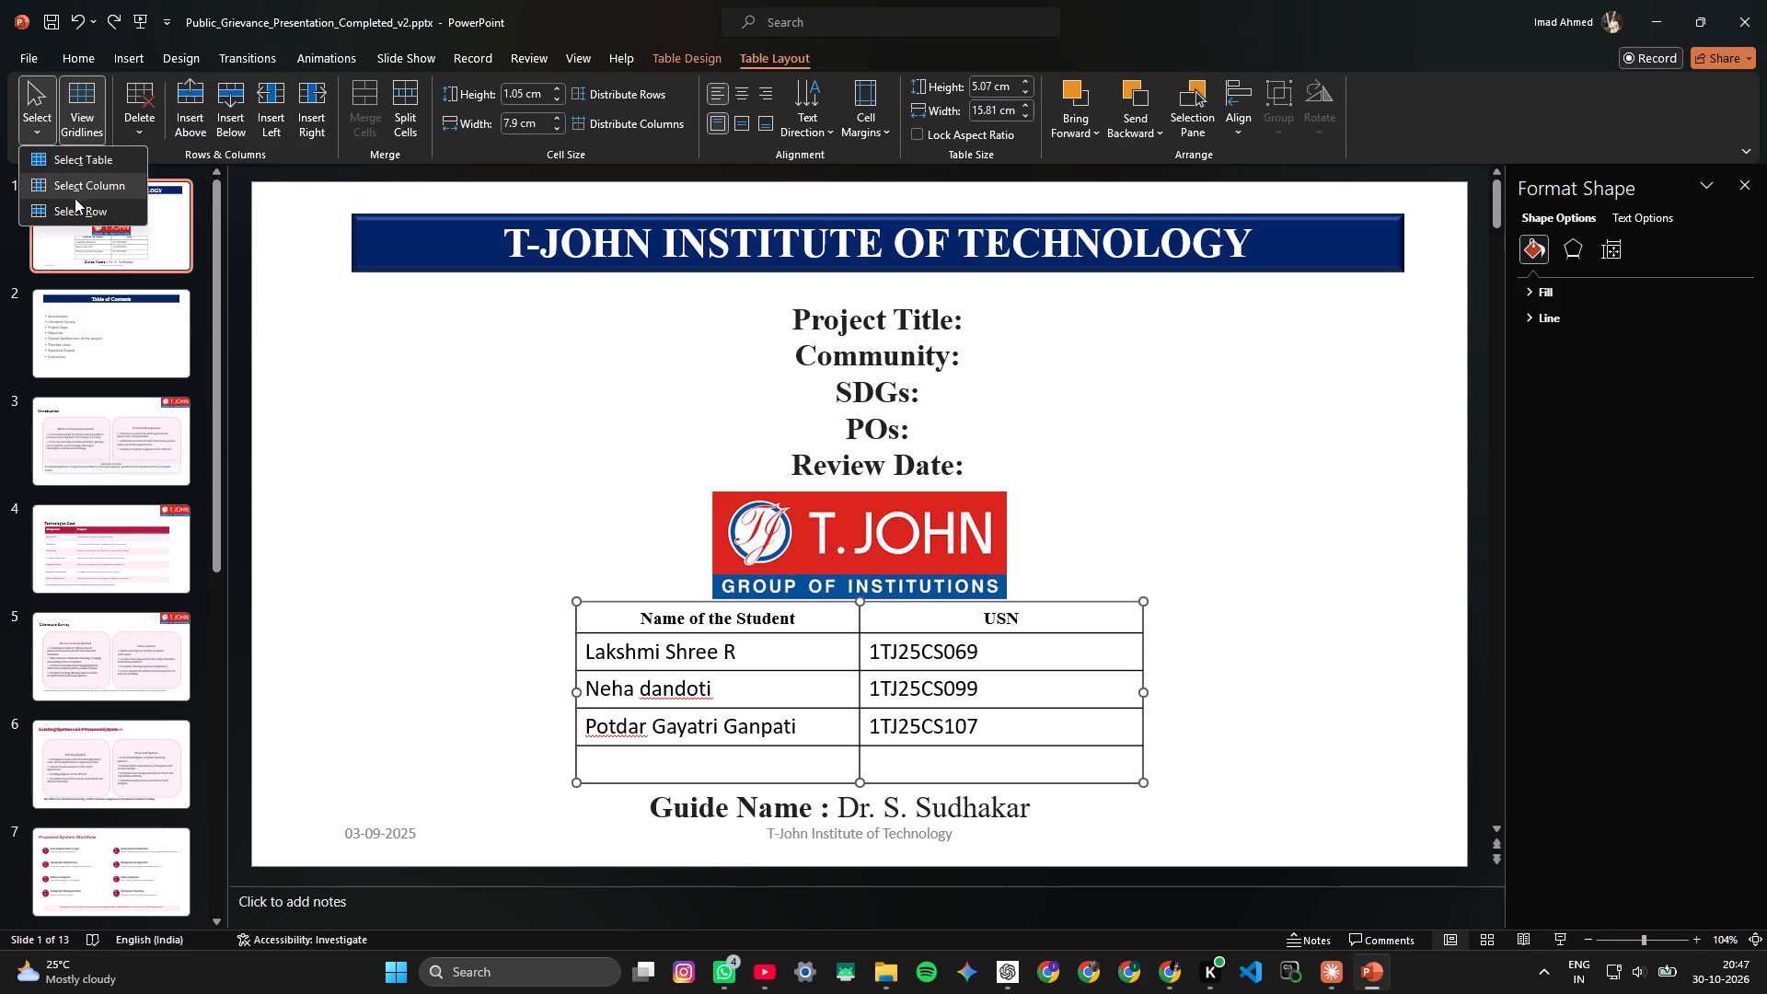
pyautogui.click(77, 205)
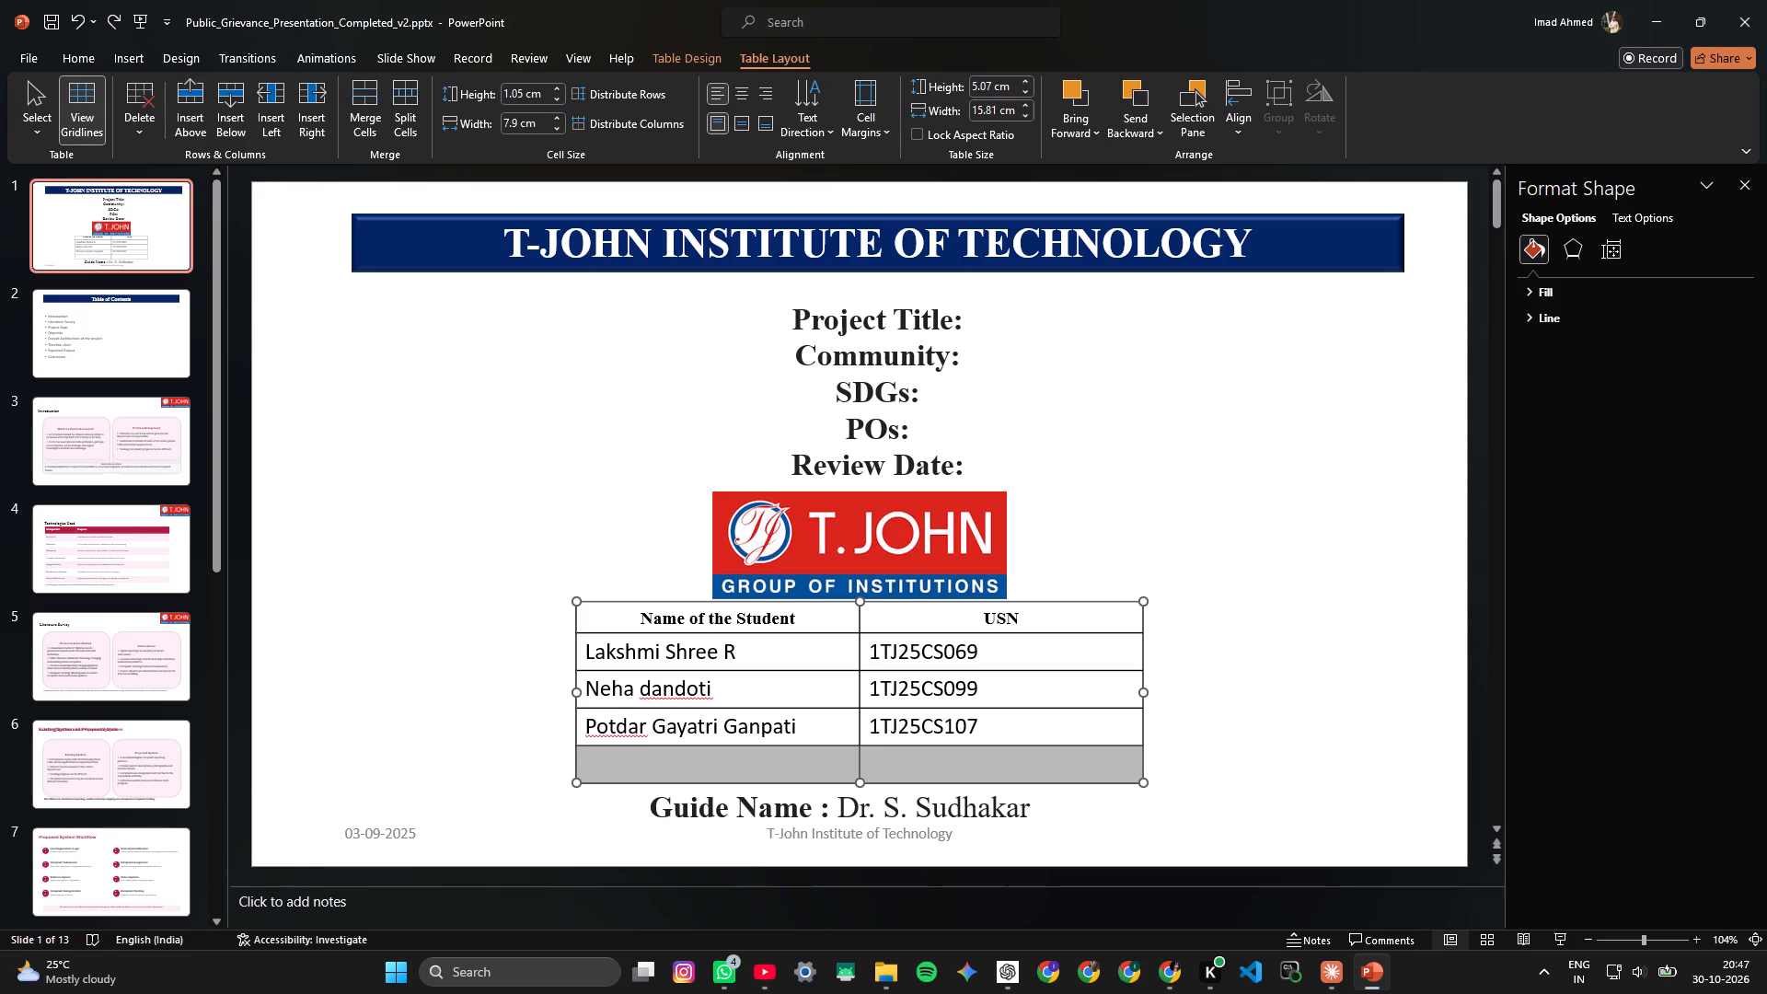
pyautogui.press('Delete')
pyautogui.press('Delete')
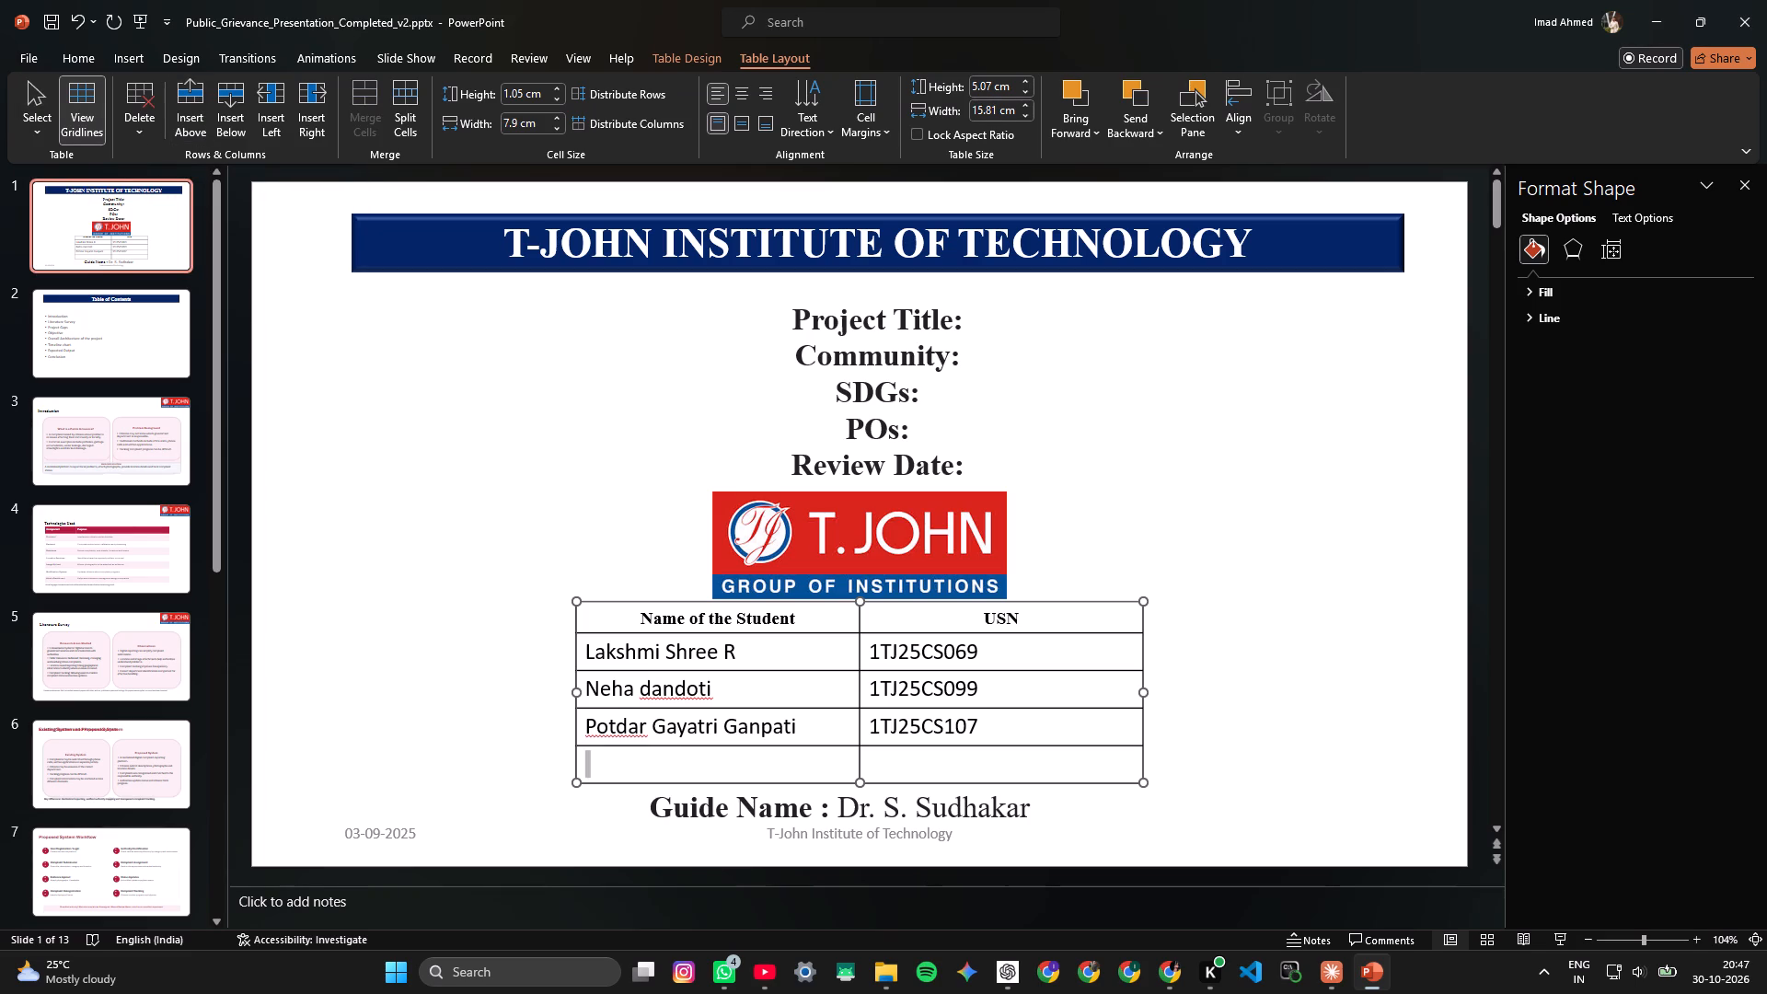
# Select the entire empty last row of the title slide's student table and cut it from the table.
pyautogui.click(22, 122)
pyautogui.click(59, 210)
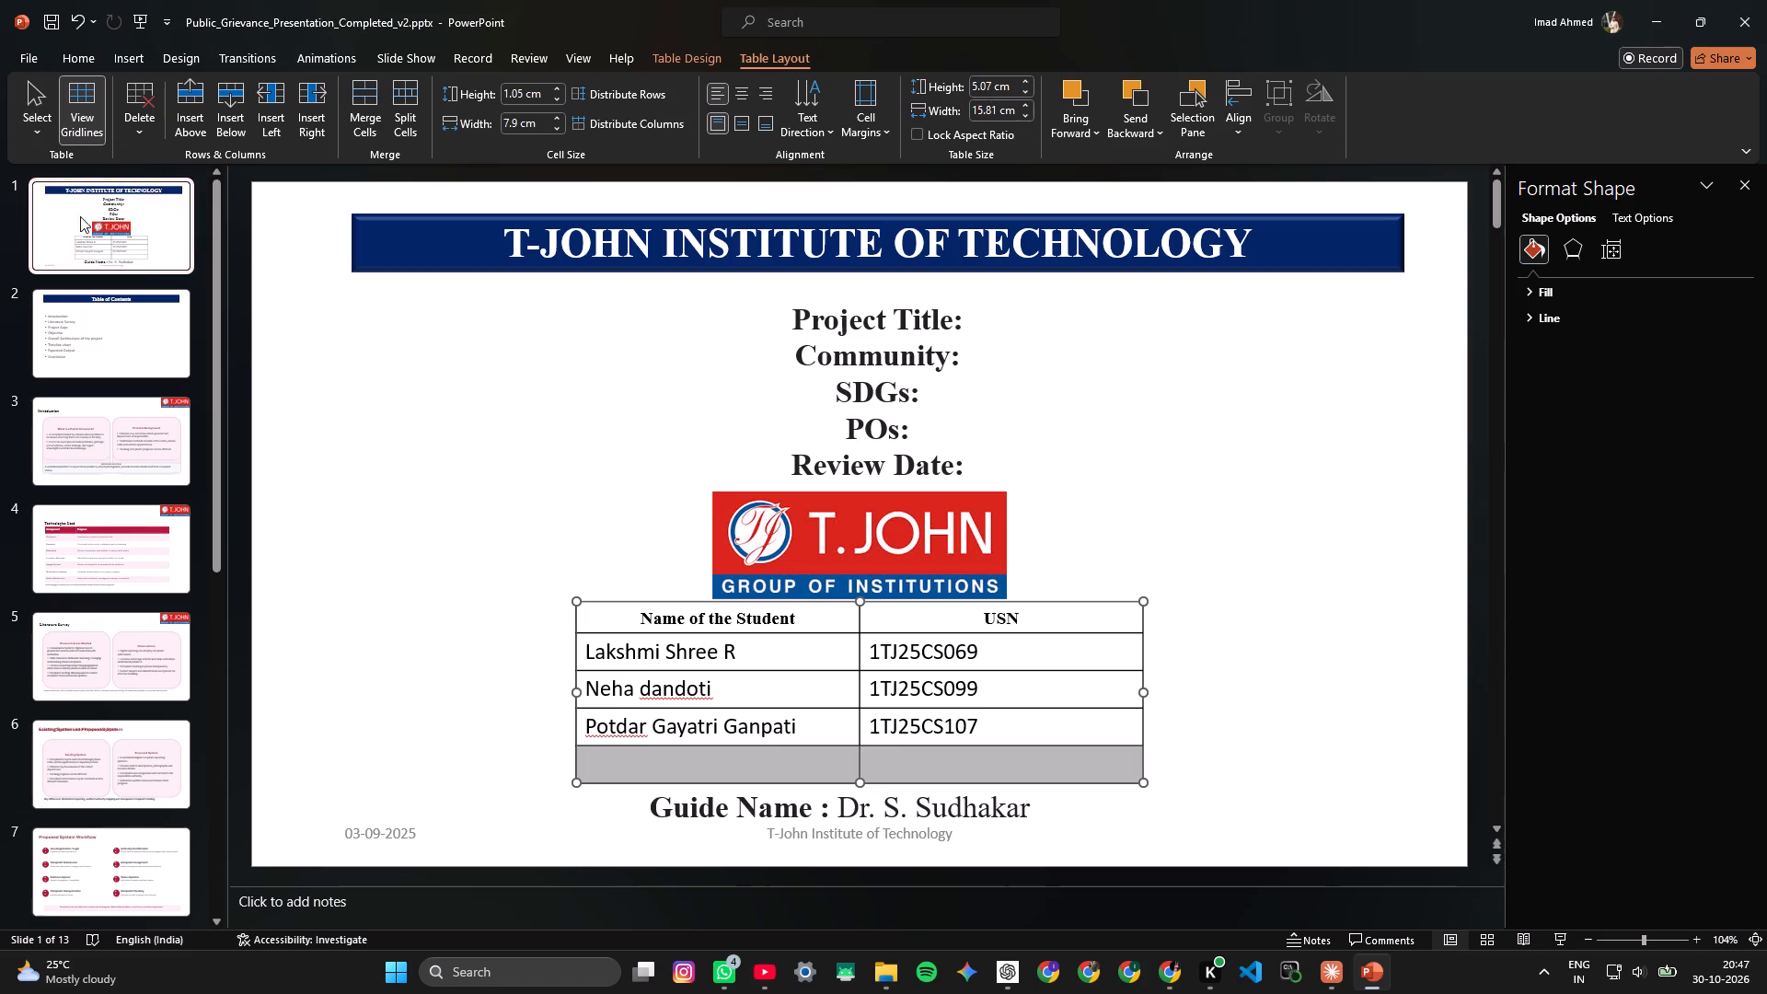
pyautogui.rightClick(748, 777)
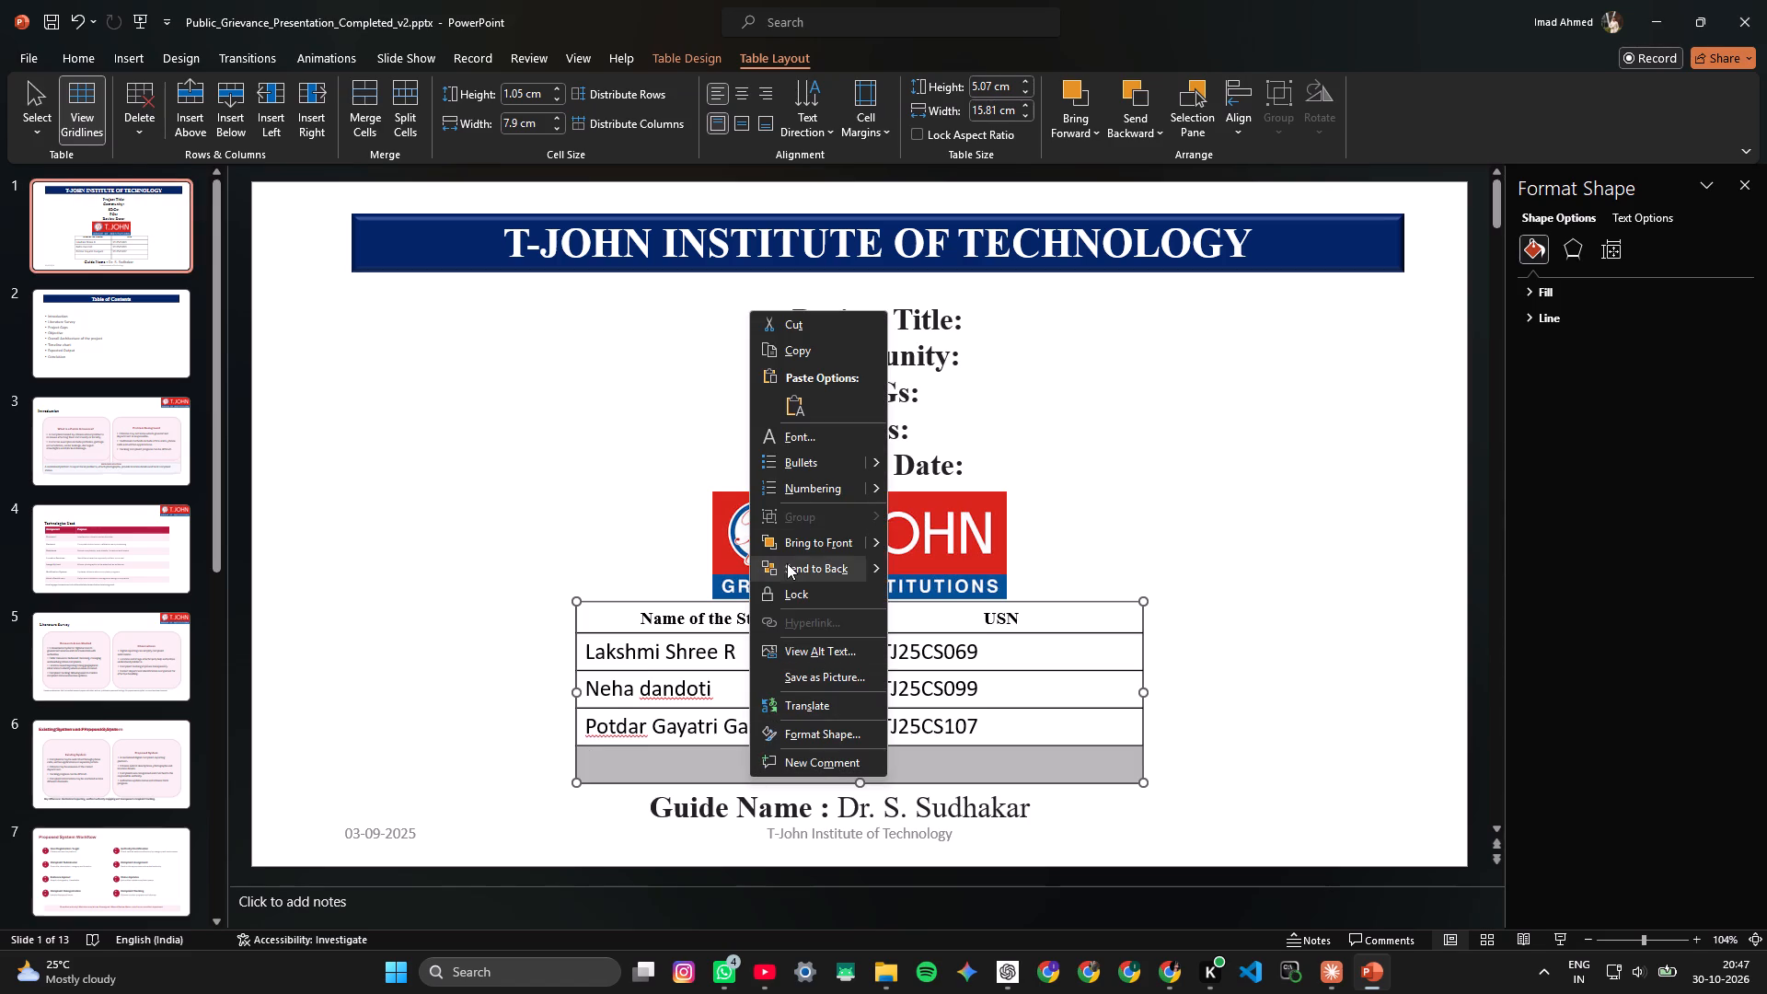
pyautogui.click(799, 326)
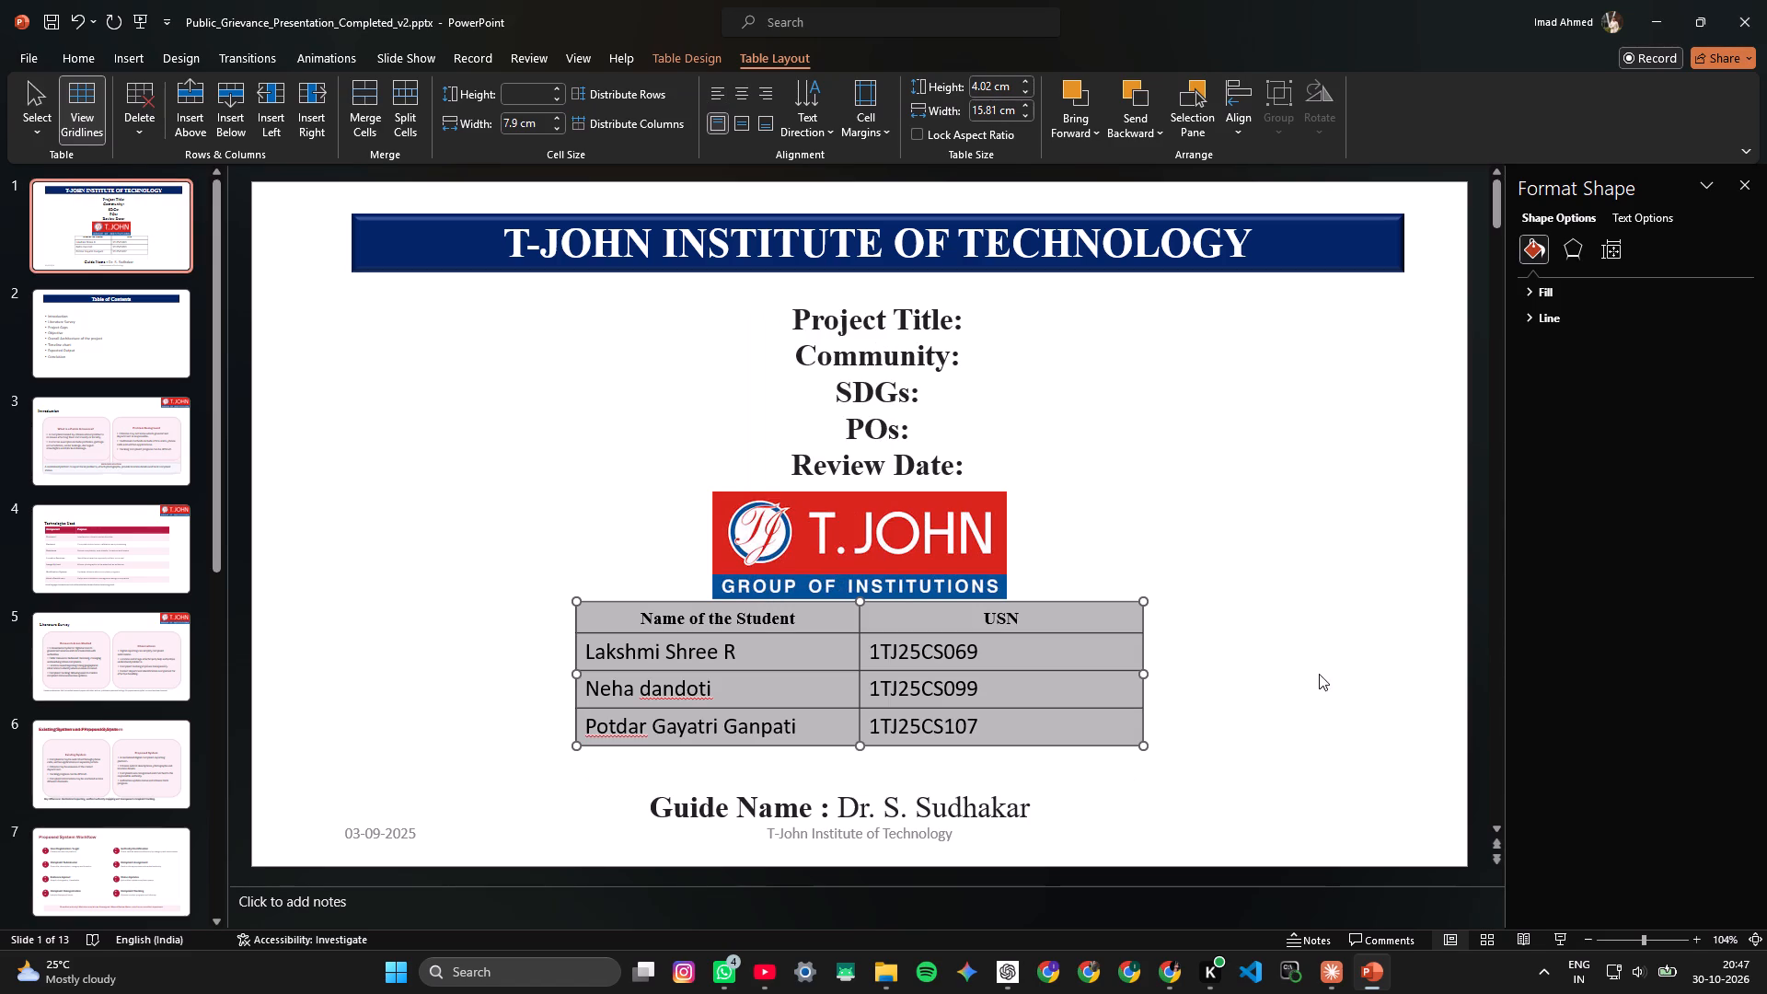
pyautogui.click(1324, 672)
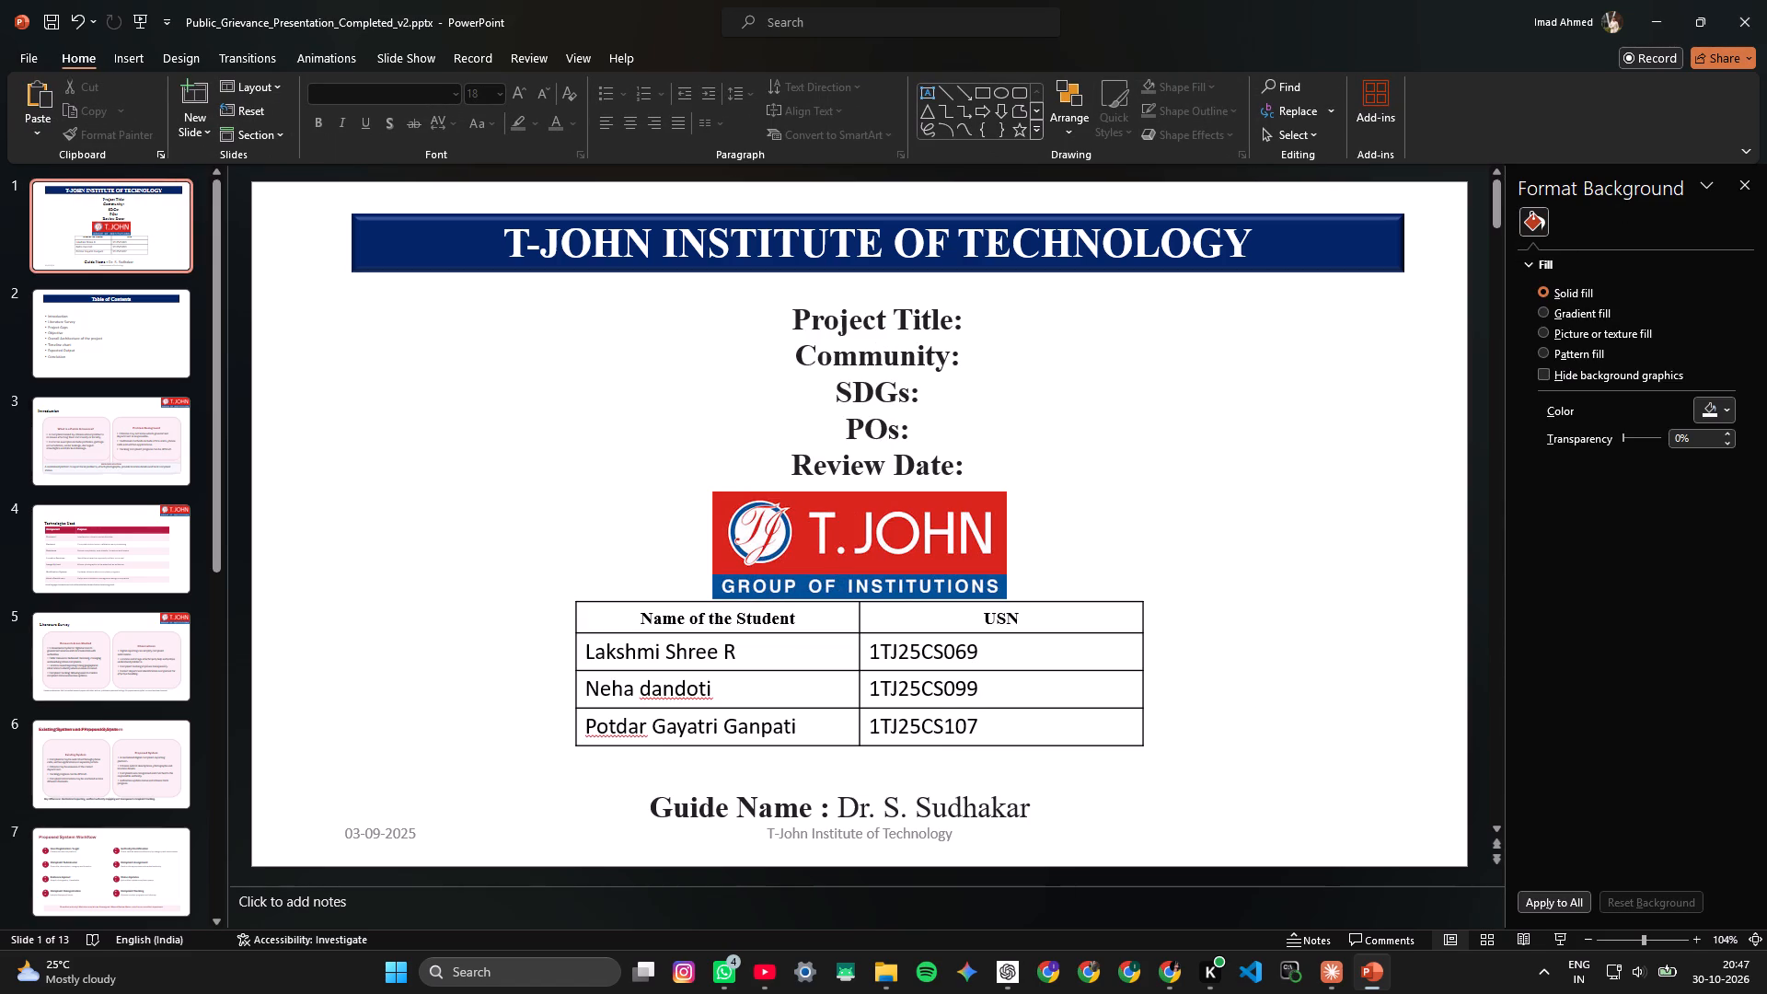
# Centre-align the text in the three student rows, covering both the name and USN columns.
pyautogui.click(587, 647)
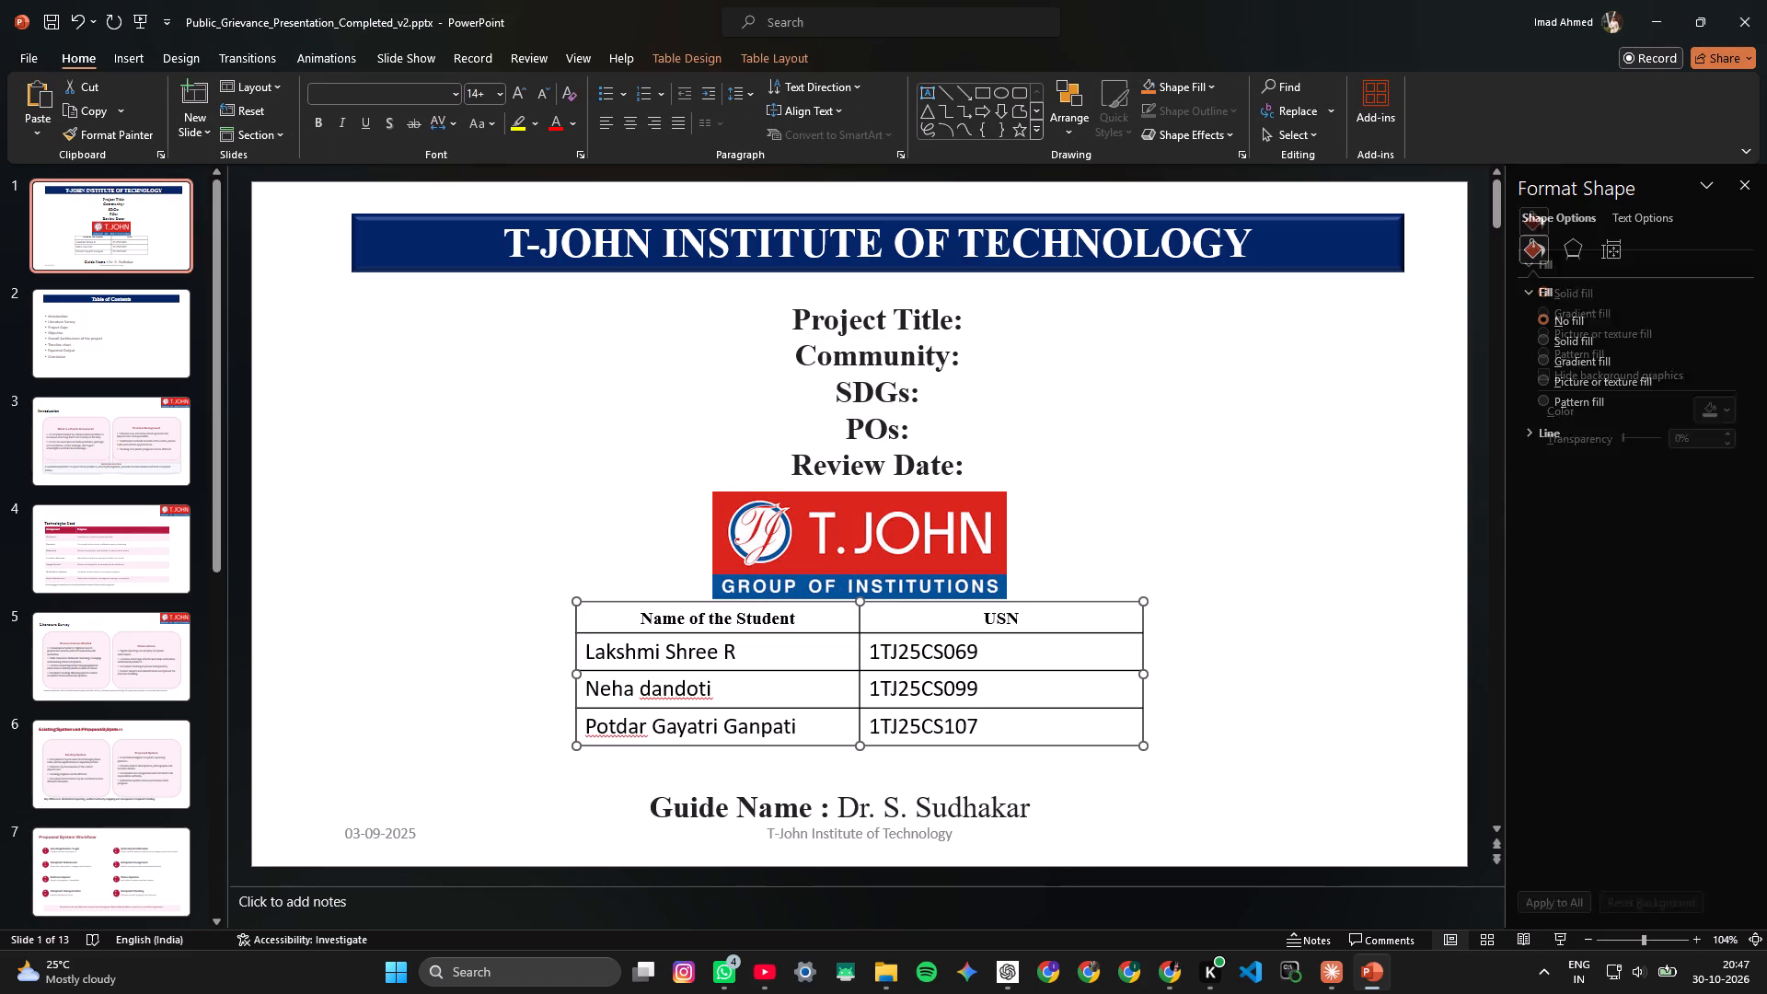
pyautogui.click(624, 653)
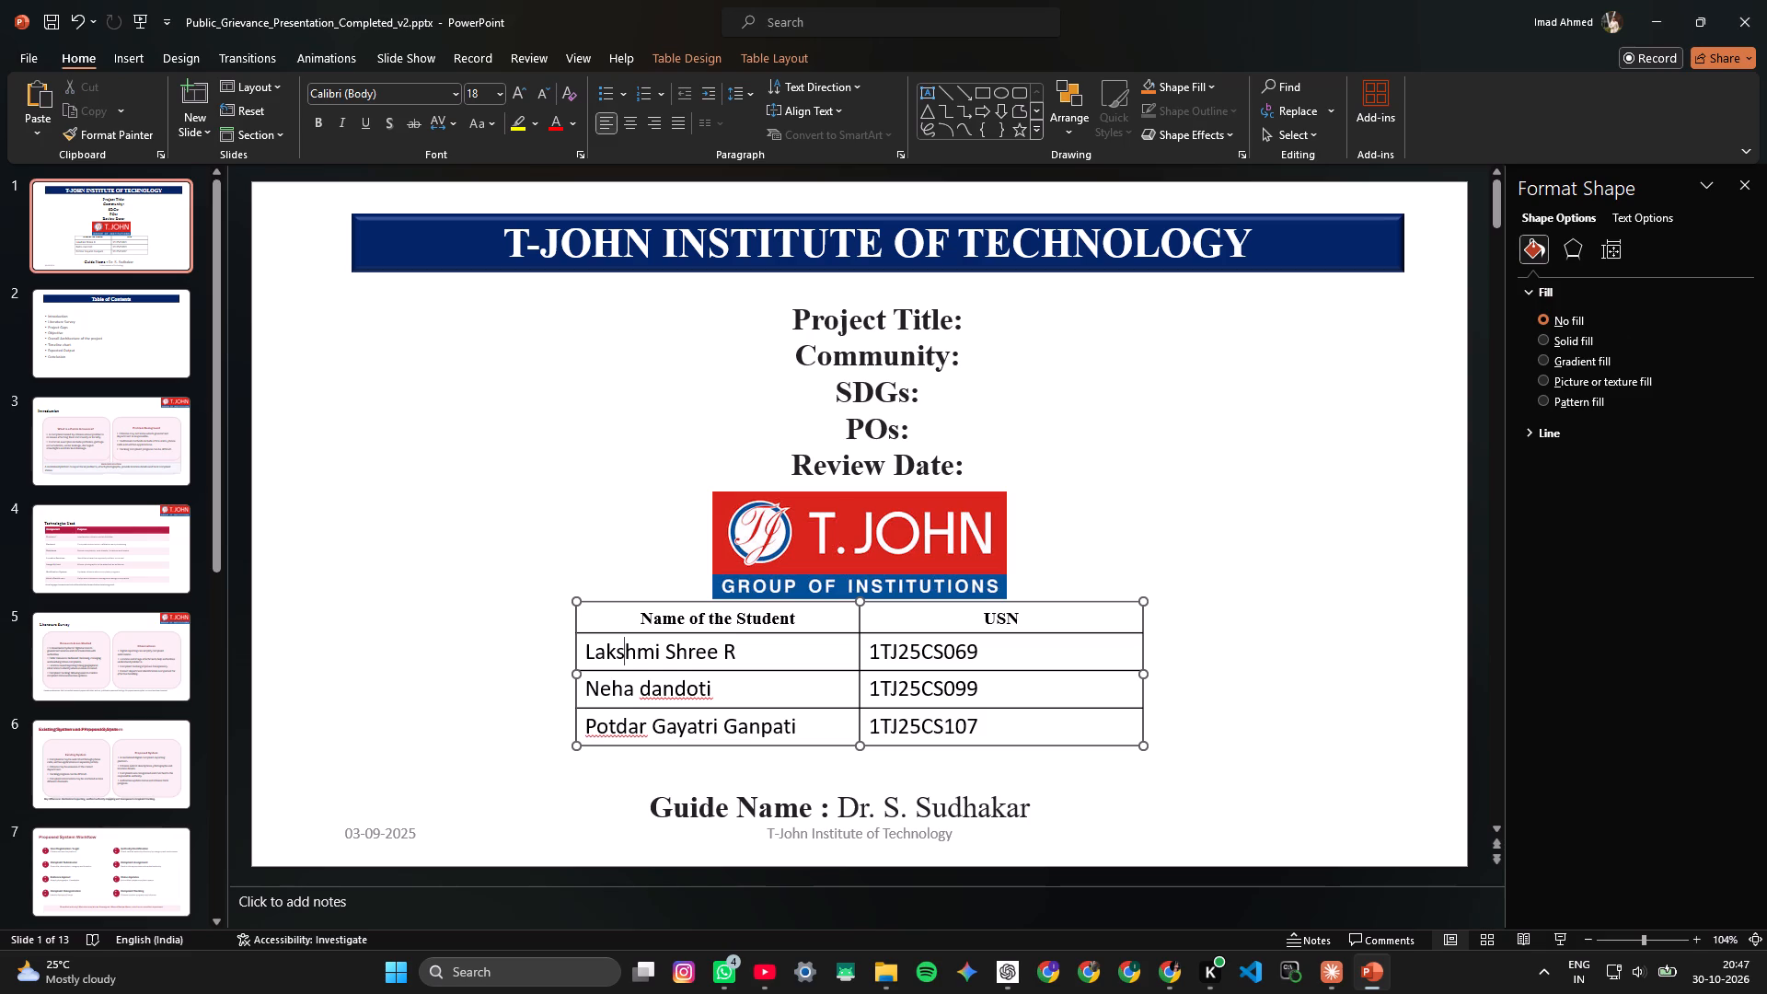
pyautogui.moveTo(986, 732); pyautogui.dragTo(570, 644)
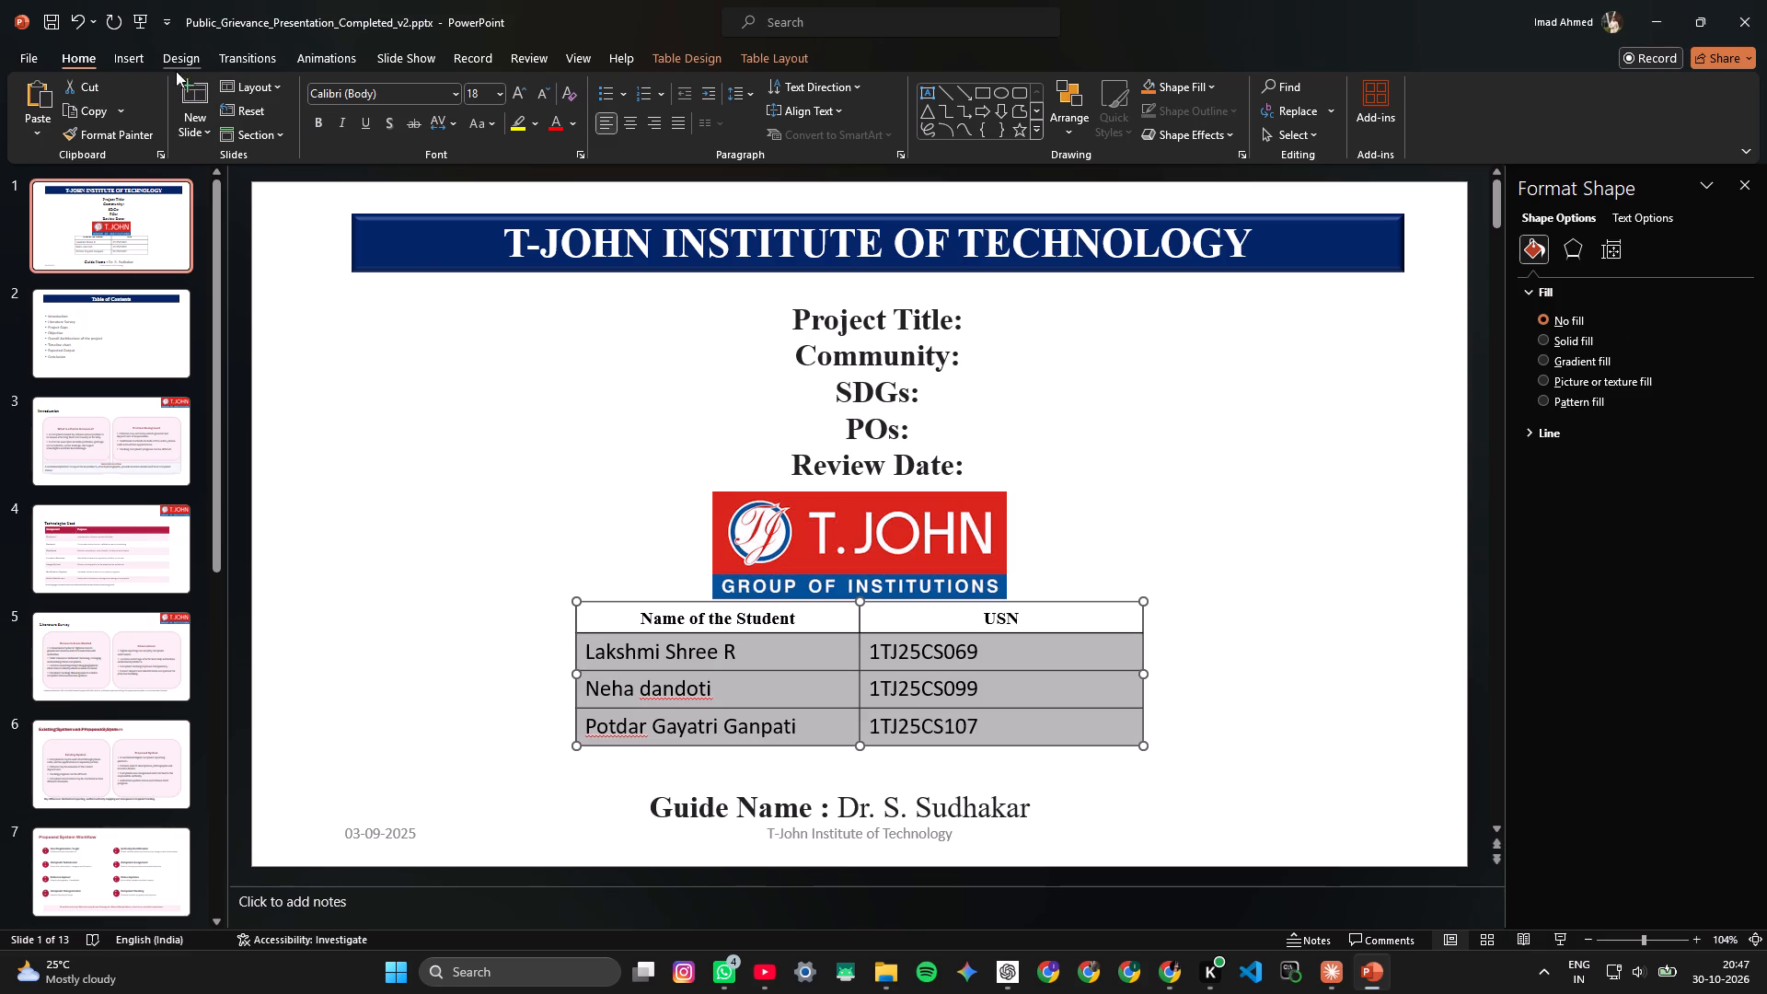
pyautogui.click(637, 125)
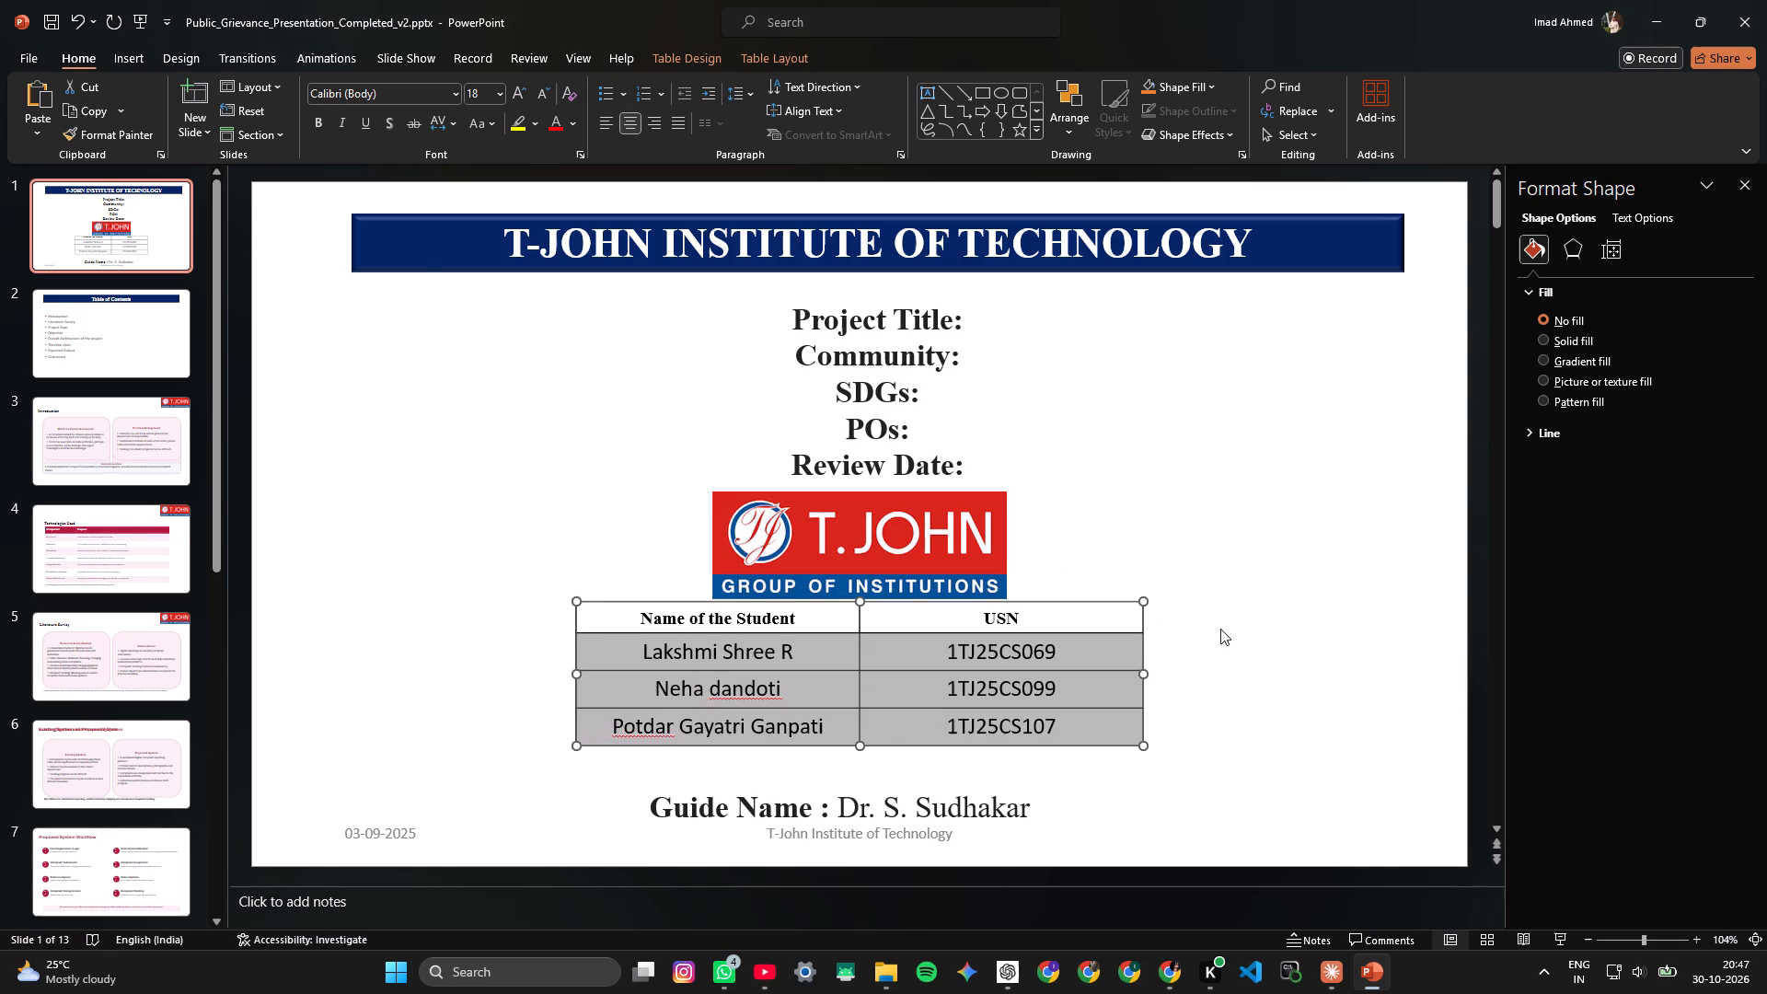
pyautogui.click(1244, 620)
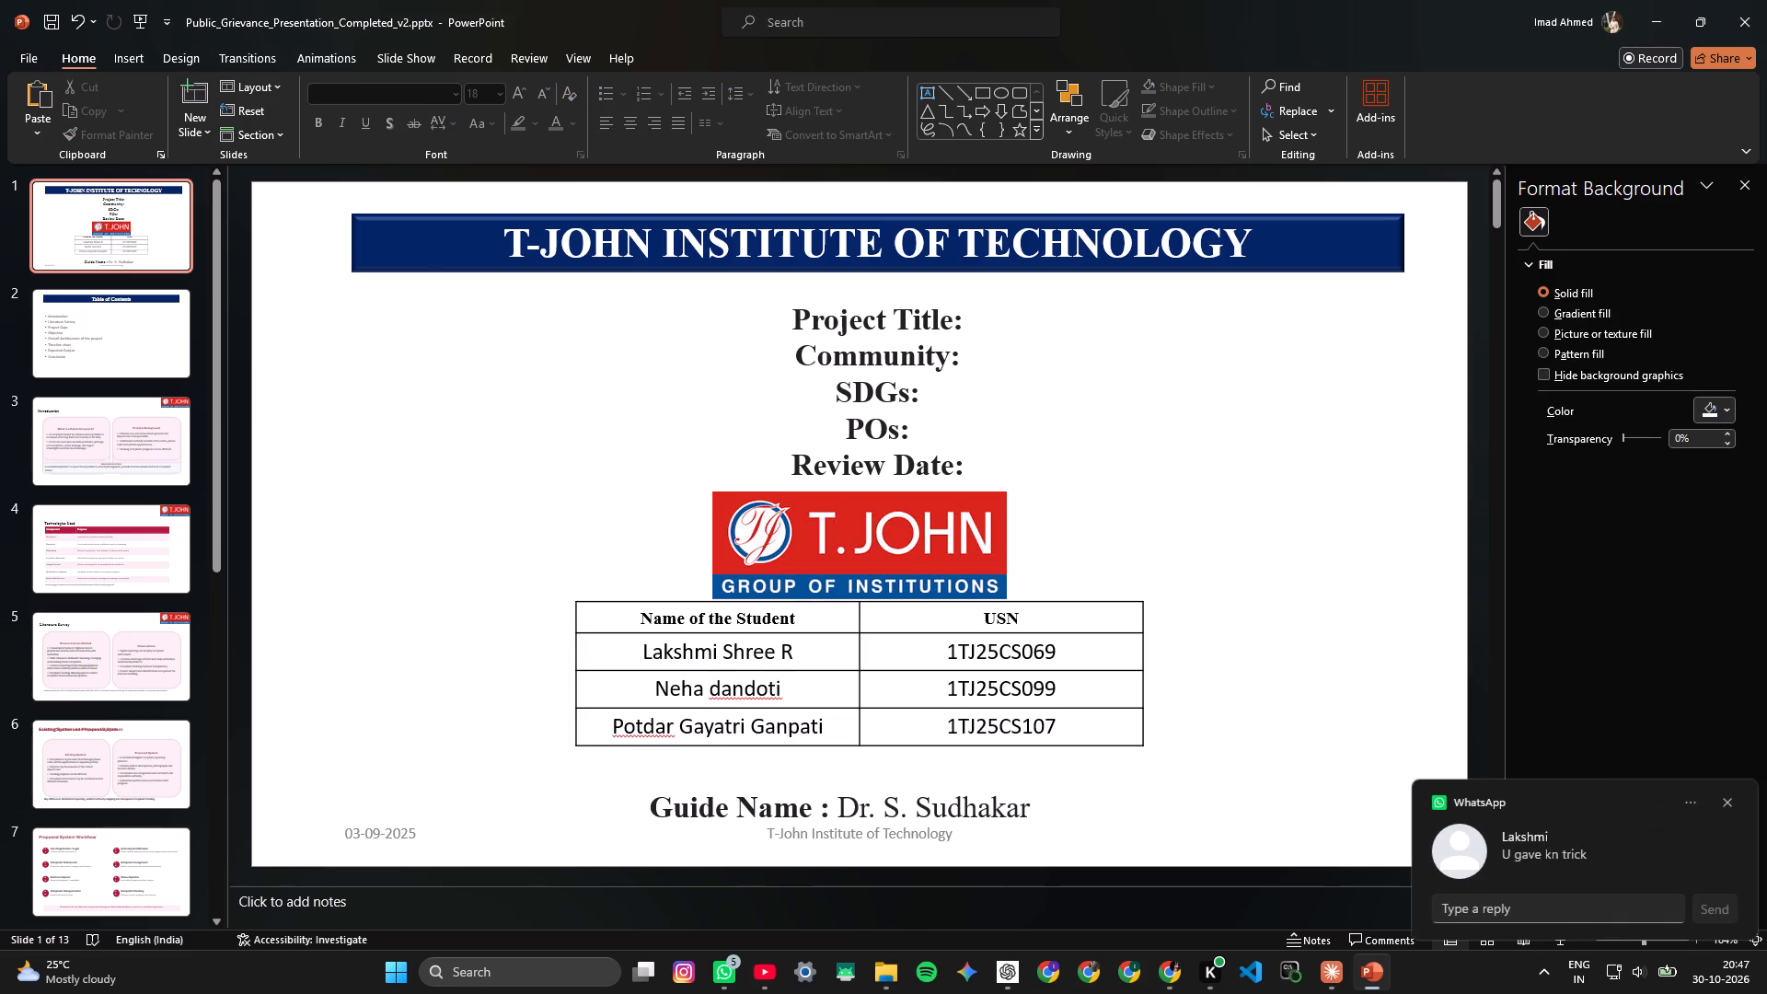
# Capitalise the first letter of the second student's surname in the name column, replacing the lowercase d with D.
pyautogui.click(722, 688)
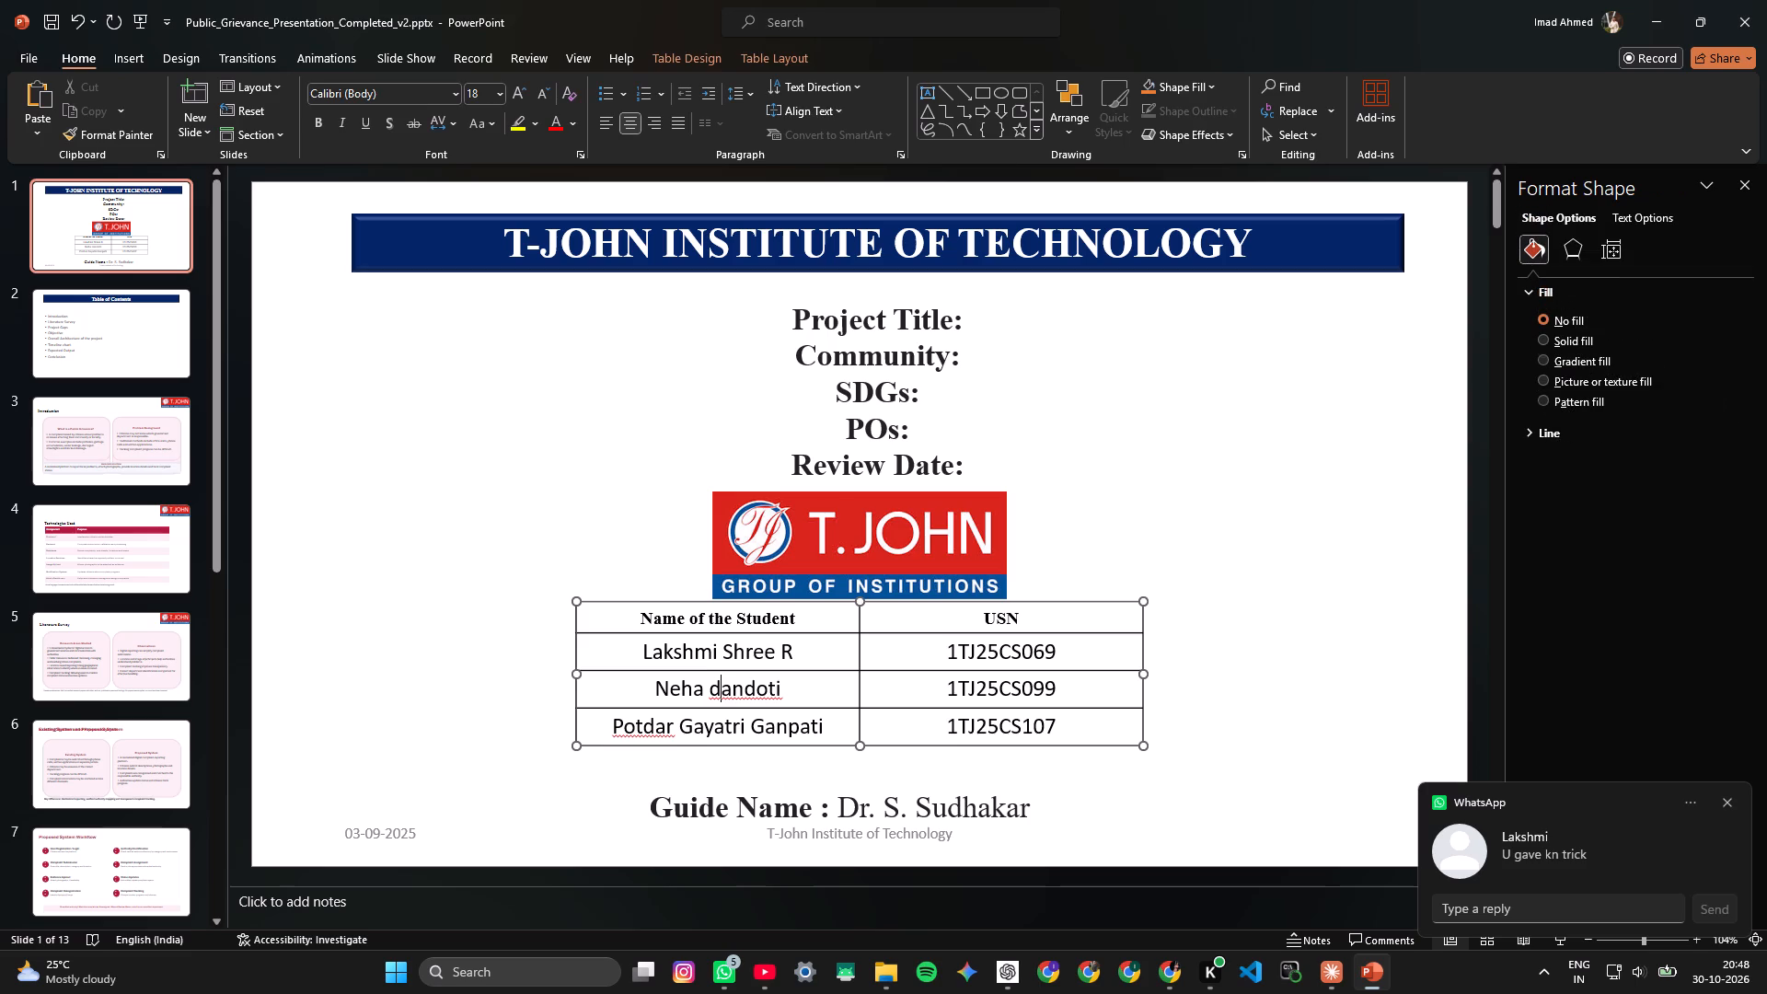
pyautogui.press('BackSpace')
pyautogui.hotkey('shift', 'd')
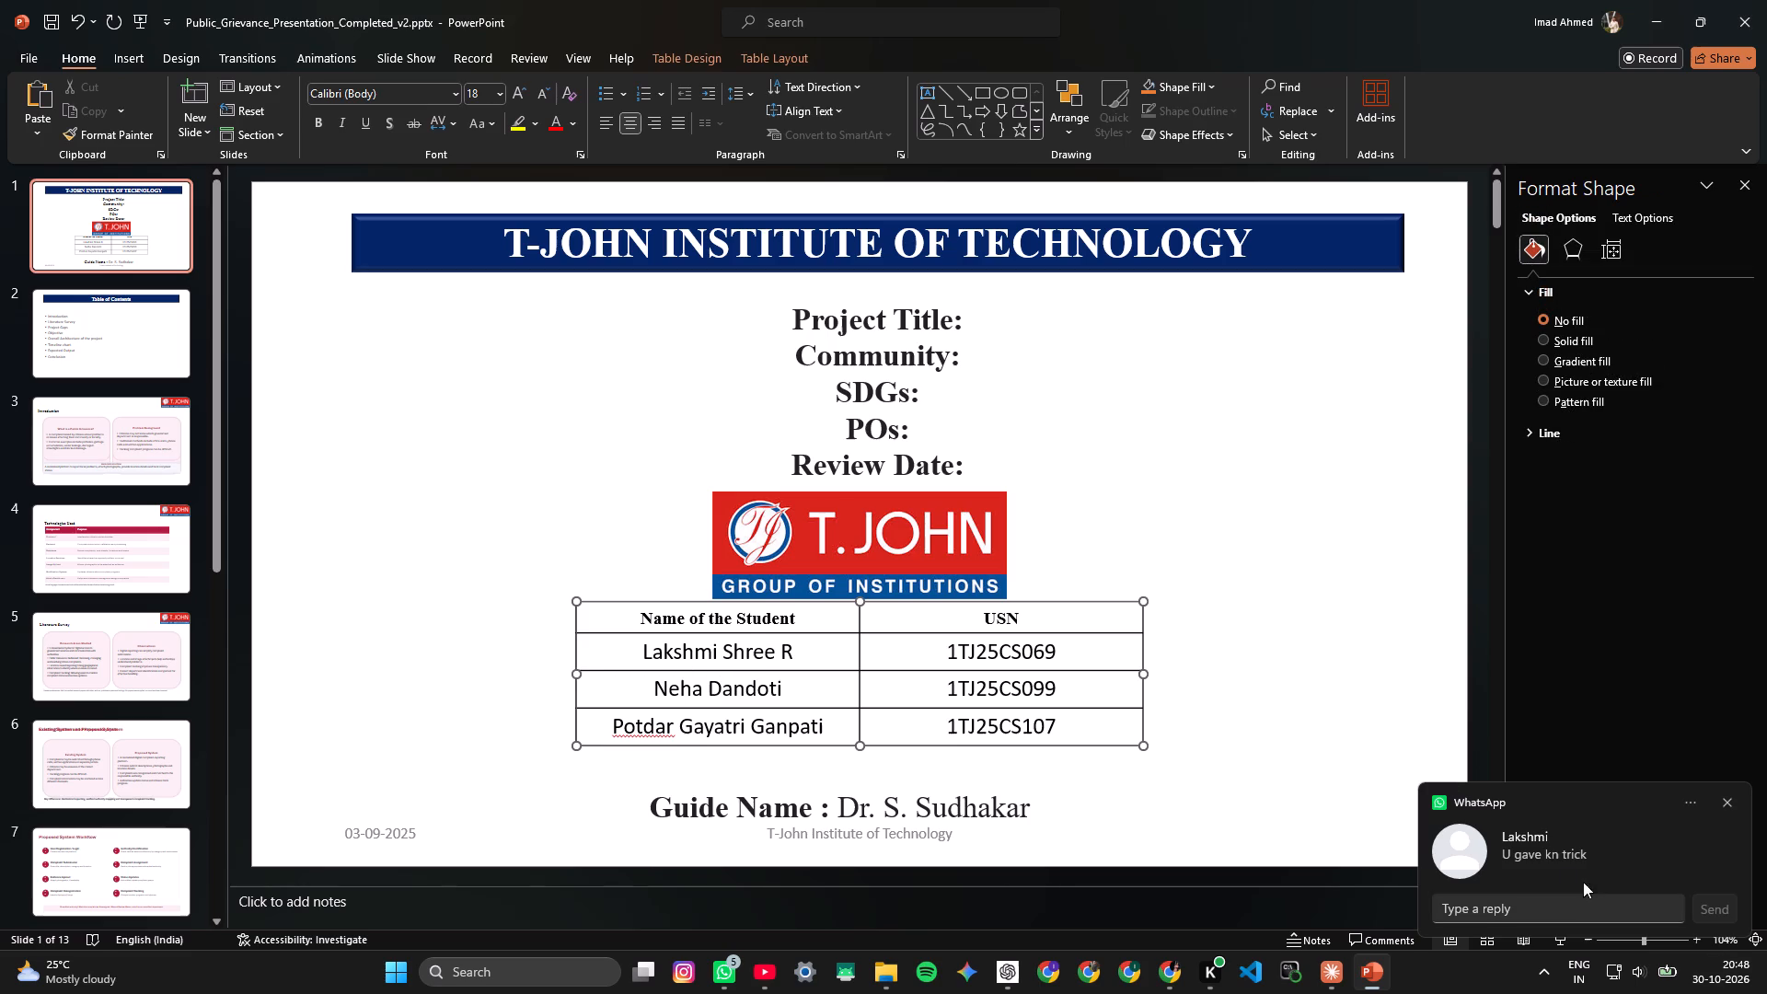
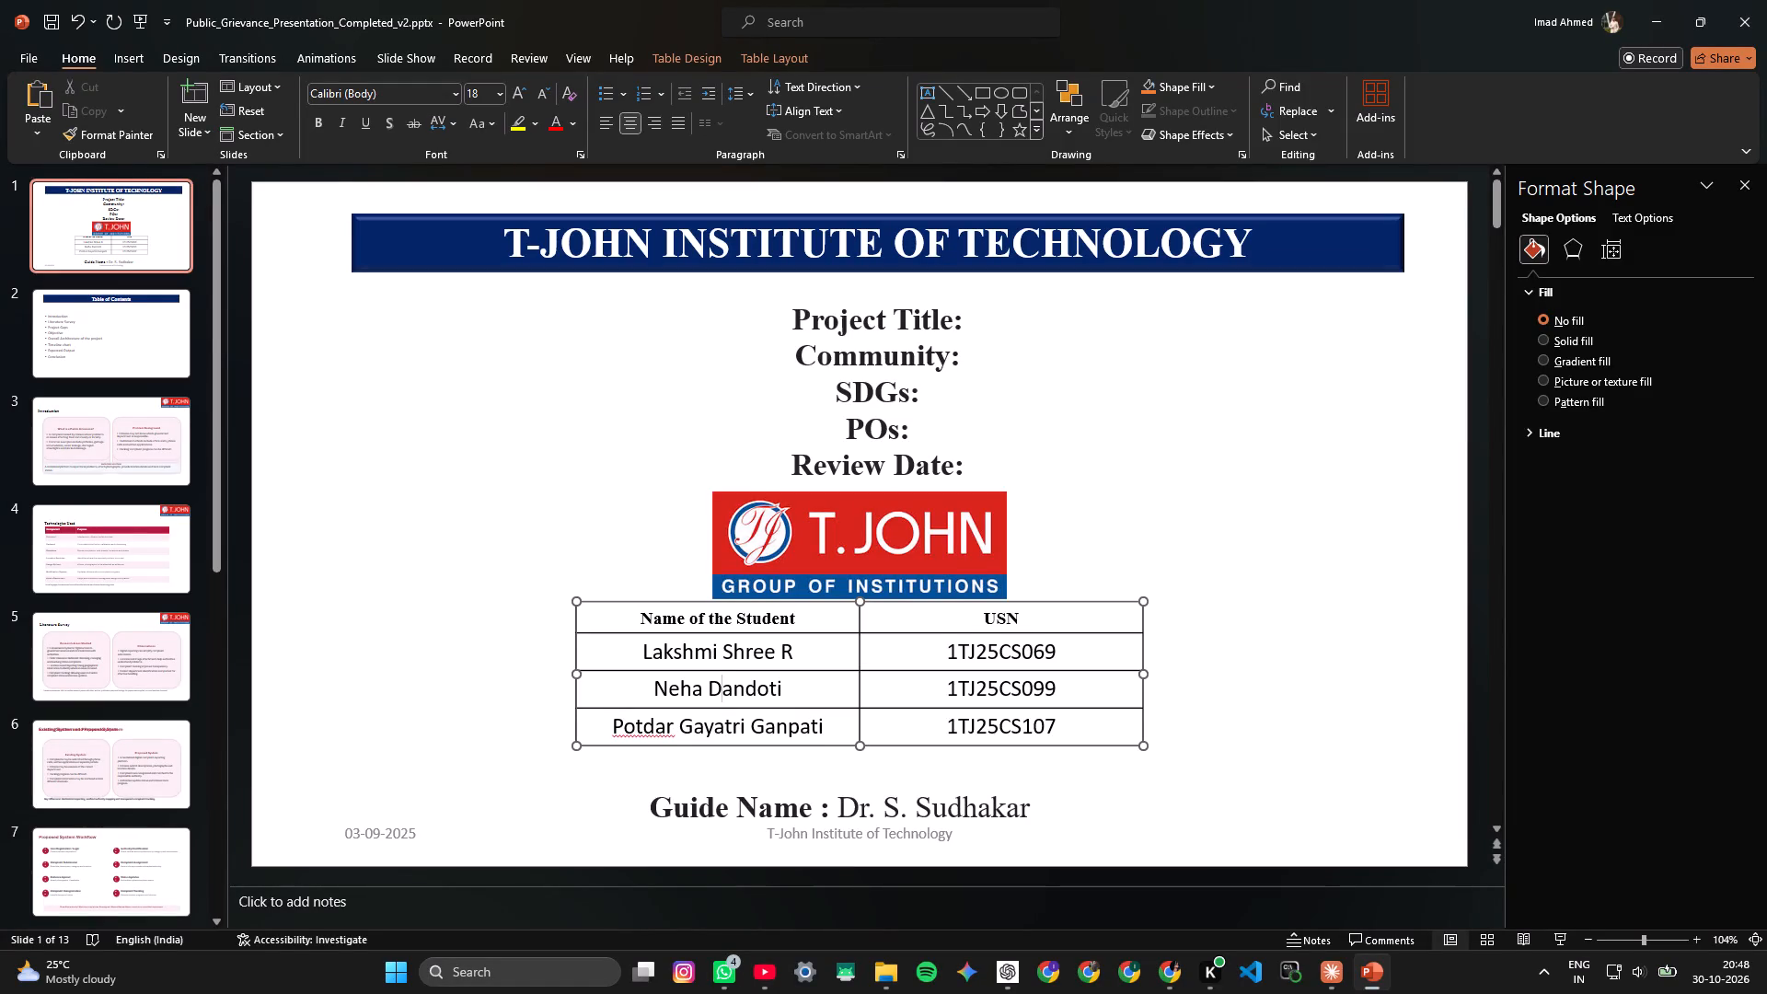
# Deselect the student table and capture a screen snip of slide 3, Introduction, including the Format Background pane beside it.
pyautogui.click(1276, 703)
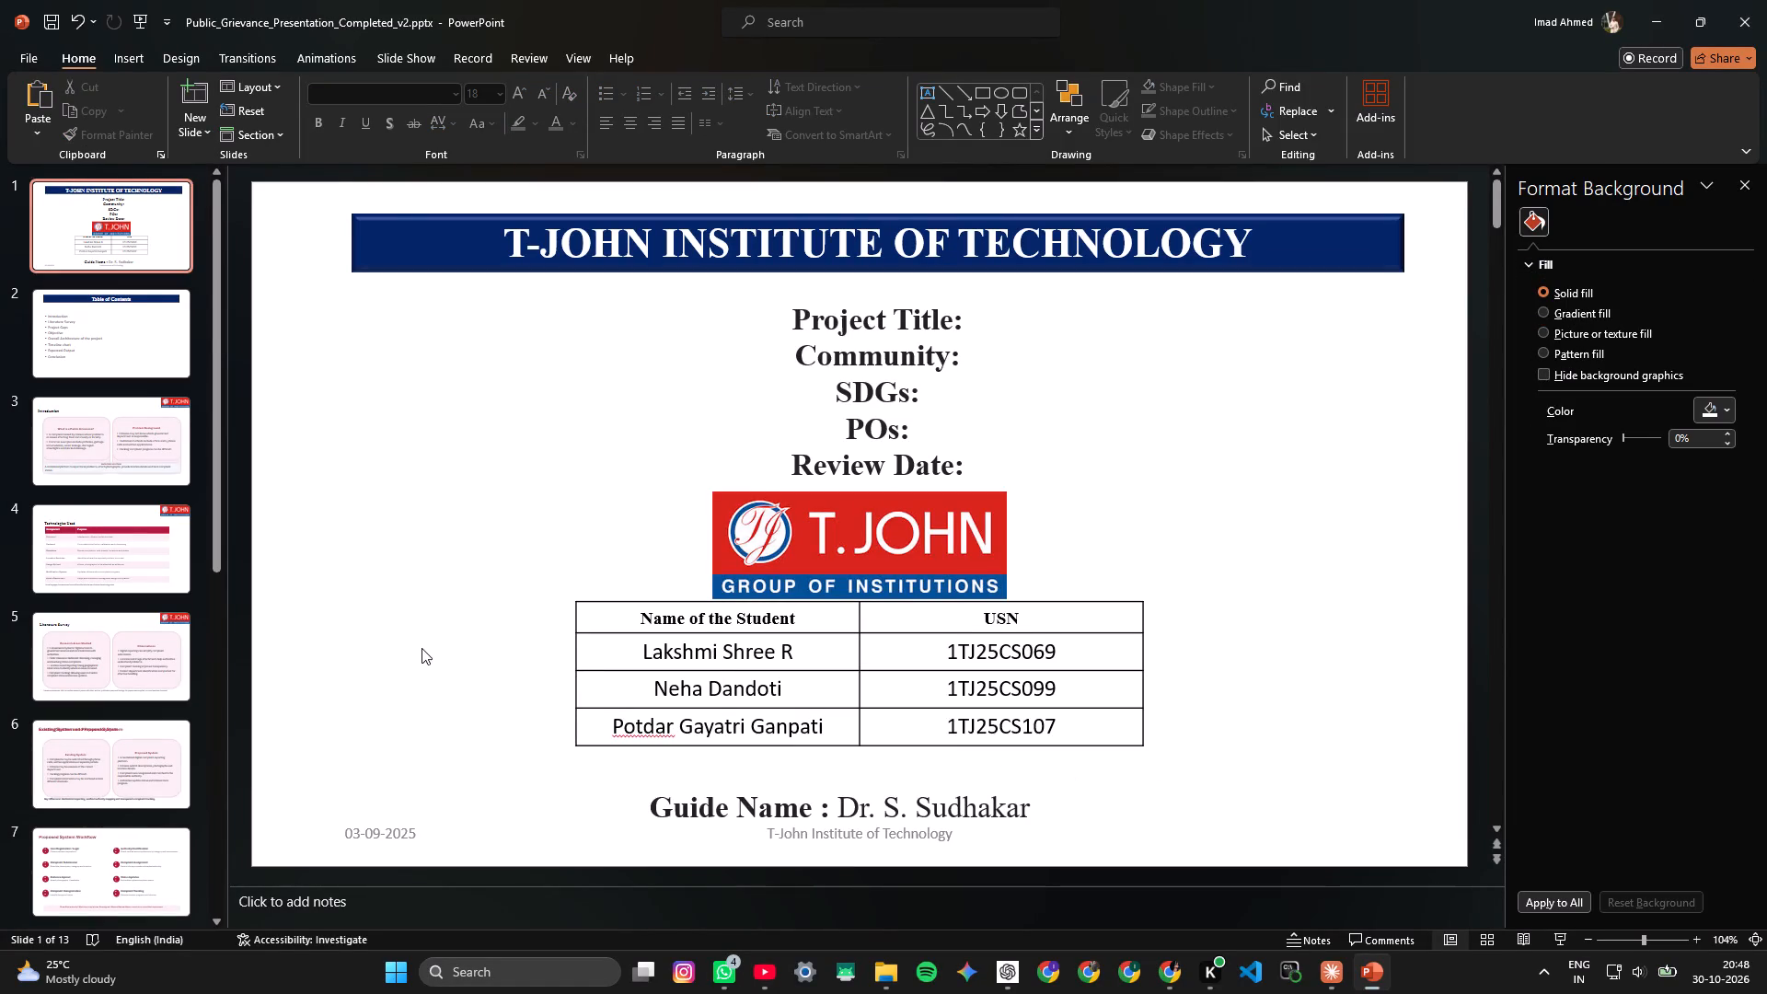
pyautogui.scroll(-1, 422, 648)
pyautogui.scroll(-1, 595, 554)
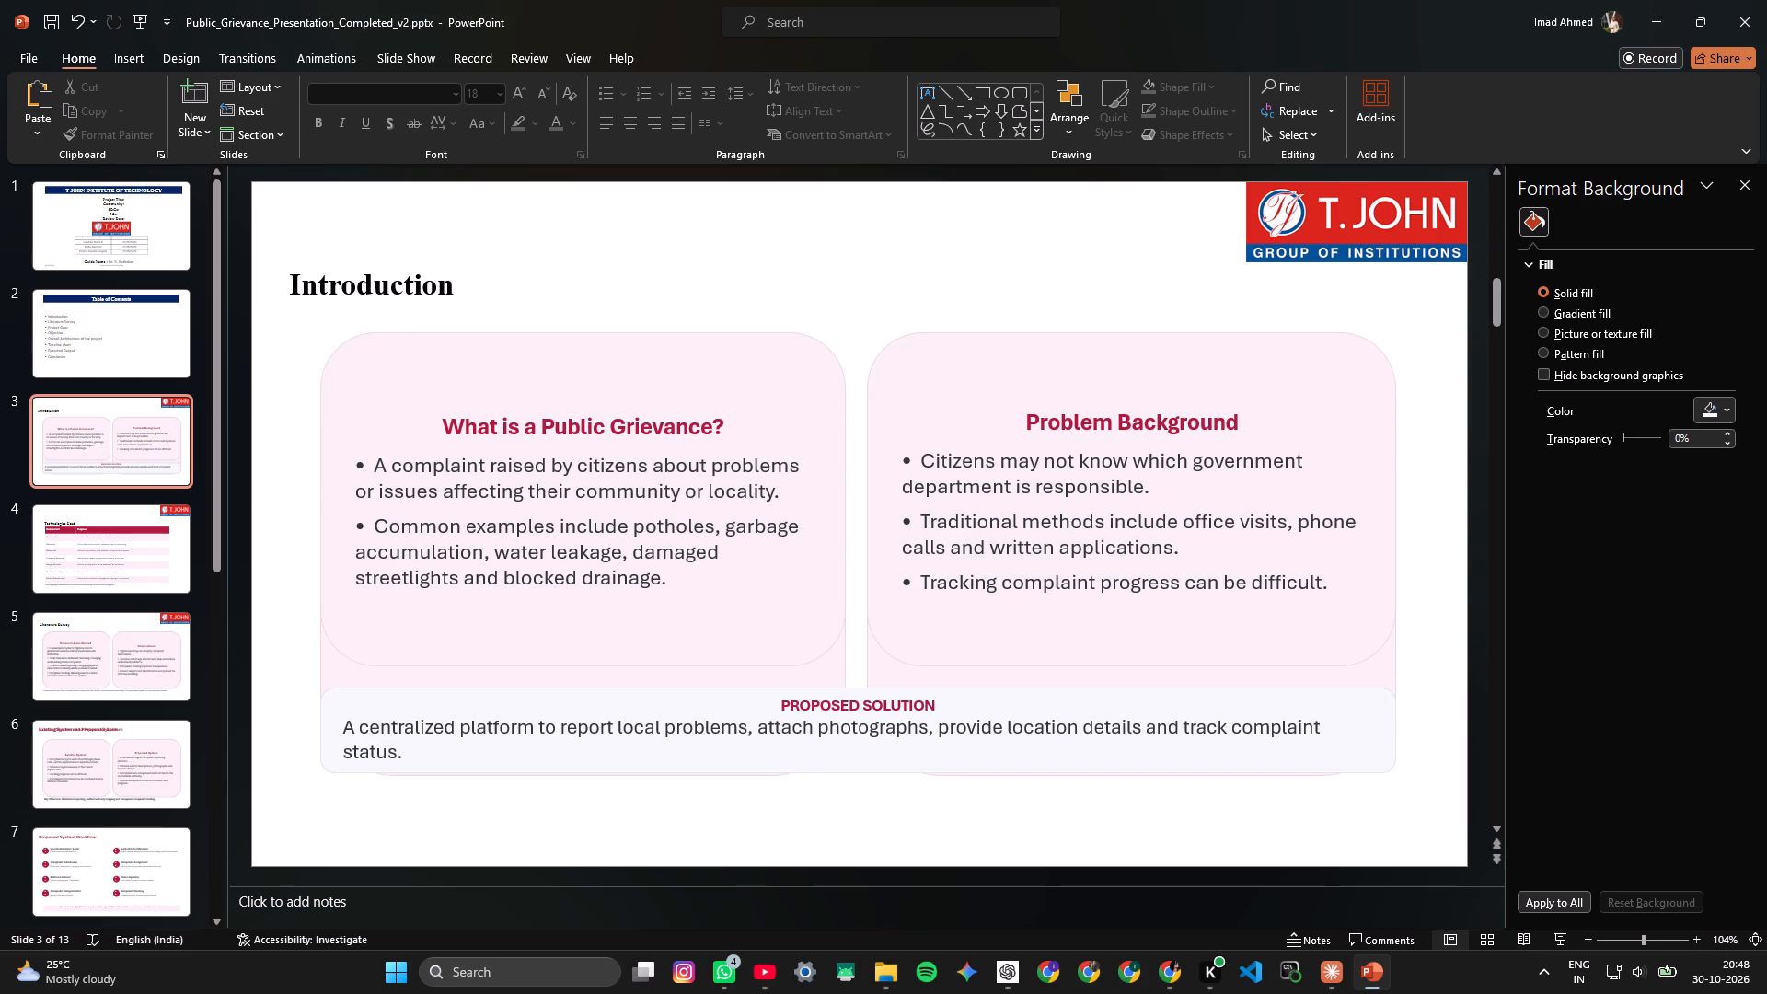
pyautogui.press('shift+super+s')
pyautogui.moveTo(234, 160); pyautogui.dragTo(1766, 906)
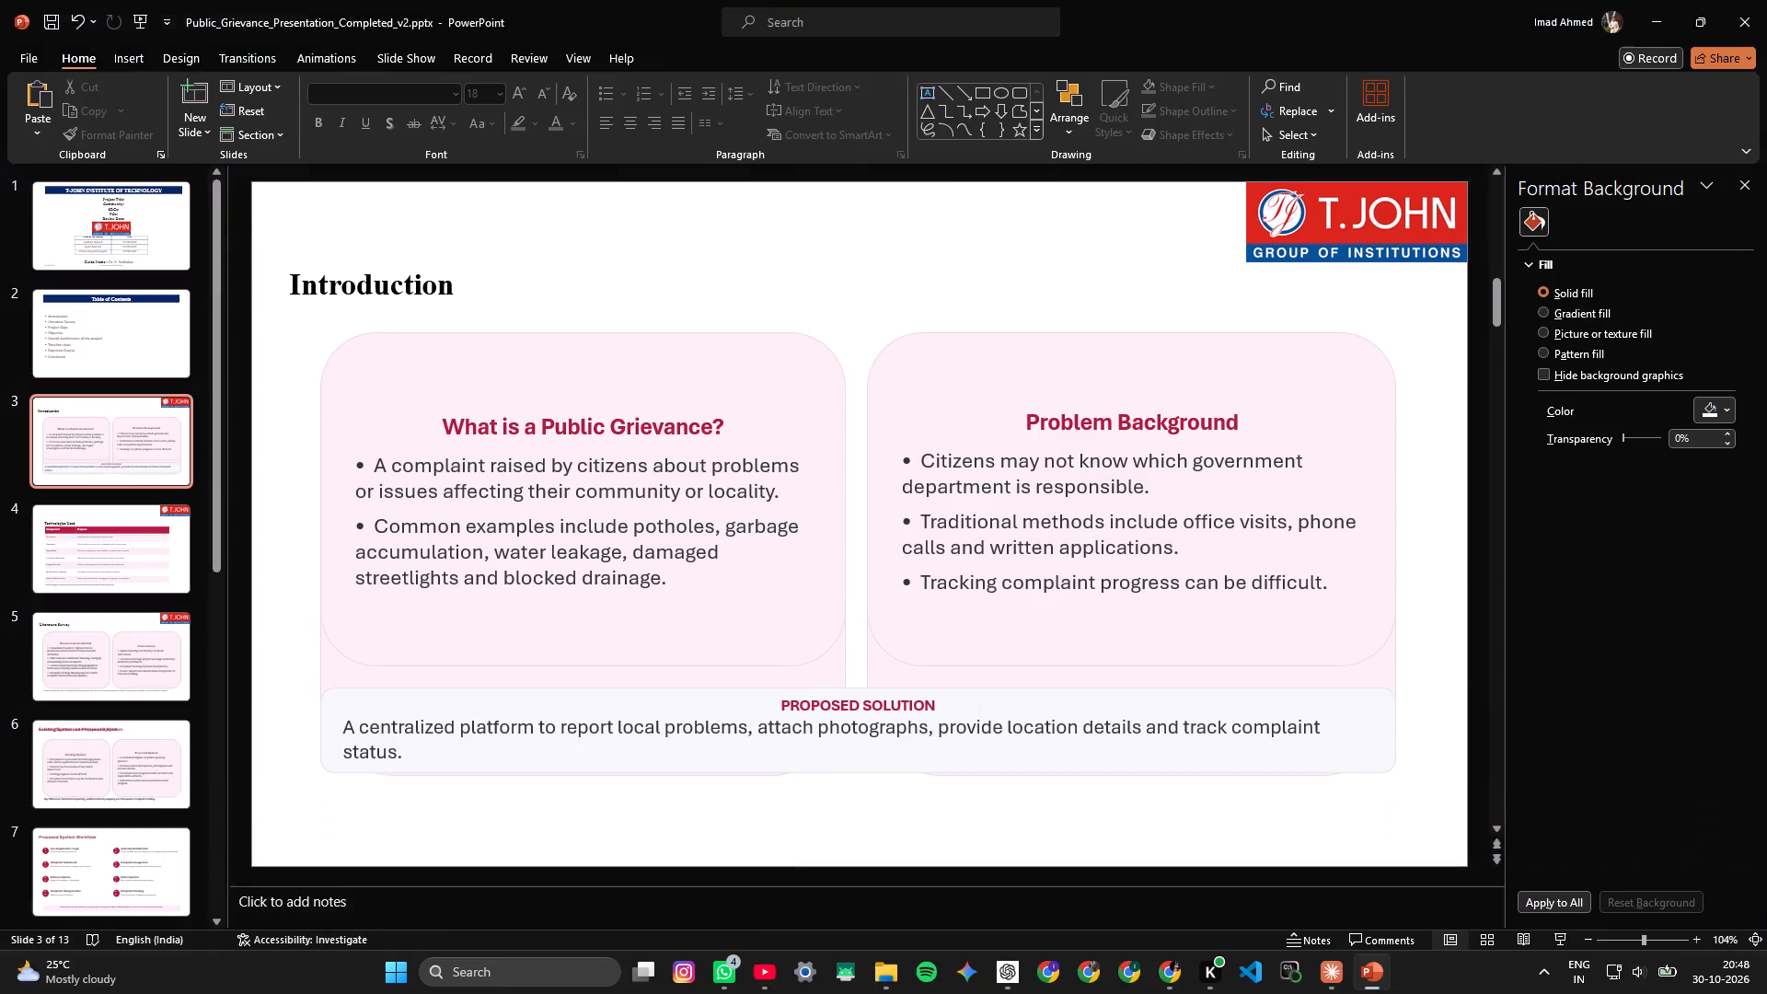
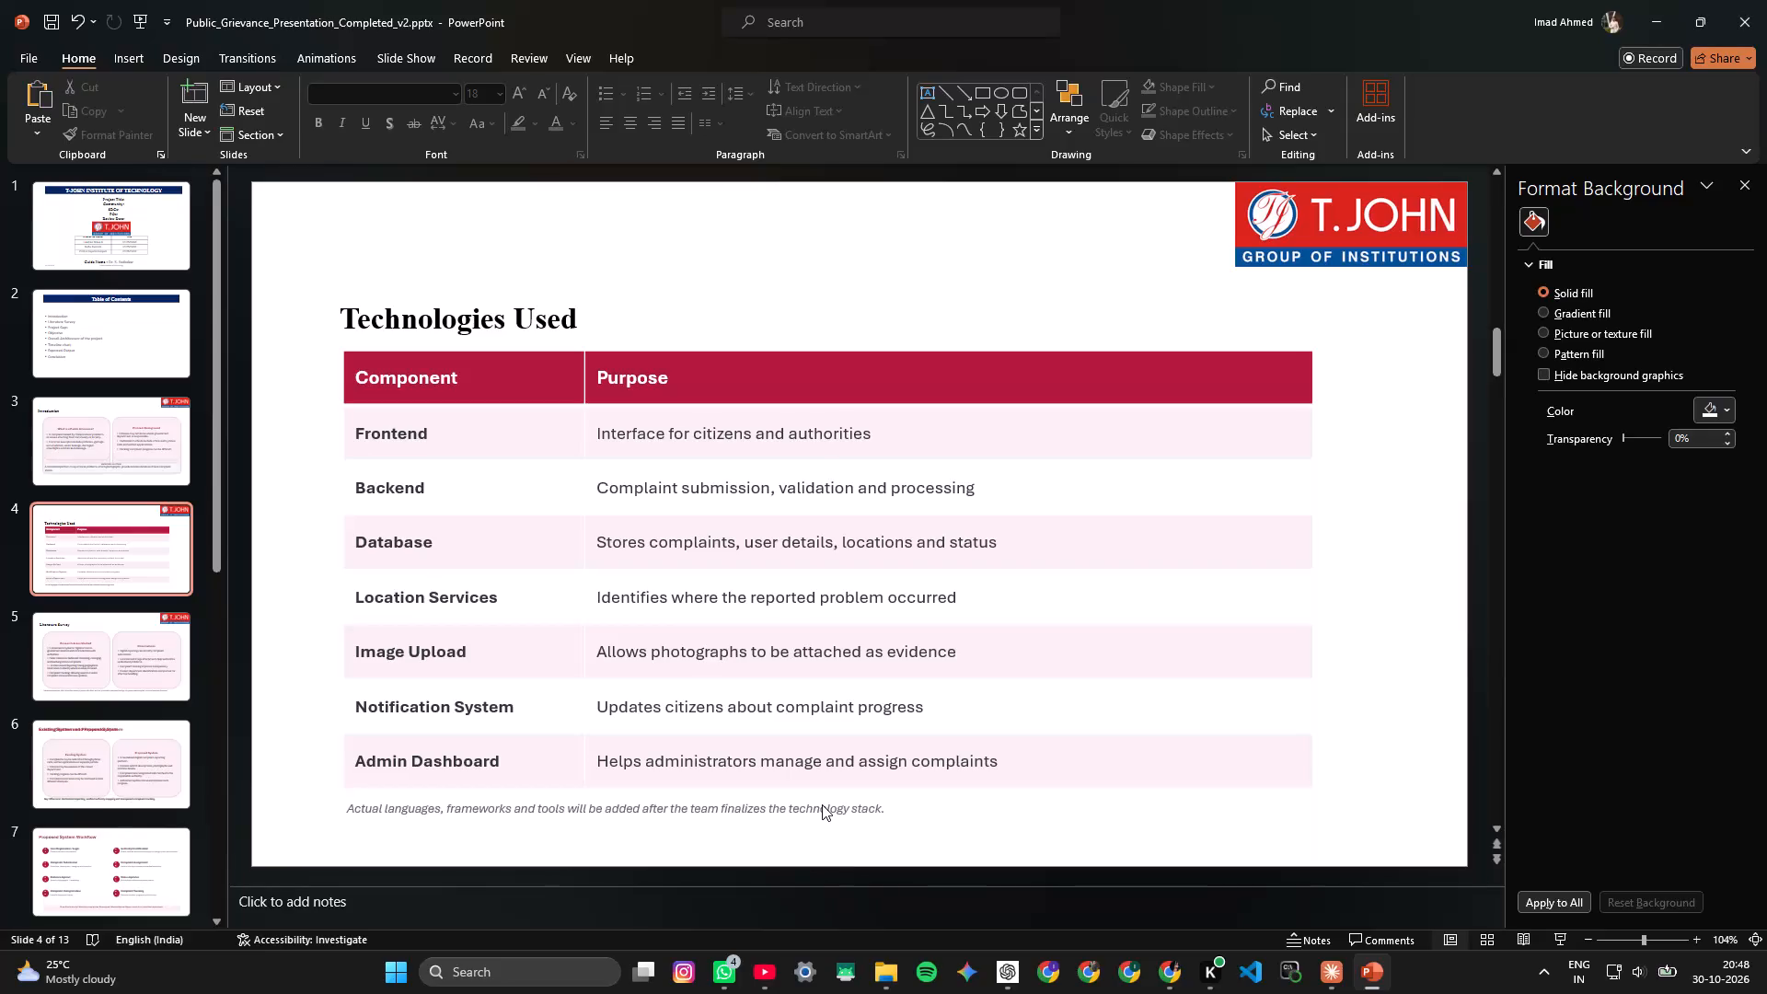
# Copy the T. John Group of Institutions logo from the Technologies Used slide.
pyautogui.scroll(-5, 822, 804)
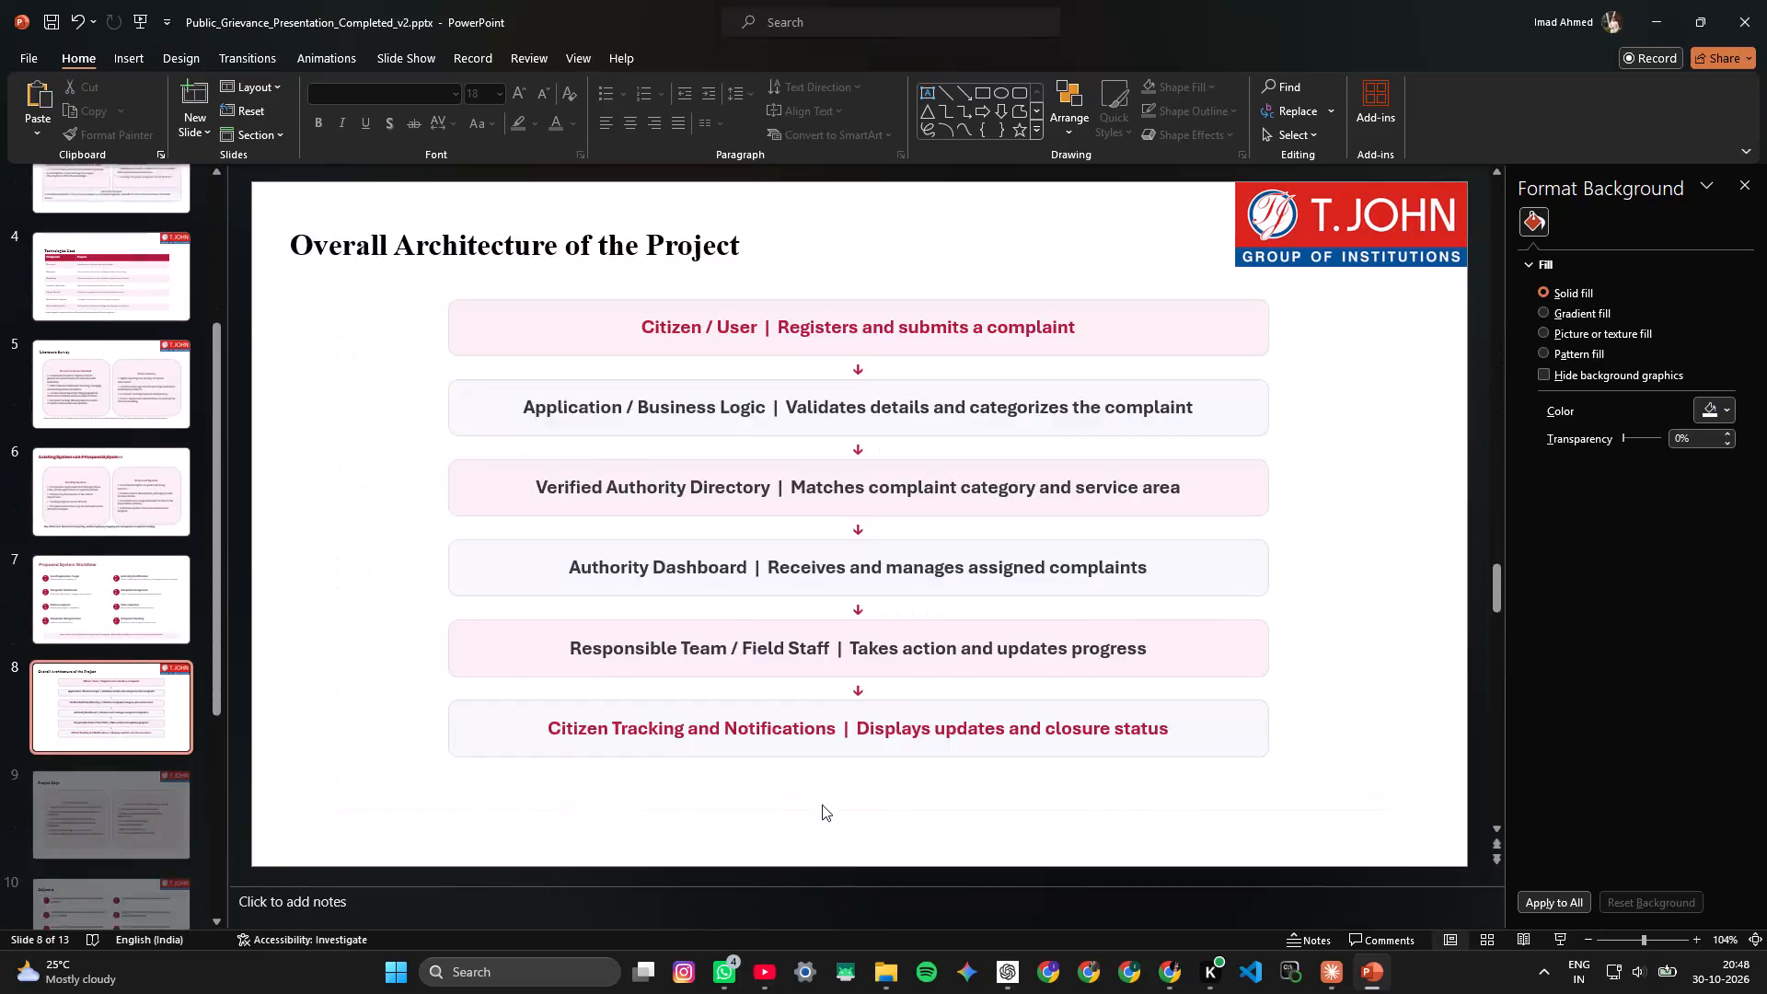
pyautogui.scroll(3, 822, 804)
pyautogui.scroll(2, 1151, 356)
pyautogui.click(1283, 260)
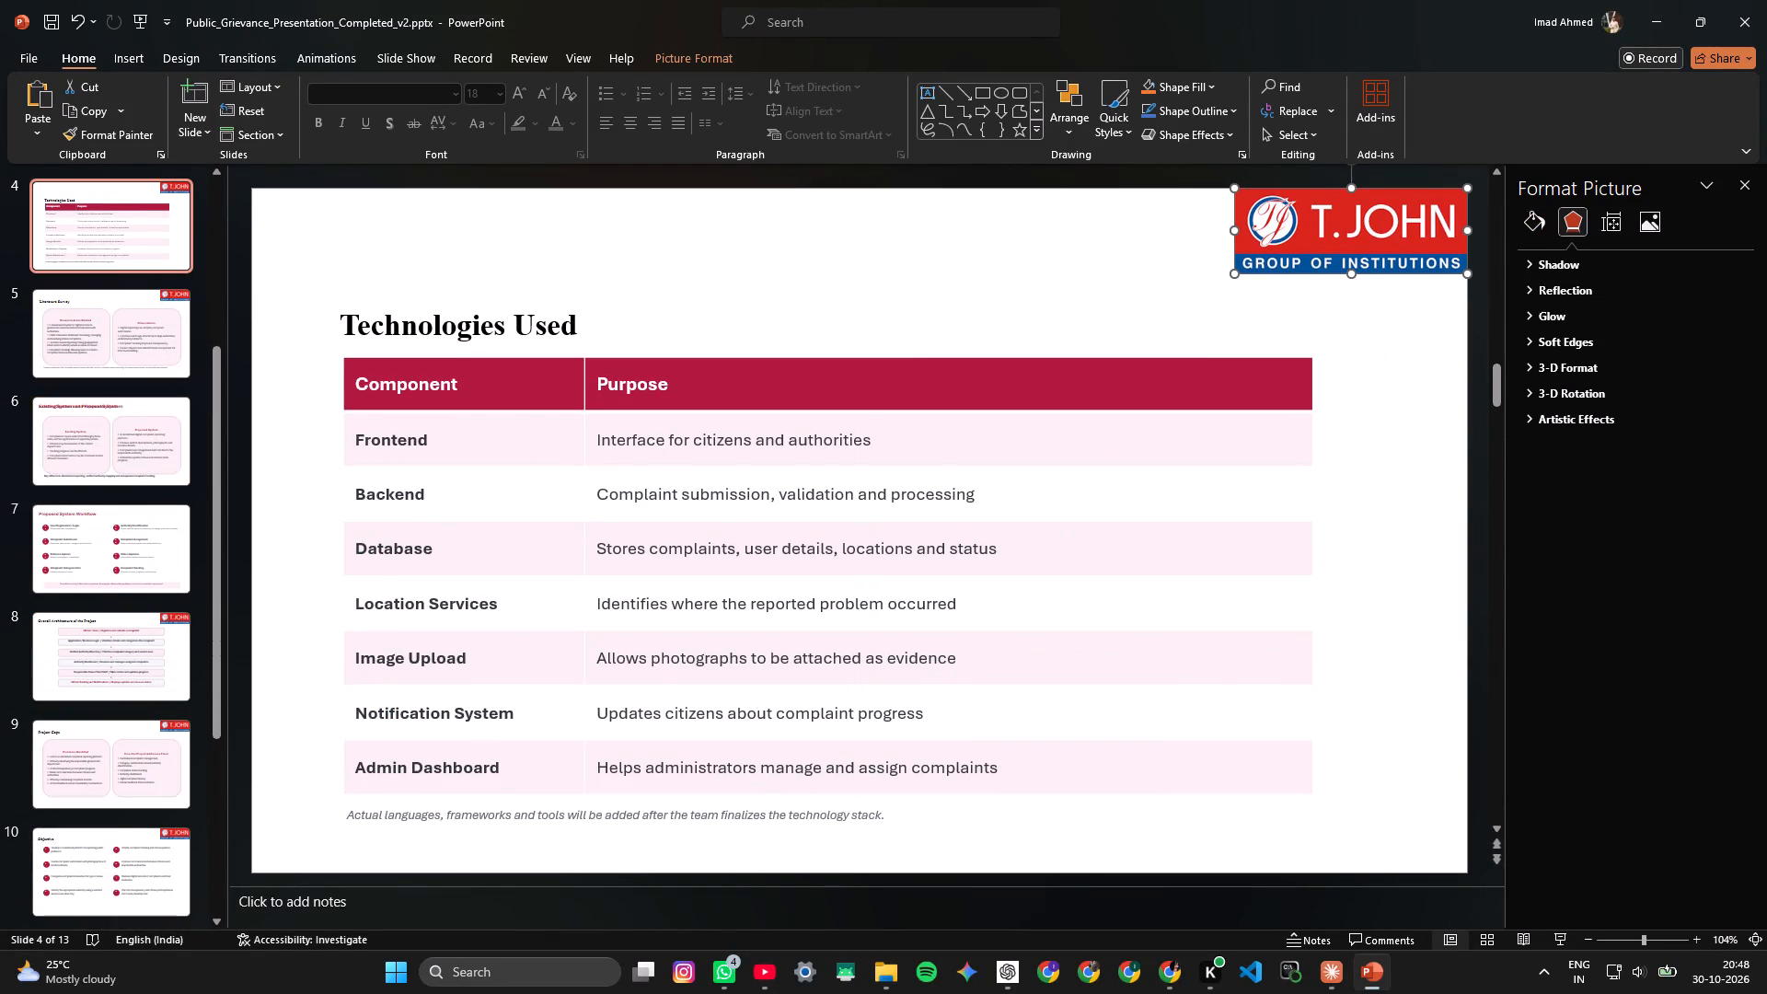
pyautogui.hotkey('ctrl', 'c')
# Separate the overlapping duplicate title on the Existing System and Proposed System slide from the other title and delete it.
pyautogui.scroll(-1, 1355, 349)
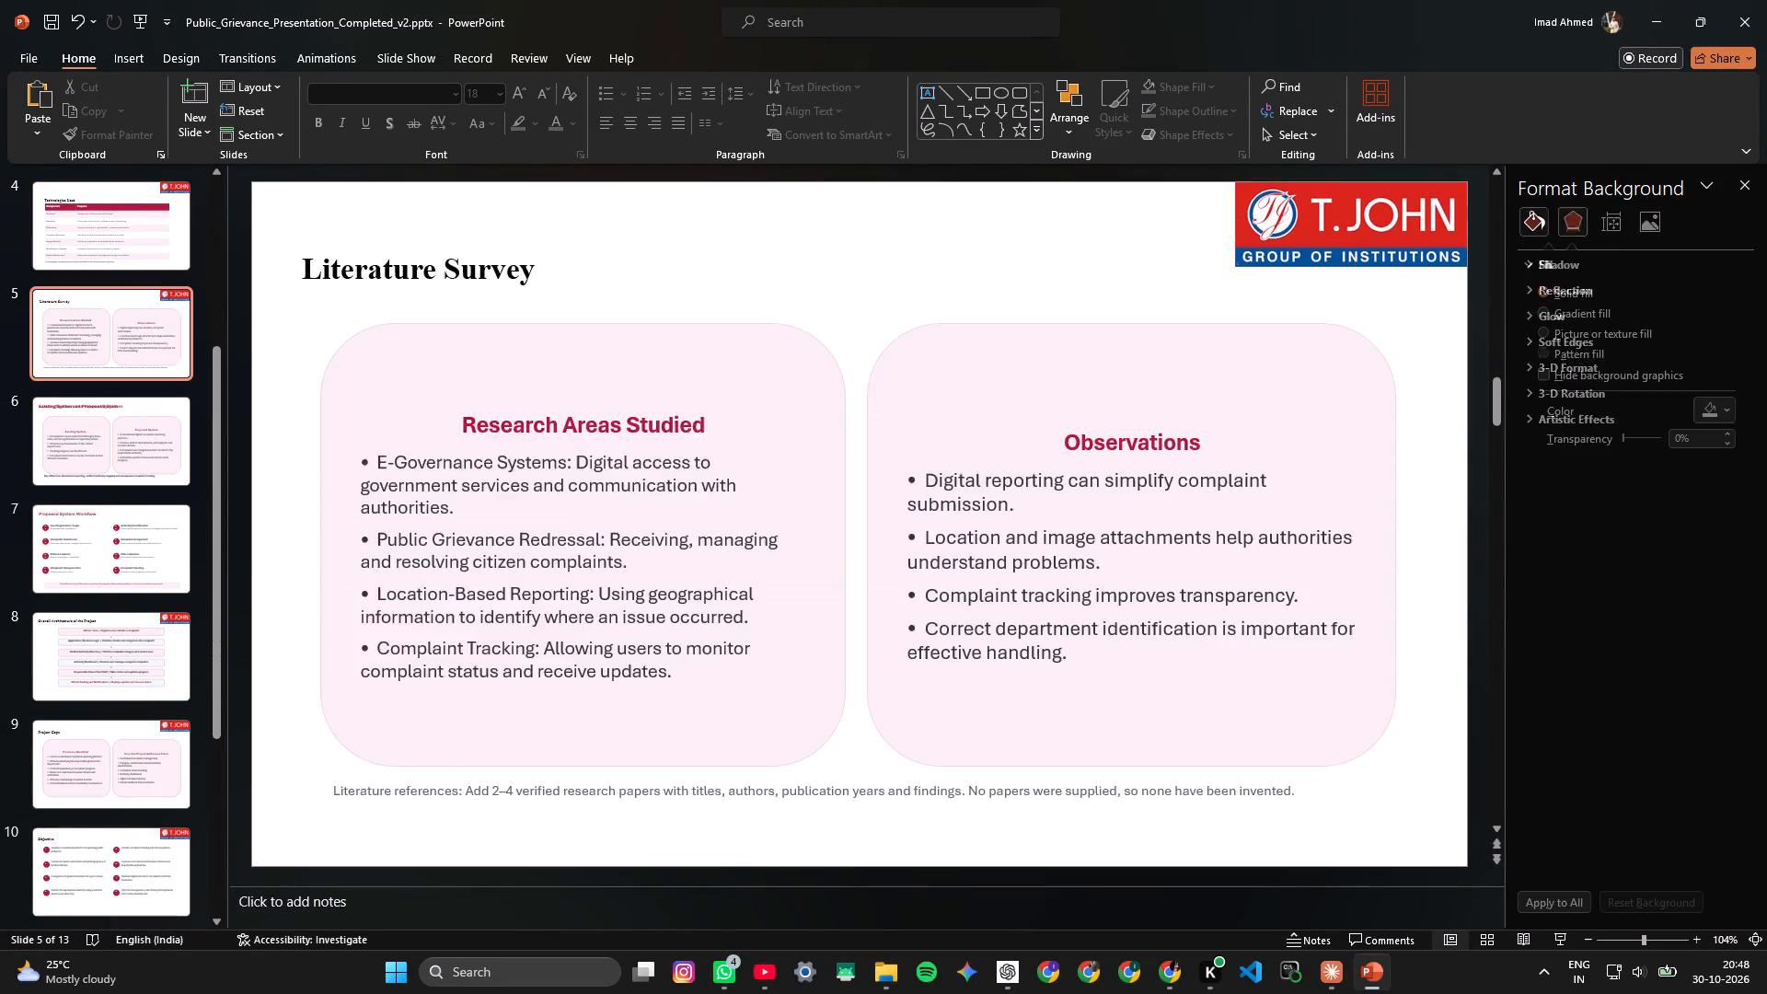
pyautogui.scroll(-1, 1355, 349)
pyautogui.click(1377, 210)
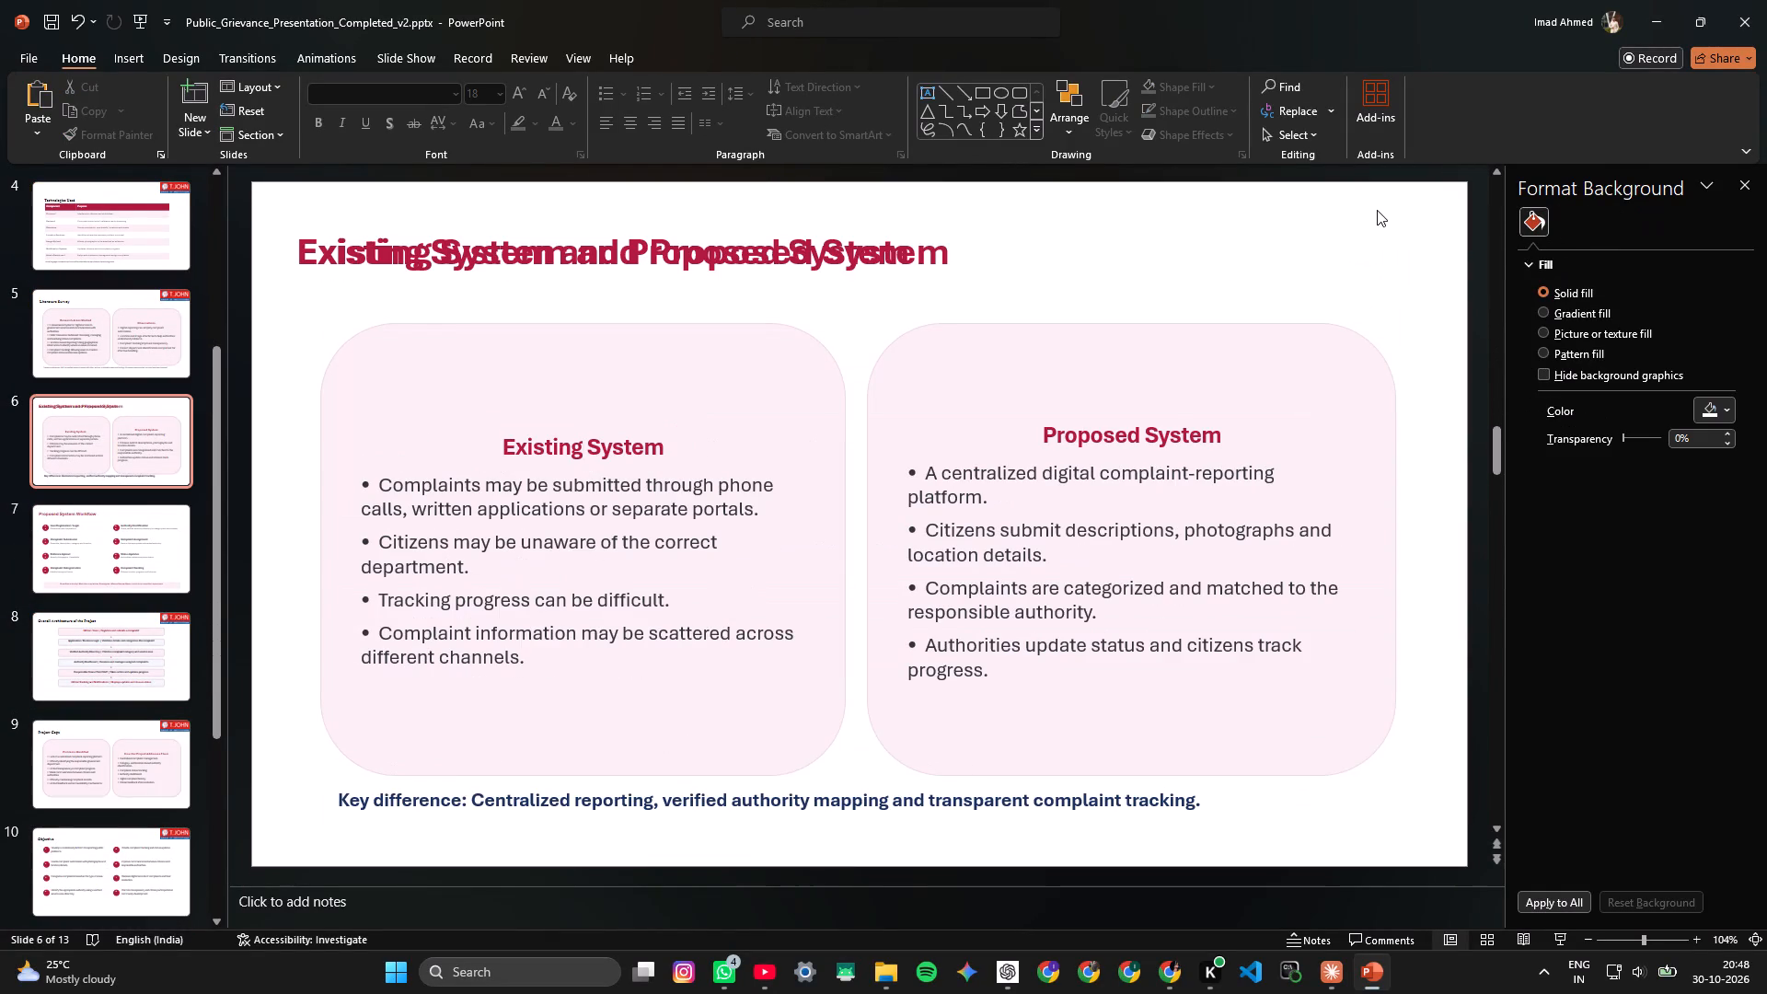
pyautogui.click(889, 254)
pyautogui.moveTo(941, 225); pyautogui.dragTo(953, 249)
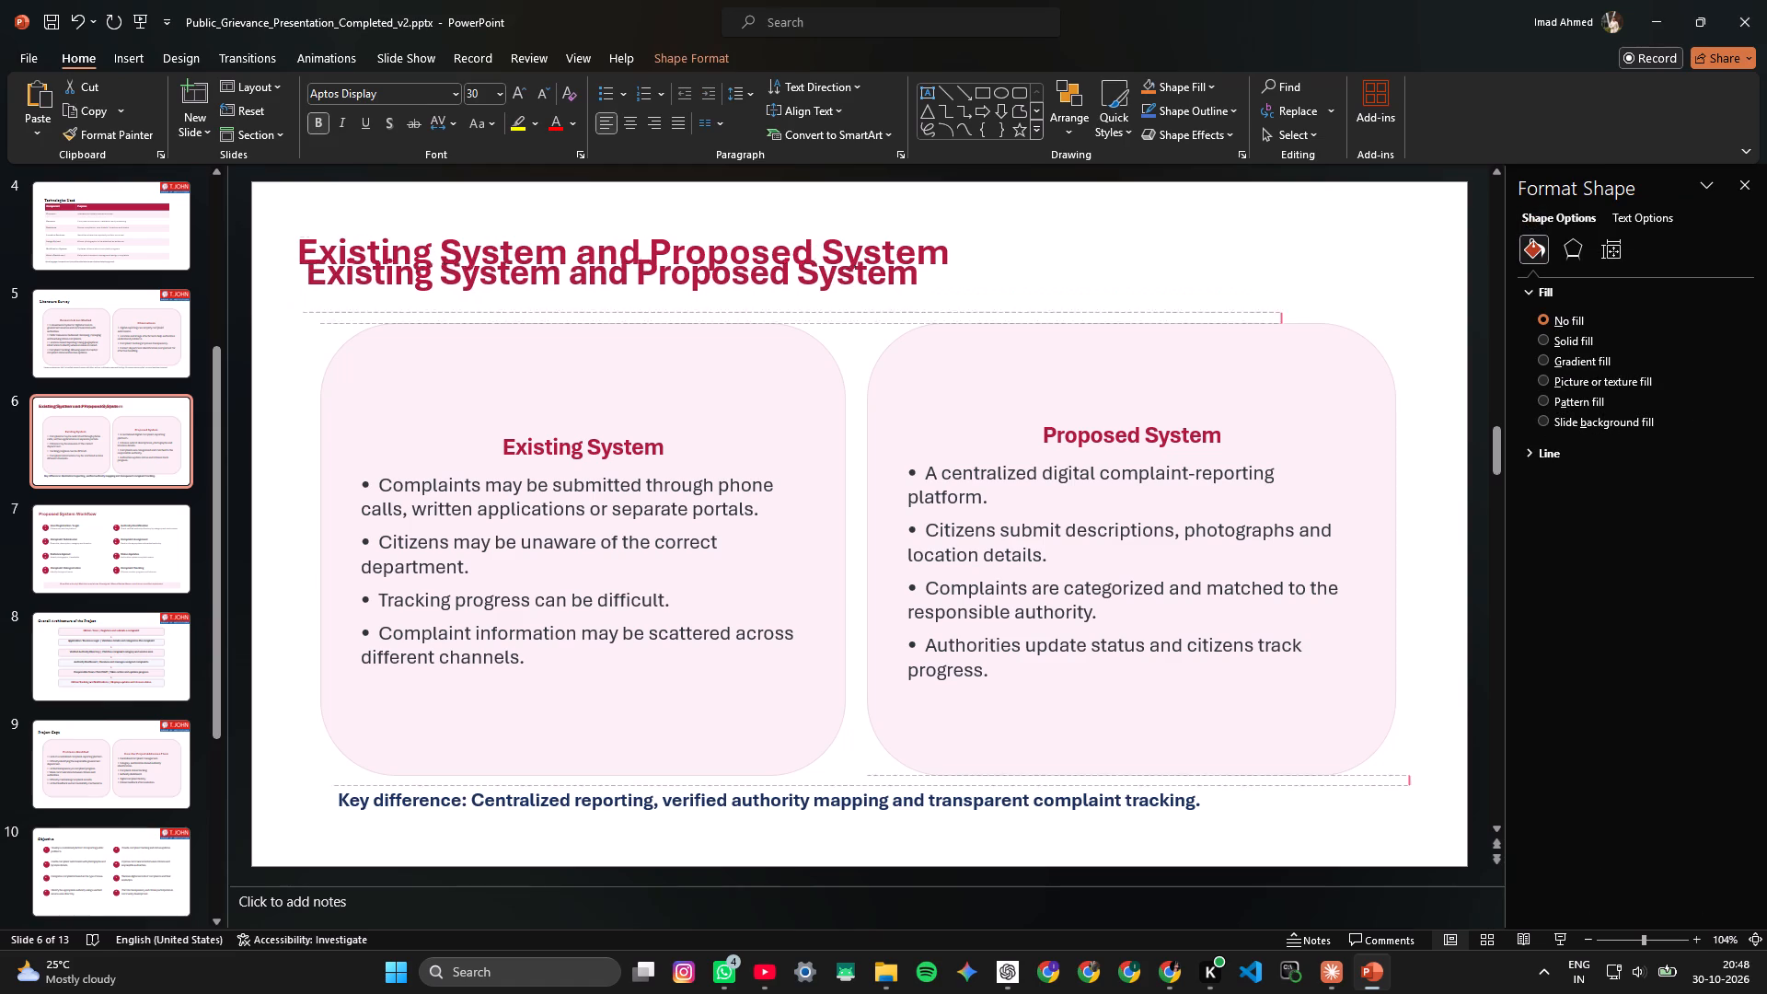
pyautogui.moveTo(953, 249); pyautogui.dragTo(956, 259)
pyautogui.press('Delete')
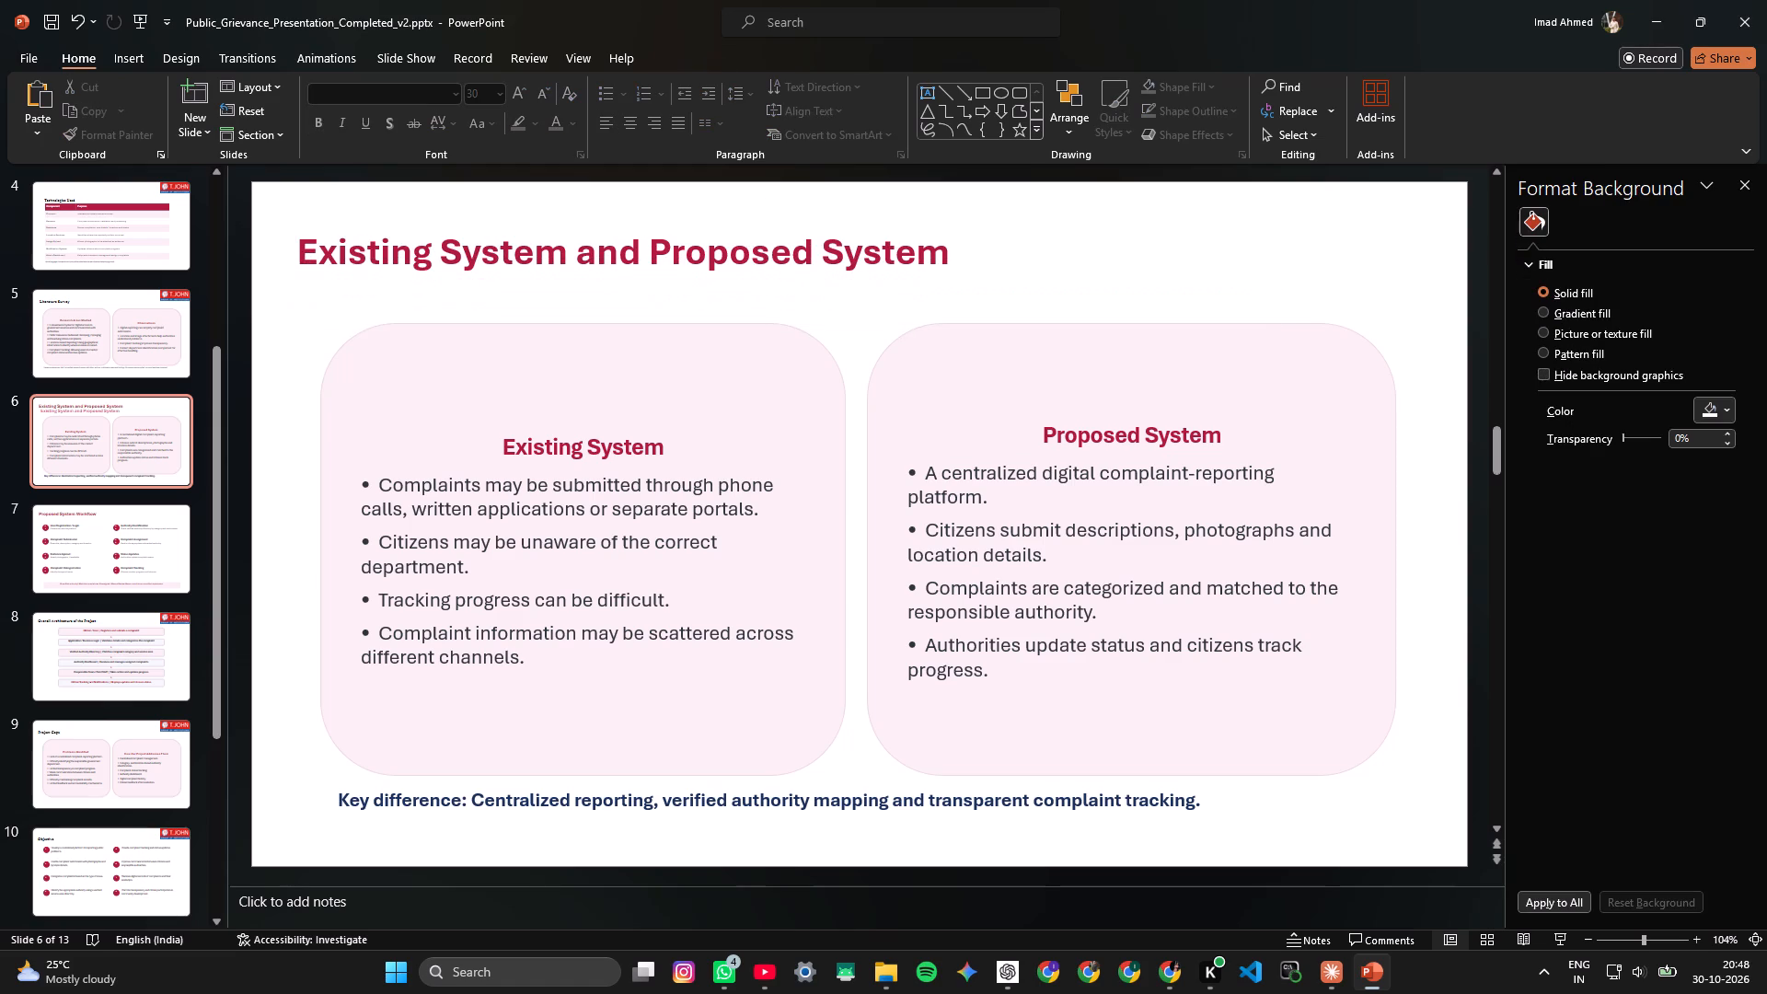
# Paste the copied T. John logo onto the Existing System and Proposed System slide.
pyautogui.scroll(1, 967, 288)
pyautogui.scroll(-1, 1309, 238)
pyautogui.click(1309, 238)
pyautogui.hotkey('ctrl', 'v')
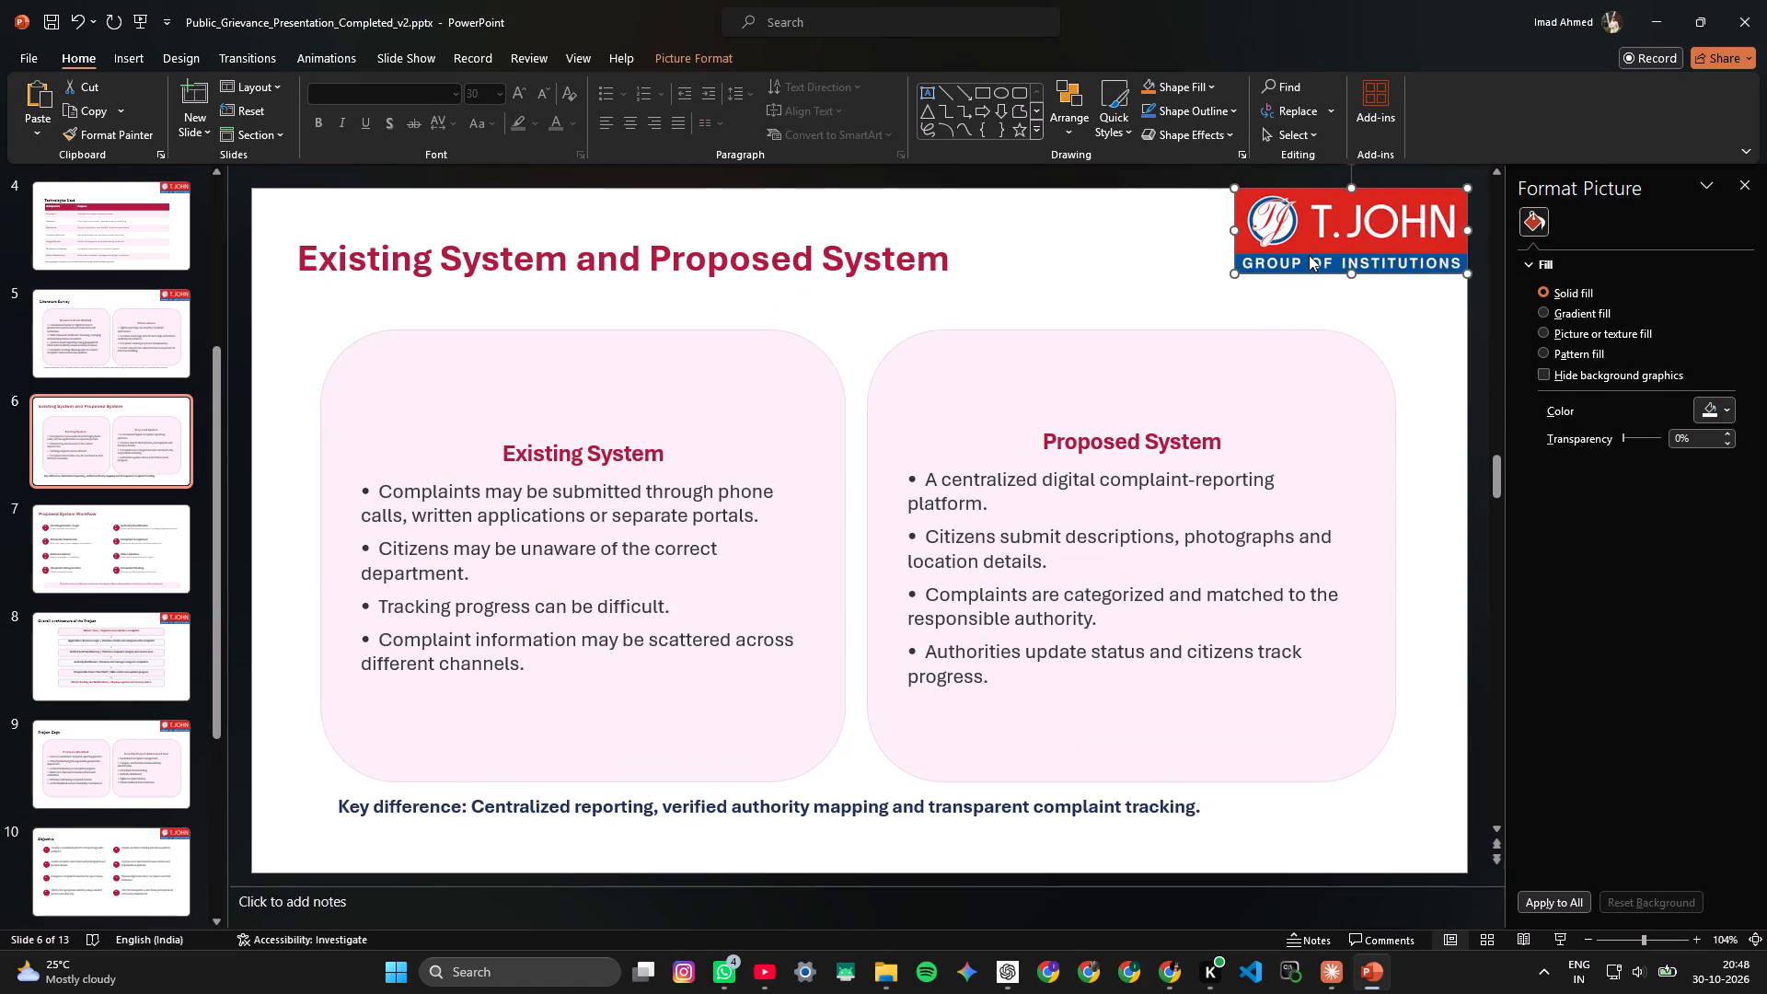
# Paste the copied T. John logo onto the Proposed System Workflow slide.
pyautogui.scroll(-2, 1265, 331)
pyautogui.scroll(1, 1265, 331)
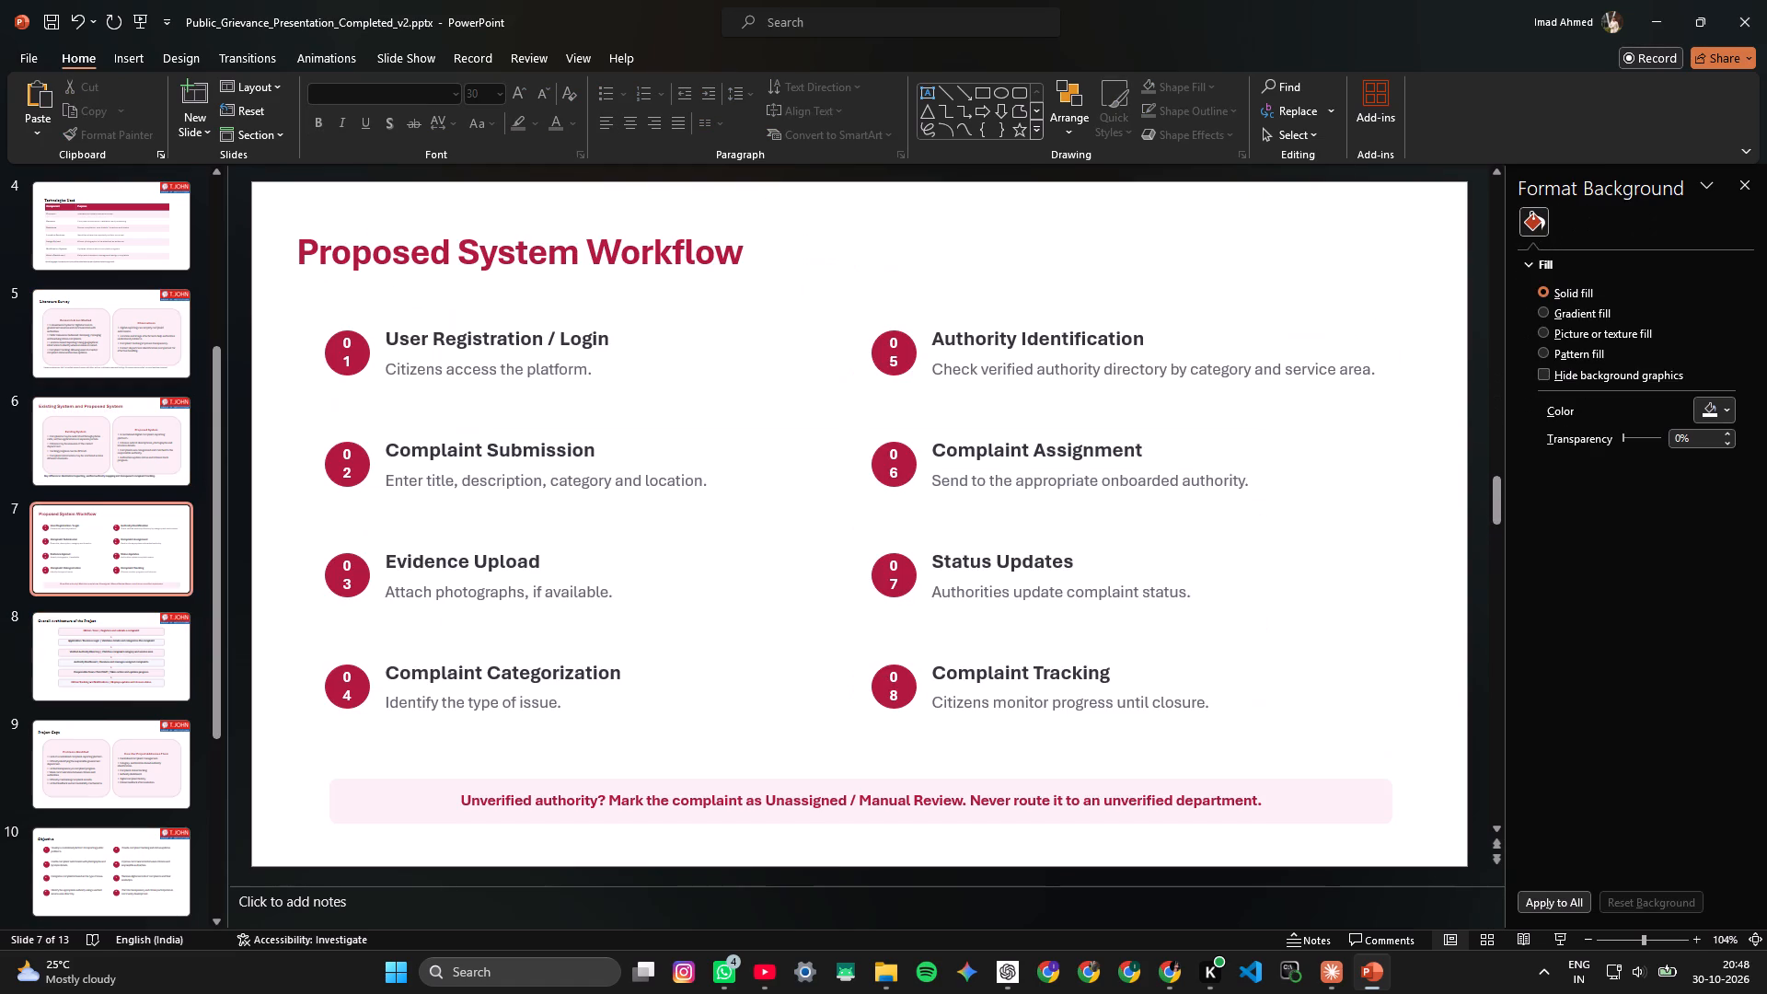
pyautogui.click(1340, 221)
pyautogui.hotkey('ctrl', 'v')
# Look through the slides from Overall Architecture to Conclusion and back to Technologies Used, checking the logo and titles.
pyautogui.scroll(-1, 1302, 322)
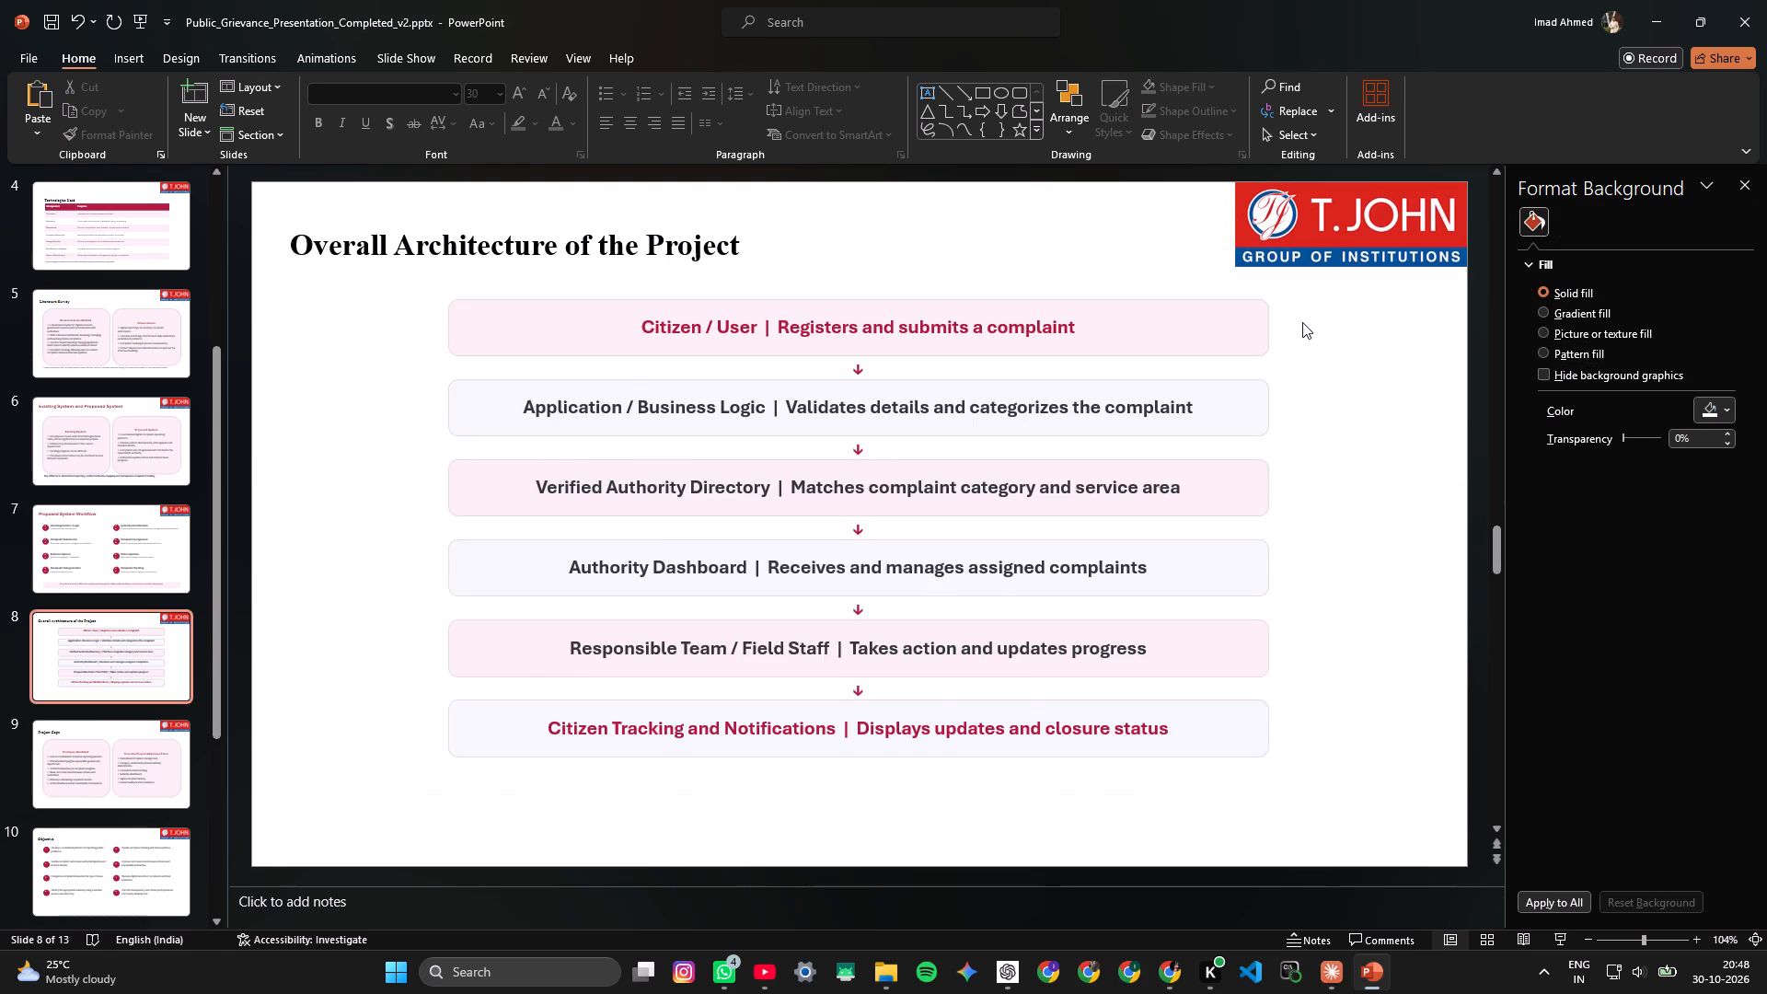
pyautogui.scroll(-6, 1302, 322)
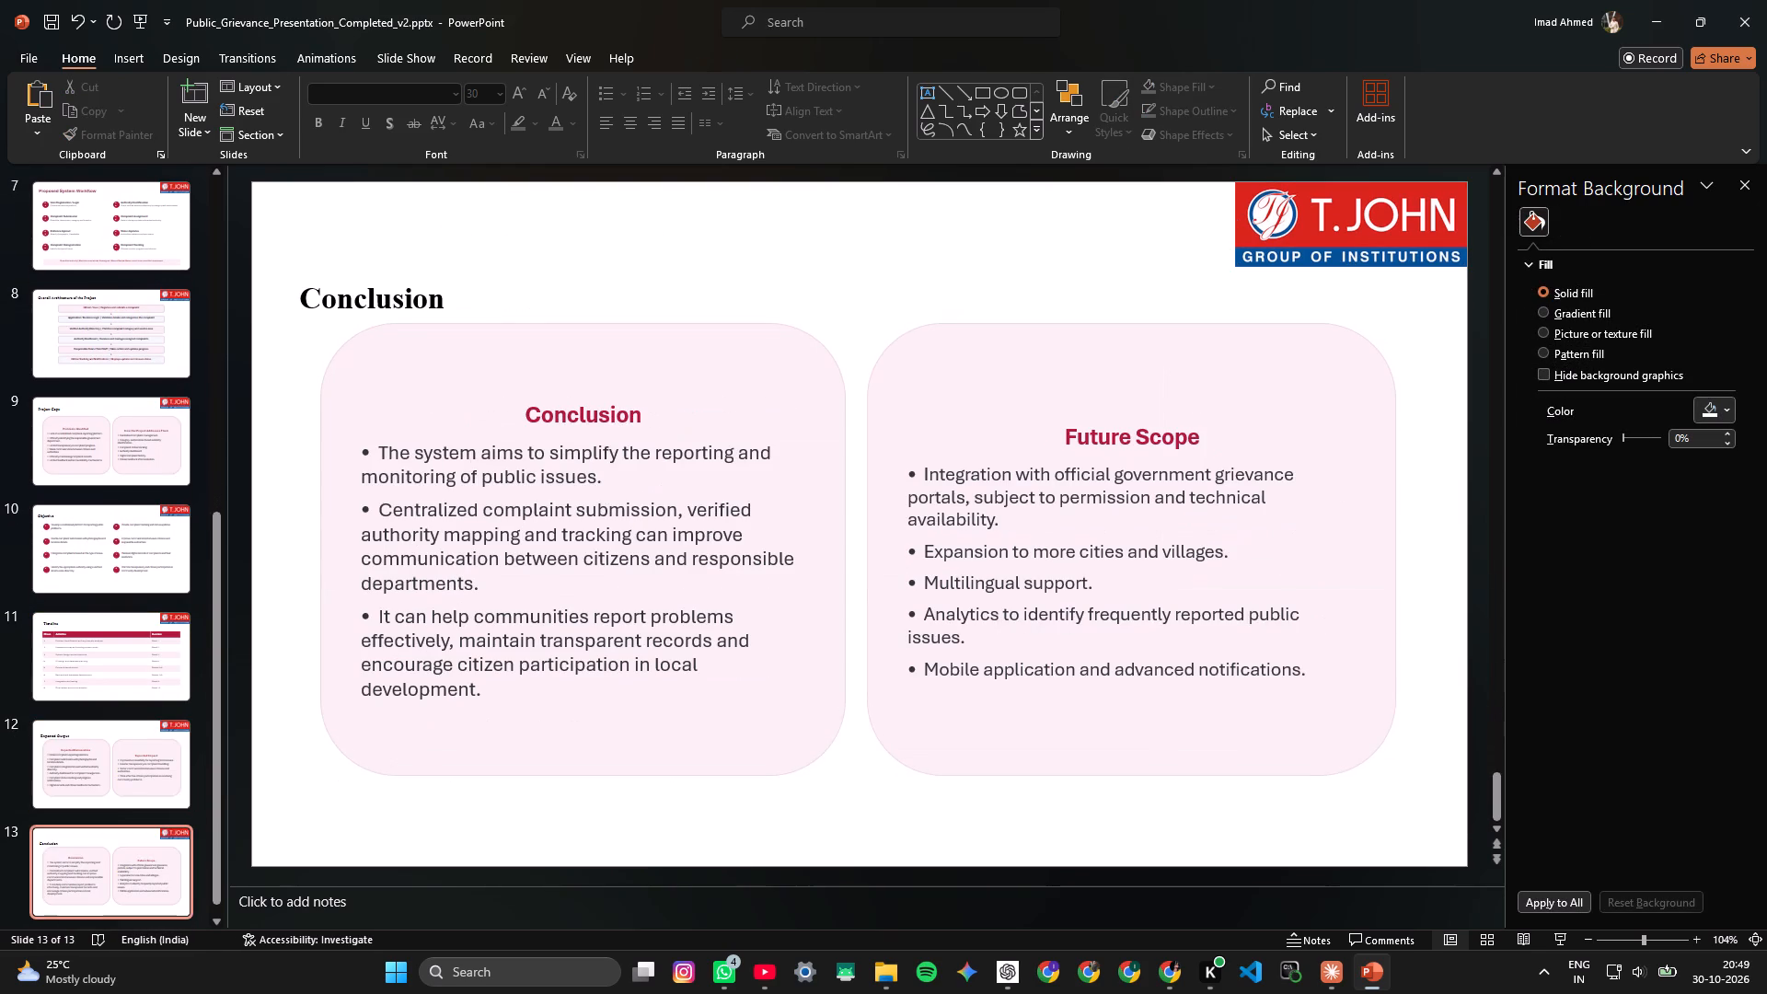
pyautogui.scroll(-1, 1302, 322)
pyautogui.scroll(9, 1302, 322)
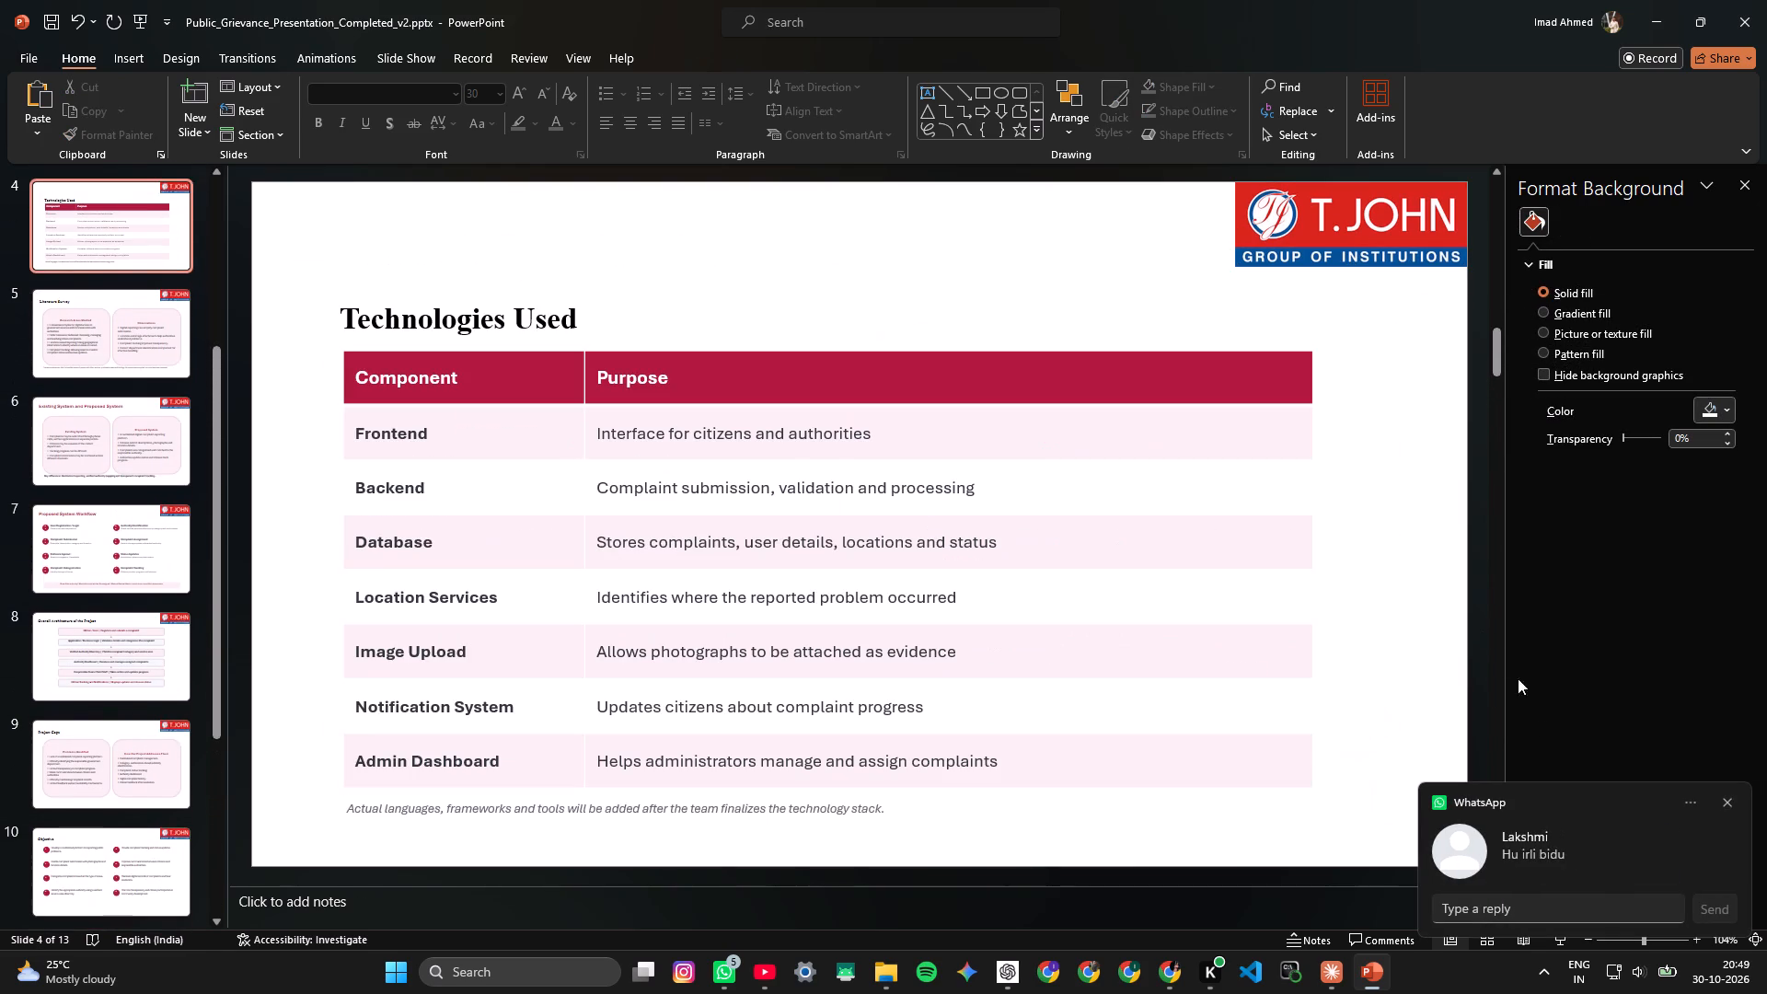
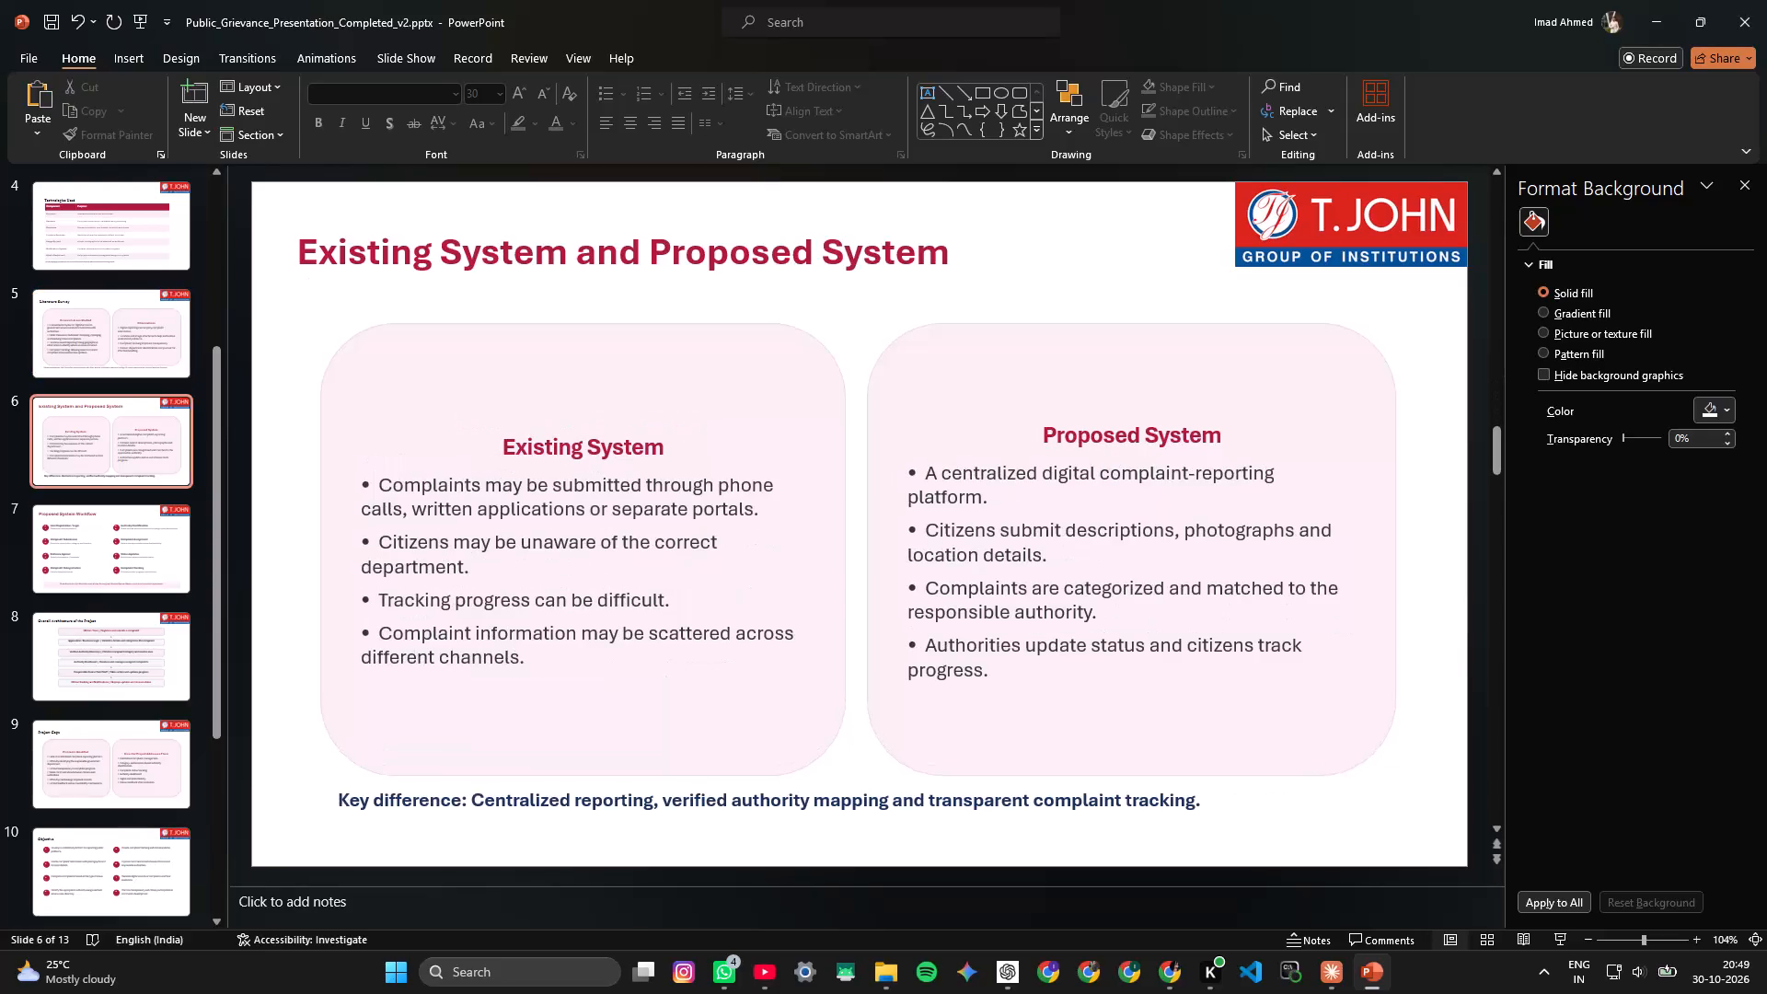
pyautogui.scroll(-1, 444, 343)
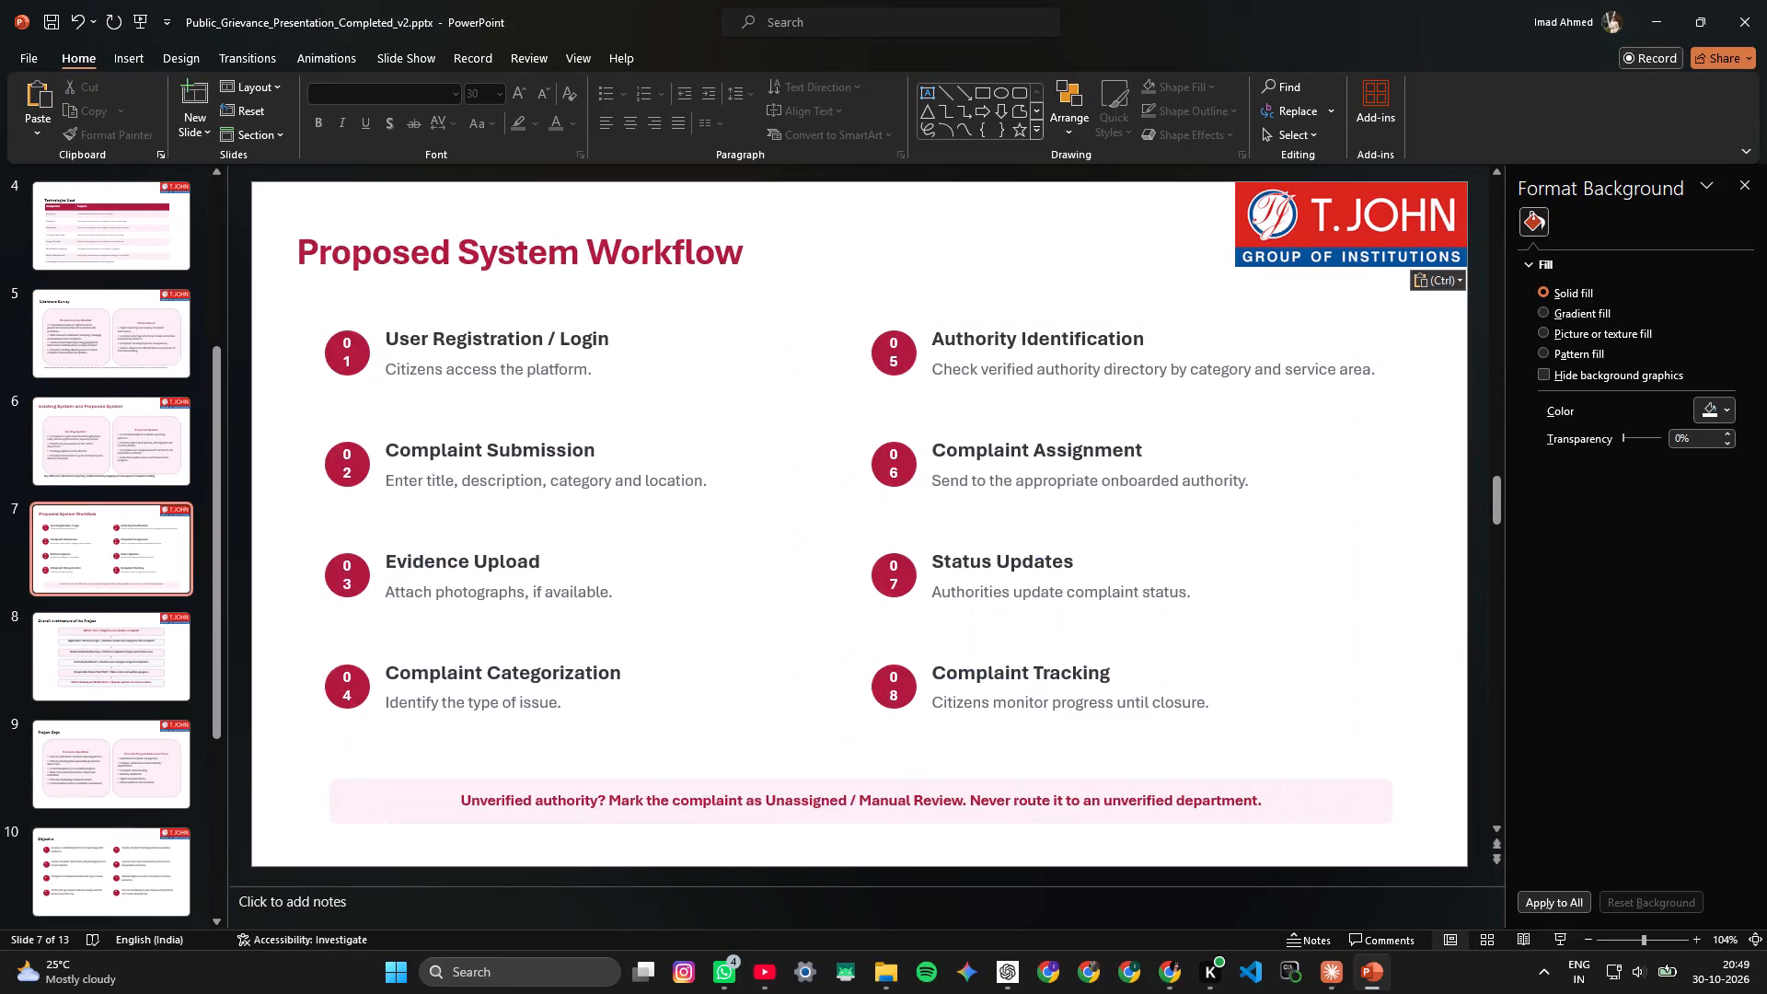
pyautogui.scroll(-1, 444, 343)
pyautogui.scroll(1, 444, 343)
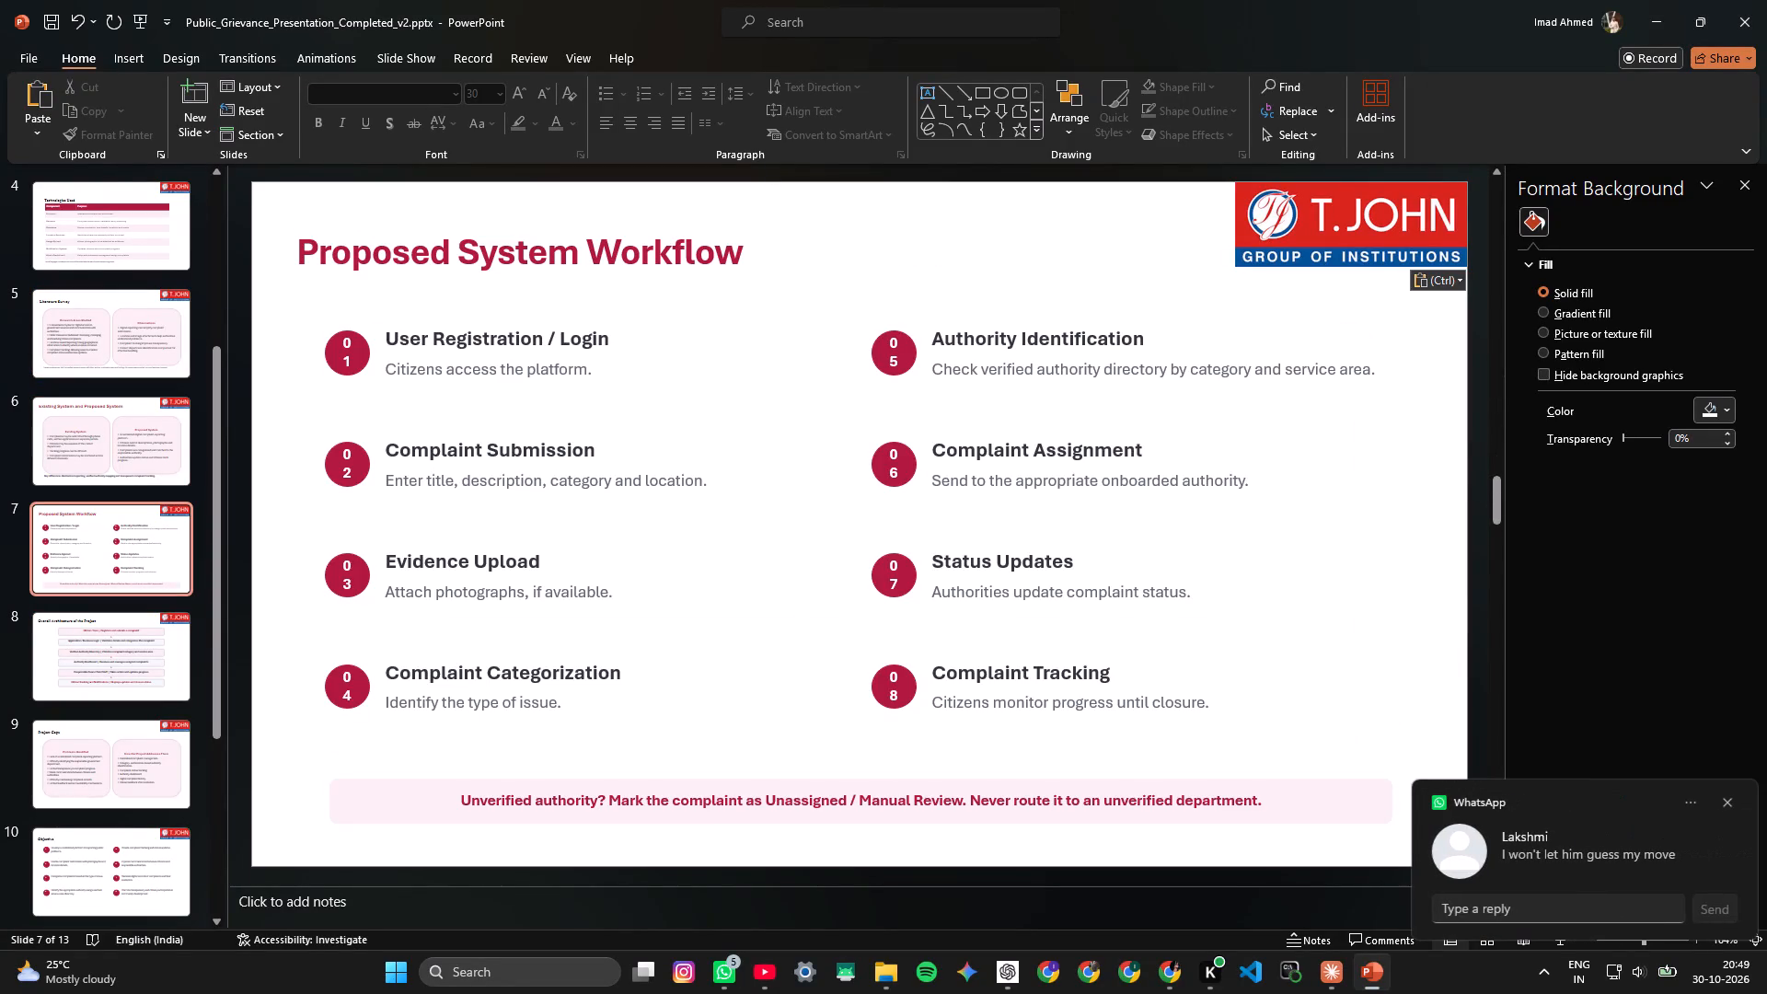
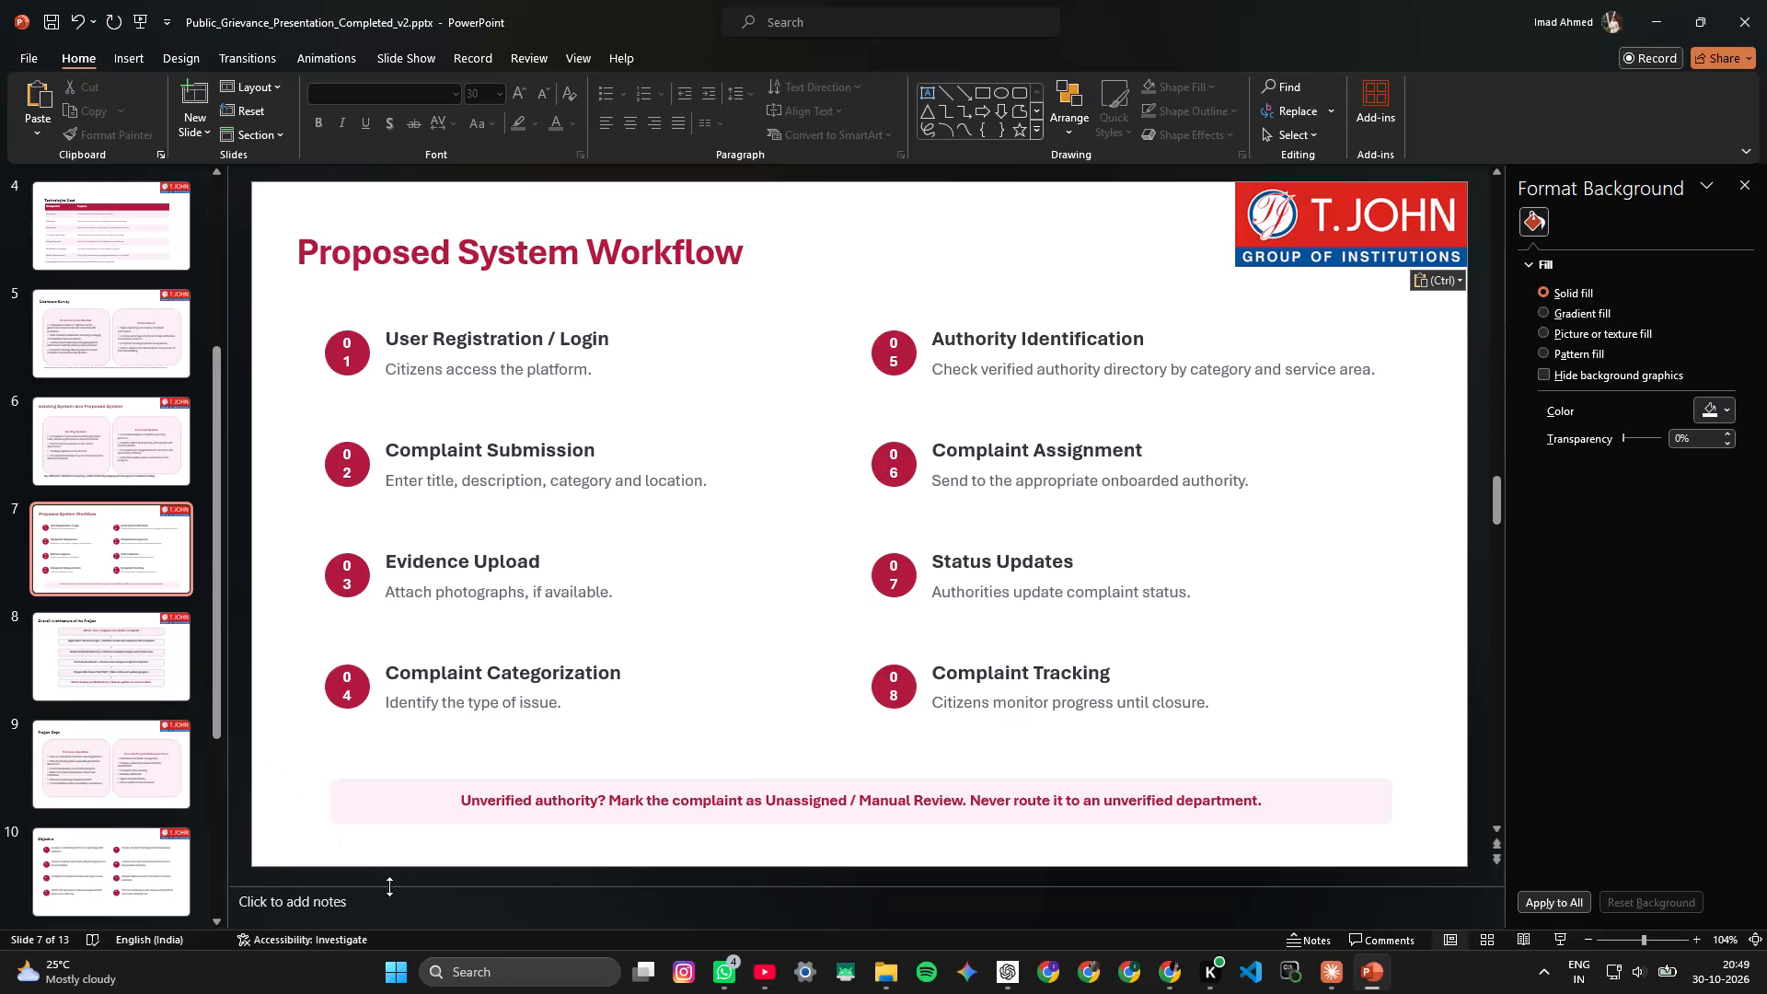
# Select the note box about unverified authorities beneath the eight steps on the Proposed System Workflow slide.
pyautogui.click(449, 799)
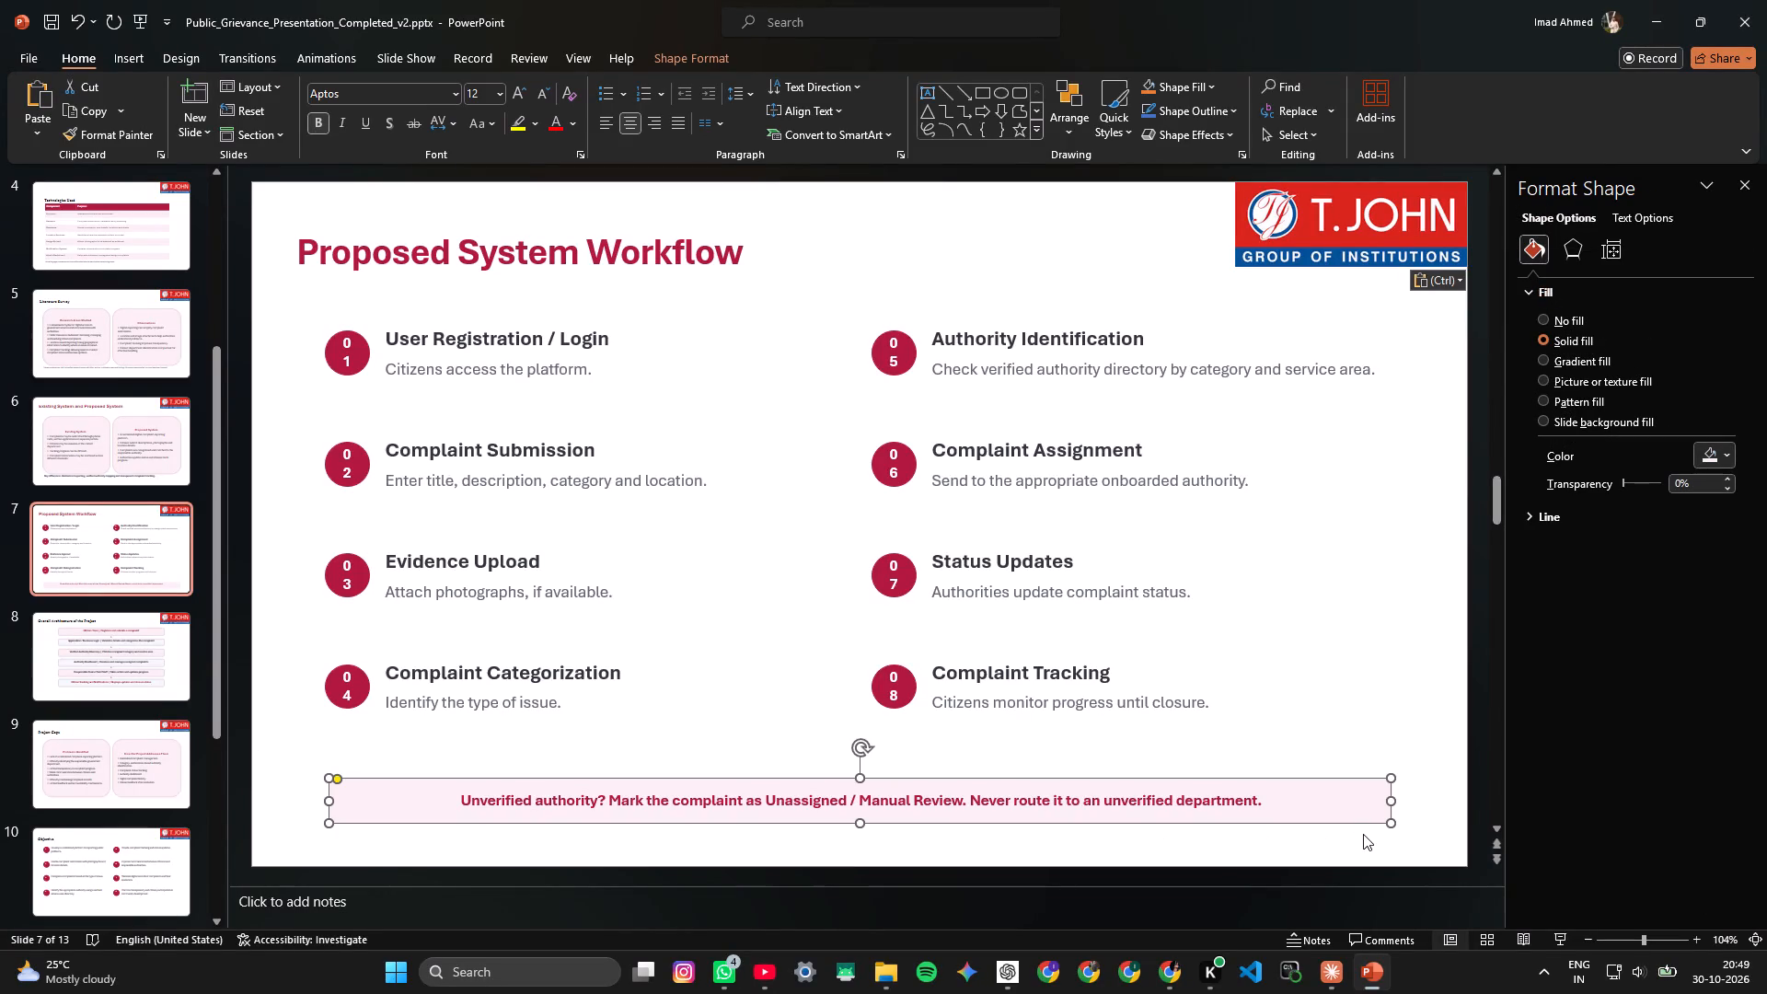
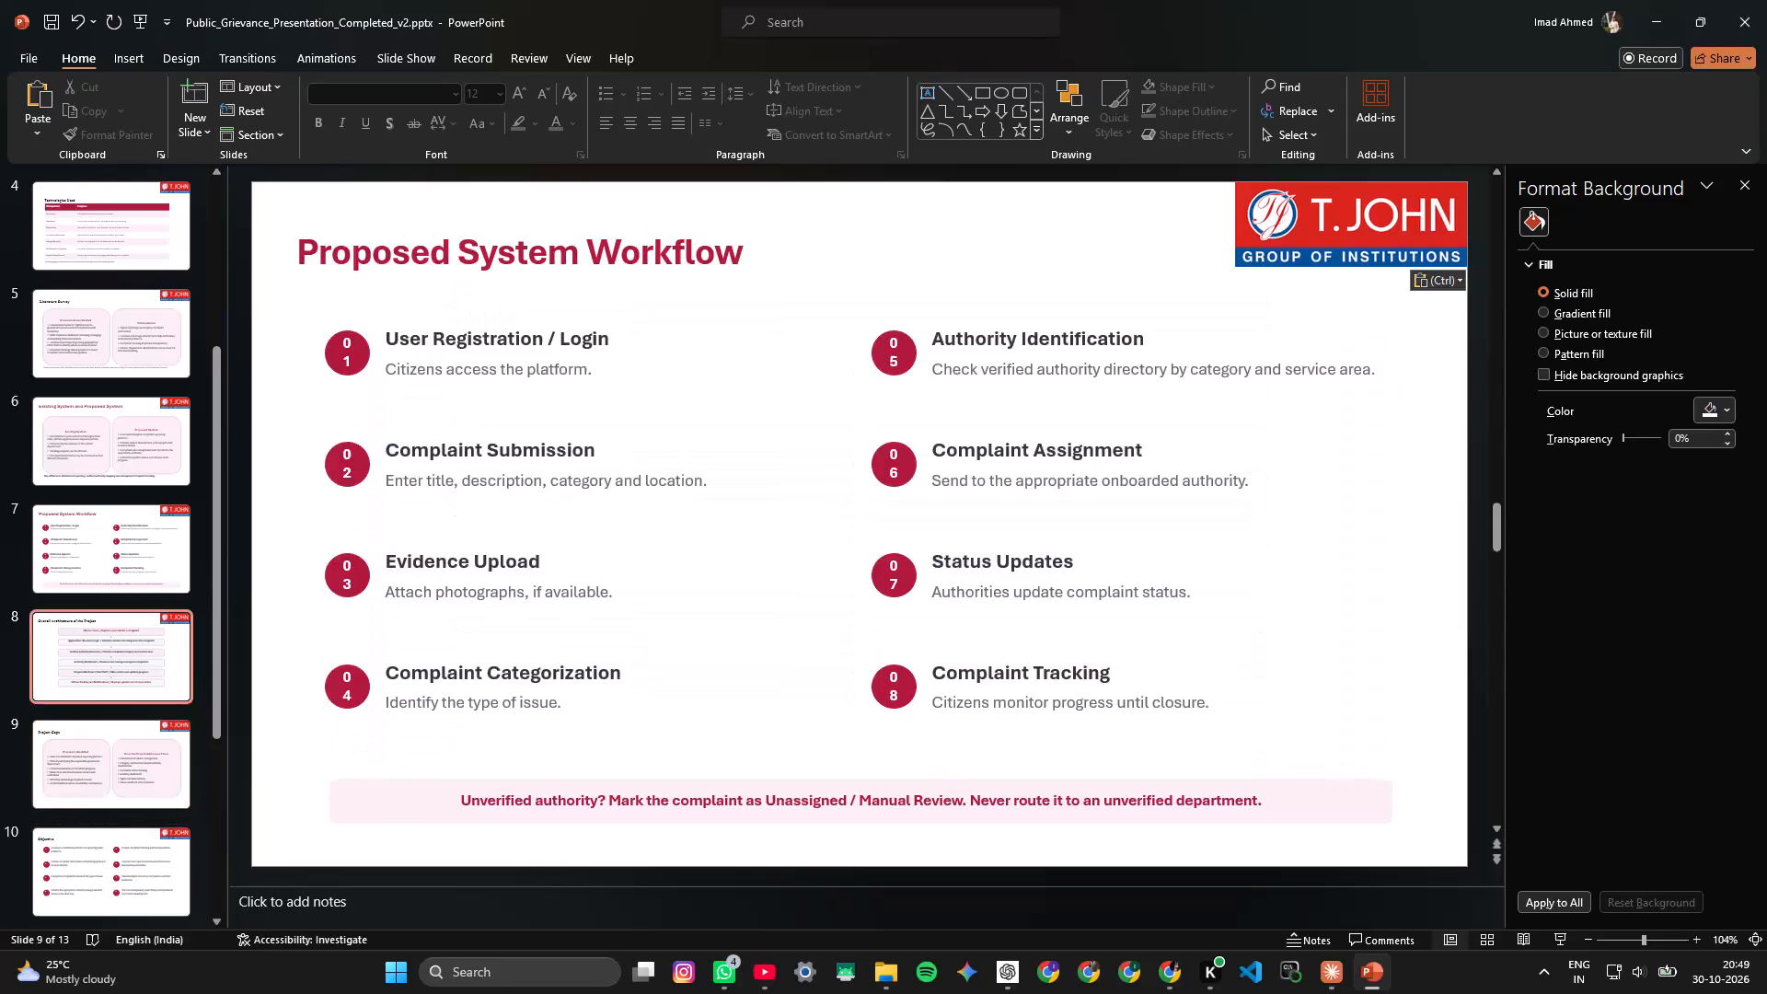
# Review the slides from the proposed system workflow and overall architecture through to the conclusion slide.
pyautogui.scroll(-2, 572, 696)
pyautogui.scroll(1, 572, 696)
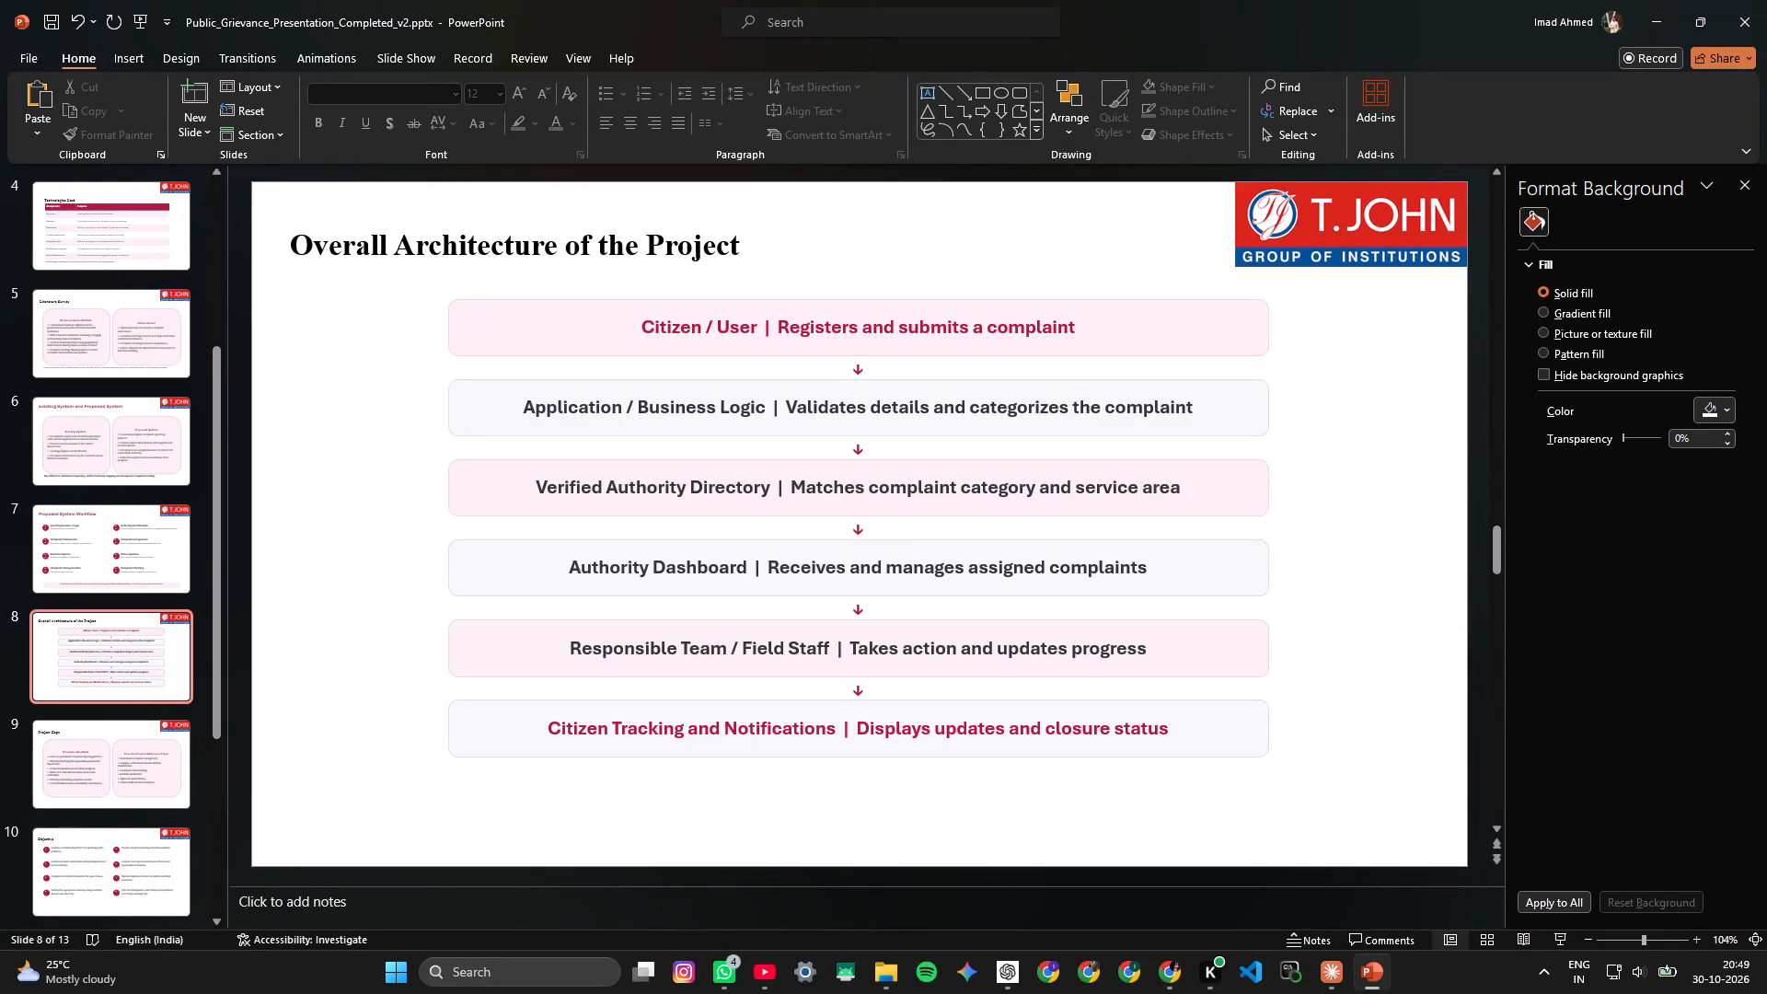
pyautogui.scroll(-7, 572, 696)
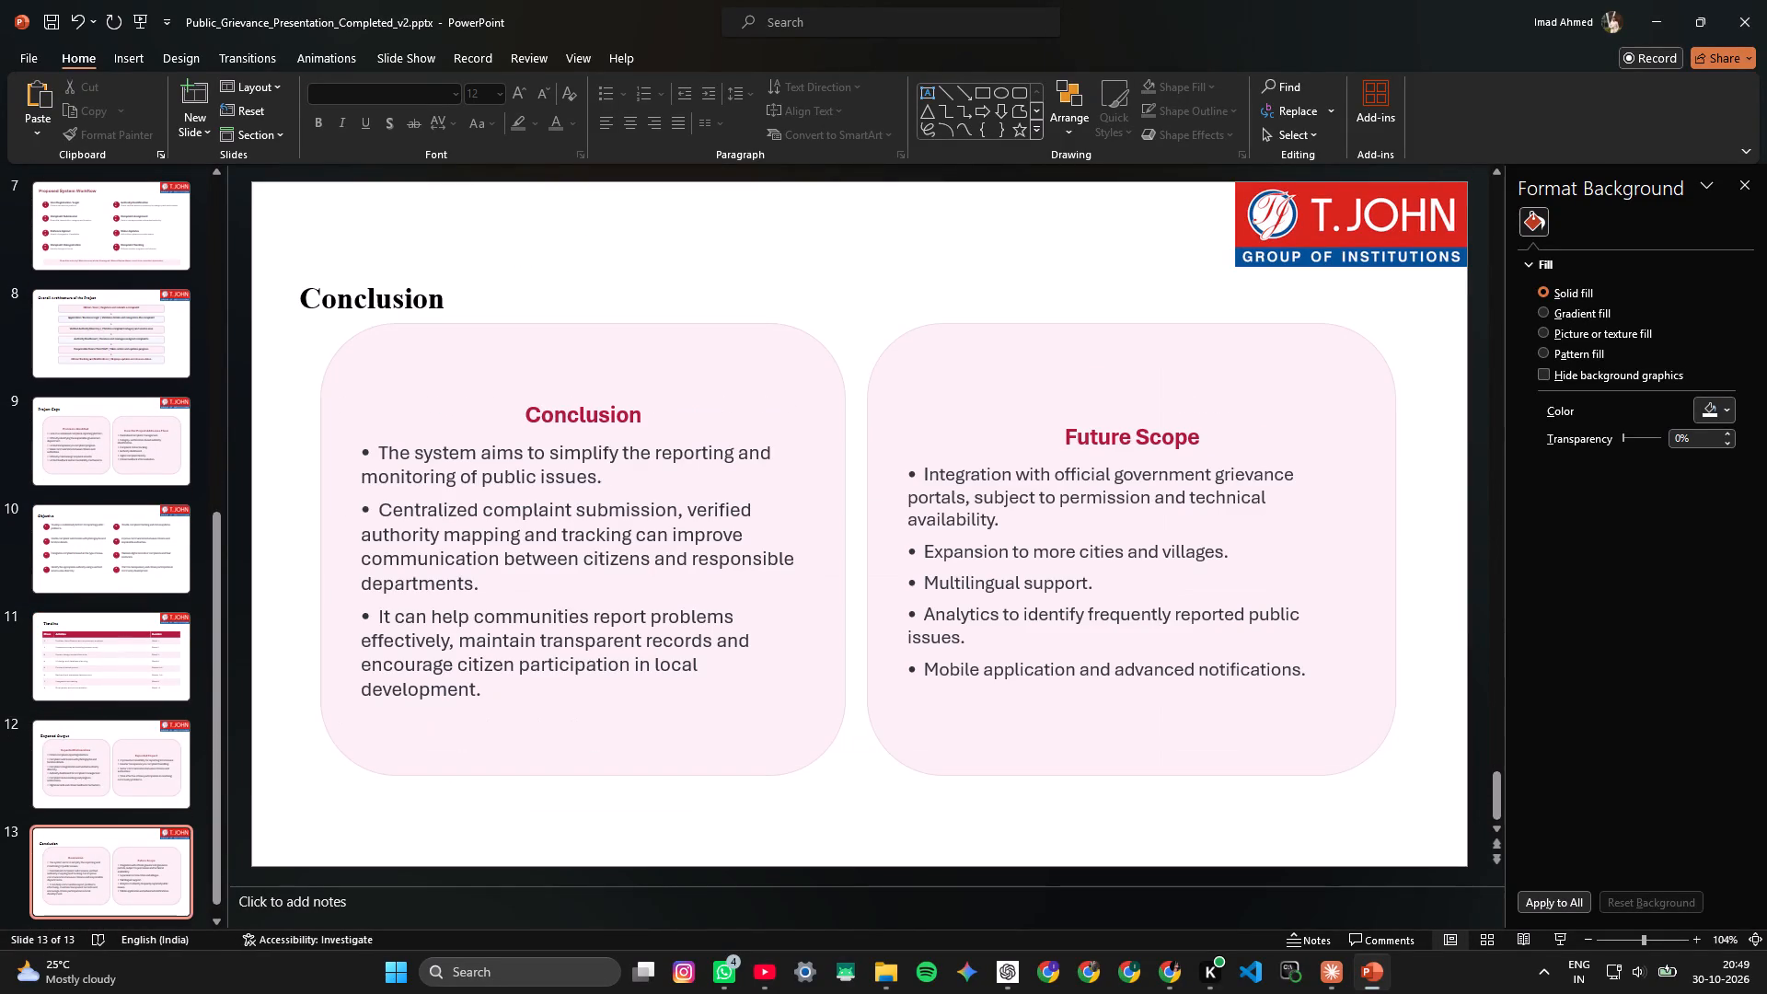
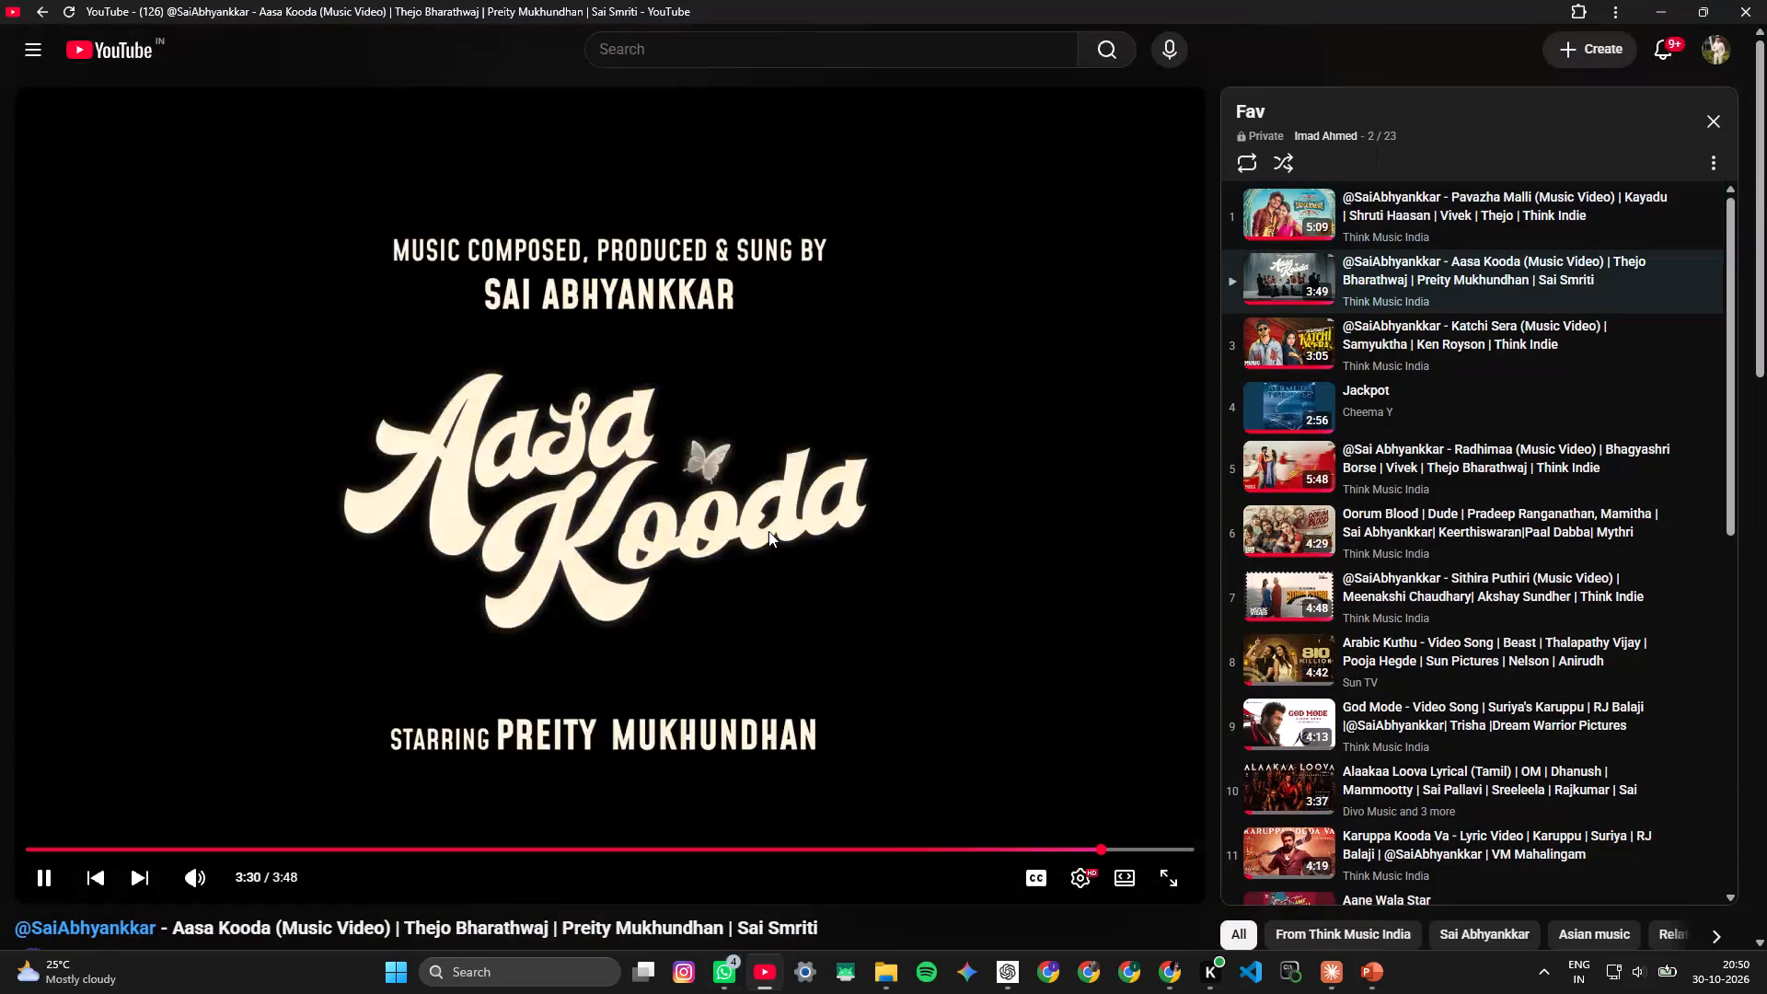
# Search Google in a new incognito window for "does pull up increase hight".
pyautogui.hotkey('ctrl', 'shift', 'n')
pyautogui.write('does pull up increase hight')
pyautogui.press('Return')
# Read the AI Overview on how pull-ups affect height, including the posture and spinal decompression points, and close the incognito window.
pyautogui.scroll(-1, 556, 847)
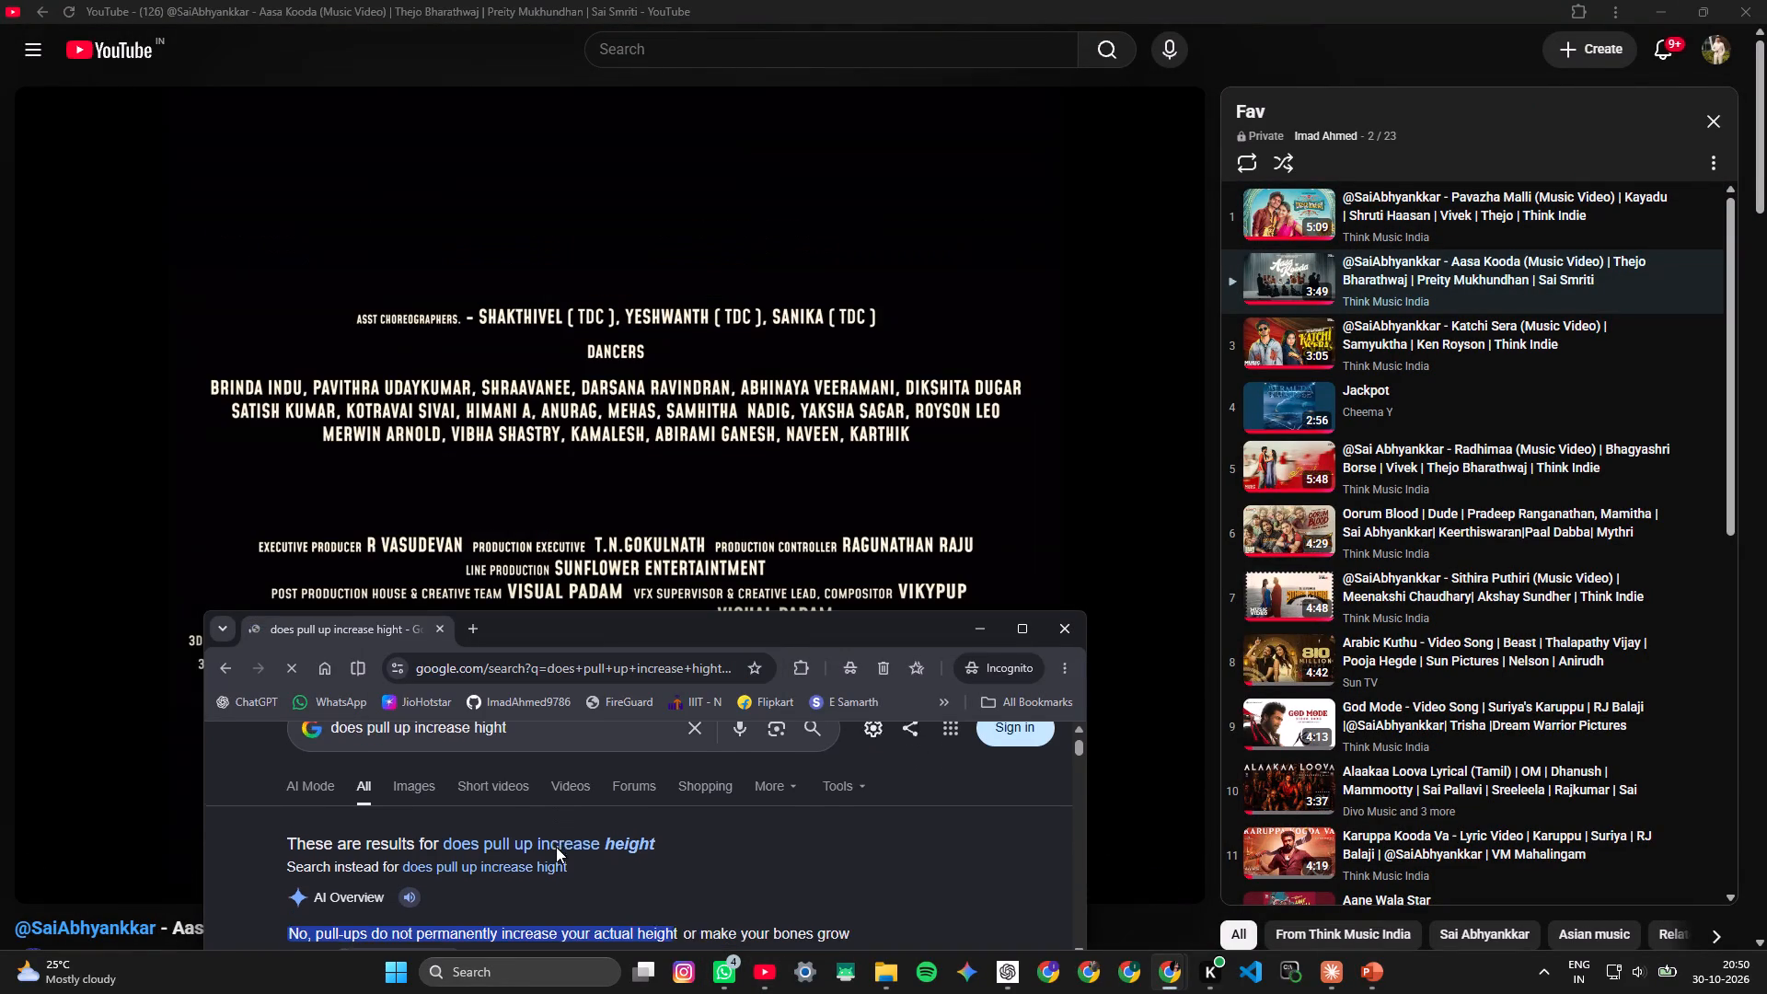
pyautogui.scroll(-2, 556, 847)
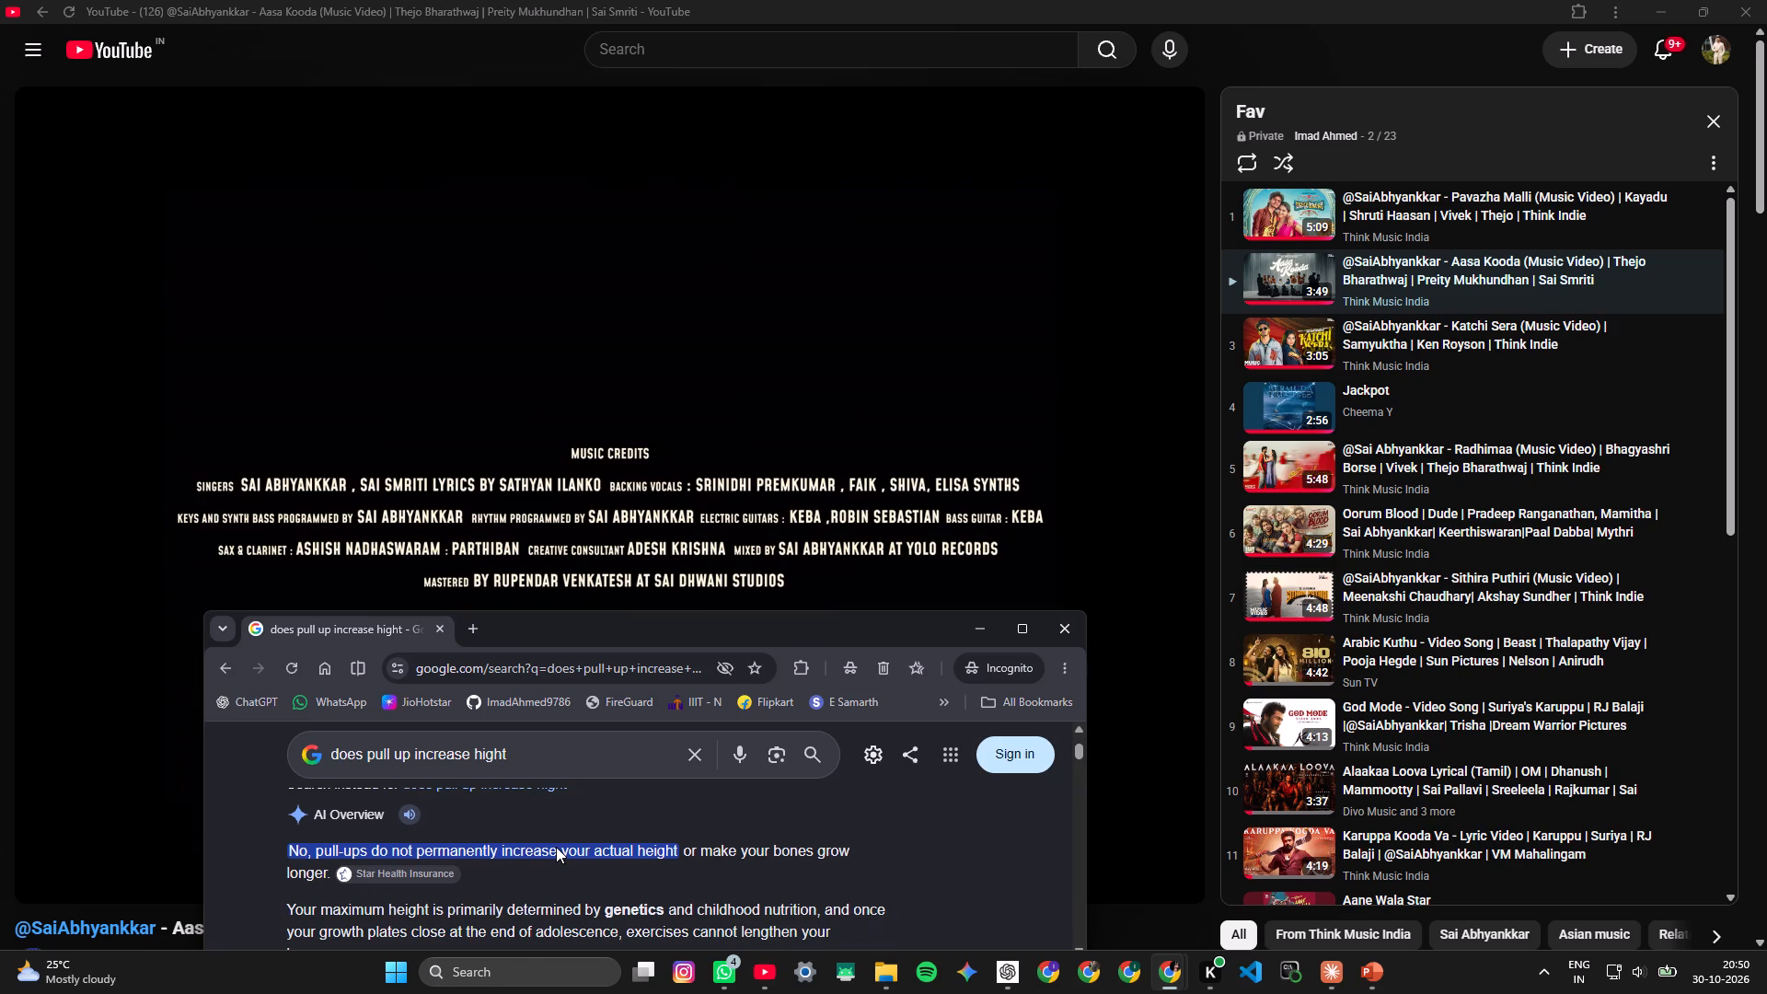
pyautogui.scroll(-2, 556, 847)
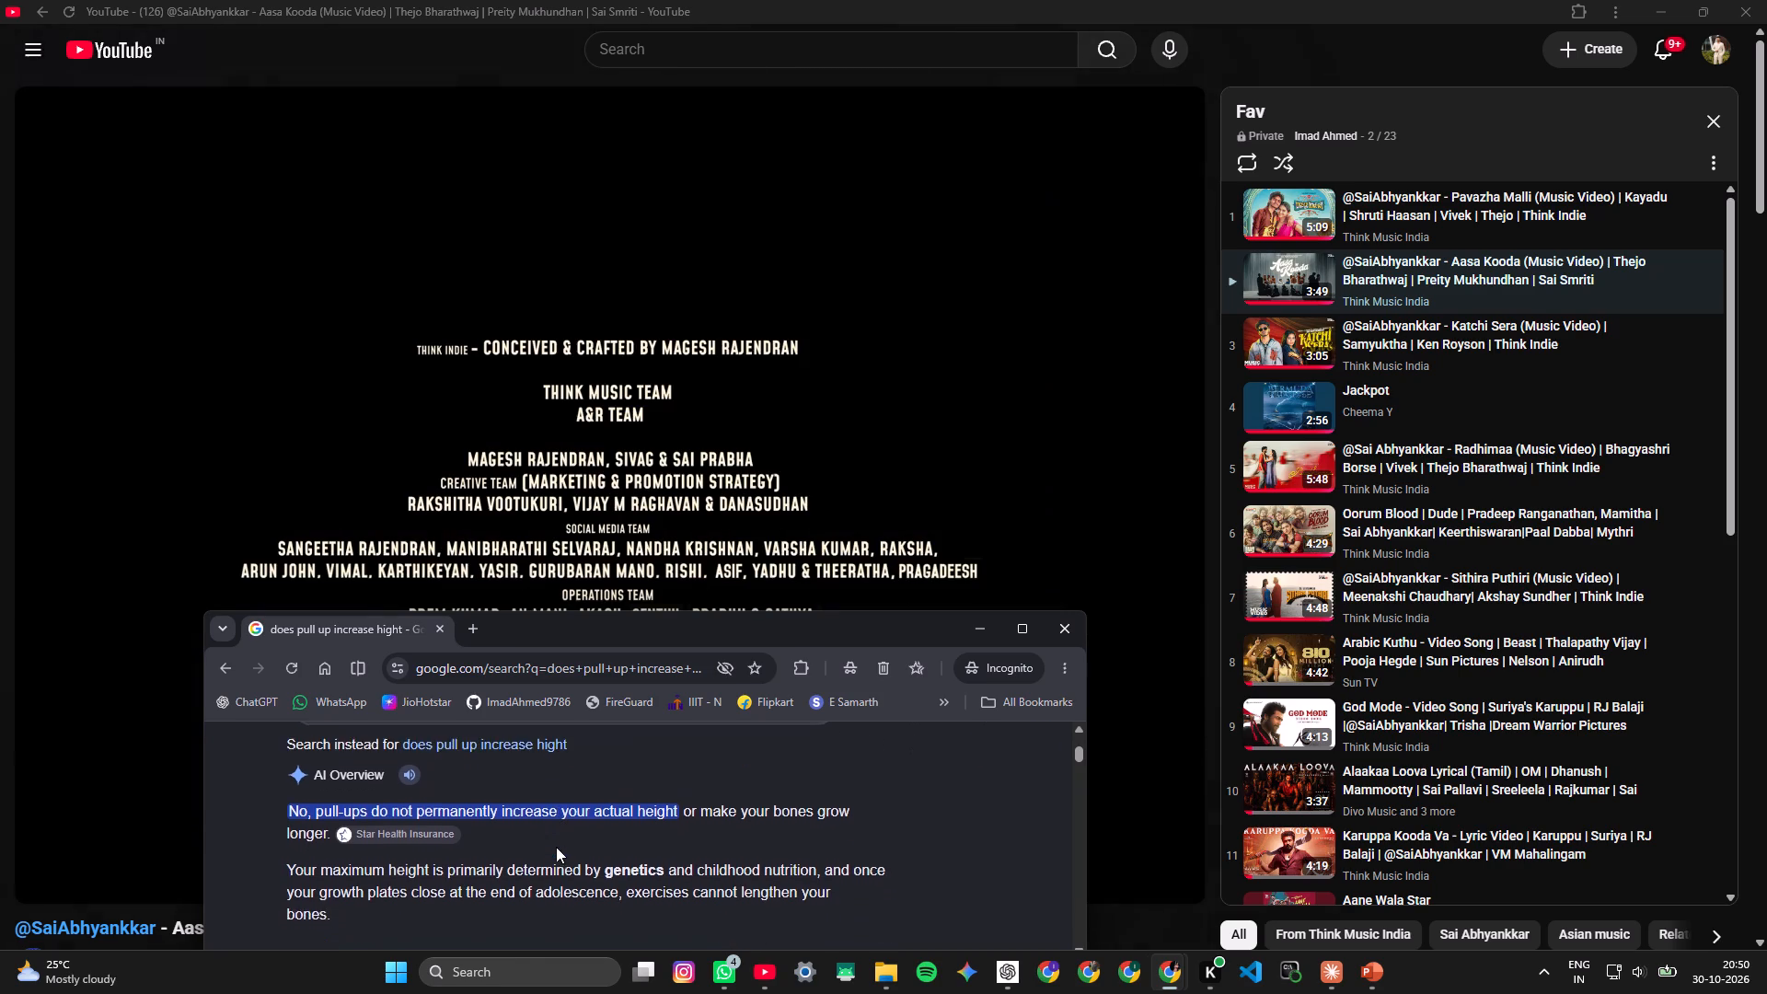
pyautogui.scroll(-3, 556, 847)
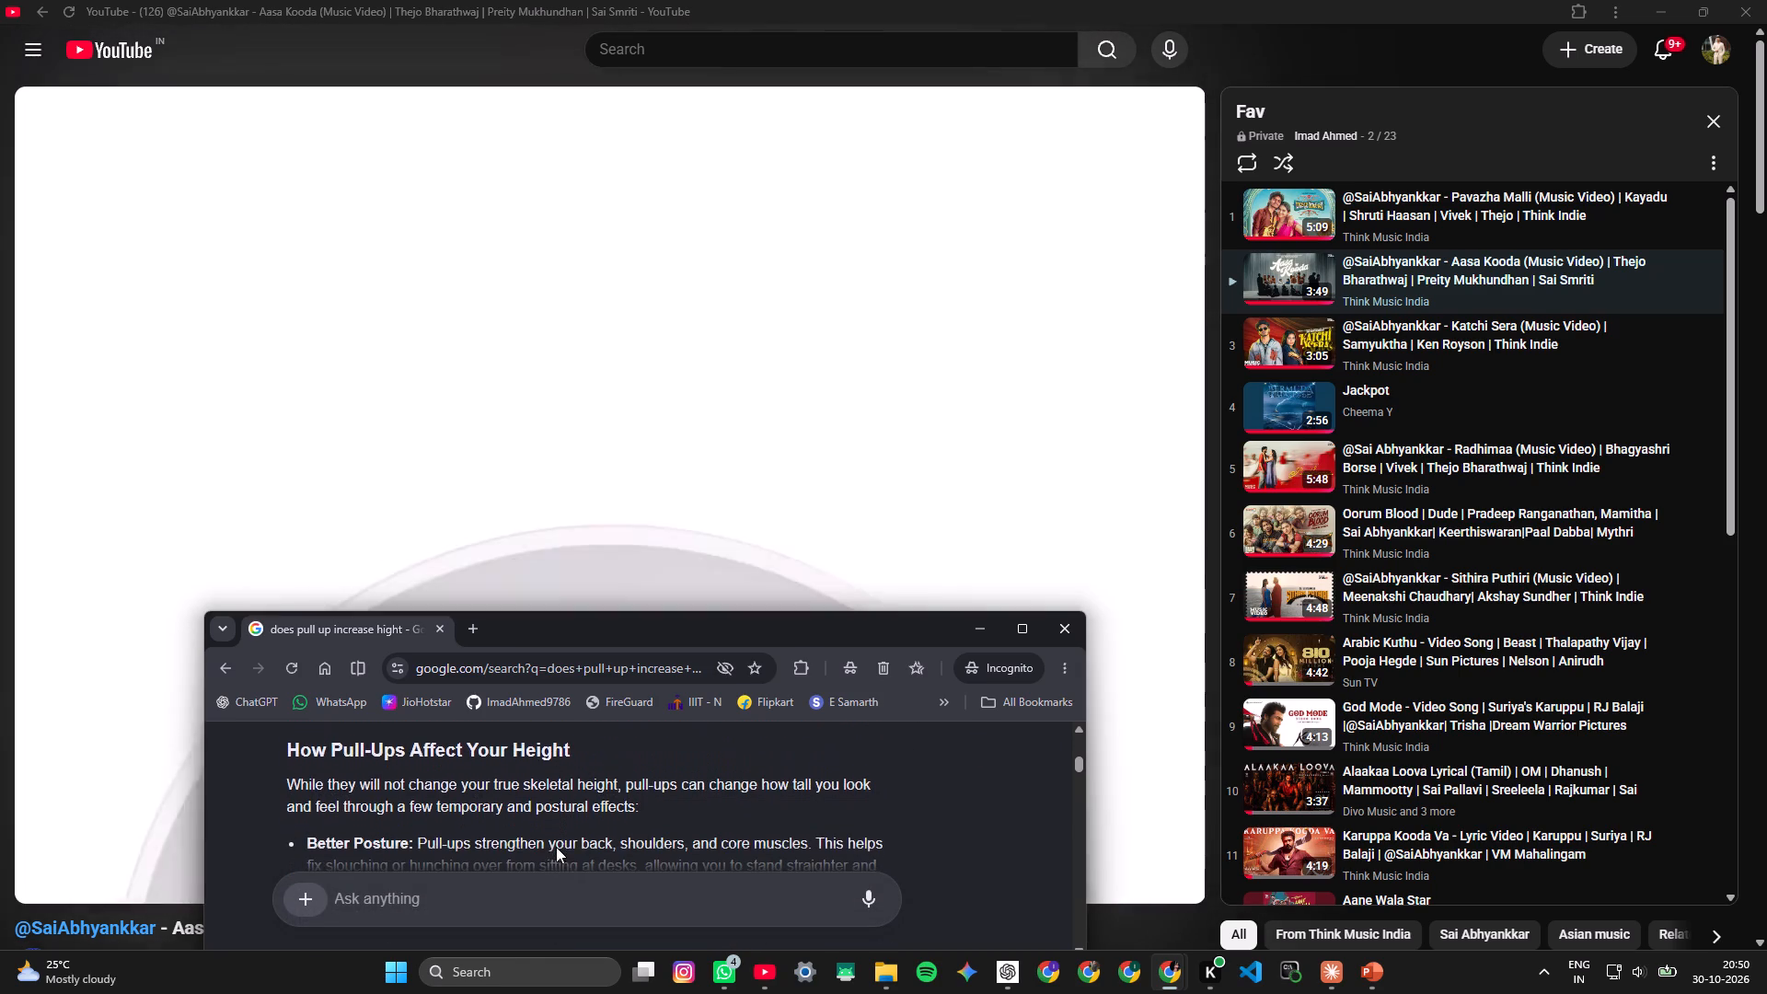
pyautogui.scroll(-2, 556, 847)
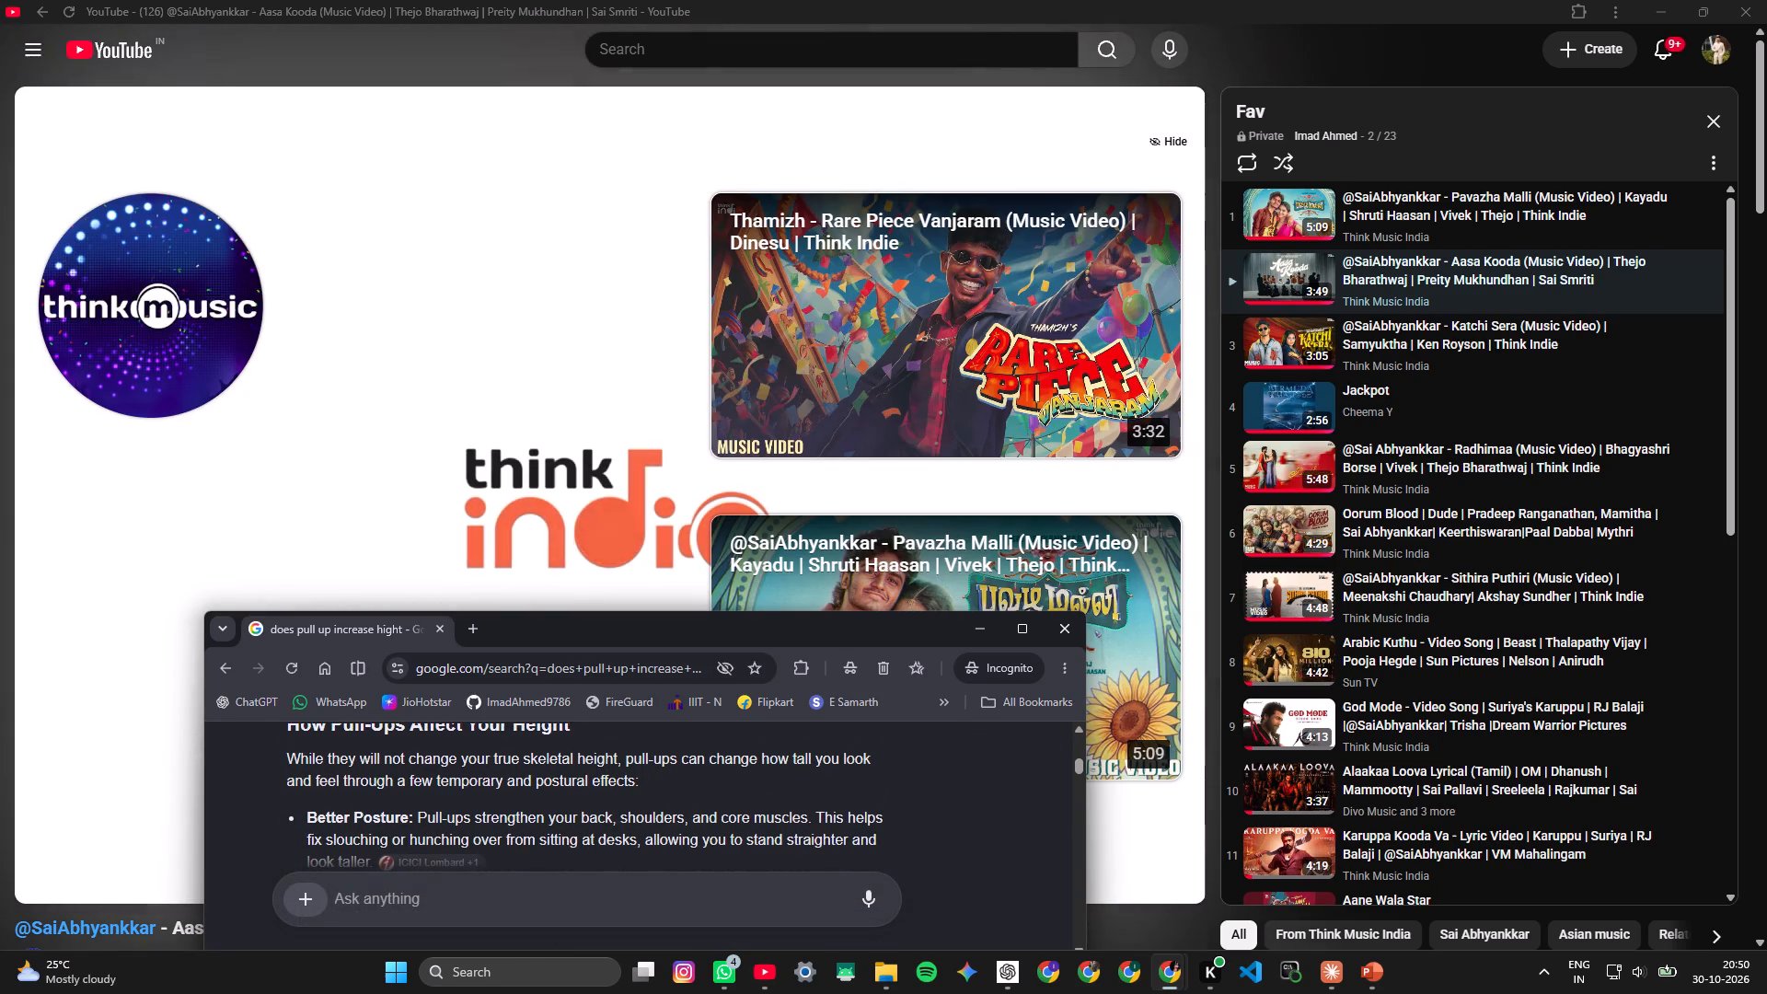
pyautogui.scroll(-1, 556, 847)
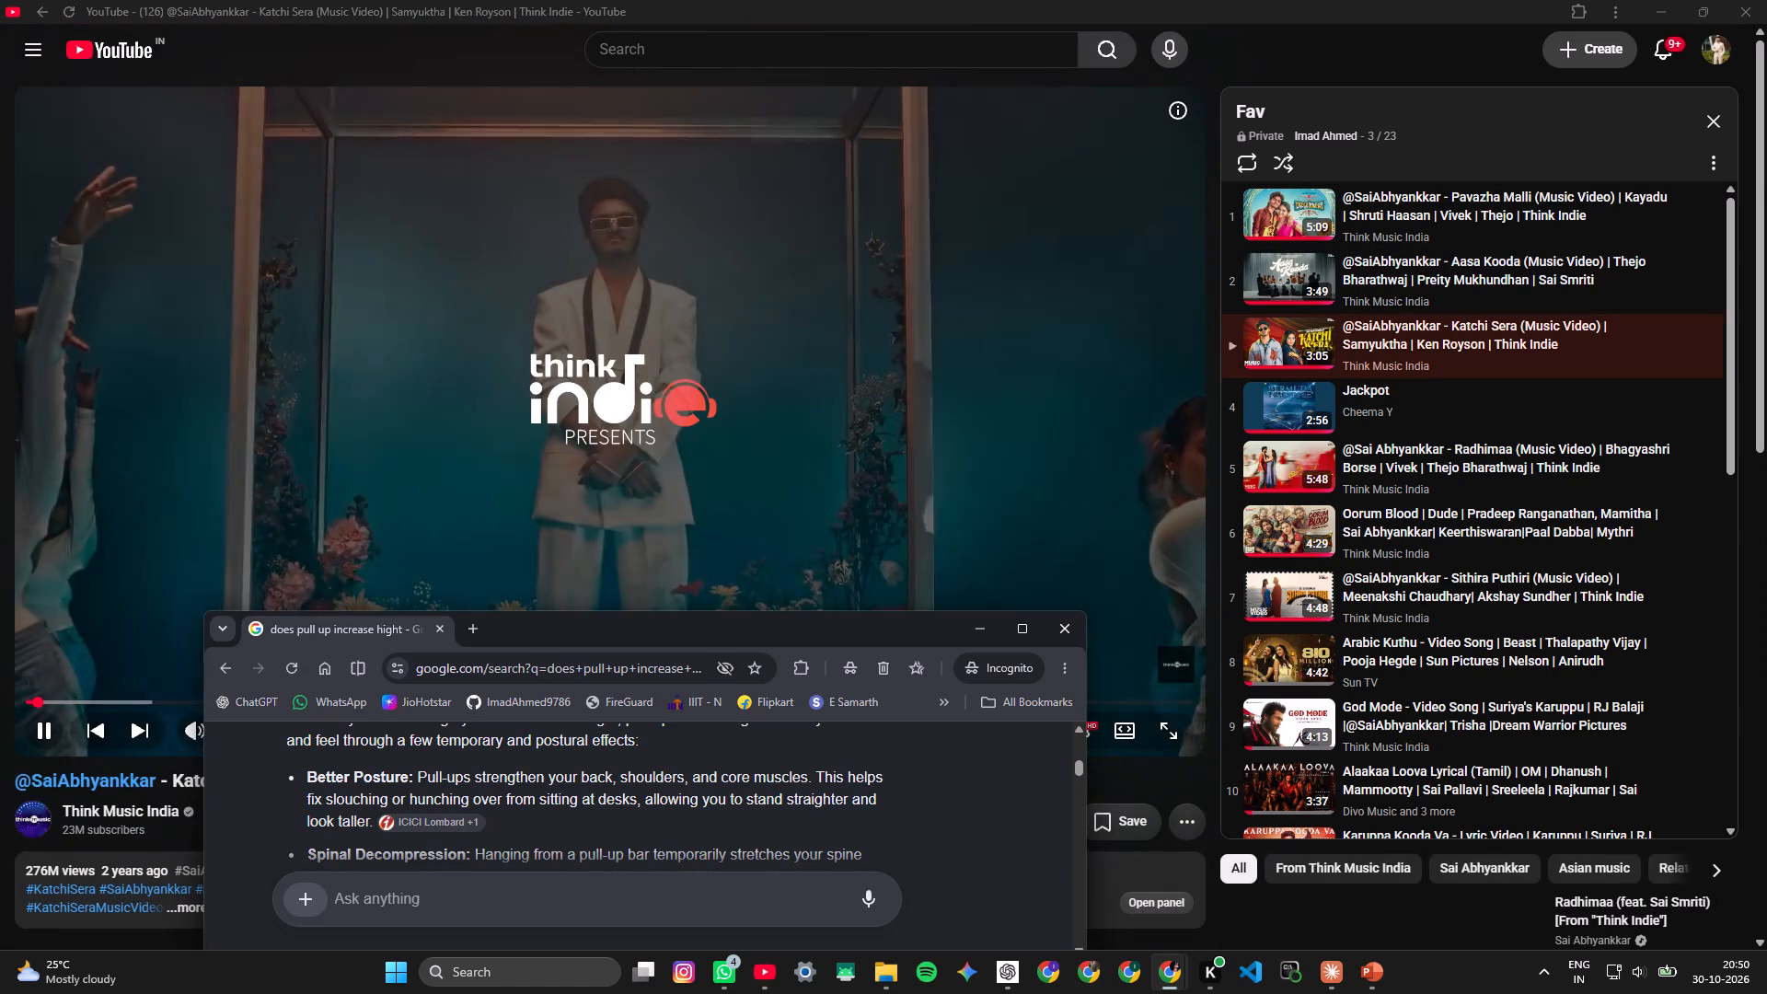
pyautogui.scroll(-1, 634, 805)
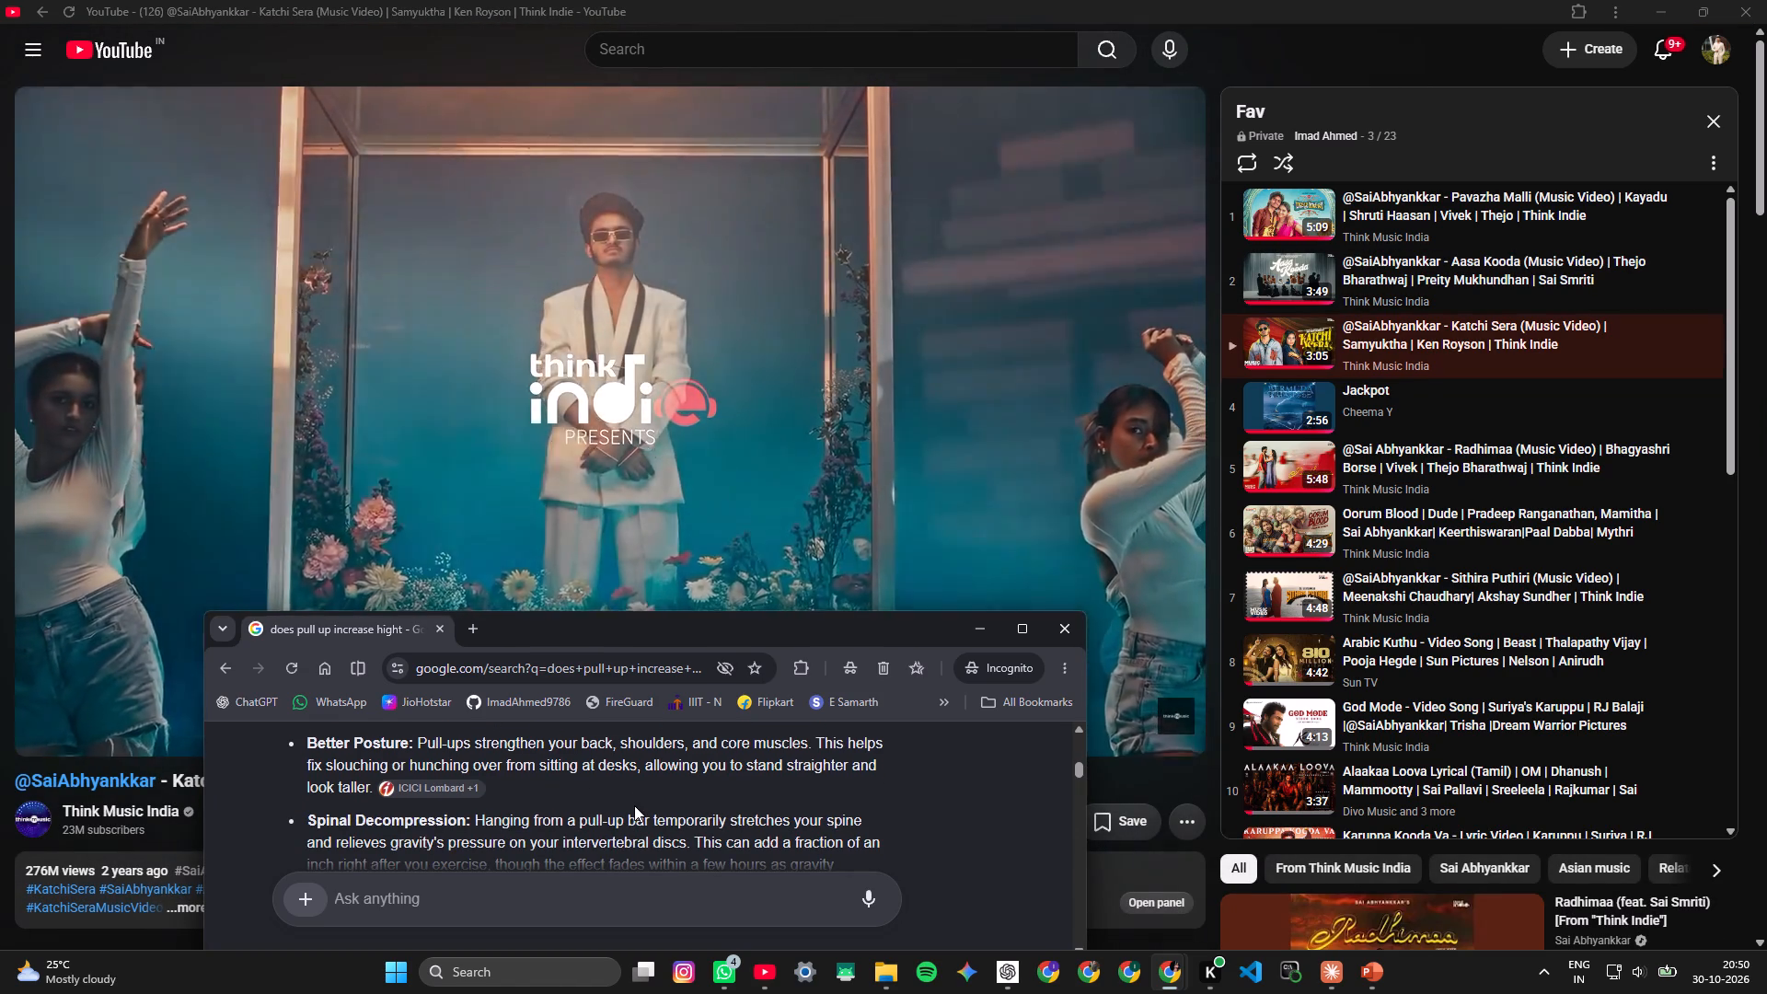
pyautogui.scroll(-1, 634, 805)
pyautogui.click(1071, 629)
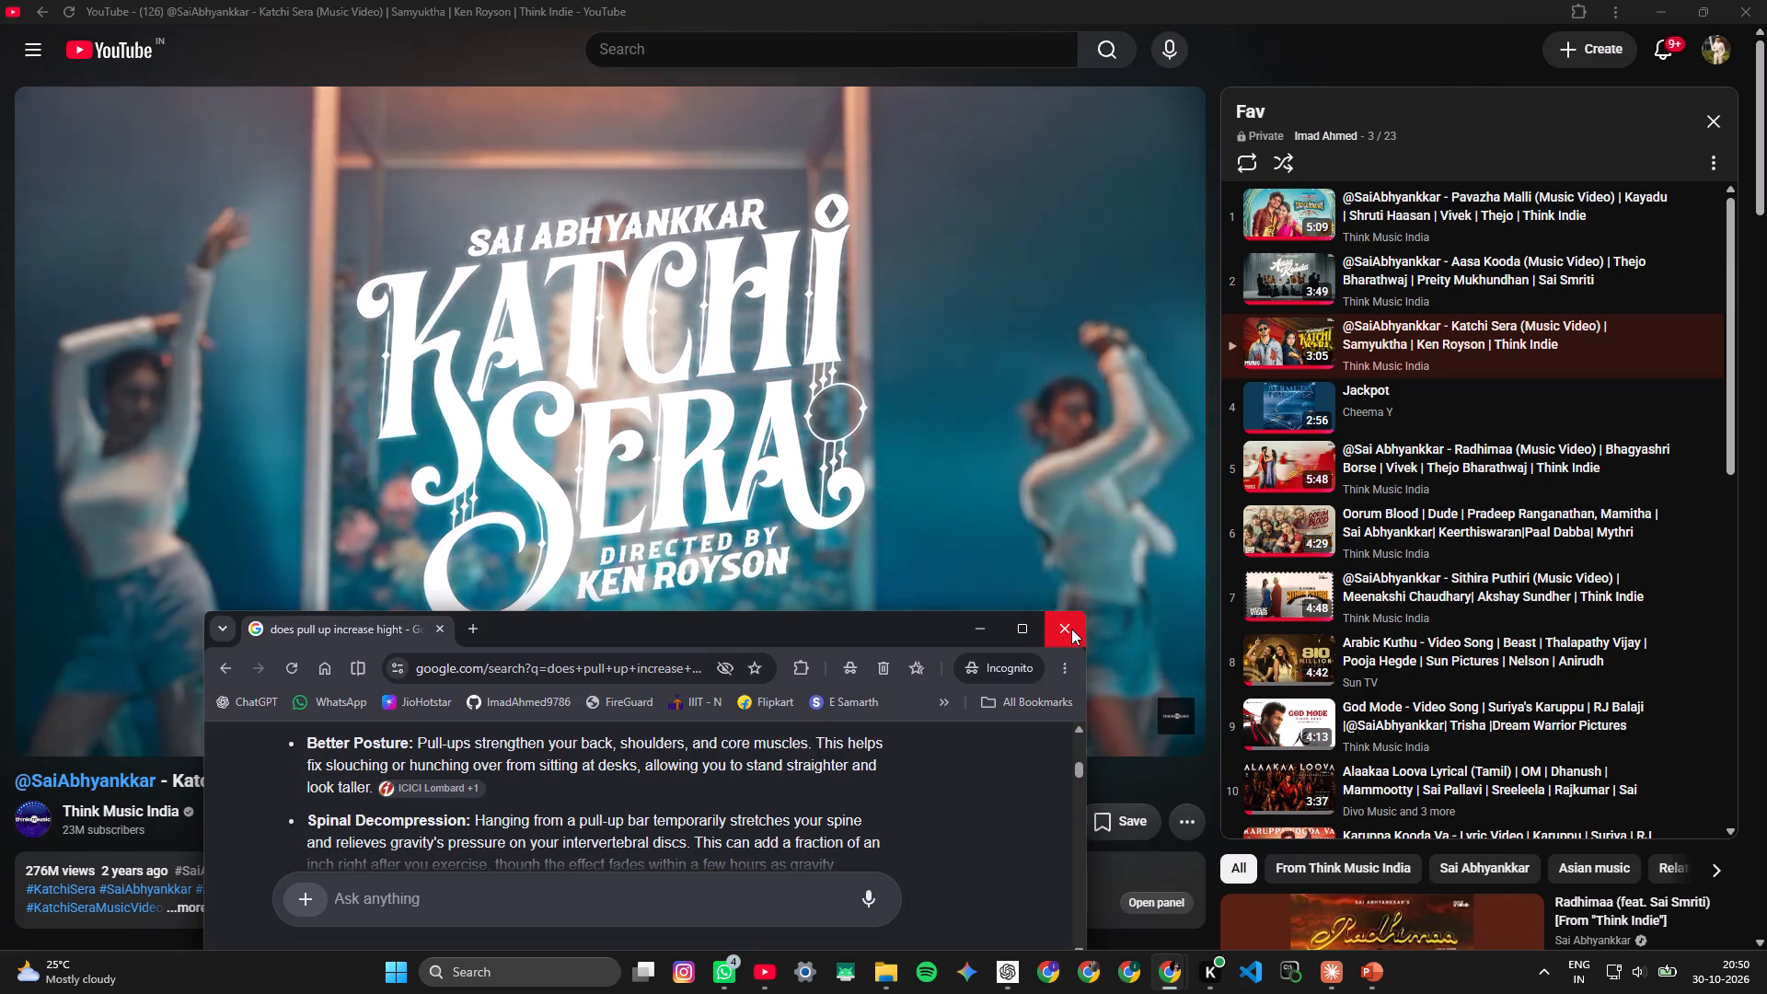
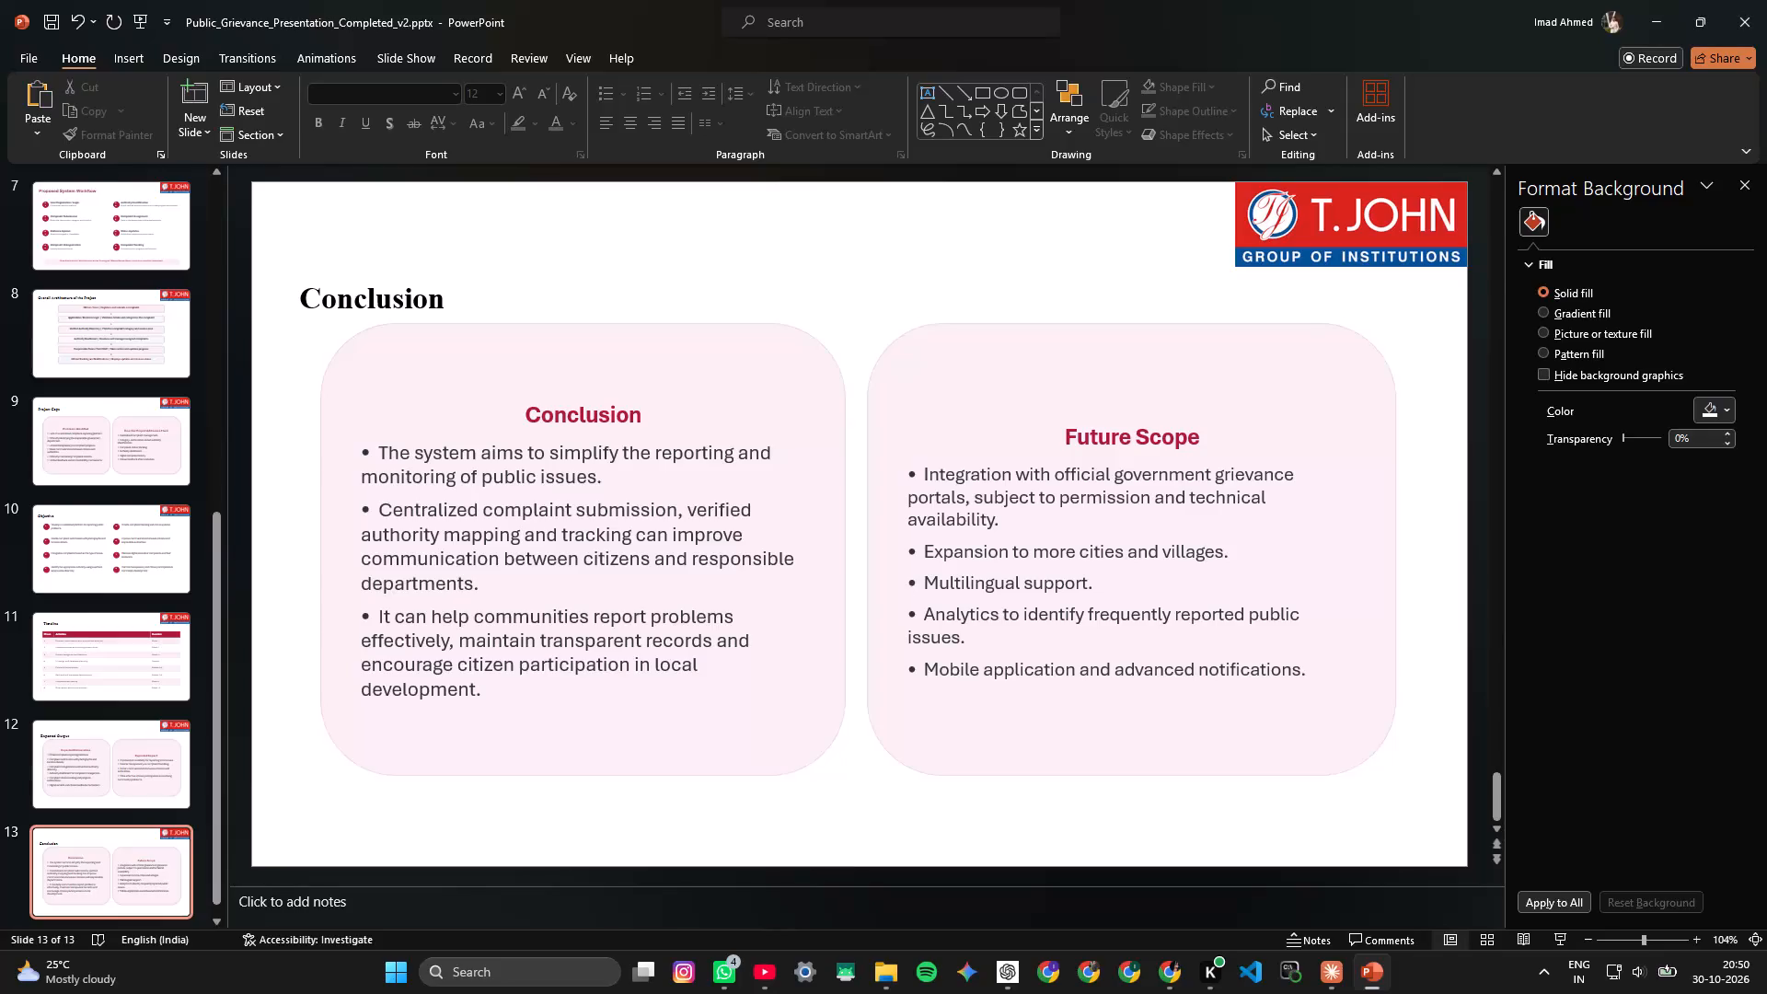
# Look back through the presentation from the Conclusion slide to the title slide, including the Timeline and Literature Survey slides.
pyautogui.scroll(-1, 688, 480)
pyautogui.scroll(2, 688, 480)
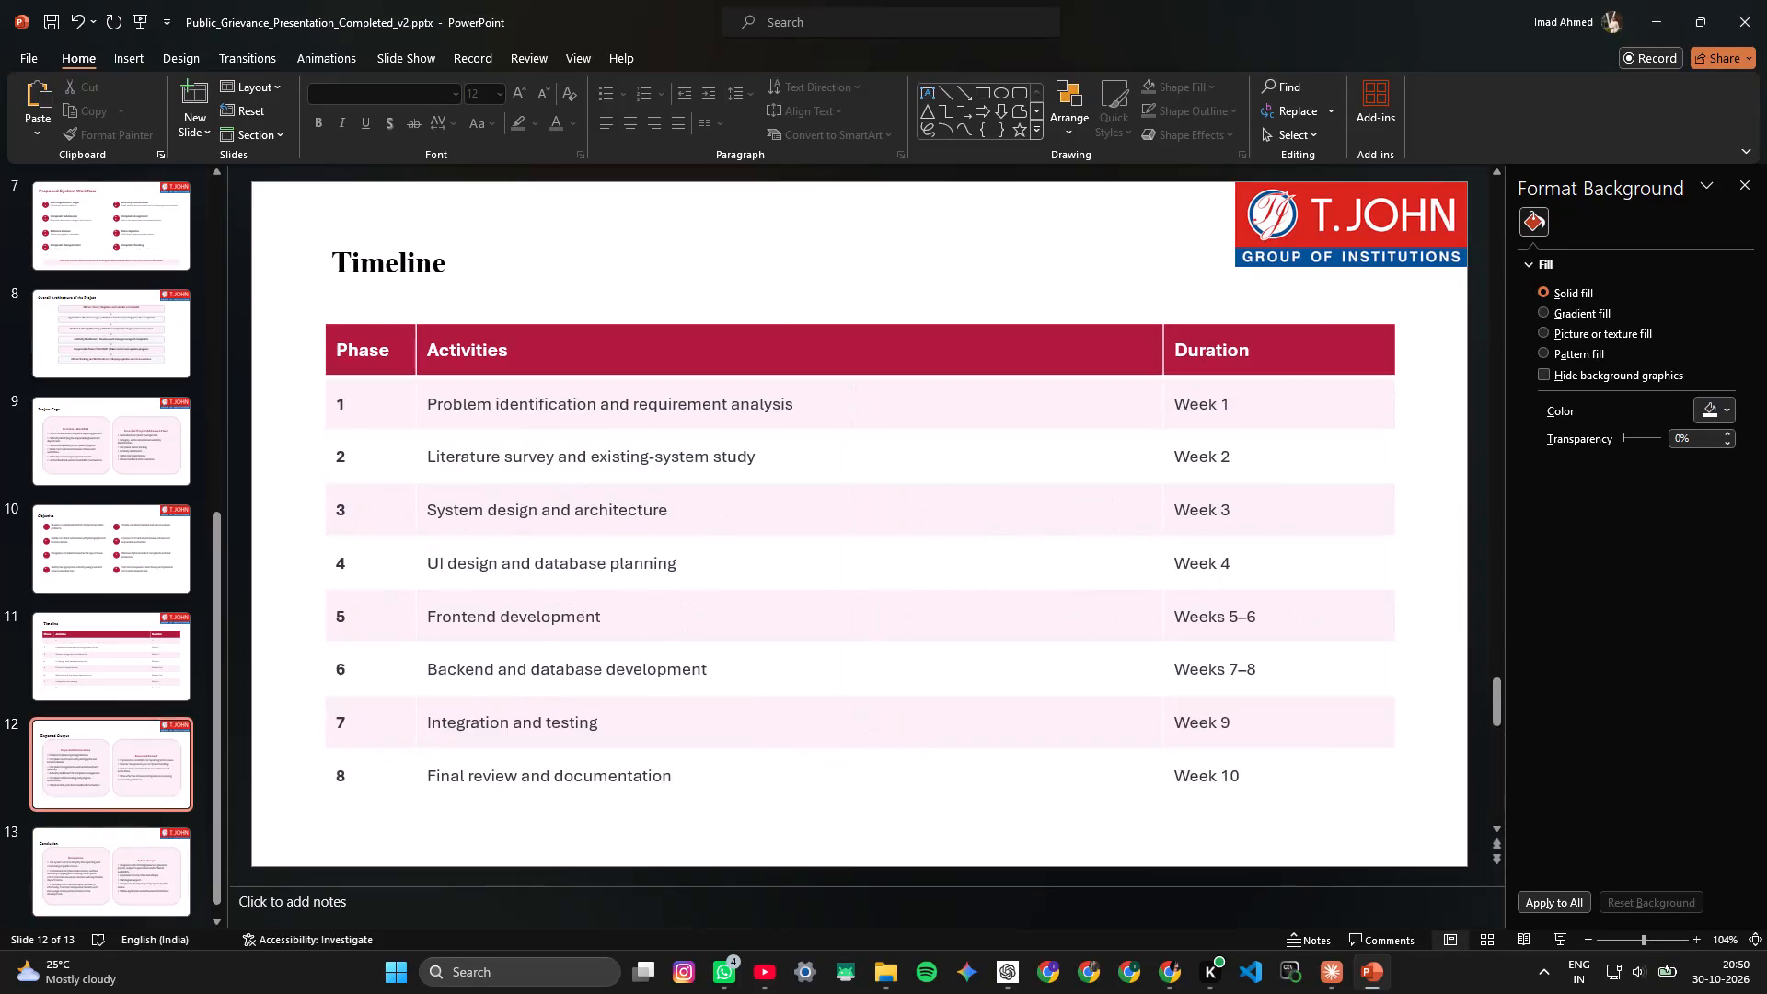
pyautogui.scroll(-5, 827, 476)
pyautogui.scroll(11, 828, 477)
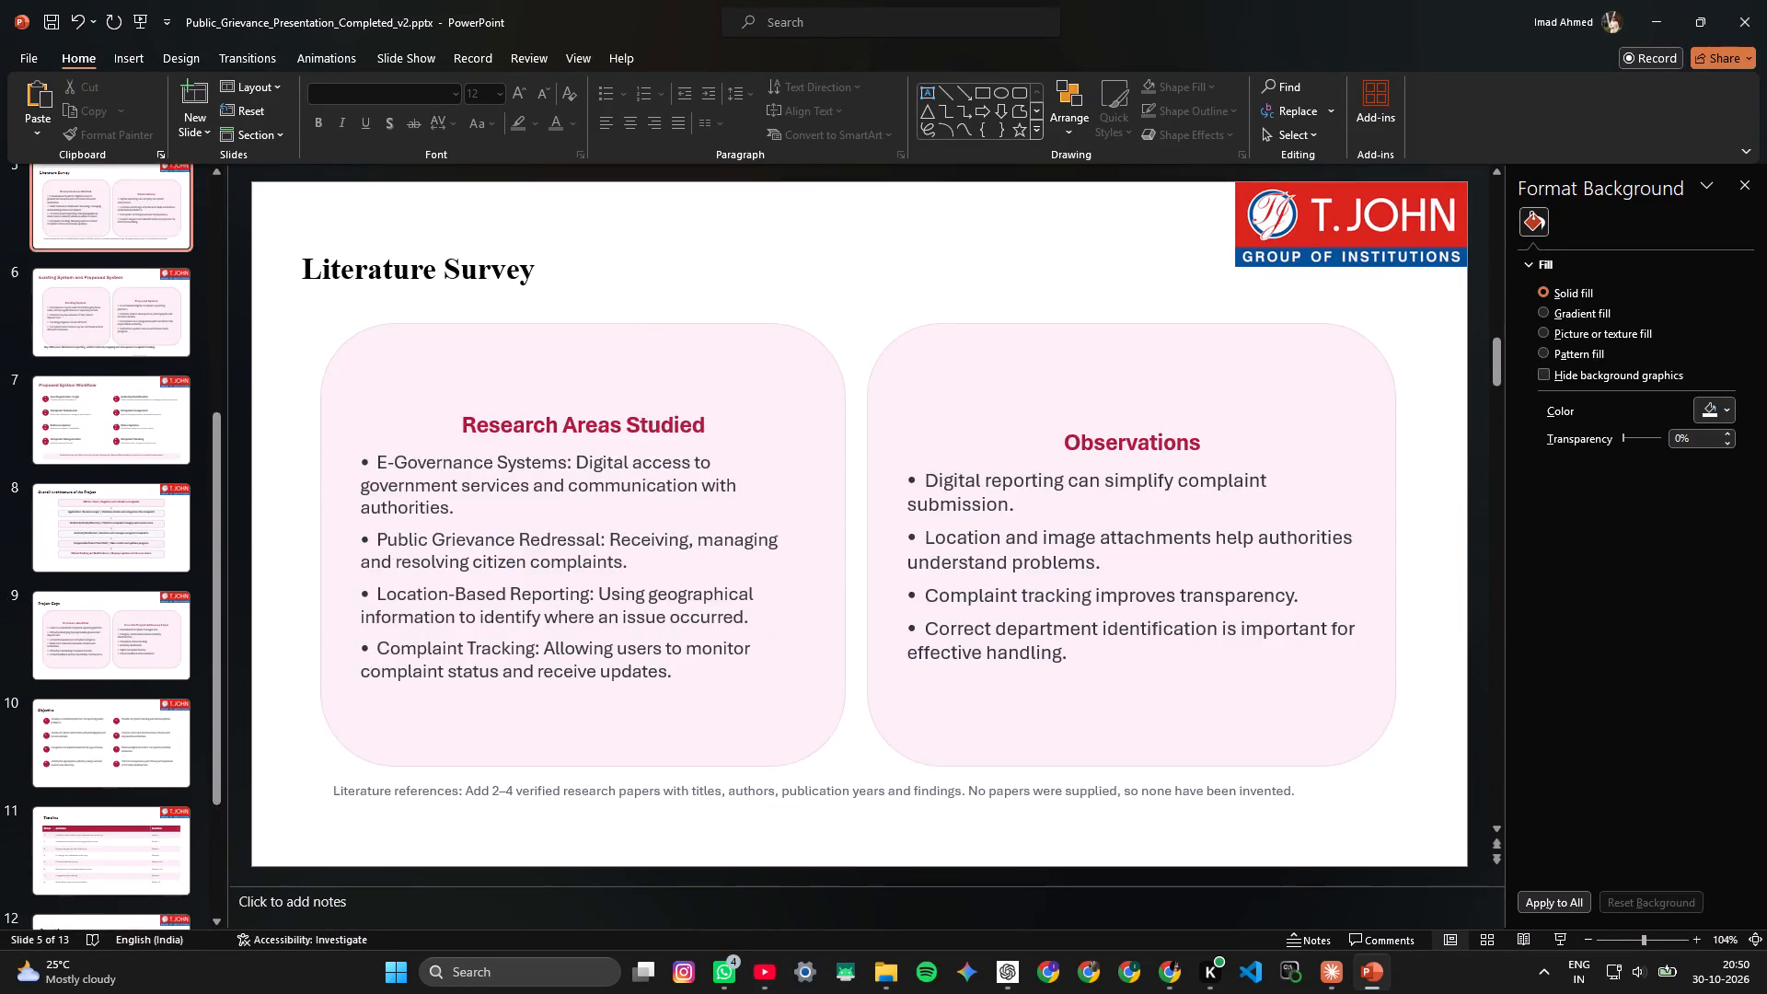
pyautogui.scroll(6, 828, 477)
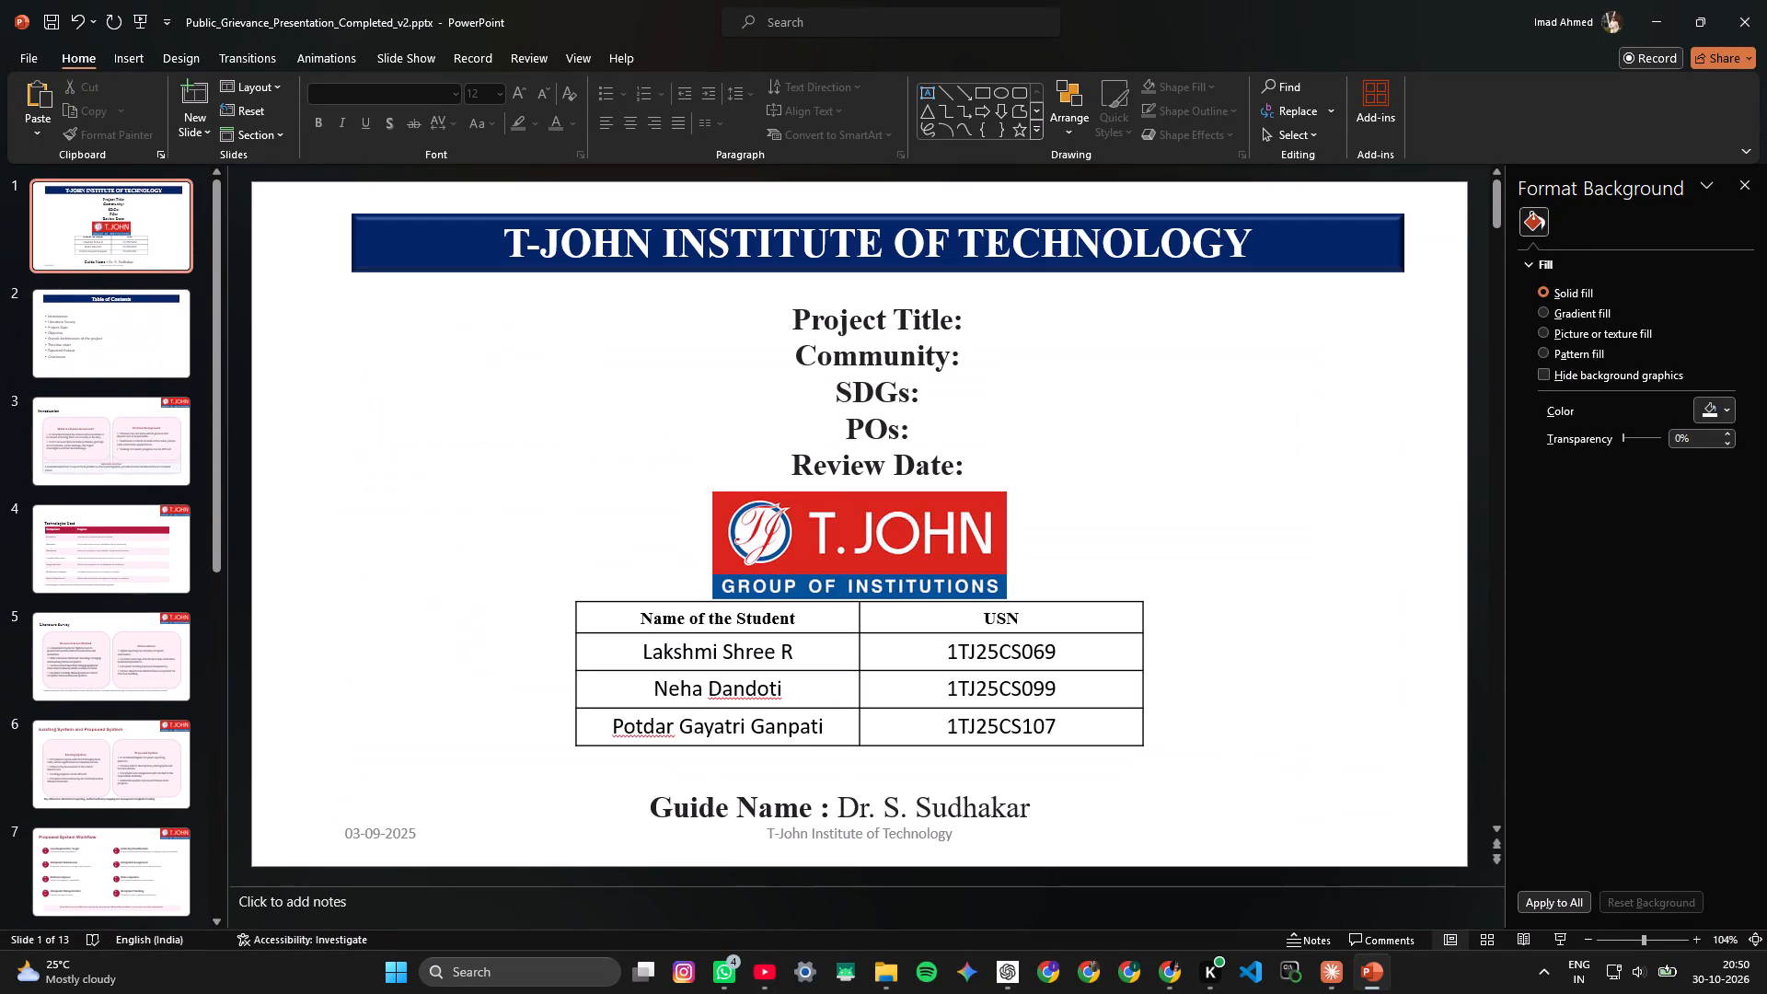
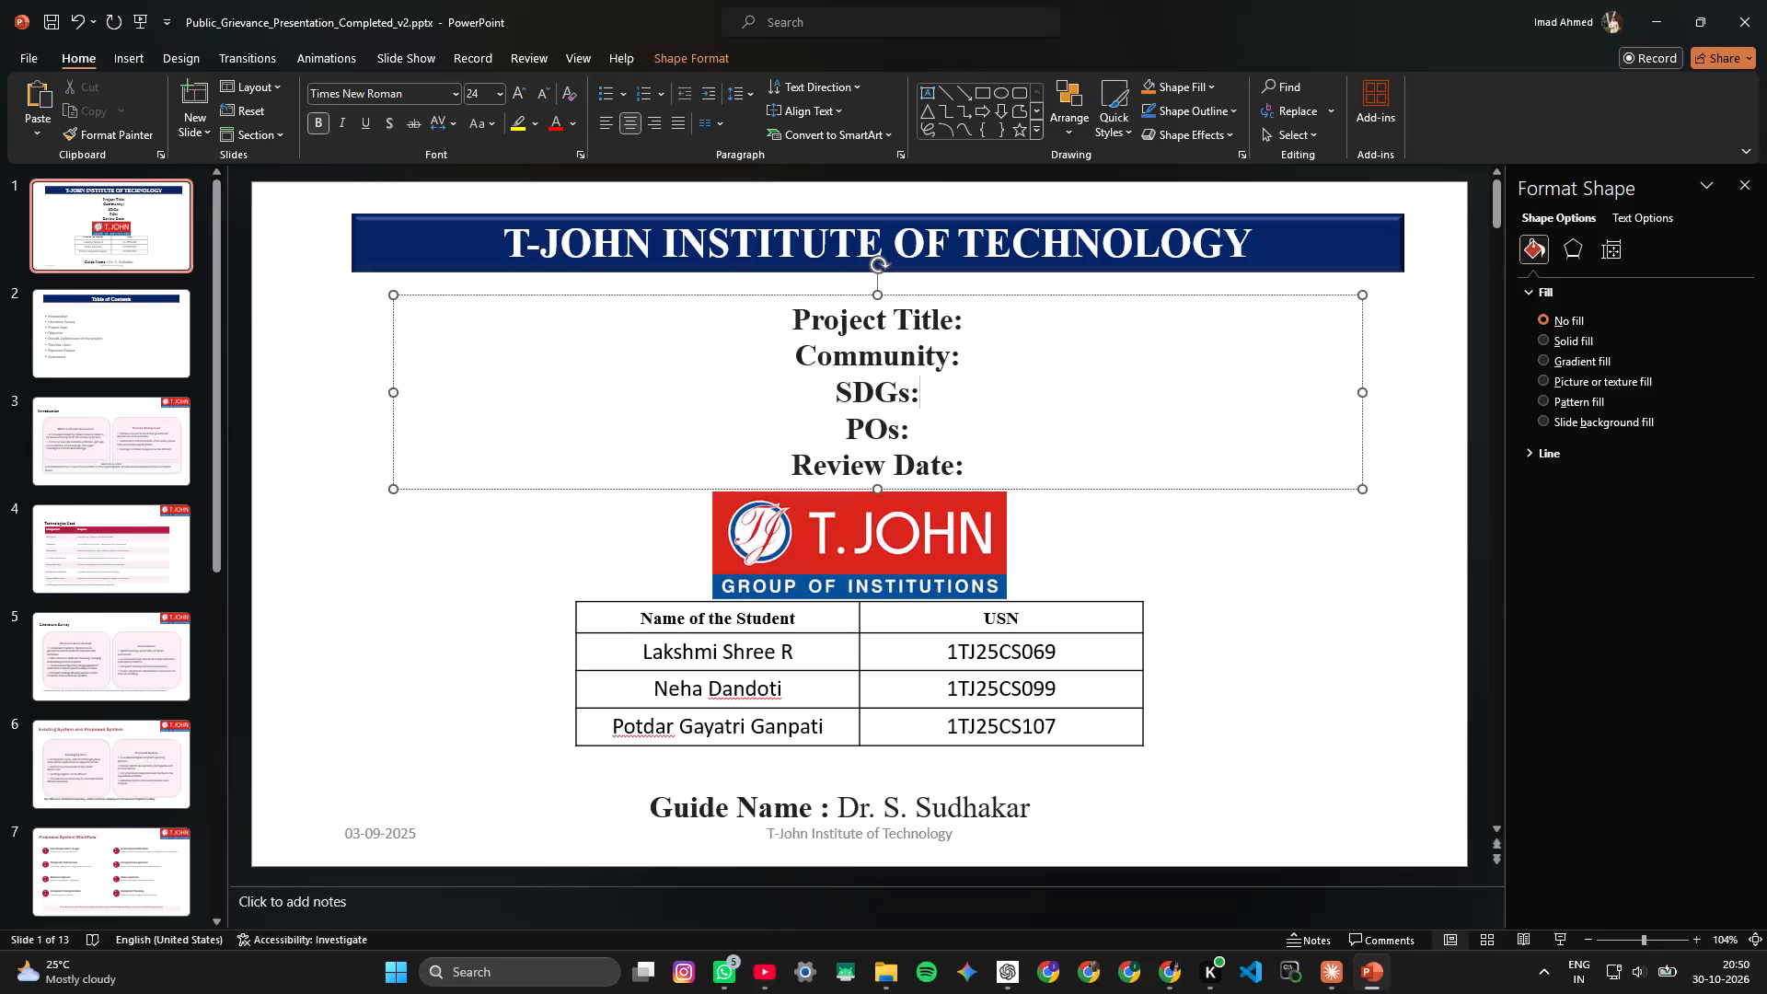
# Fill in the SDGs line on the title slide with the pasted numbers 11,15,16, removing the trailing "SD's" text.
pyautogui.hotkey('ctrl', 'v')
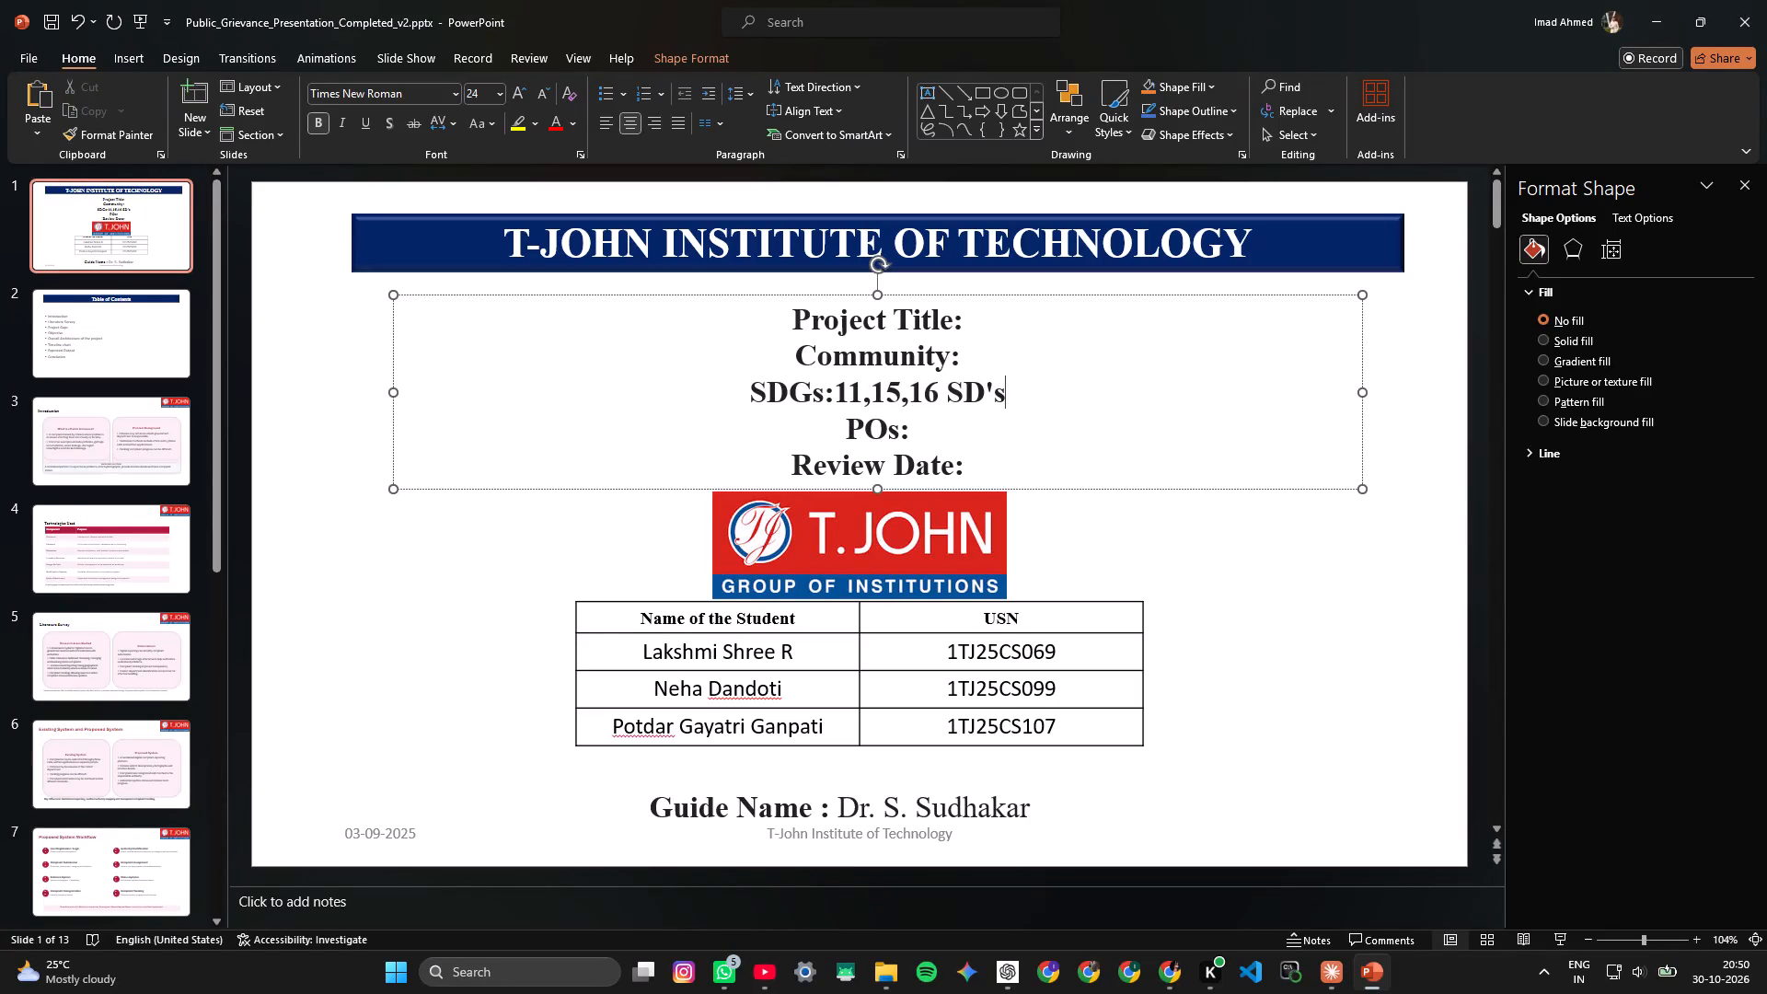
pyautogui.press('BackSpace')
pyautogui.press('BackSpace')
pyautogui.press('BackSpace')
pyautogui.press('BackSpace')
pyautogui.press('BackSpace')
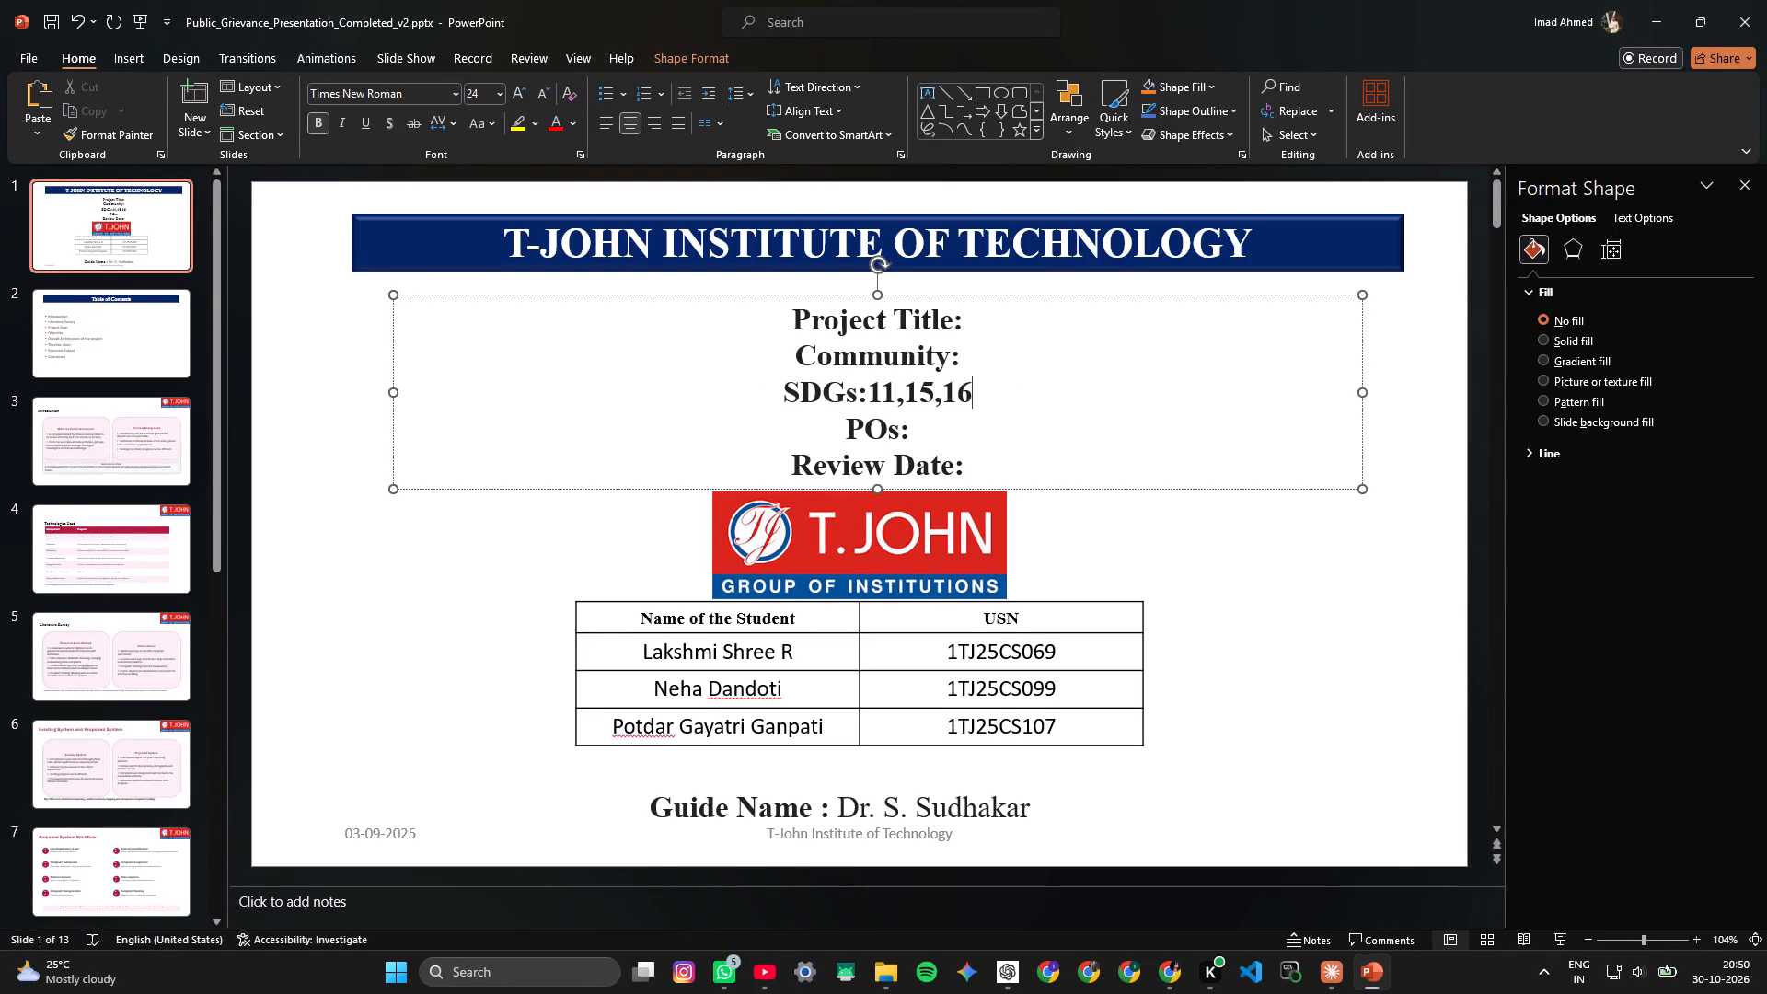
# Place the text cursor after the "POs:" label on the title slide.
pyautogui.click(956, 426)
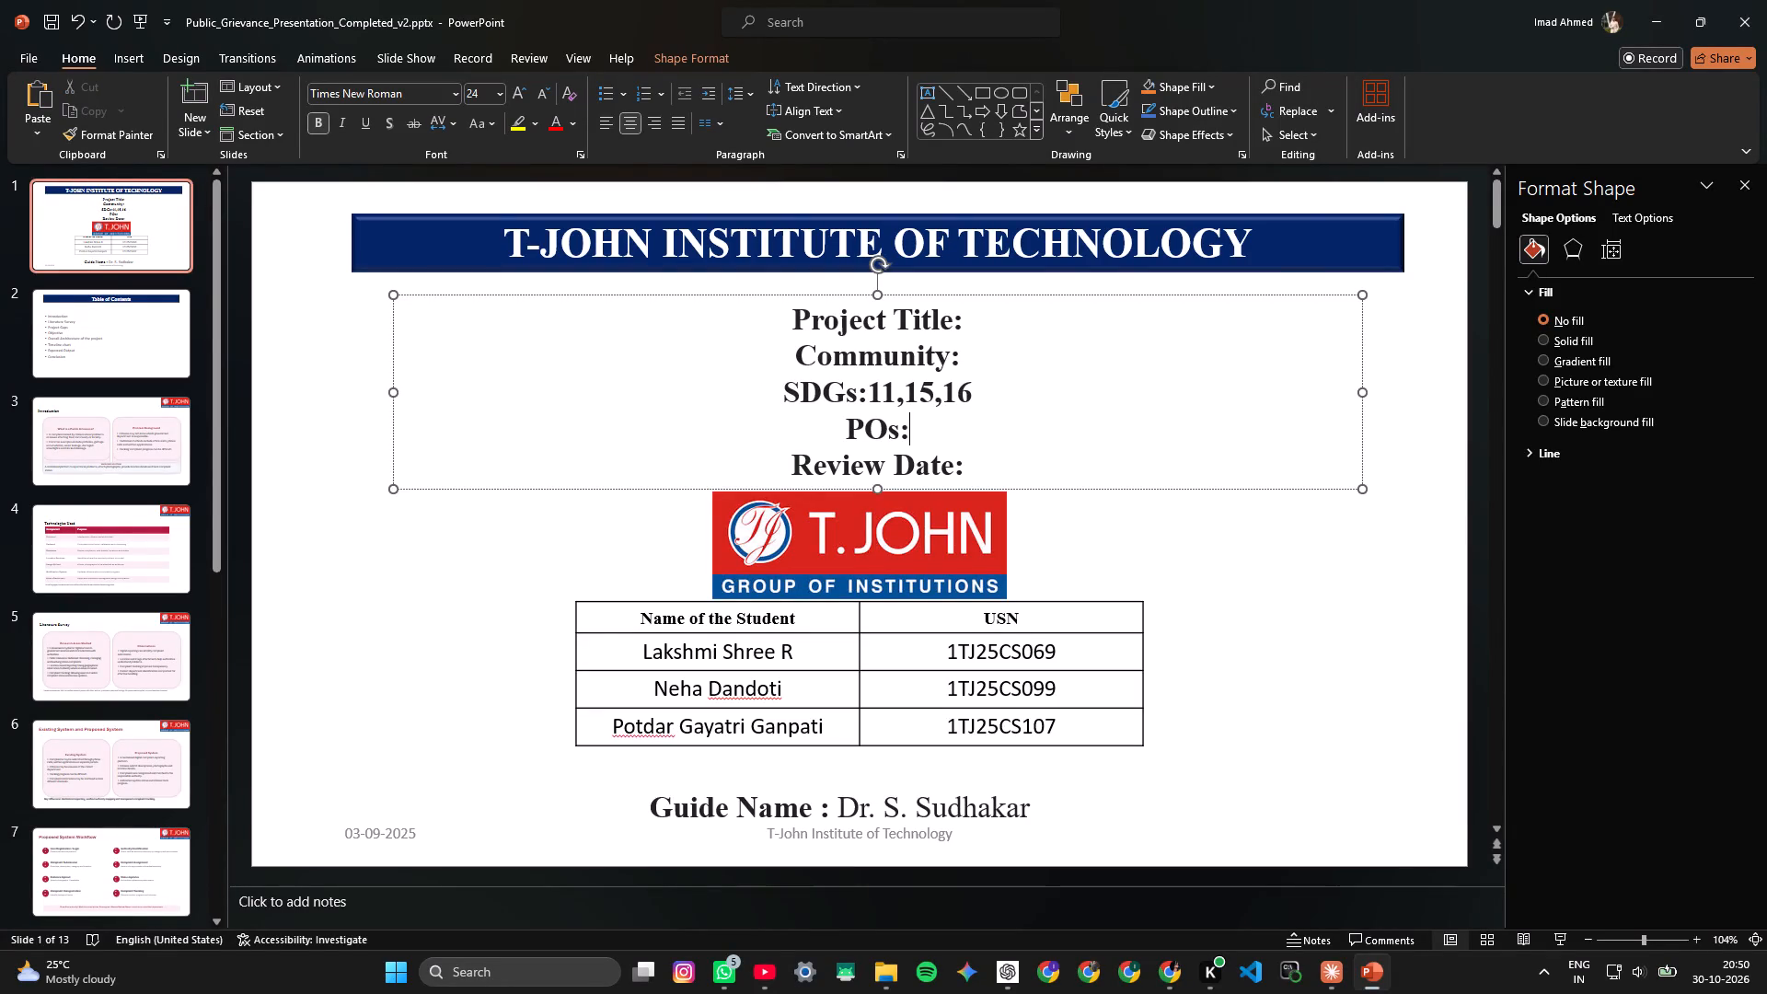
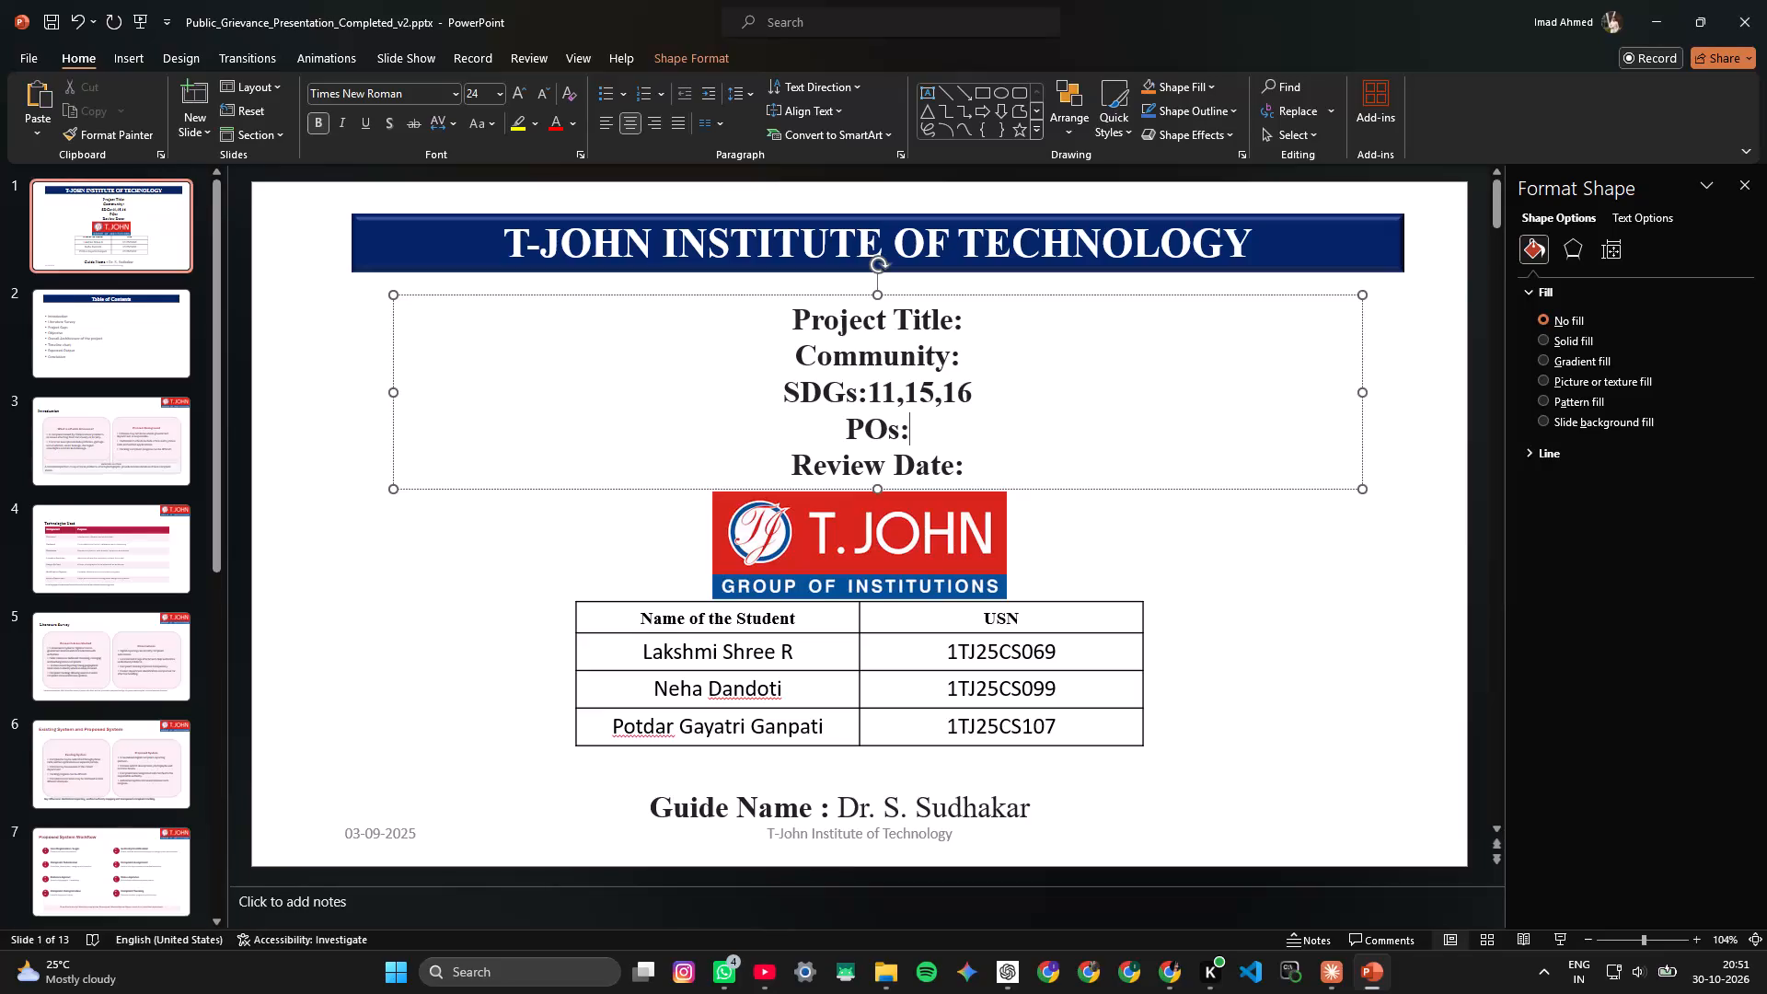
# Enter 6 after the "POs:" label on the title slide.
pyautogui.press('6')
# Place the text cursor after the "Review Date:" label on the title slide, and switch to the YouTube window.
pyautogui.click(975, 475)
pyautogui.hotkey('alt', 'Tab')
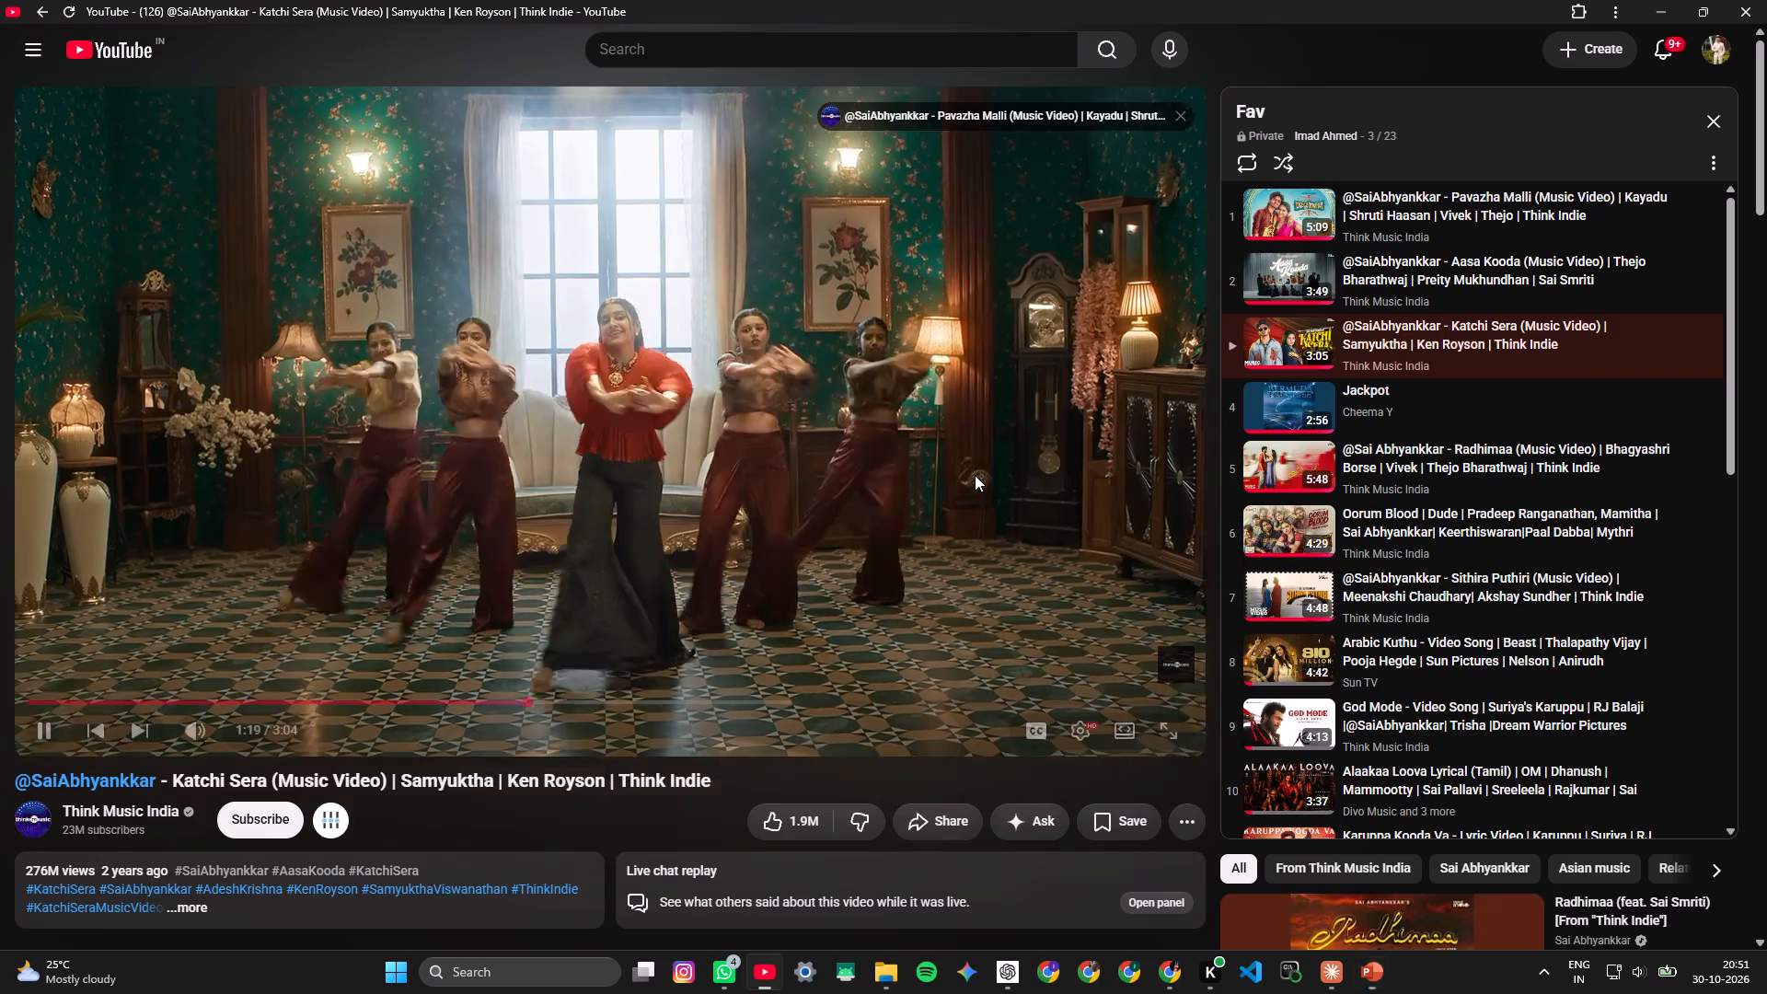
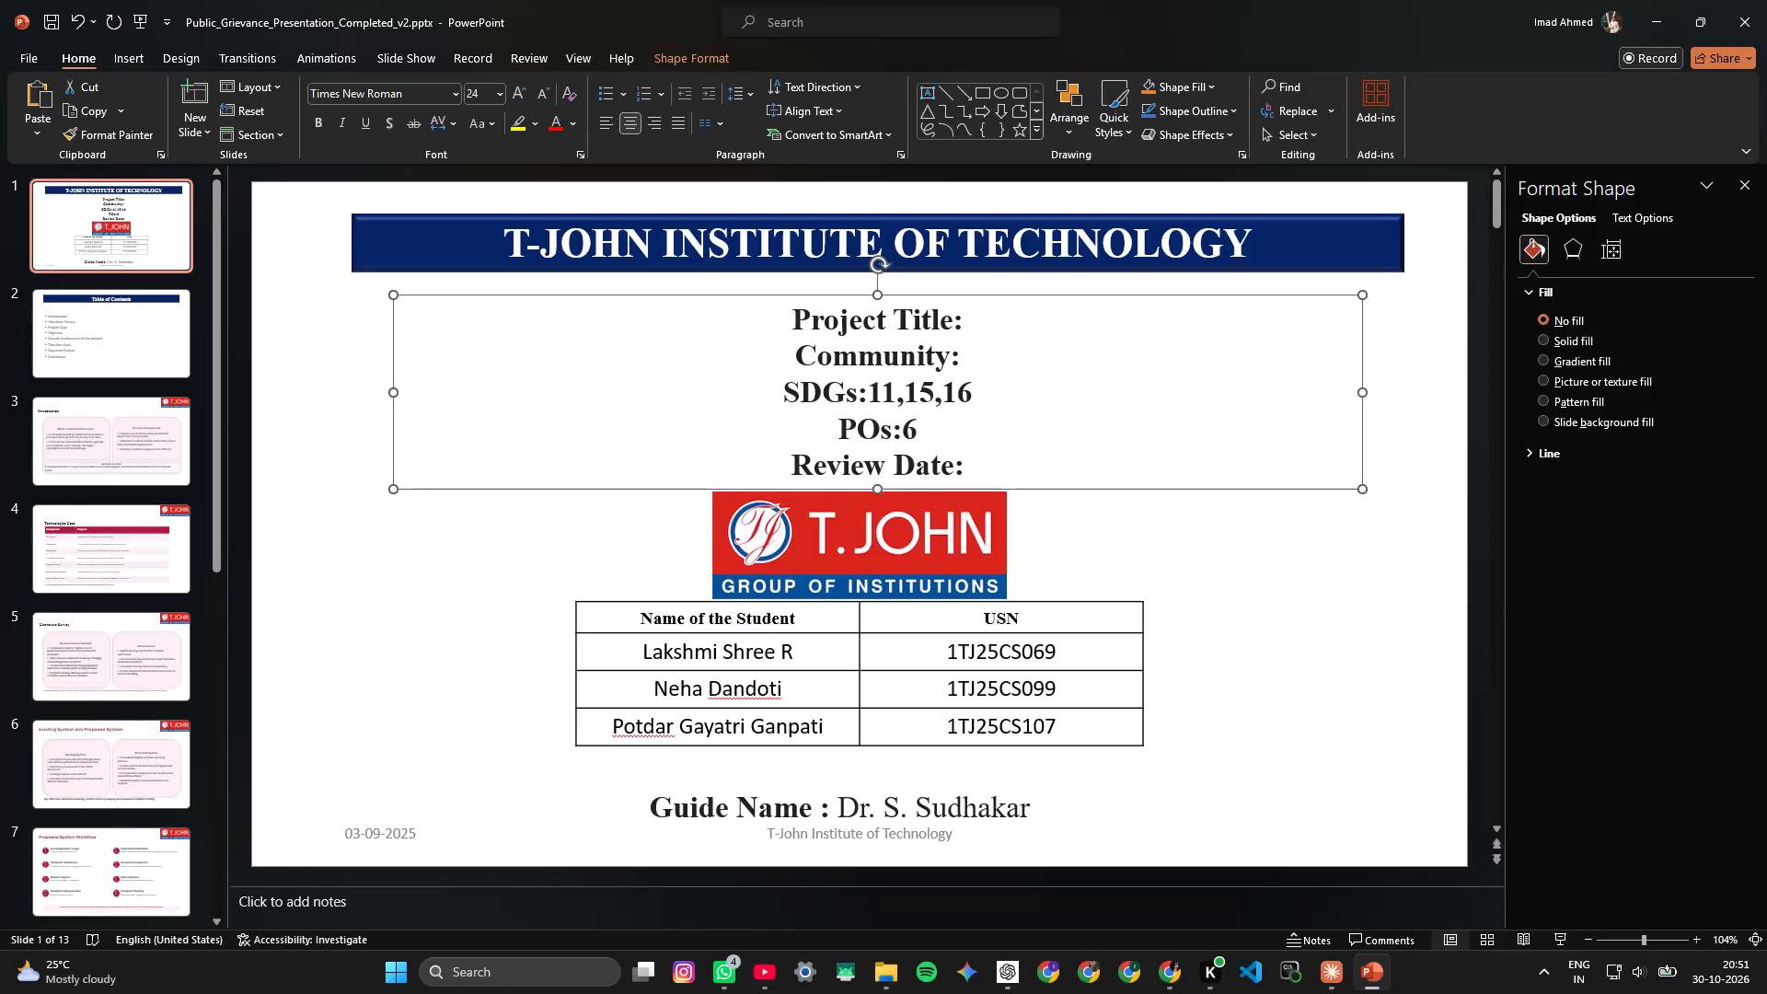
# Start a screen snip with the title slide in view.
pyautogui.press('shift+super+s')
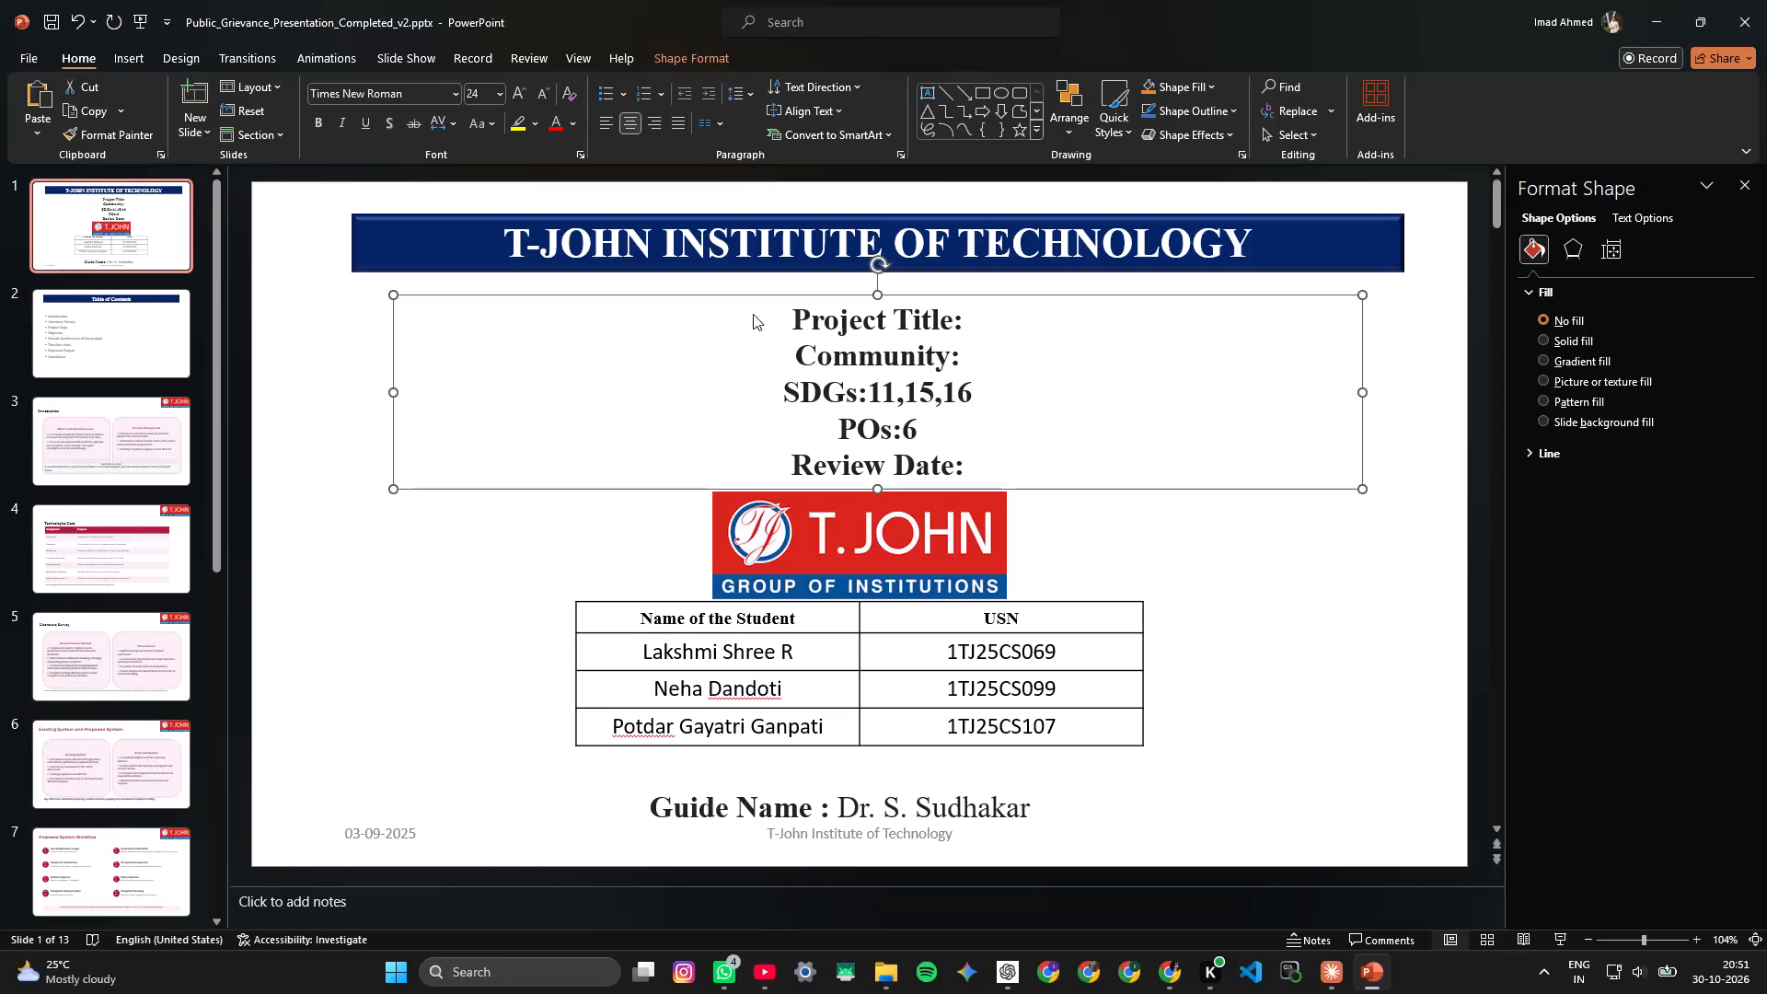
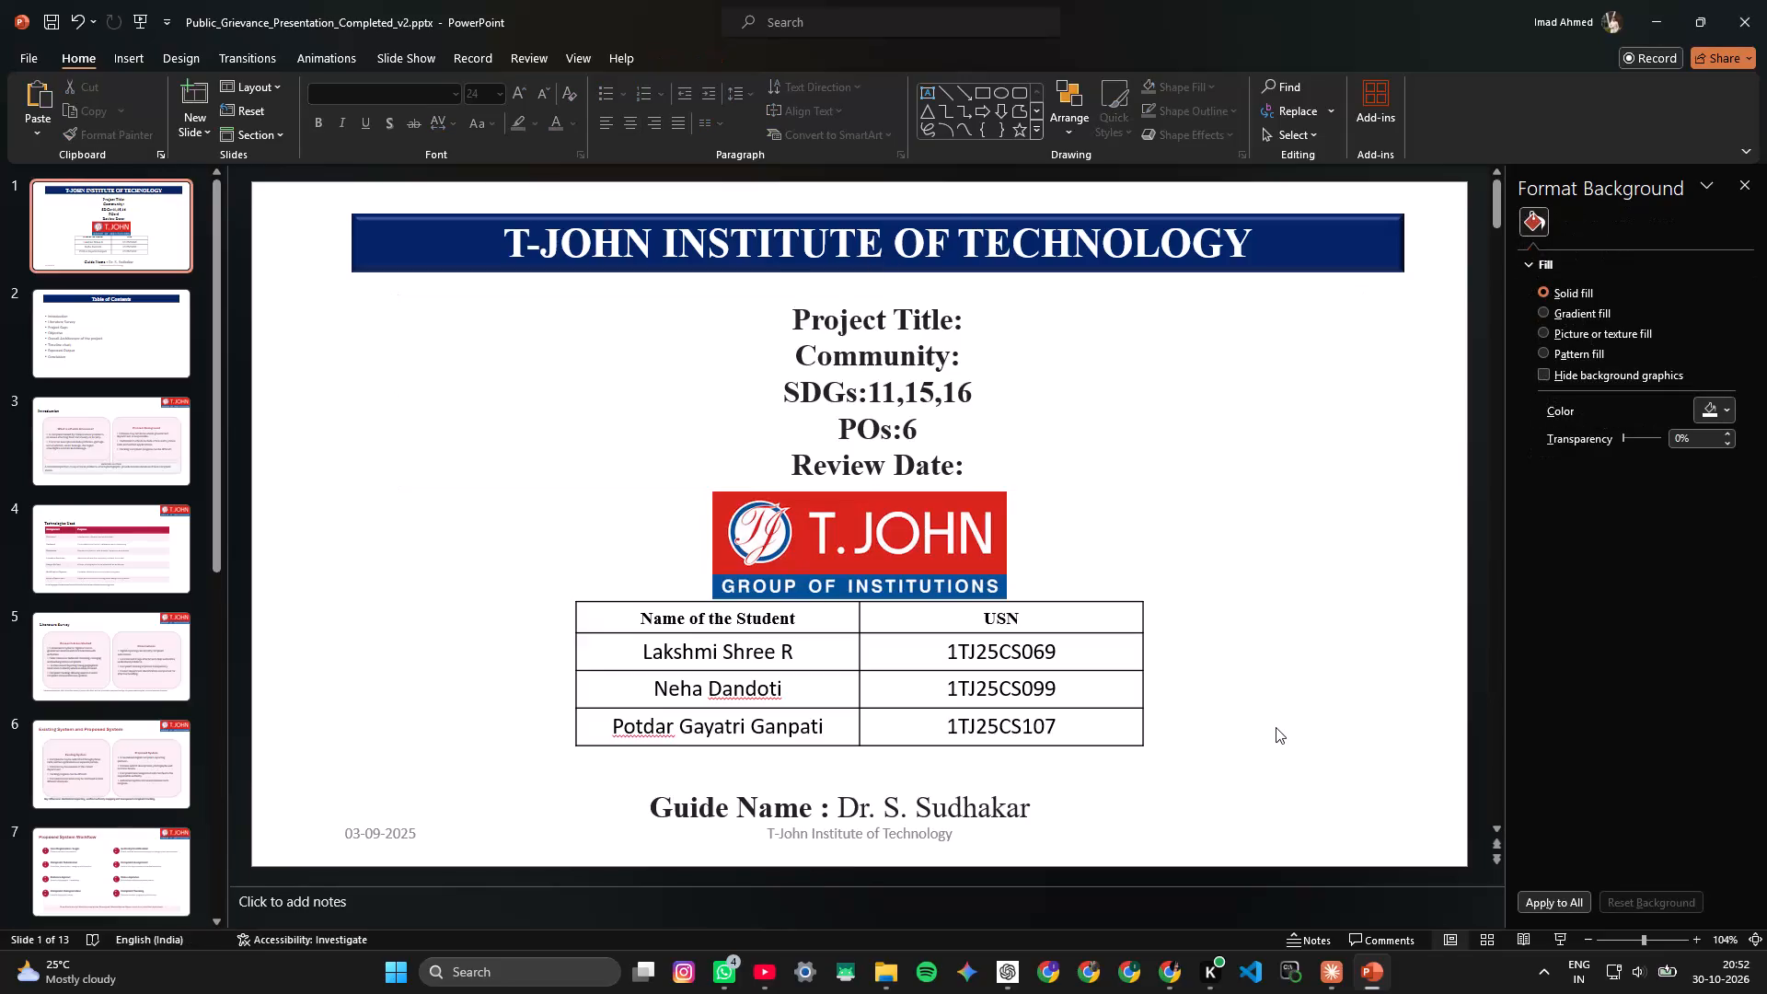
# Delete the two extra rounded shapes behind the "What is a Public Grievance?" and "Problem Background" cards on the Introduction slide.
pyautogui.scroll(-3, 1276, 727)
pyautogui.scroll(1, 1276, 727)
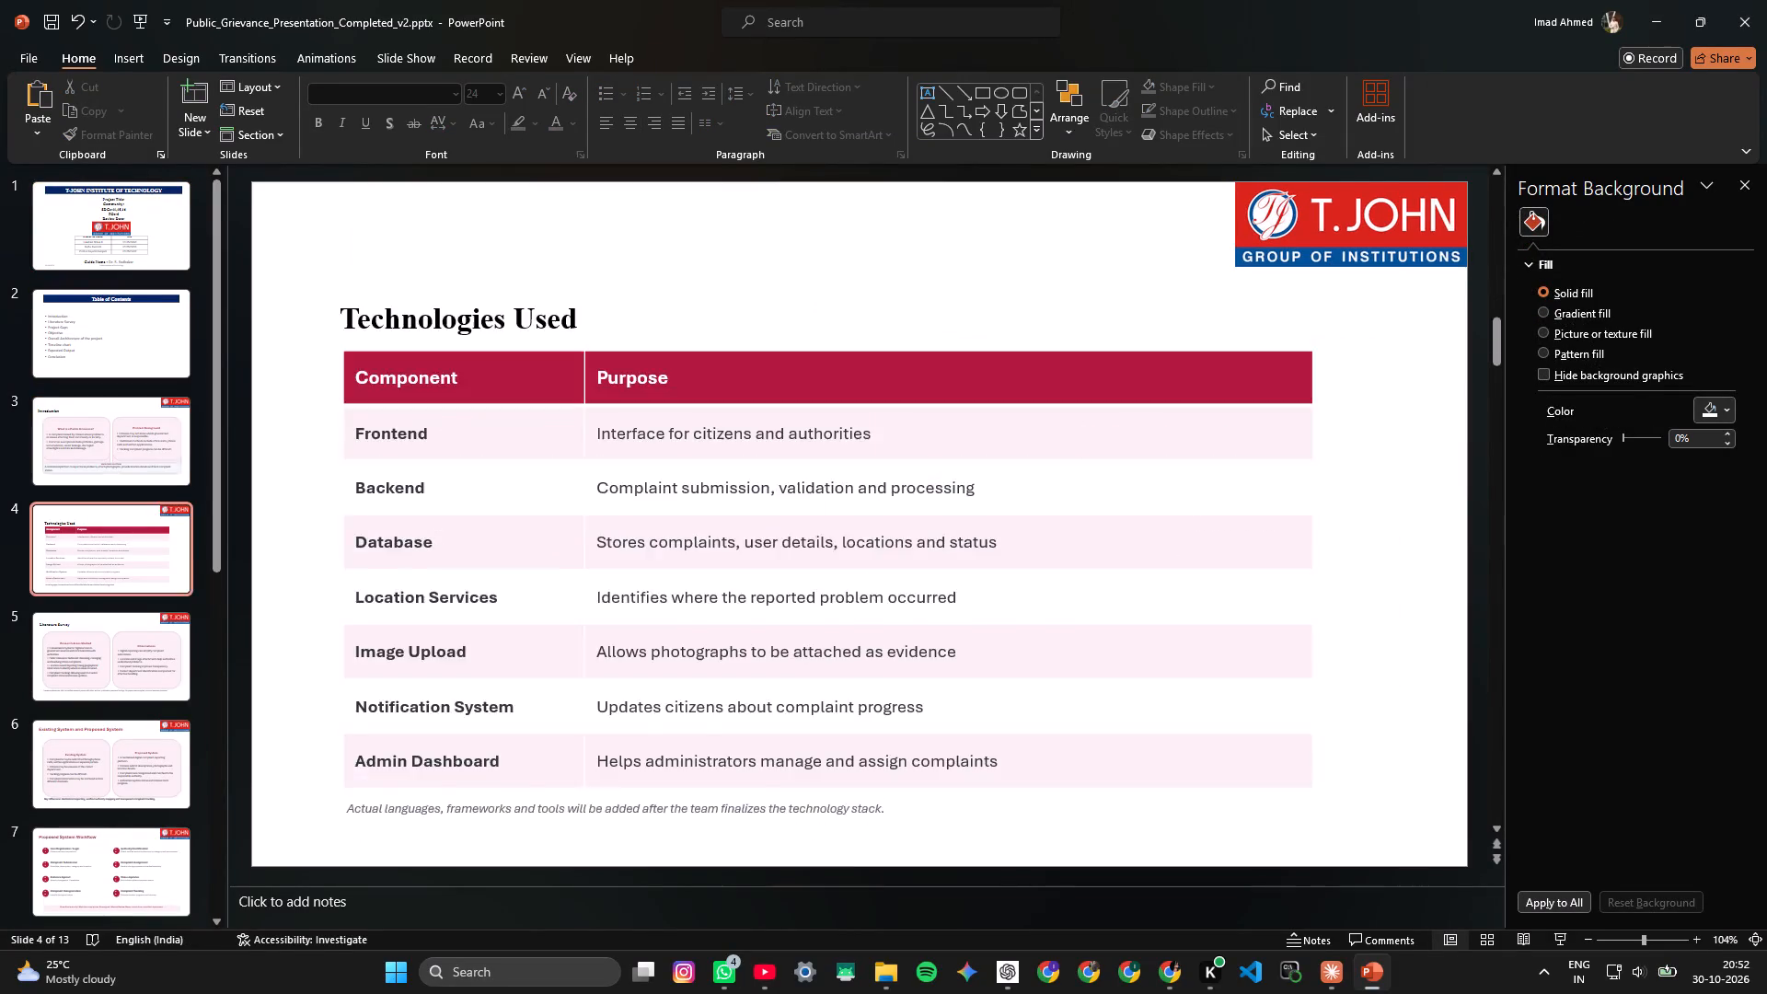
pyautogui.click(879, 757)
pyautogui.click(688, 647)
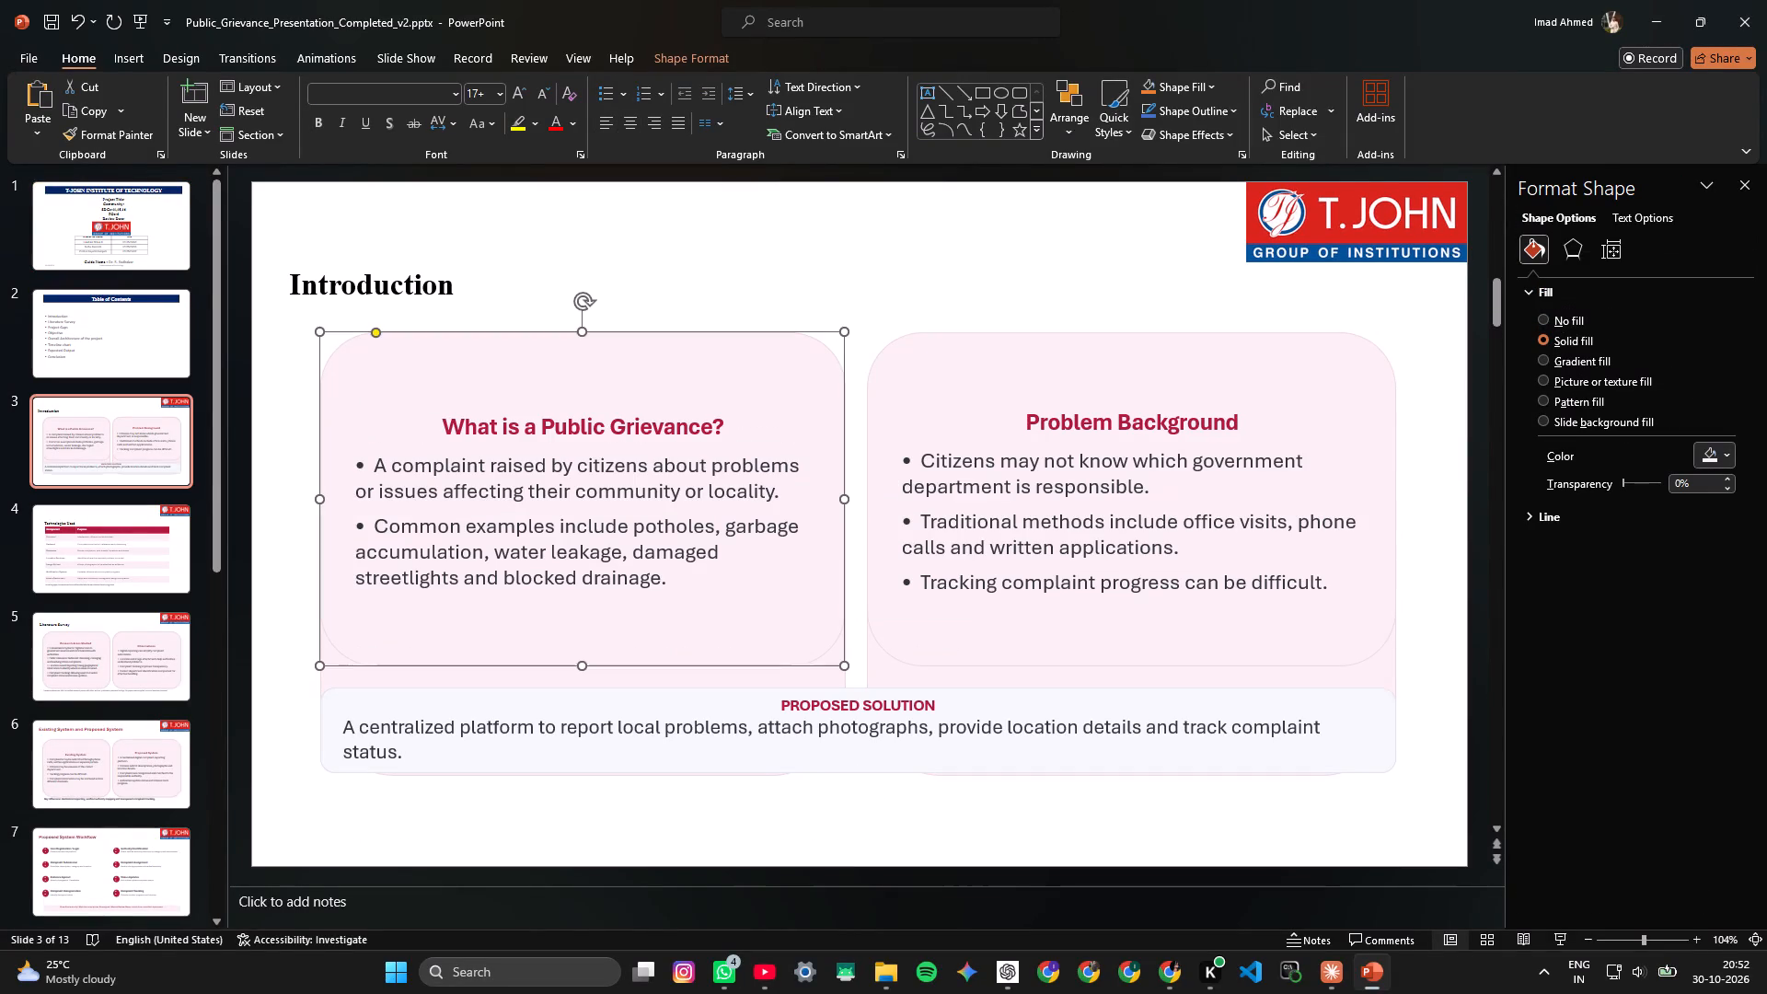
pyautogui.click(698, 675)
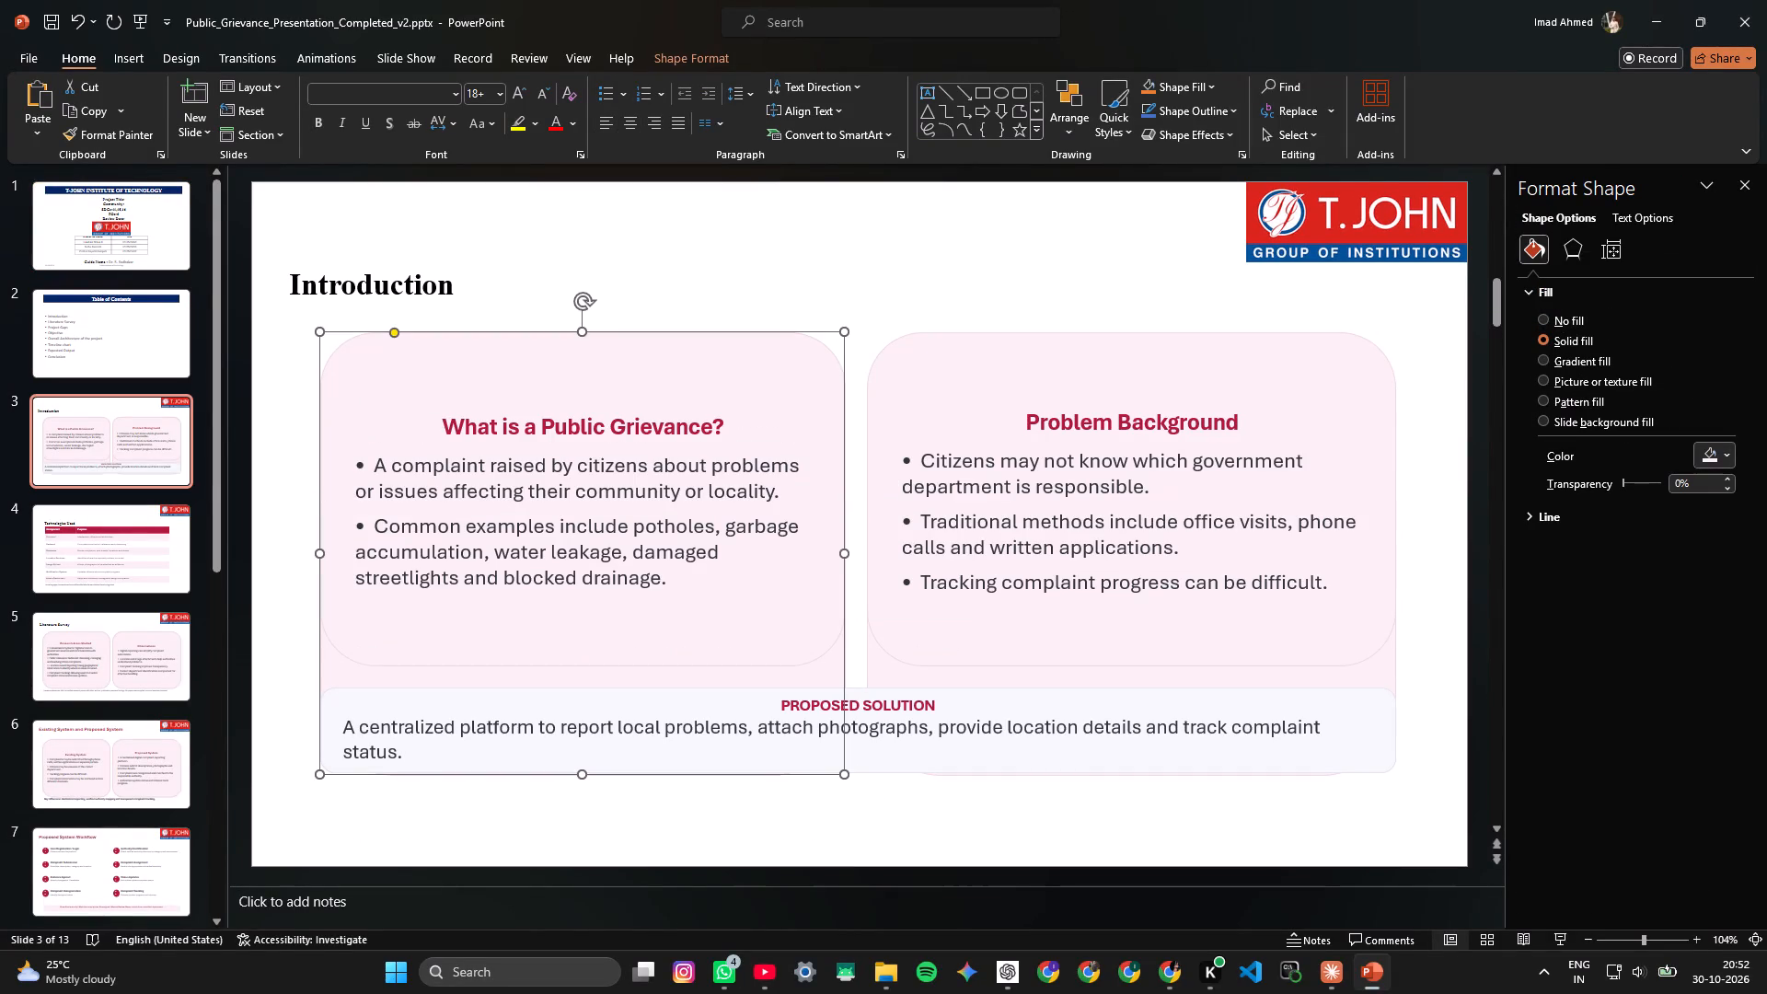
pyautogui.press('Delete')
pyautogui.click(936, 683)
pyautogui.press('Delete')
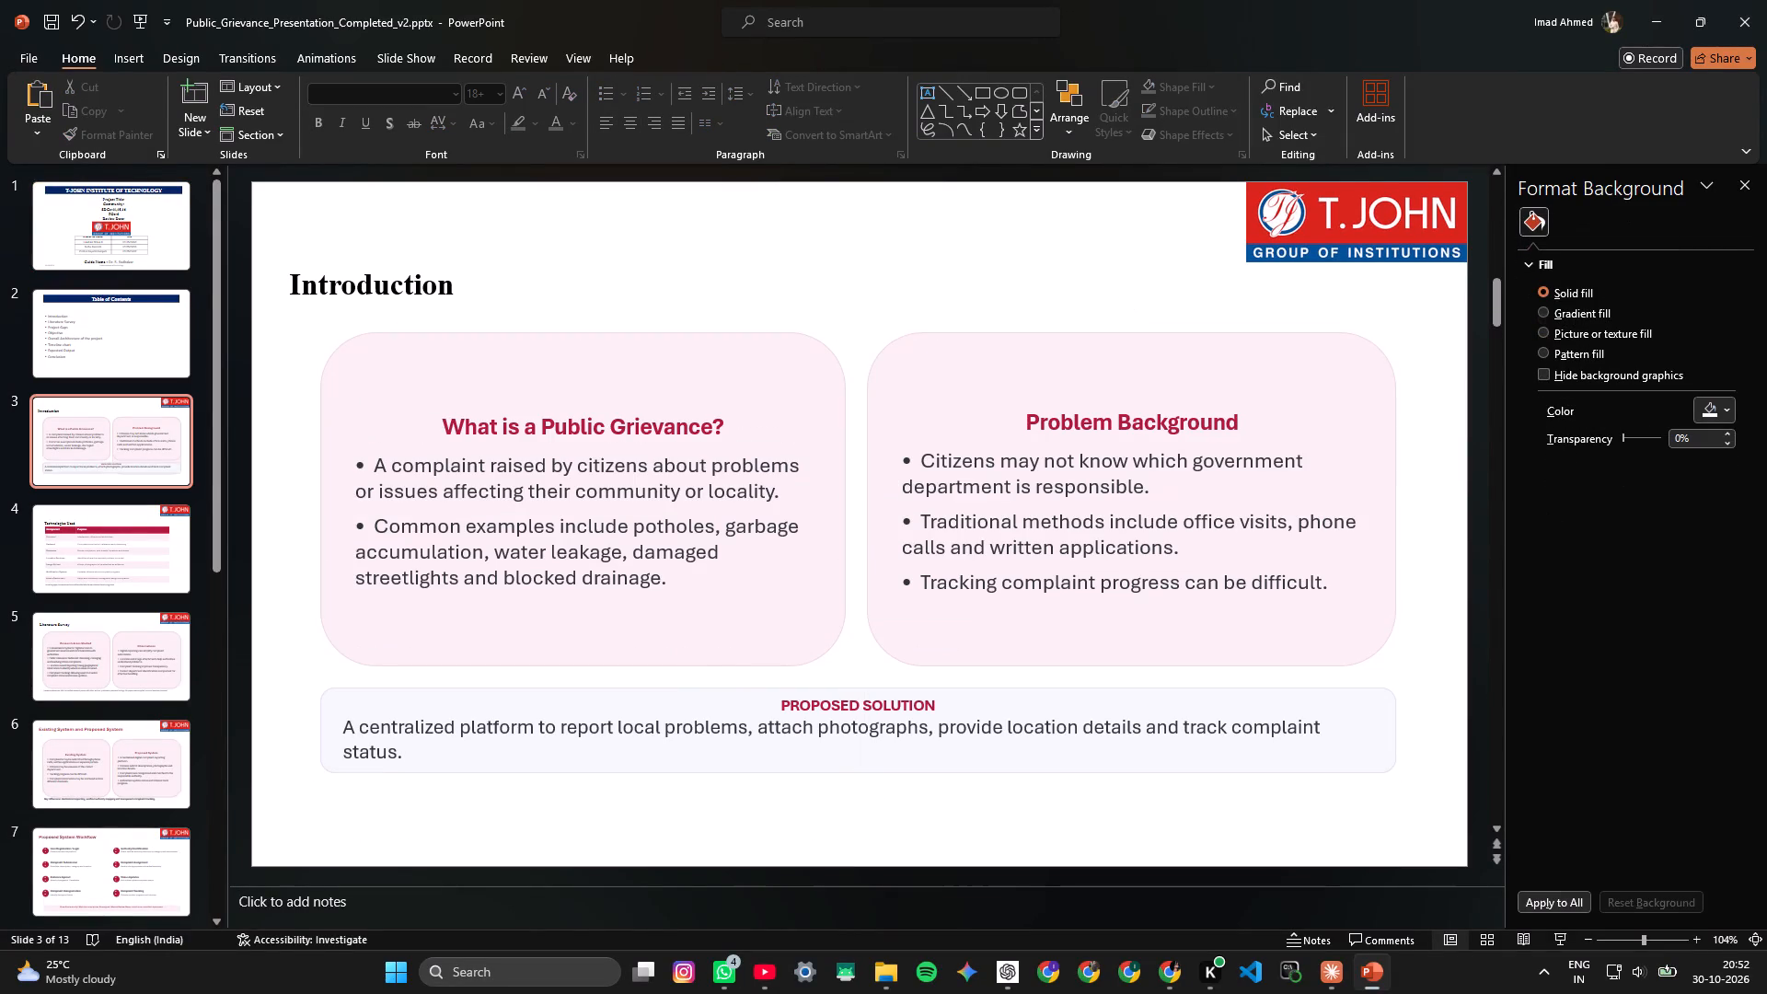
# Apply All Borders to every cell of the component and purpose table on the Technologies Used slide.
pyautogui.scroll(-1, 855, 759)
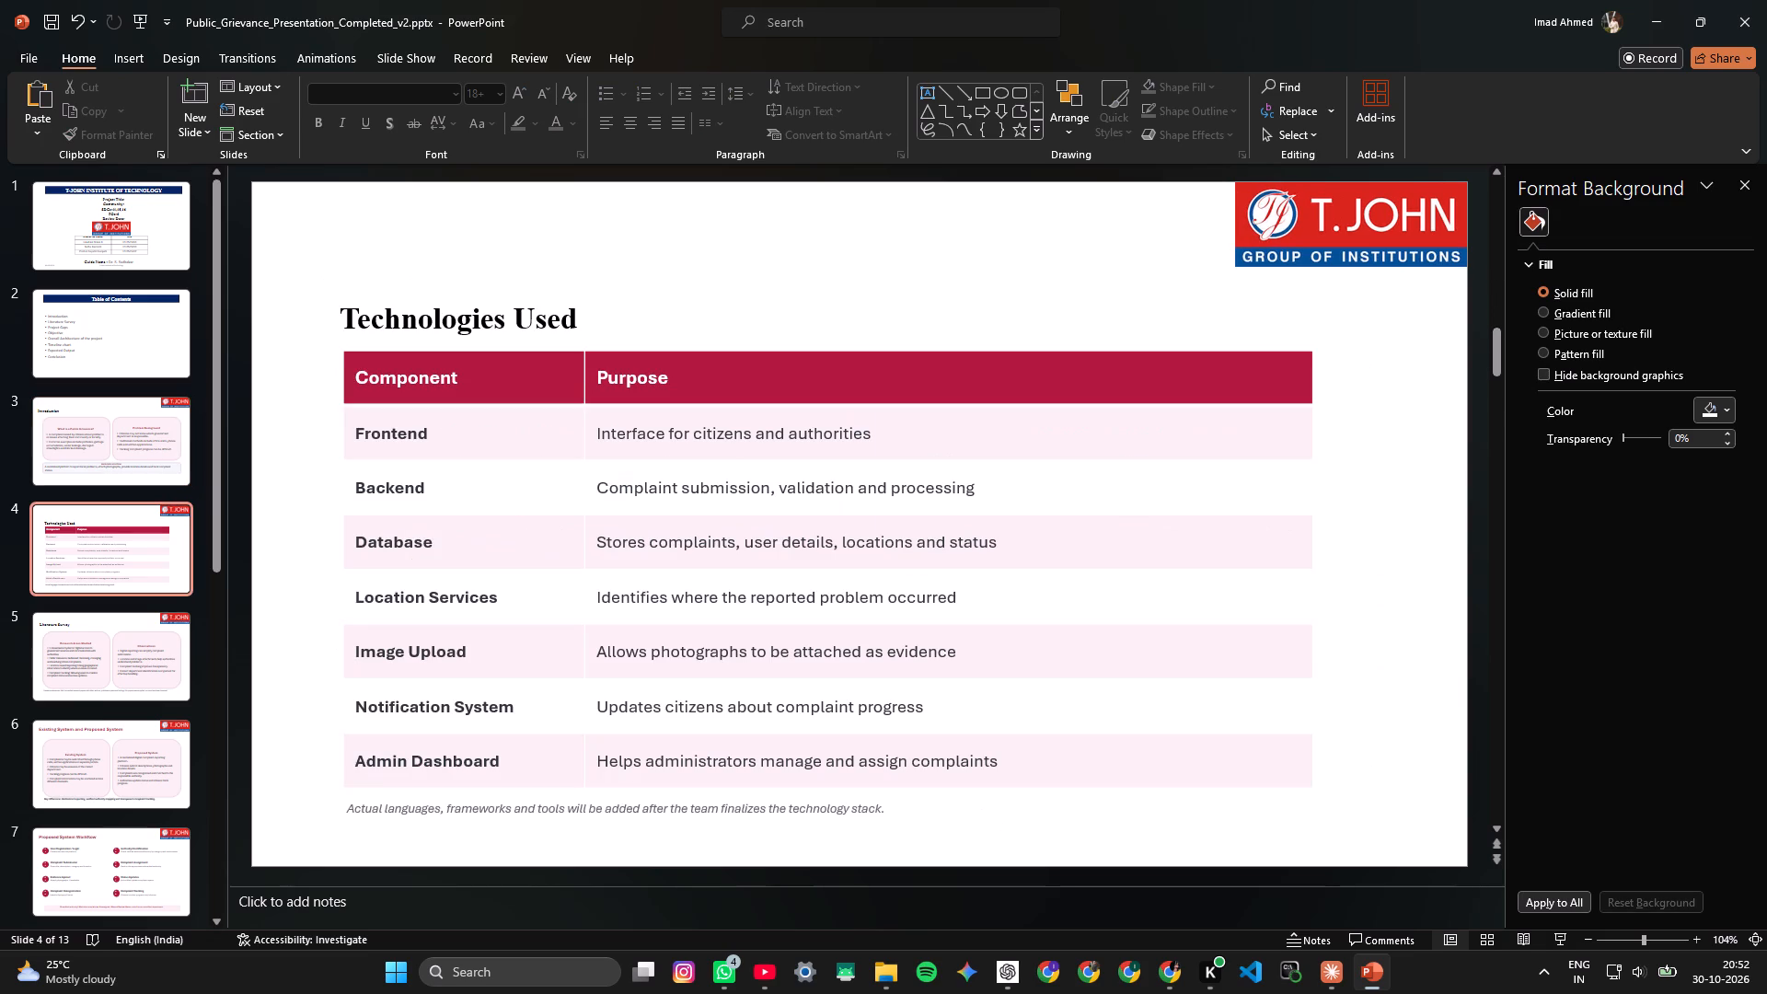
pyautogui.click(364, 376)
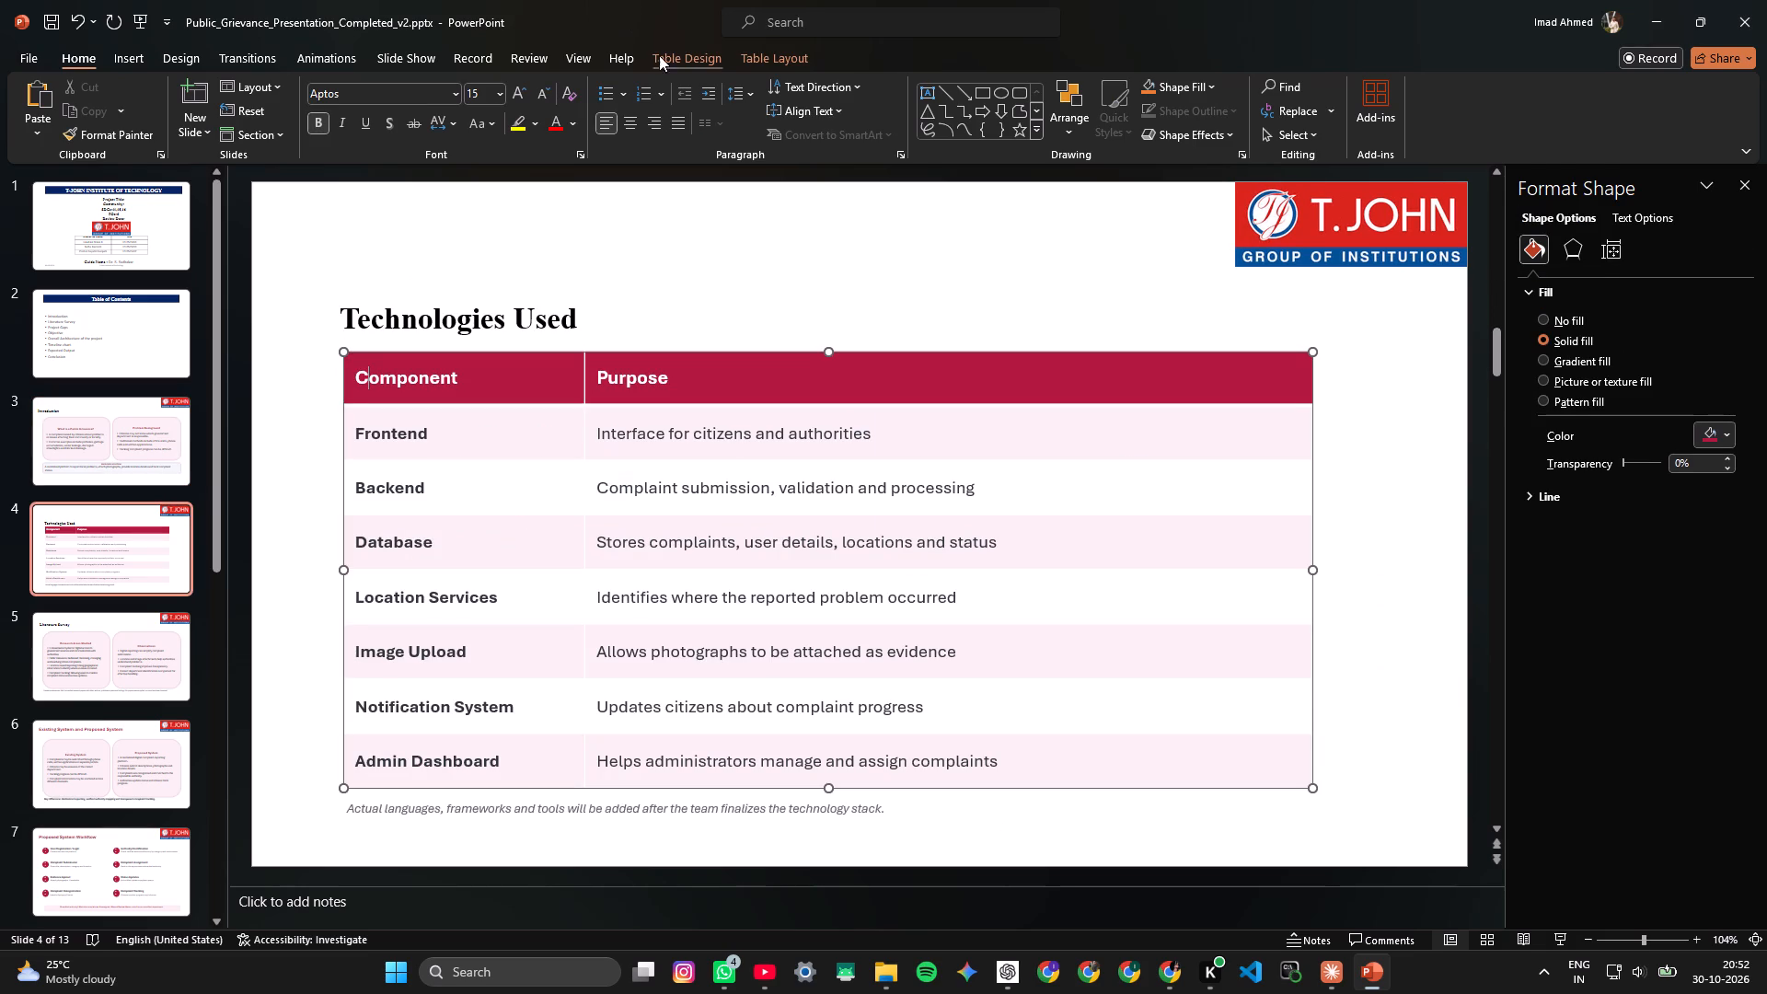
pyautogui.click(680, 58)
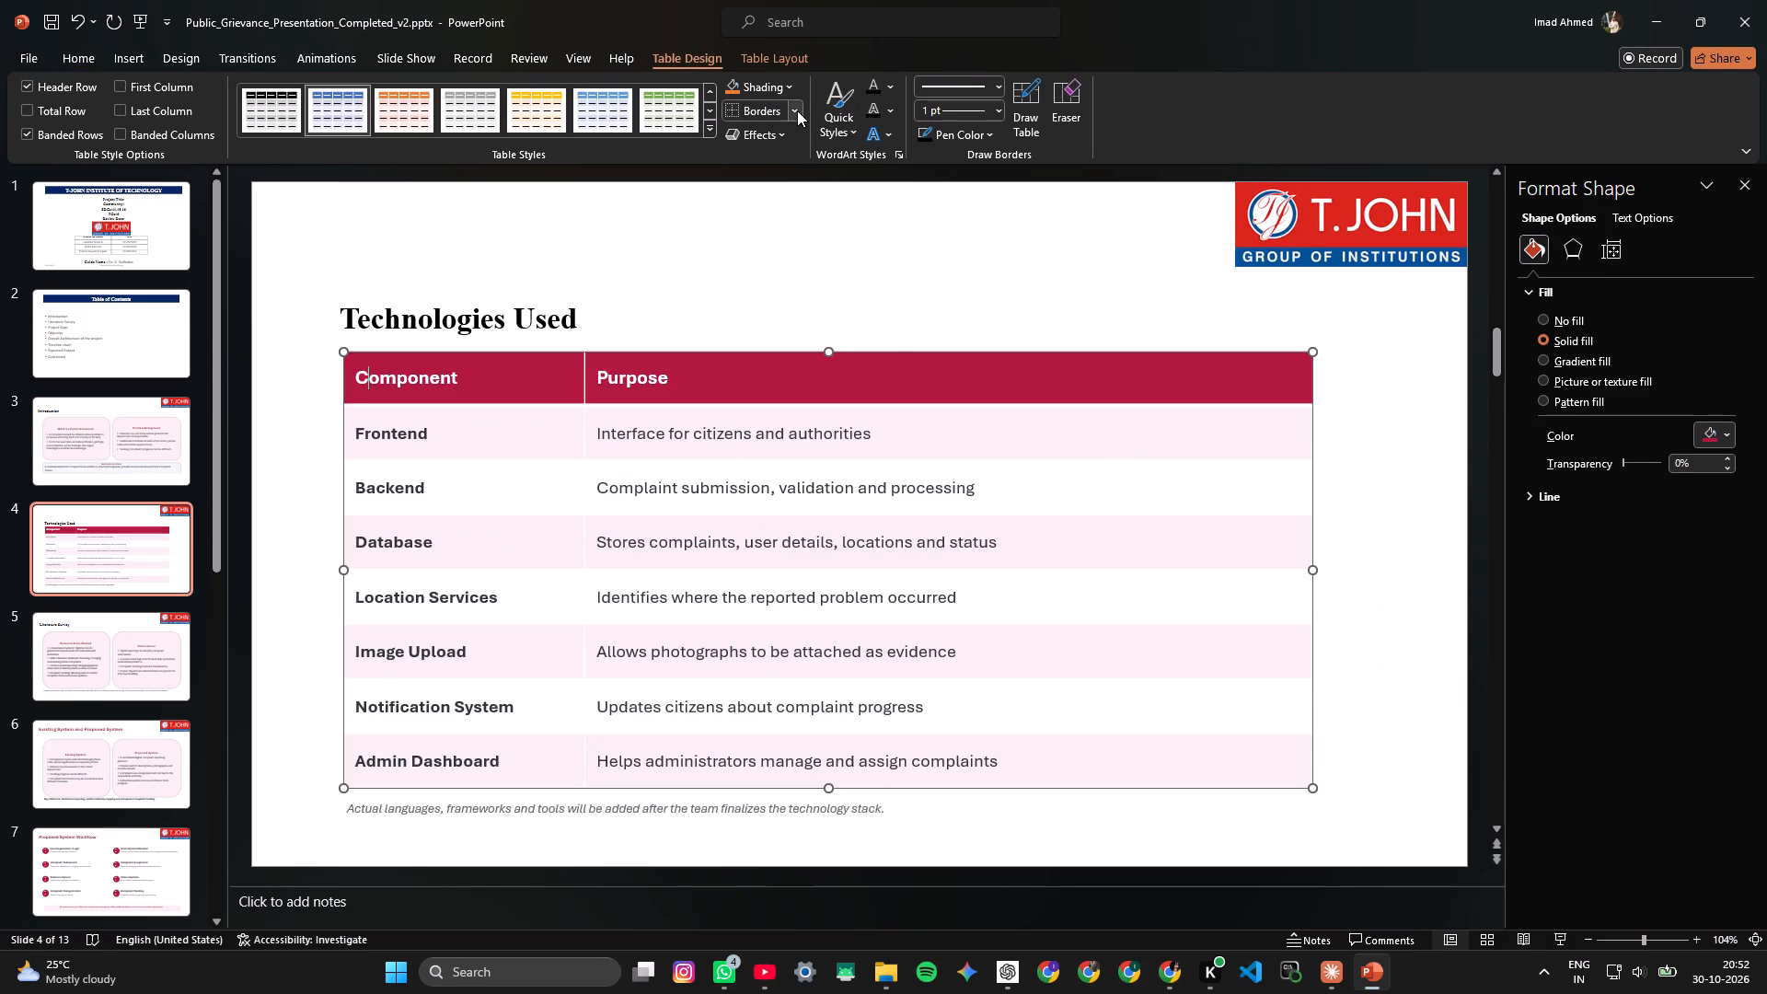
pyautogui.click(797, 110)
pyautogui.click(785, 155)
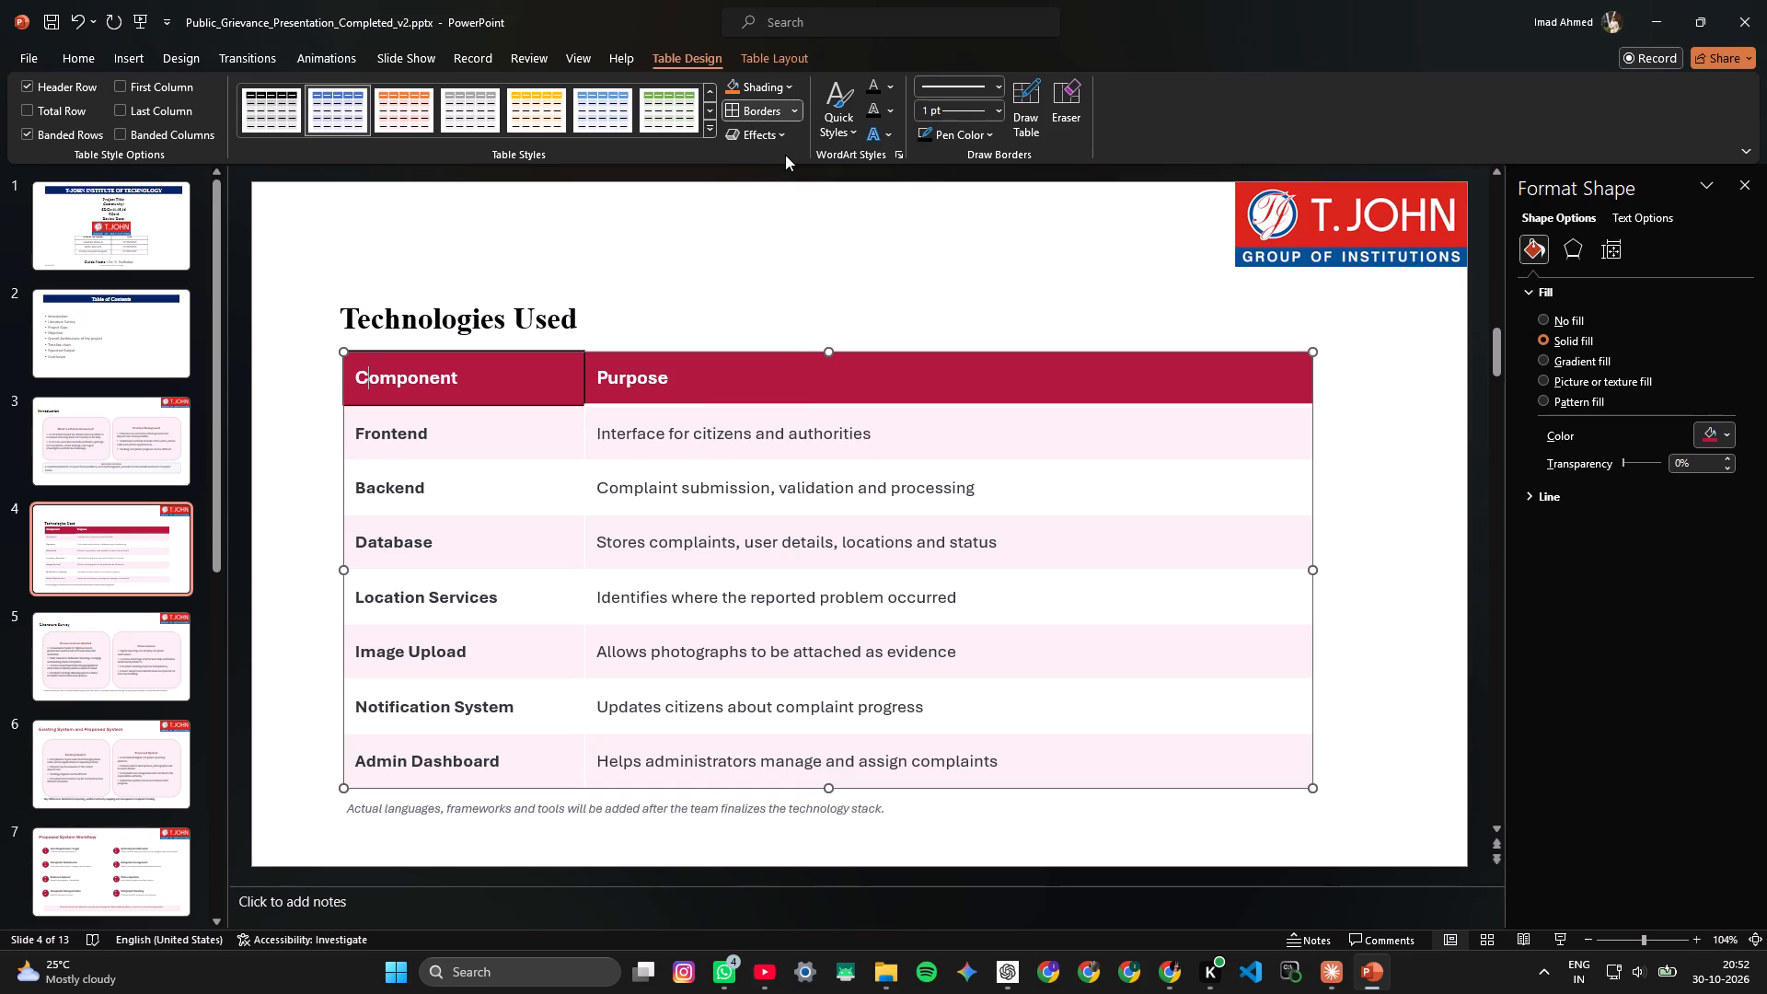
pyautogui.click(500, 379)
pyautogui.hotkey('ctrl', 'a')
pyautogui.click(791, 119)
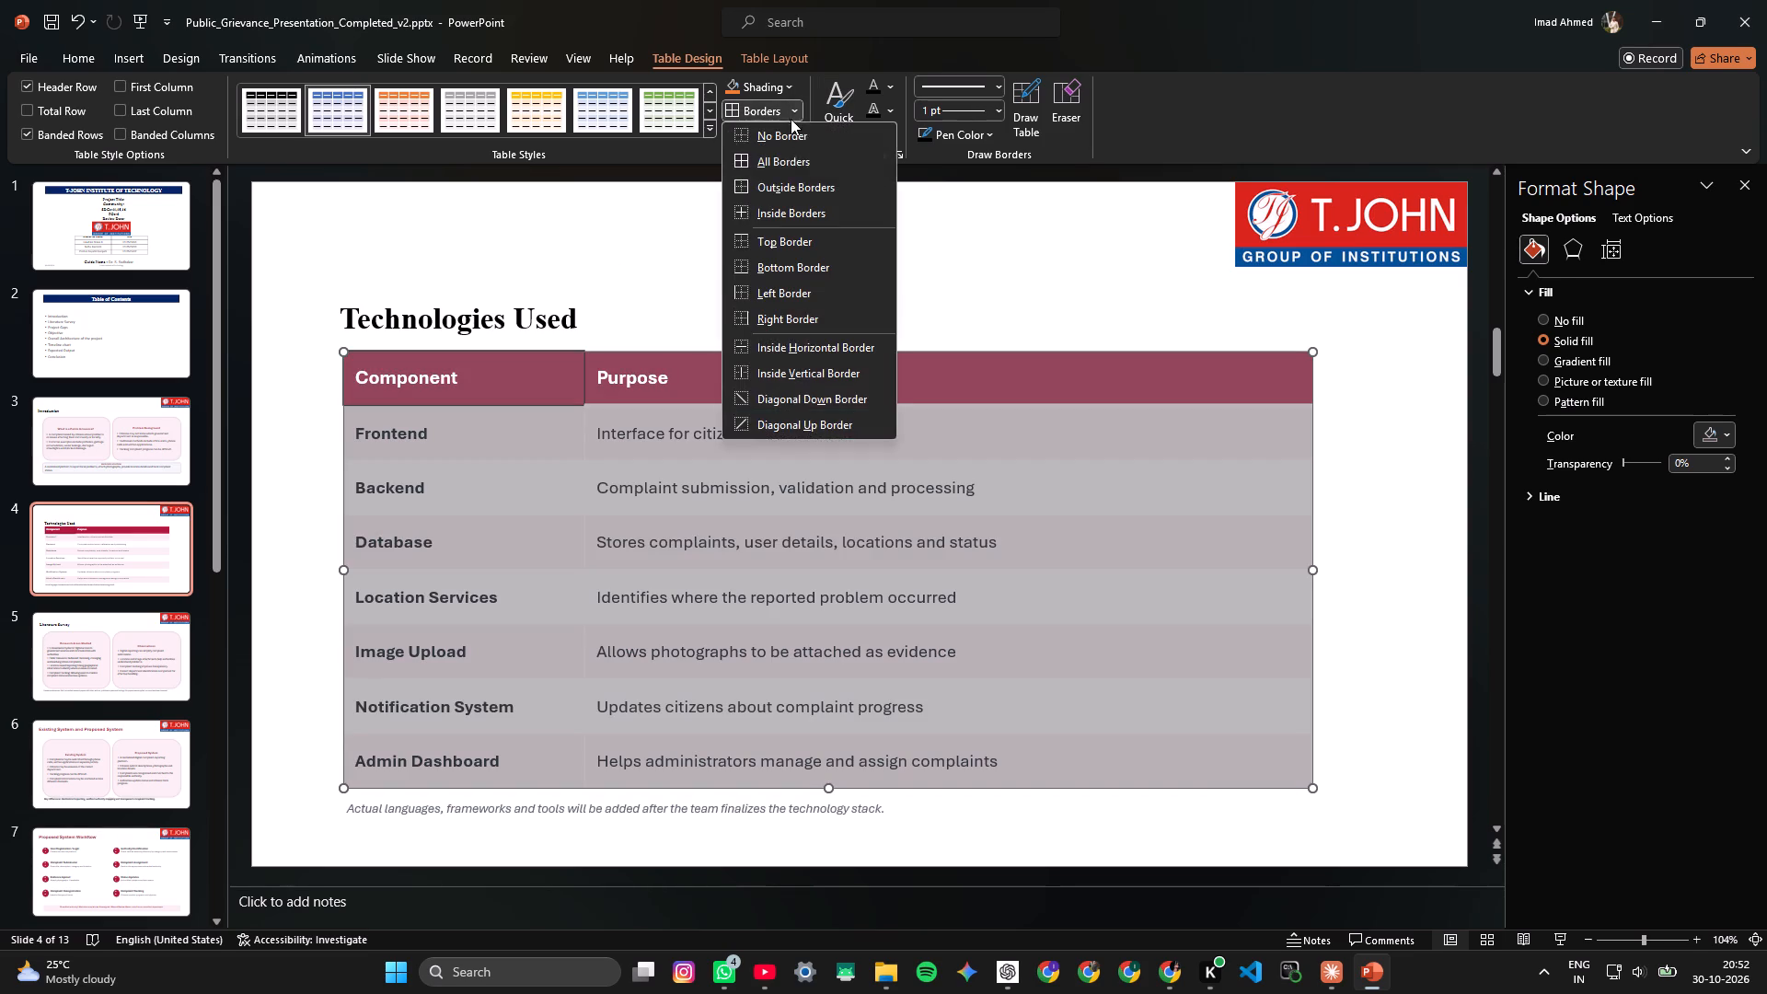
pyautogui.click(788, 163)
pyautogui.click(811, 186)
# Remove the leading zeros from the numbers in the User Registration / Login and Complaint Submission circles on the Proposed System Workflow slide.
pyautogui.scroll(1, 838, 423)
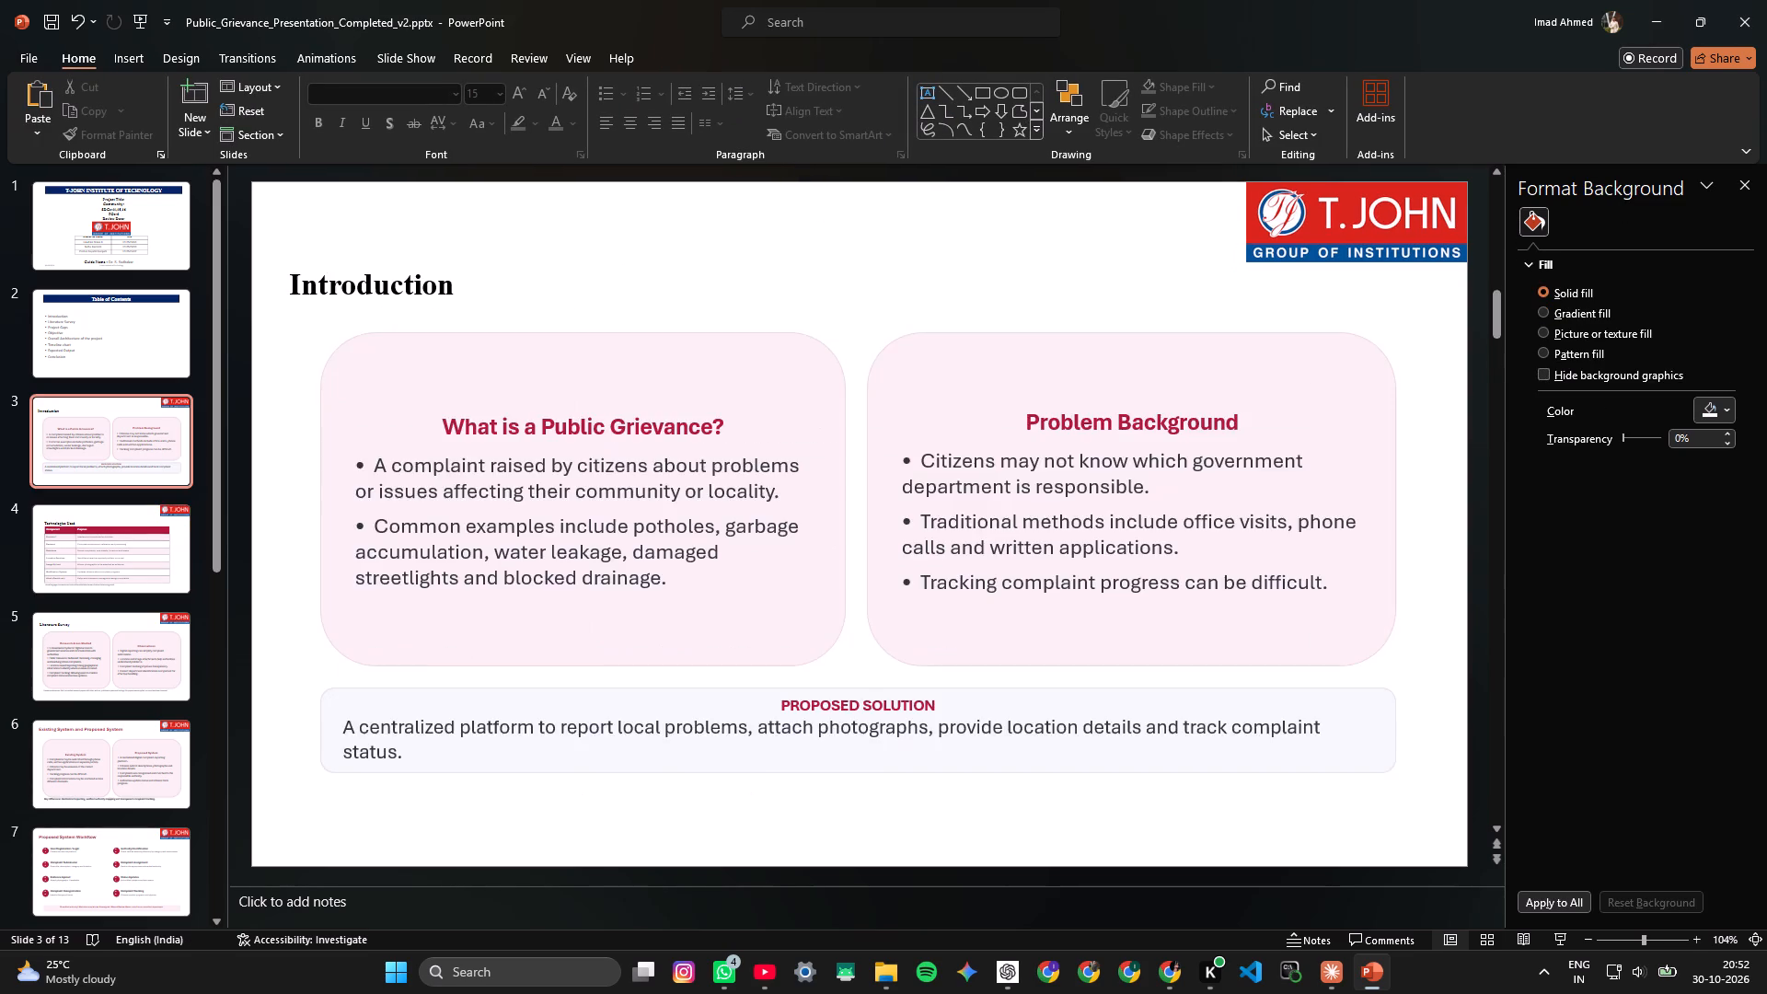
pyautogui.scroll(-5, 838, 423)
pyautogui.scroll(1, 838, 423)
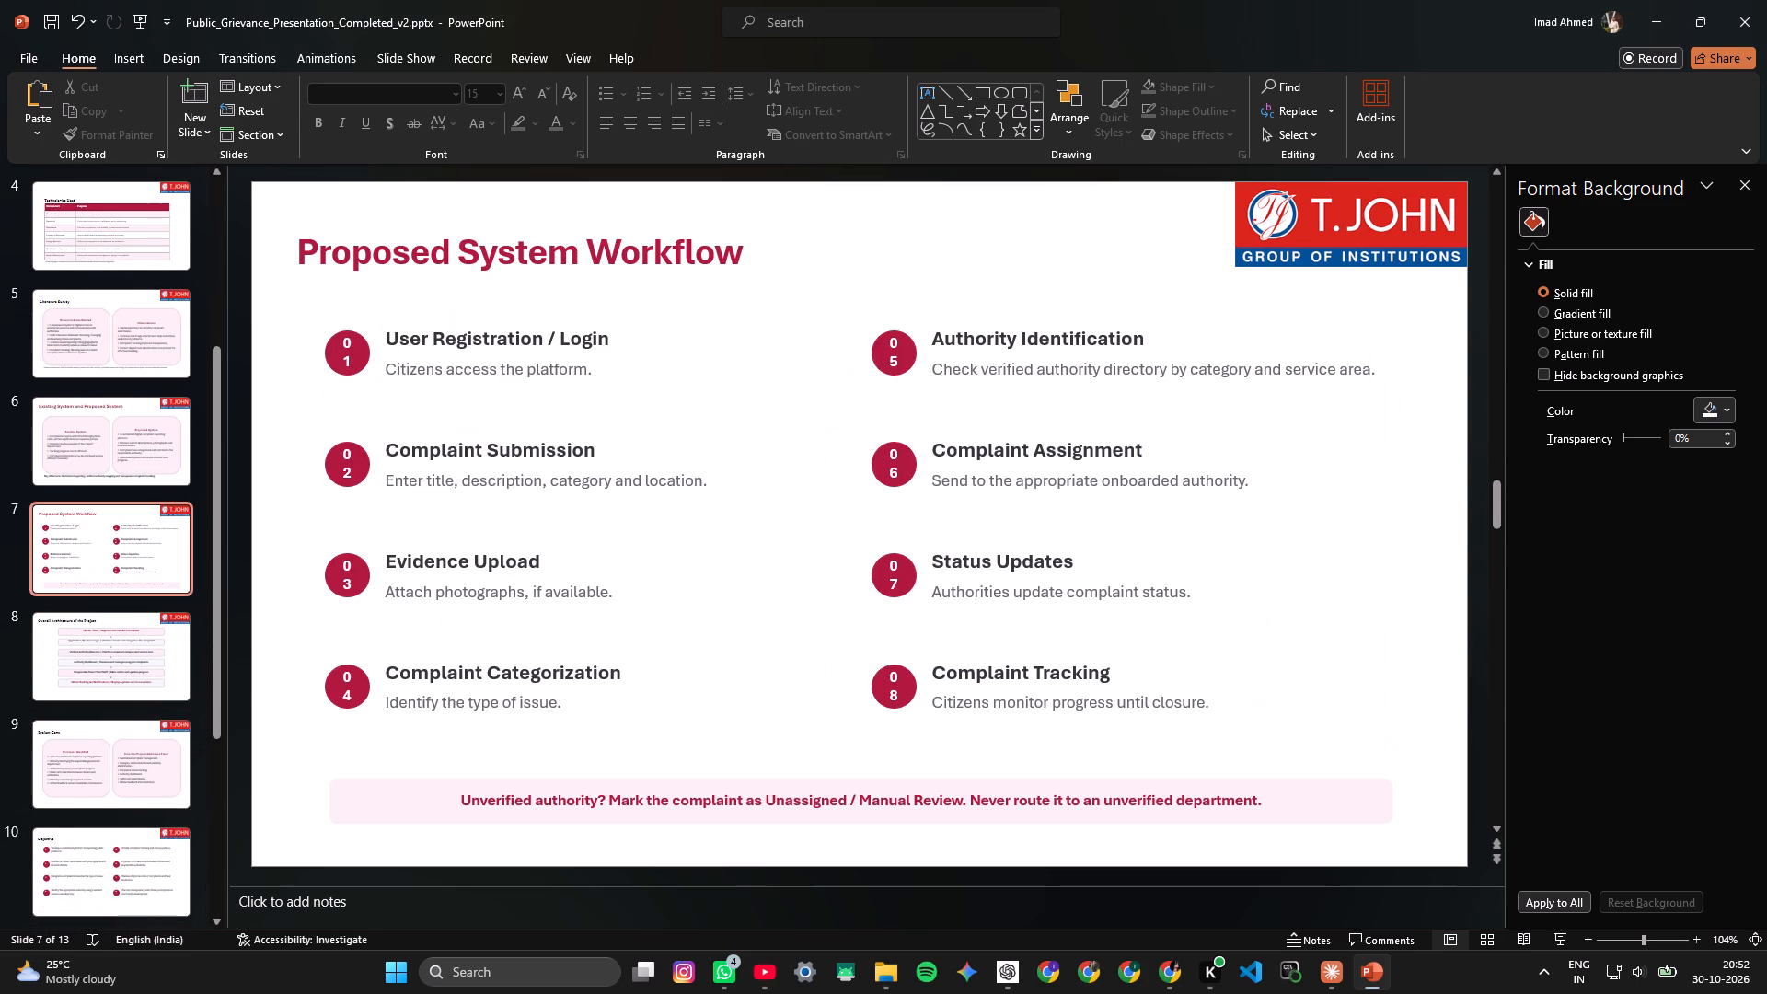
pyautogui.click(352, 343)
pyautogui.click(349, 352)
pyautogui.press('BackSpace')
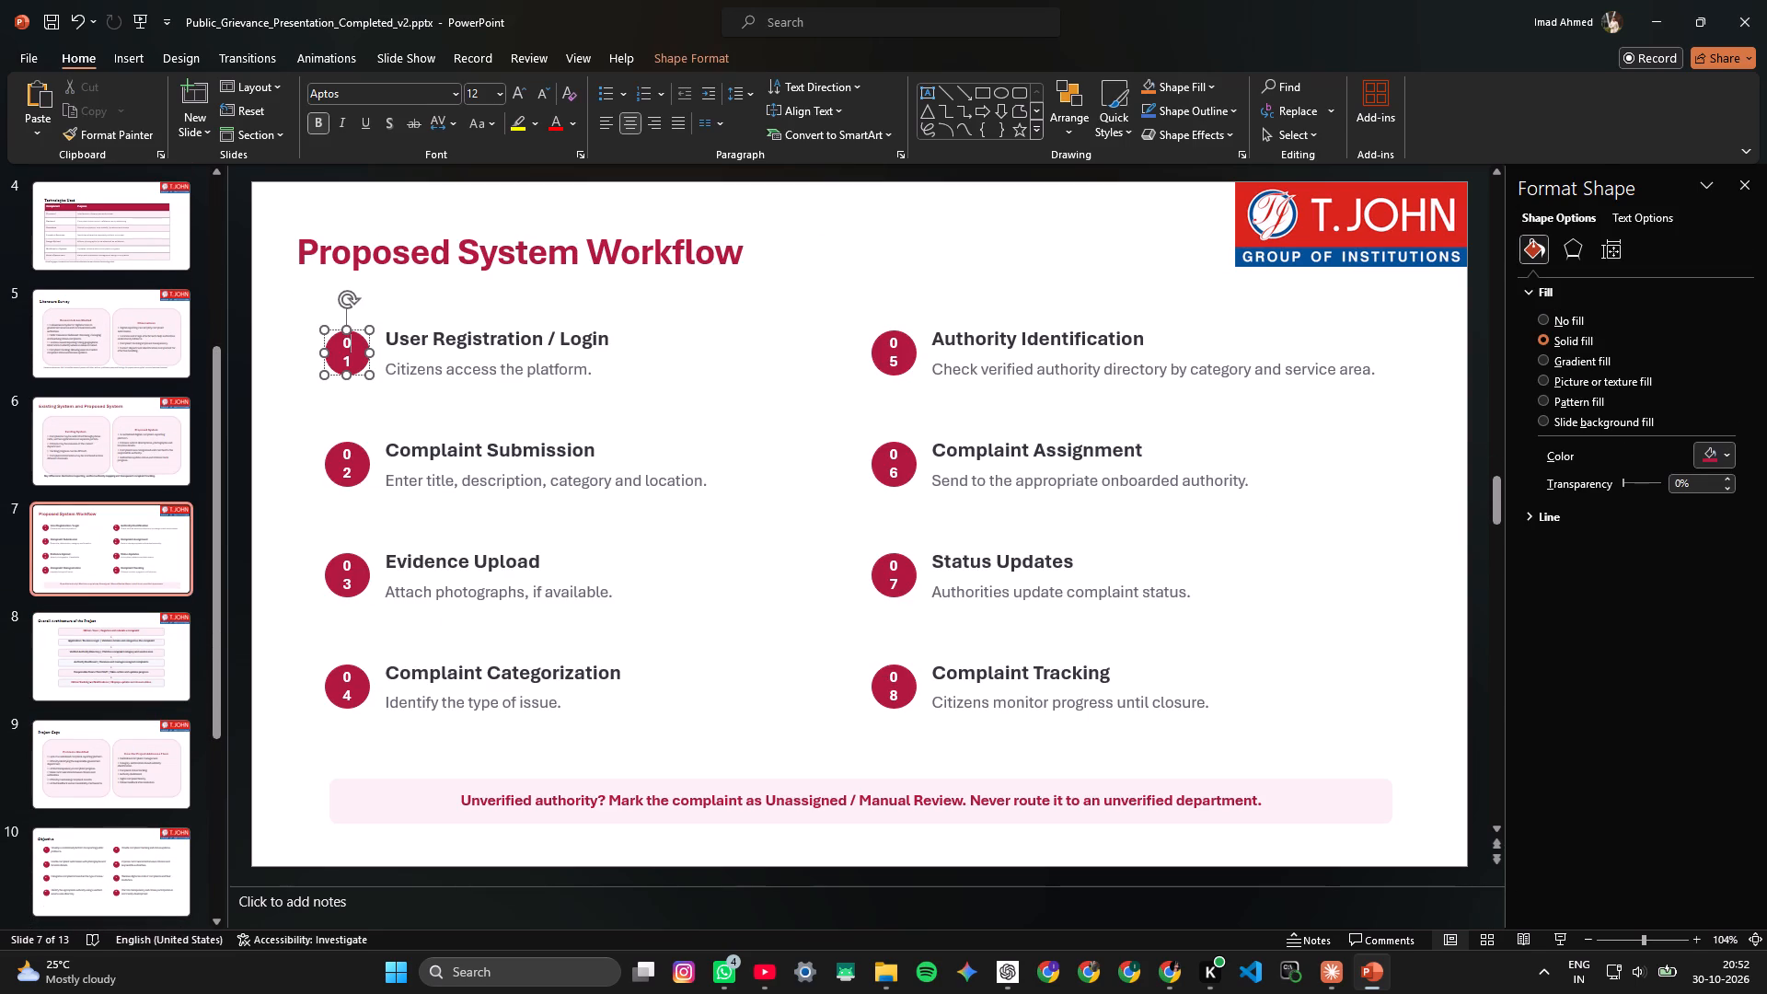
pyautogui.press('BackSpace')
pyautogui.press('Delete')
pyautogui.click(350, 455)
pyautogui.press('Delete')
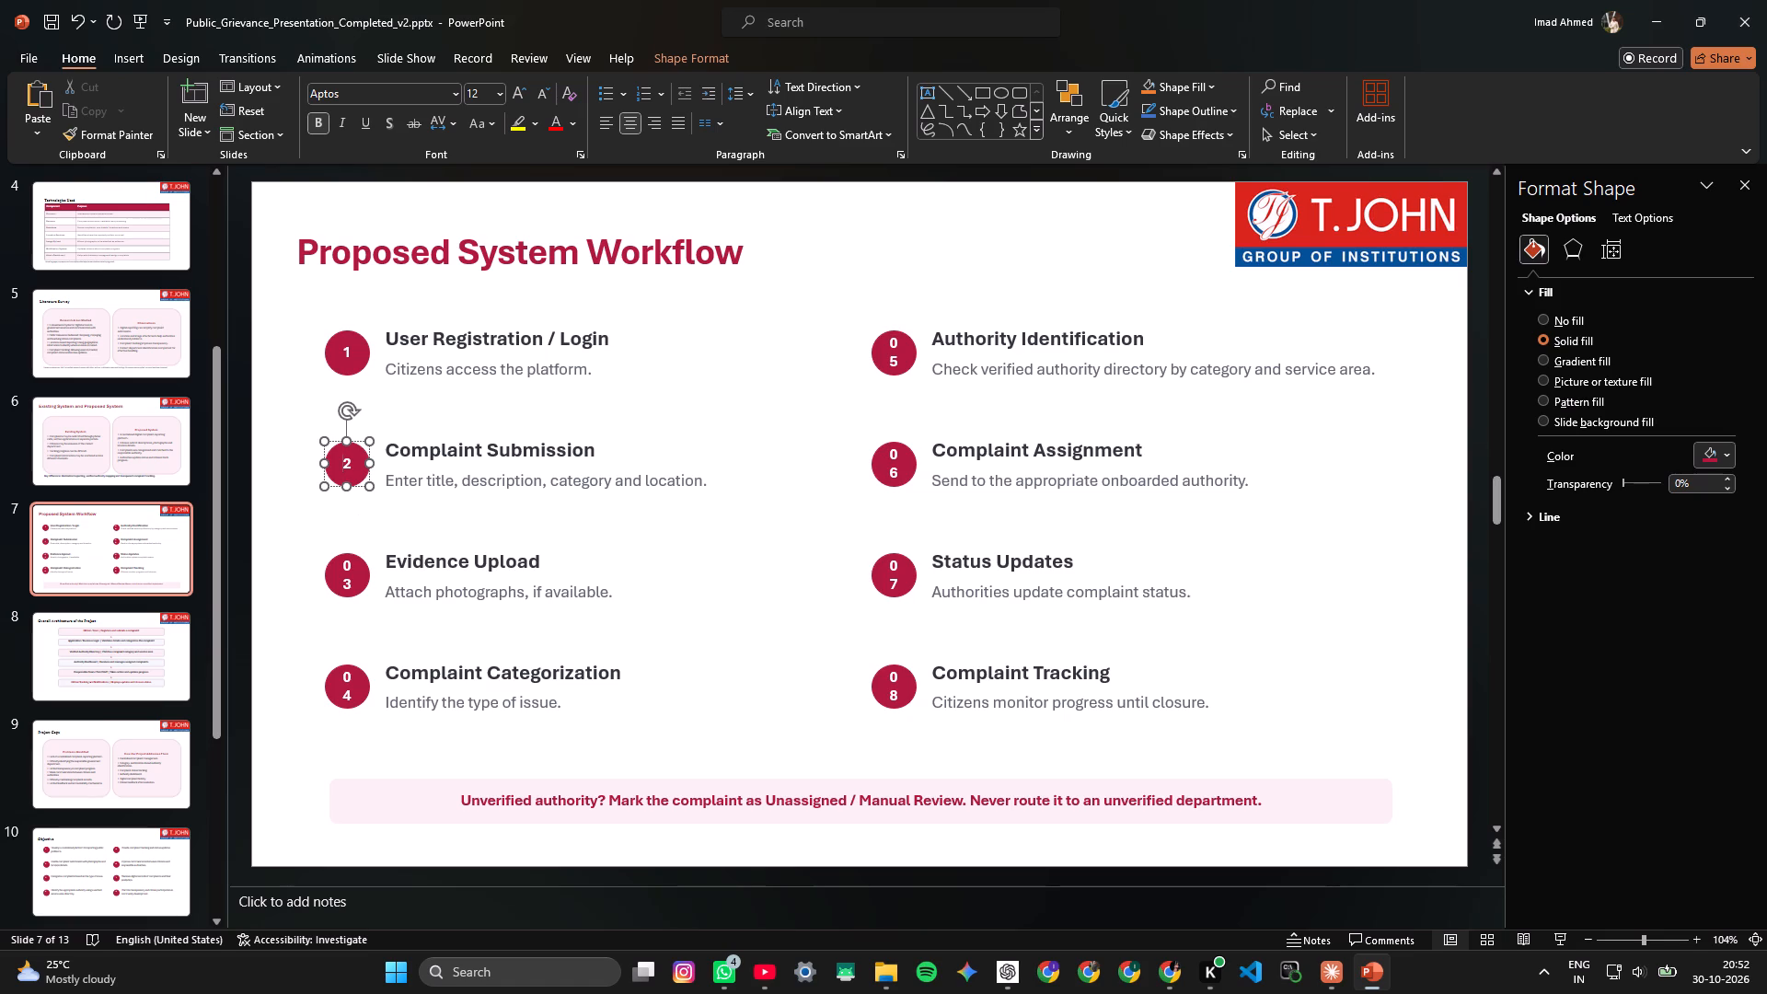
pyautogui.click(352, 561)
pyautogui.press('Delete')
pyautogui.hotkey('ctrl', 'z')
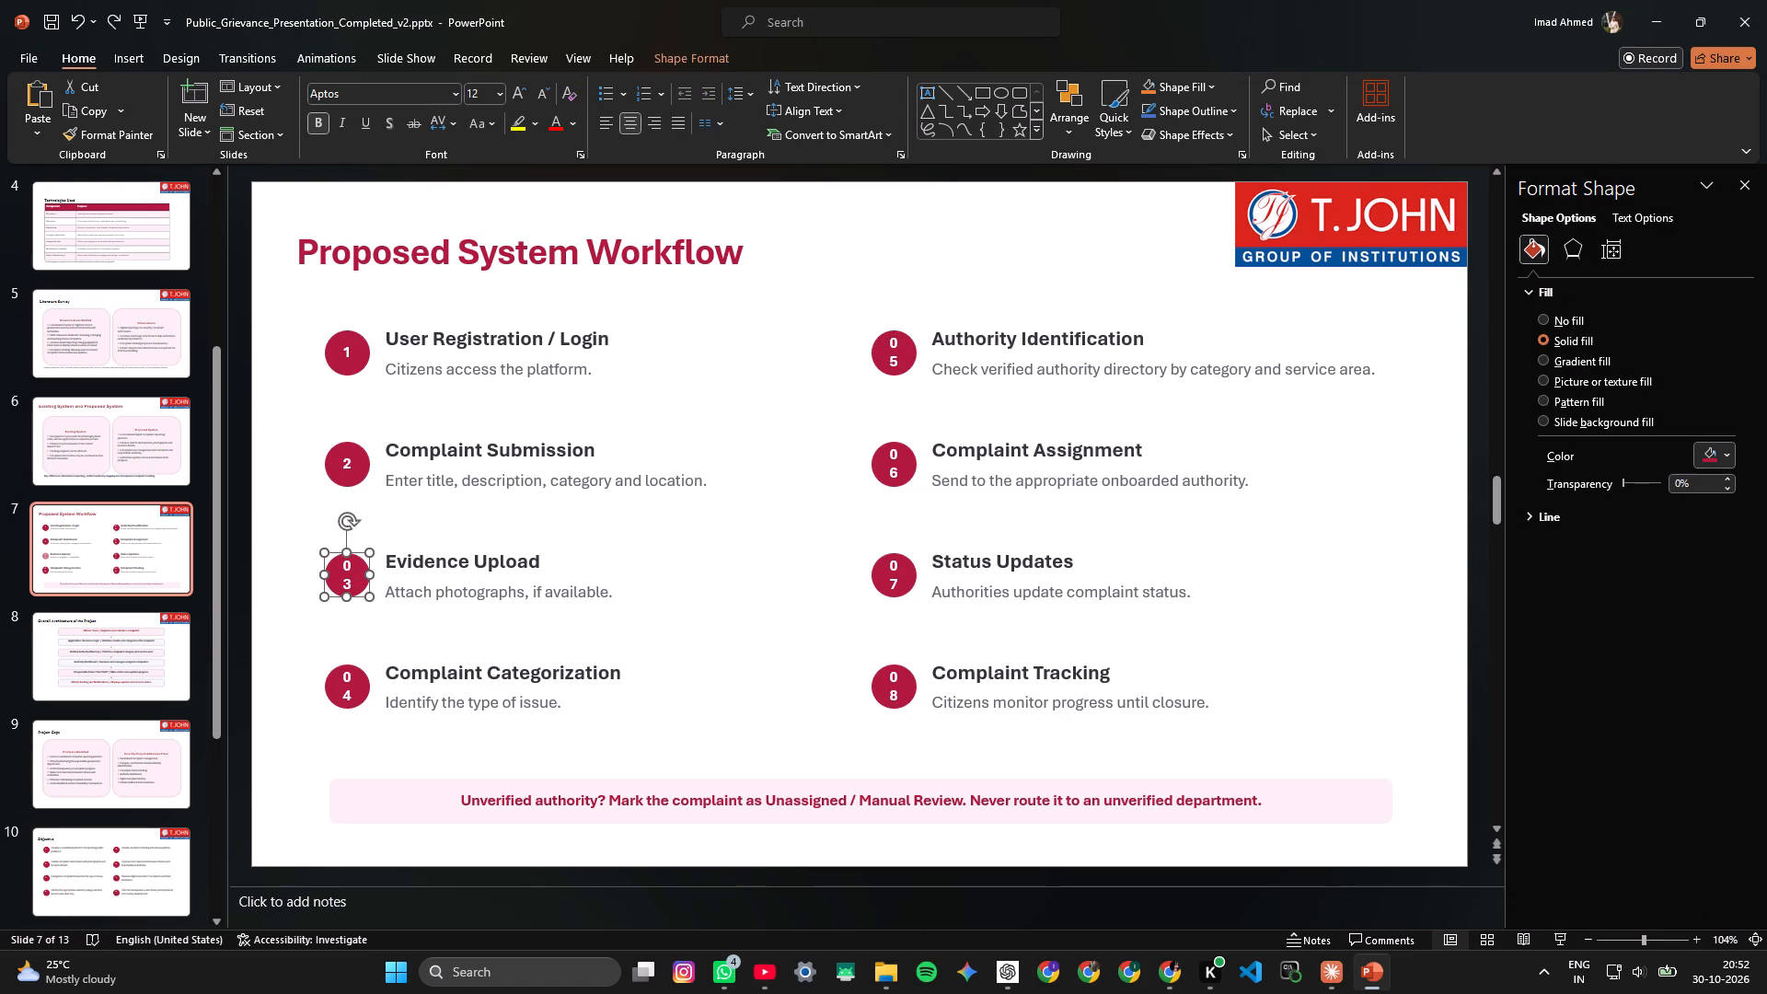
# Remove the leading zeros in the Evidence Upload and Complaint Categorization circles so they read 3 and 4.
pyautogui.keyDown('ctrl'); pyautogui.scroll(3, 361, 594); pyautogui.keyUp('ctrl')
pyautogui.click(440, 495)
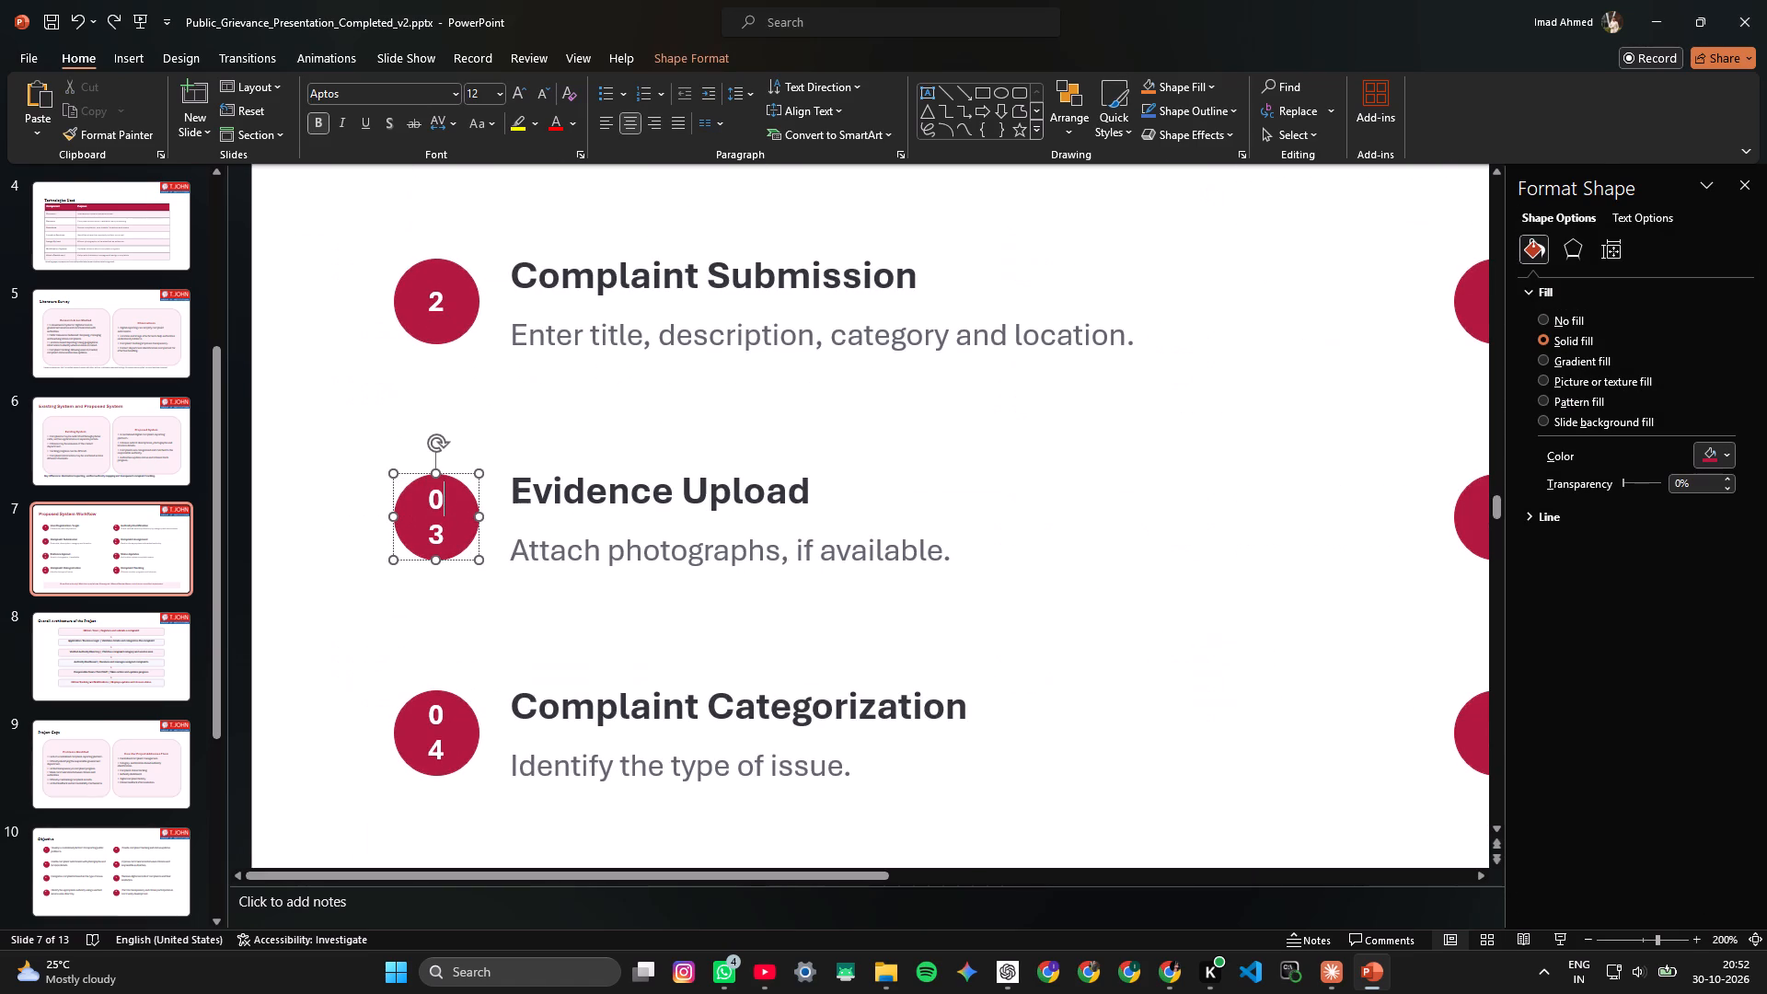
pyautogui.press('Delete')
pyautogui.doubleClick(447, 715)
pyautogui.click(443, 713)
pyautogui.press('Delete')
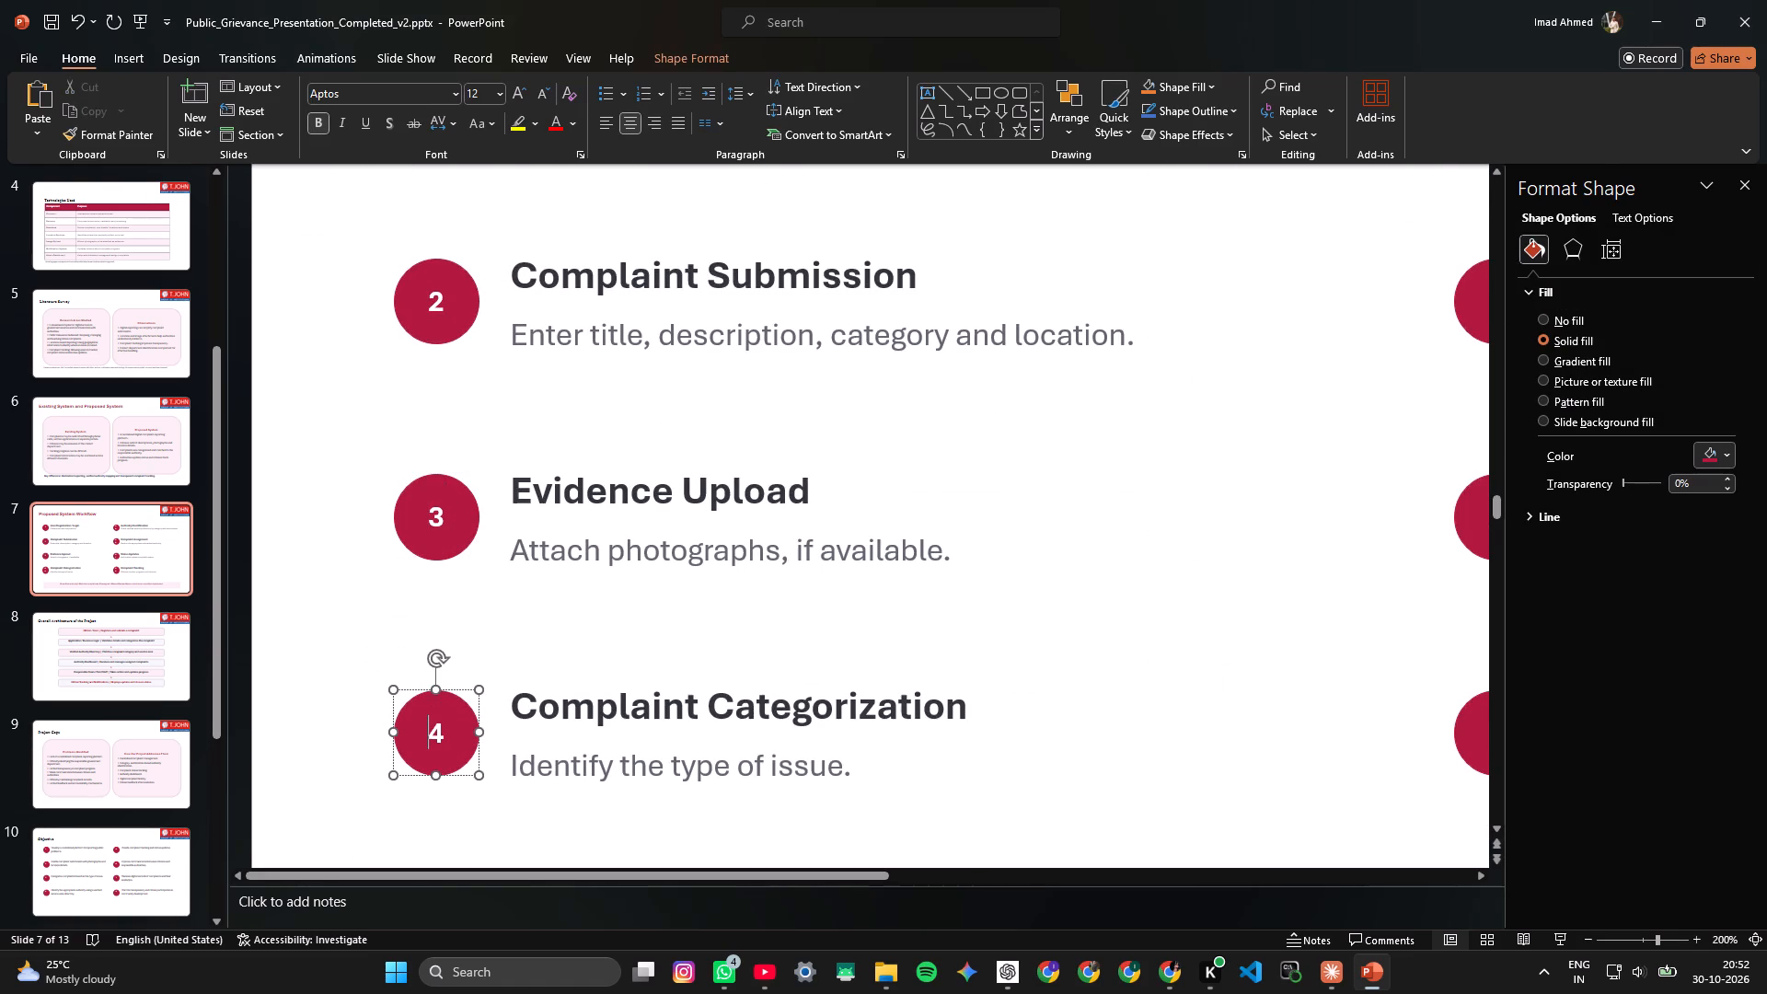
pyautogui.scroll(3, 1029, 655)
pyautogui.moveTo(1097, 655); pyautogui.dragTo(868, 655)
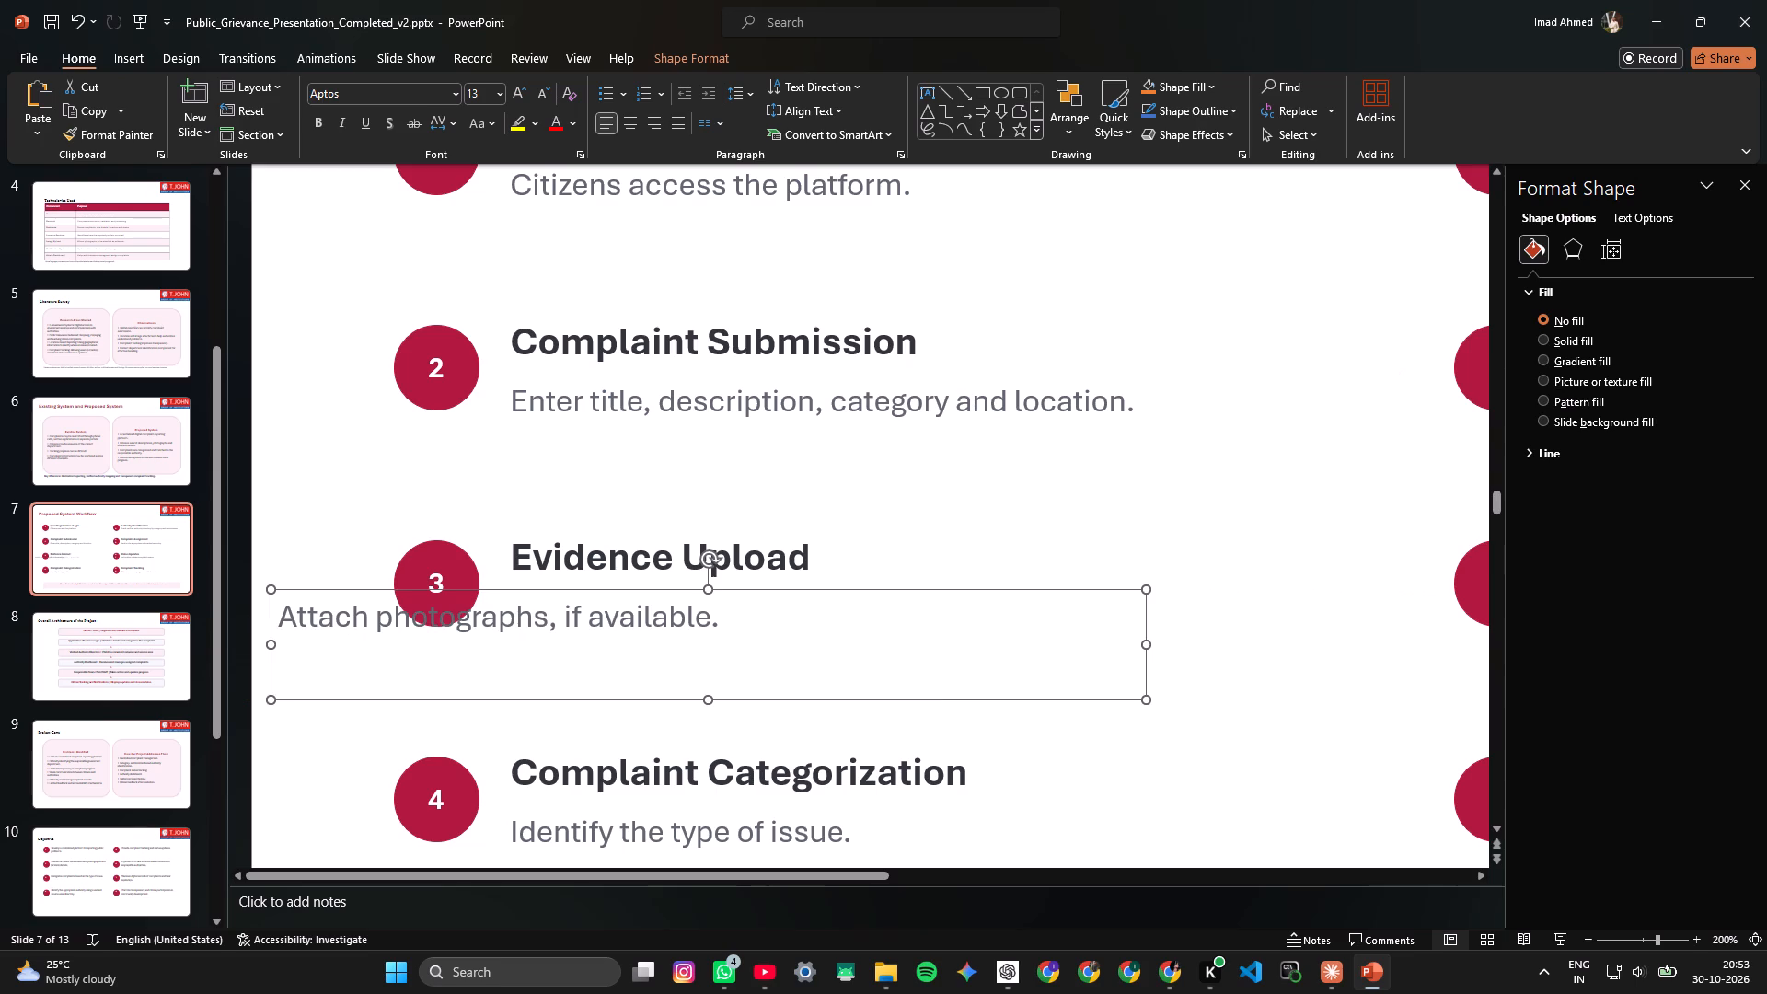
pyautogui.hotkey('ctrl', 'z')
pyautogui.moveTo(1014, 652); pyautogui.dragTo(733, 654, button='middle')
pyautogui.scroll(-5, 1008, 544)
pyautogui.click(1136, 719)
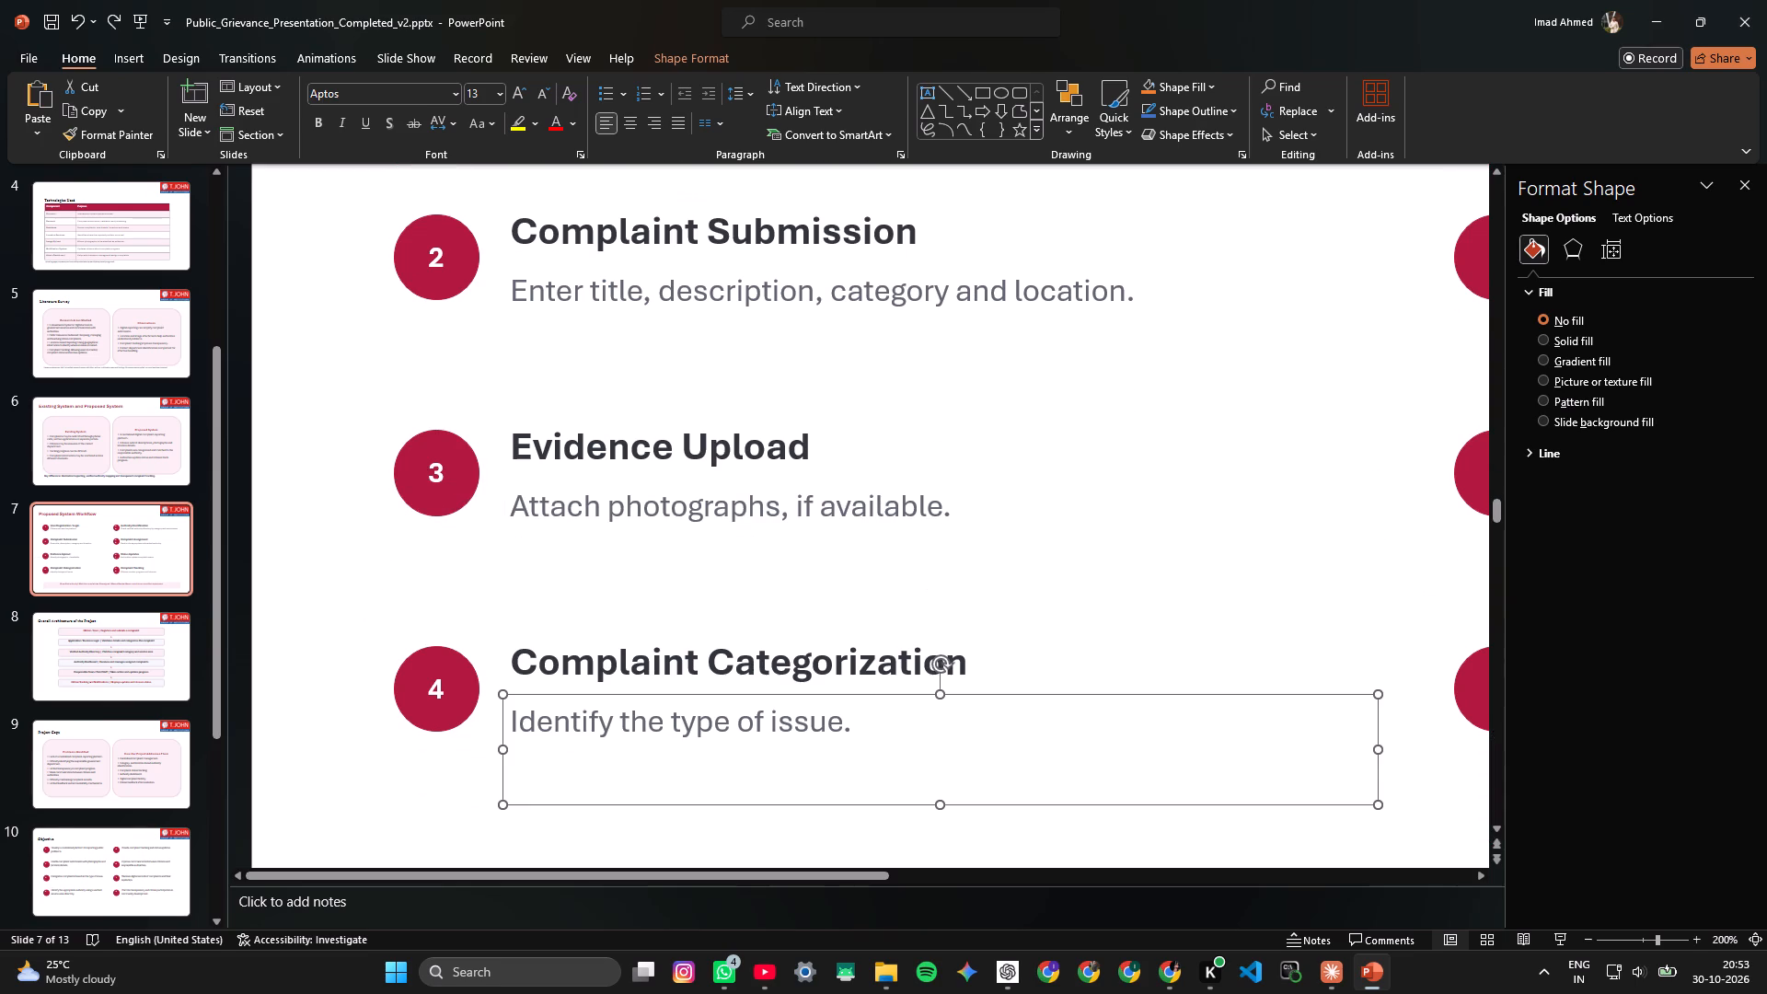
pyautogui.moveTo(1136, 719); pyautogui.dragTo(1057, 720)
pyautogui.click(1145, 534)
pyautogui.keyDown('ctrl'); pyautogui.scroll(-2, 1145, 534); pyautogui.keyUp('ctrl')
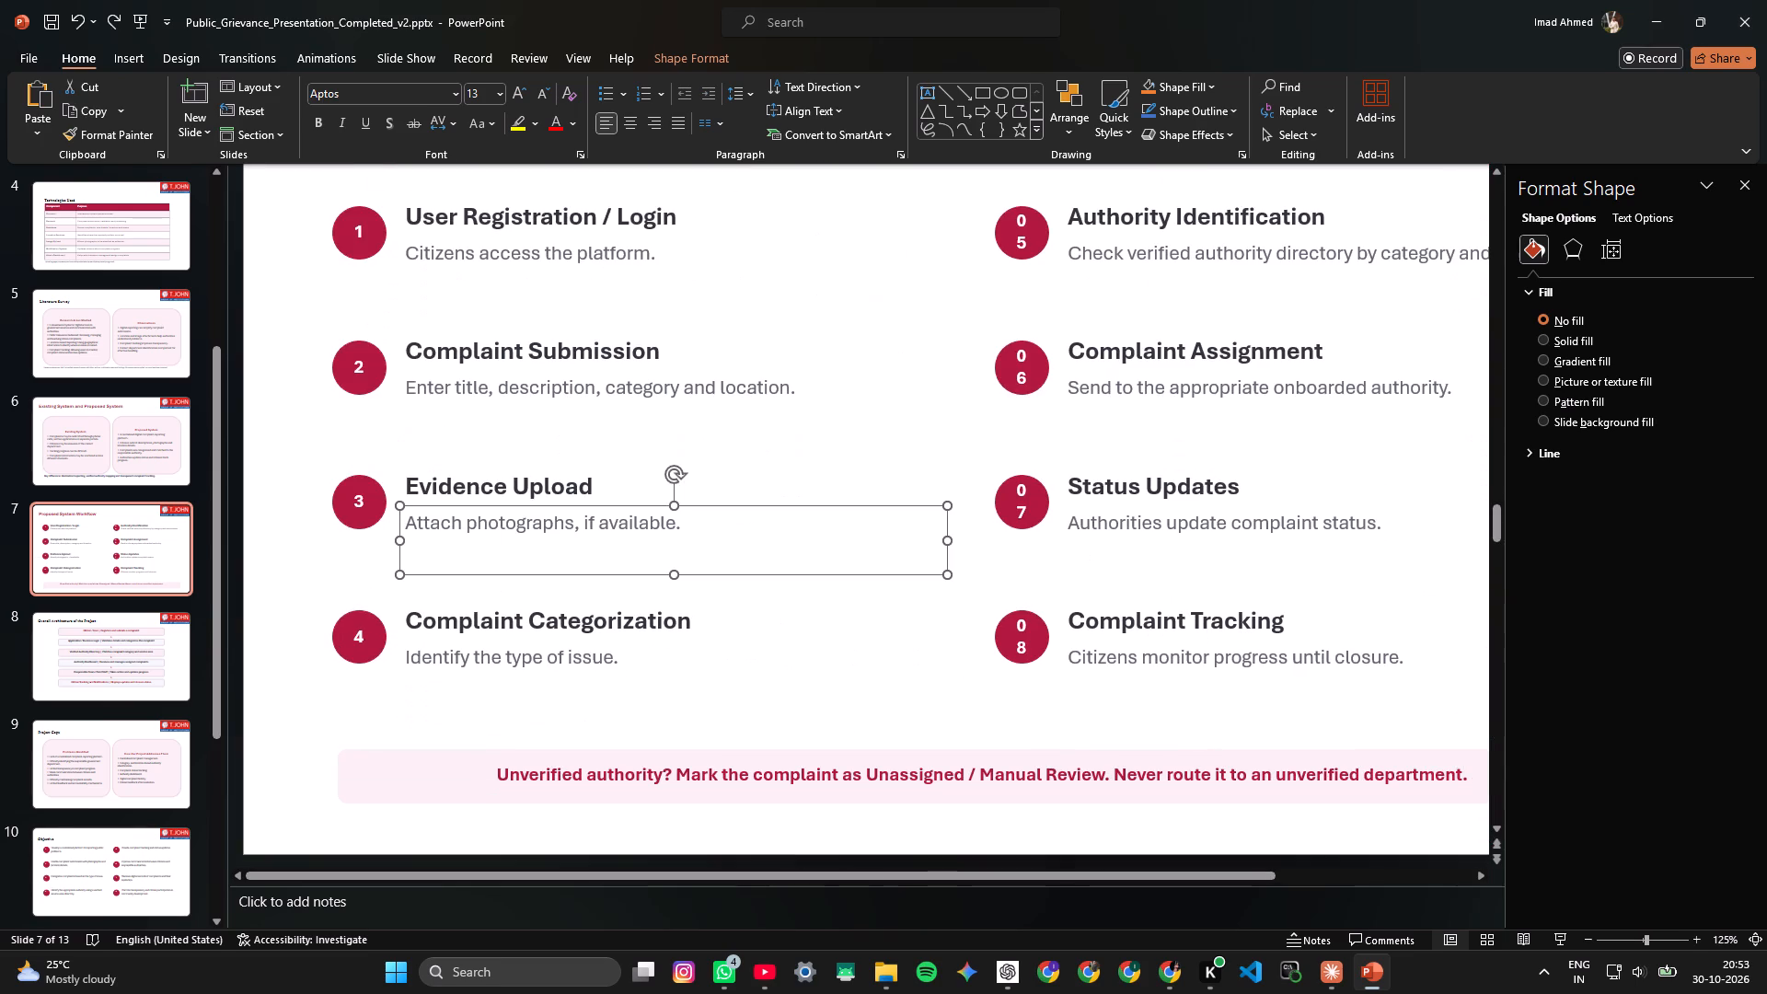
# Remove the leading zeros in the four circles from Authority Identification to Complaint Tracking so they read 5, 6, 7 and 8.
pyautogui.scroll(3, 1162, 414)
pyautogui.click(1032, 289)
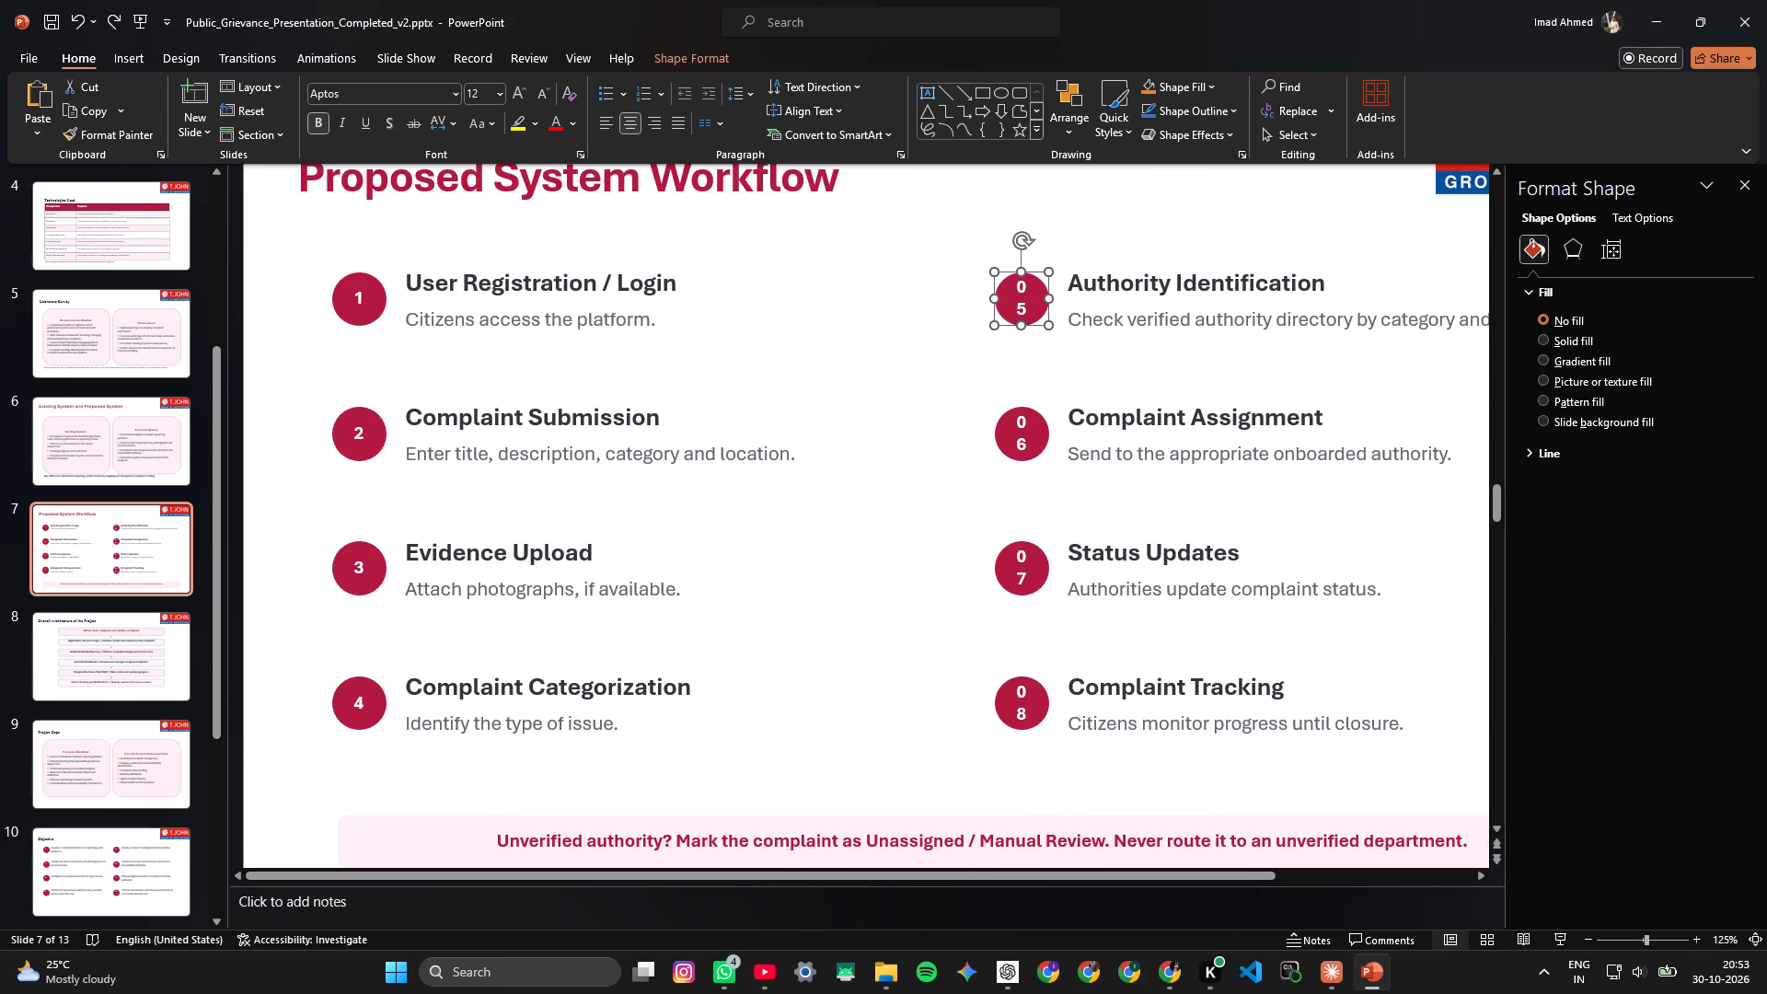
pyautogui.click(1023, 288)
pyautogui.press('Delete')
pyautogui.click(1024, 415)
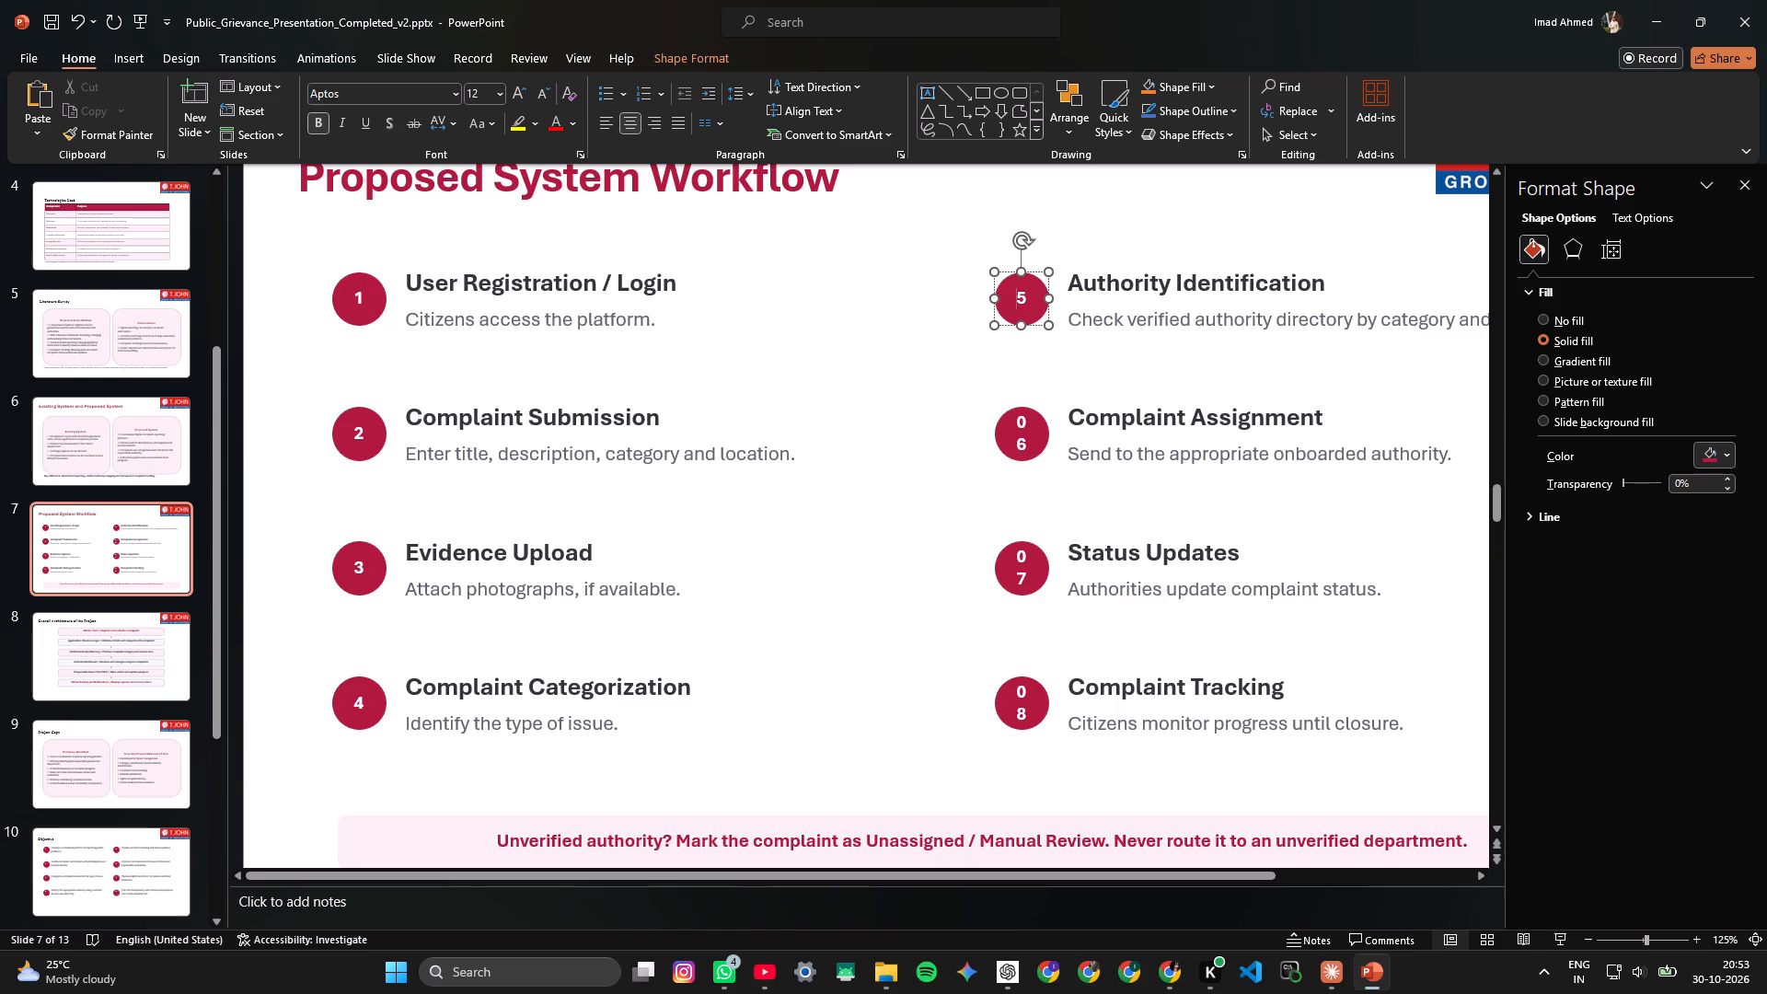
pyautogui.press('Delete')
pyautogui.click(1022, 552)
pyautogui.press('Delete')
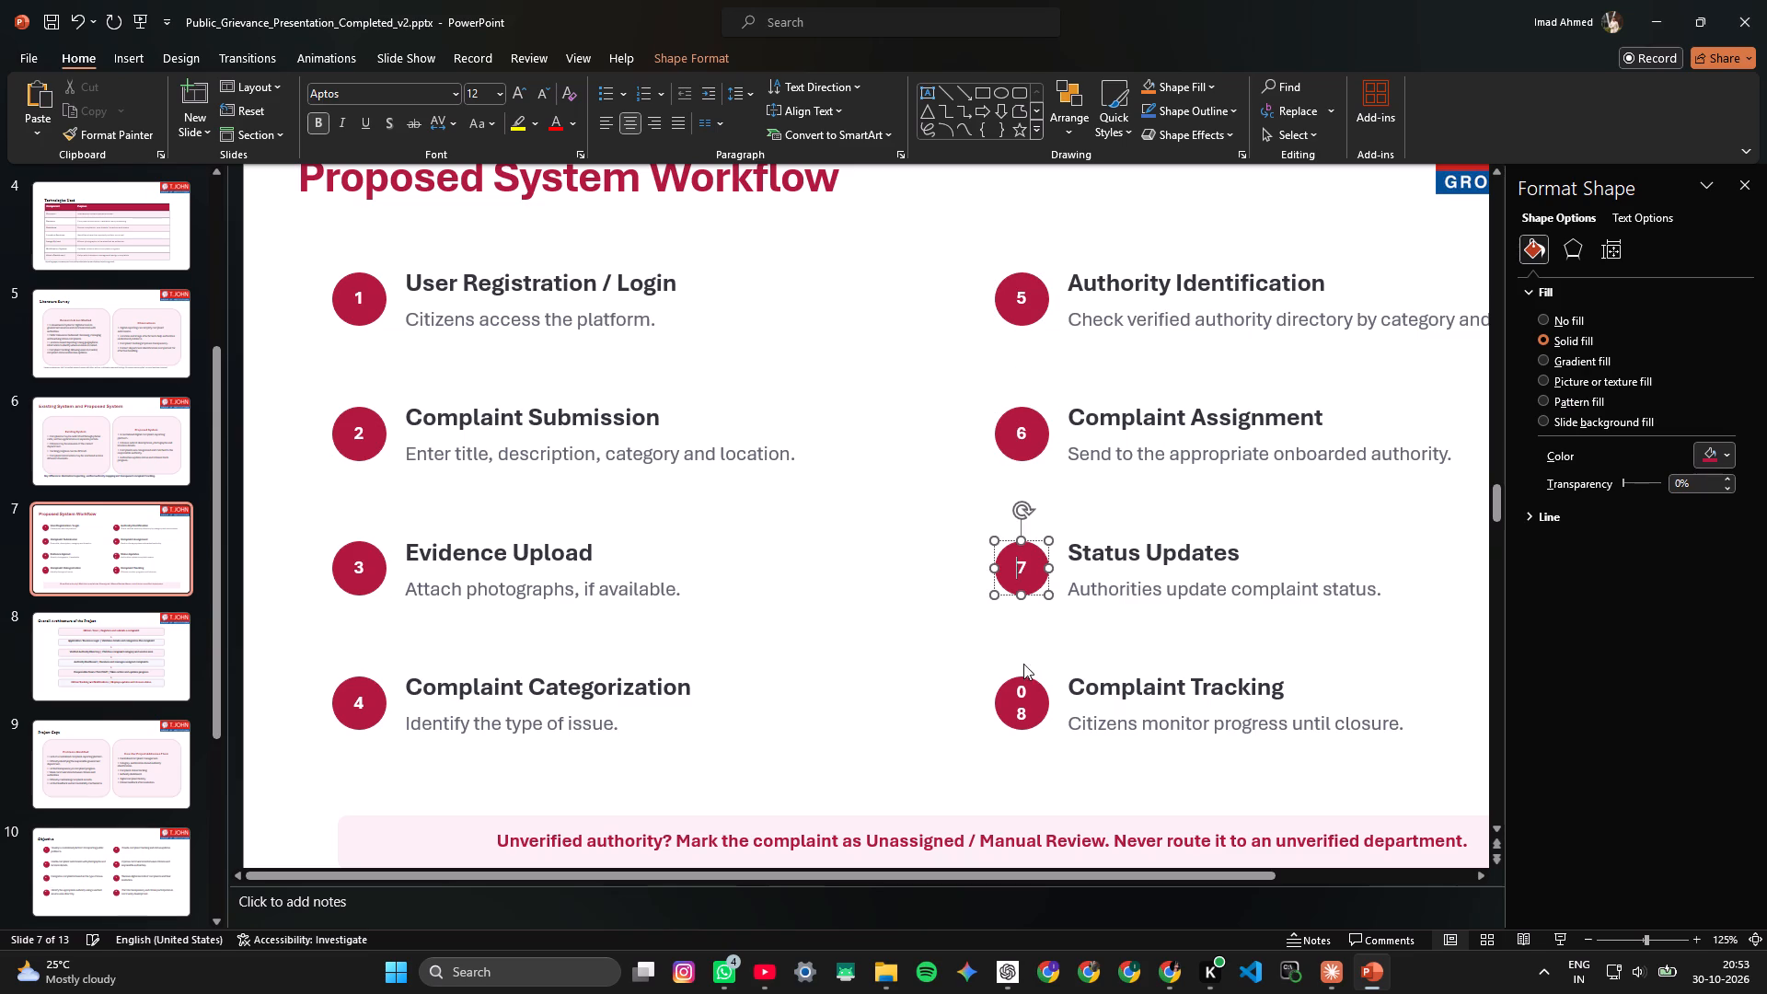
pyautogui.scroll(1, 1024, 688)
pyautogui.click(1024, 688)
pyautogui.press('Delete')
pyautogui.click(846, 669)
pyautogui.press('Escape')
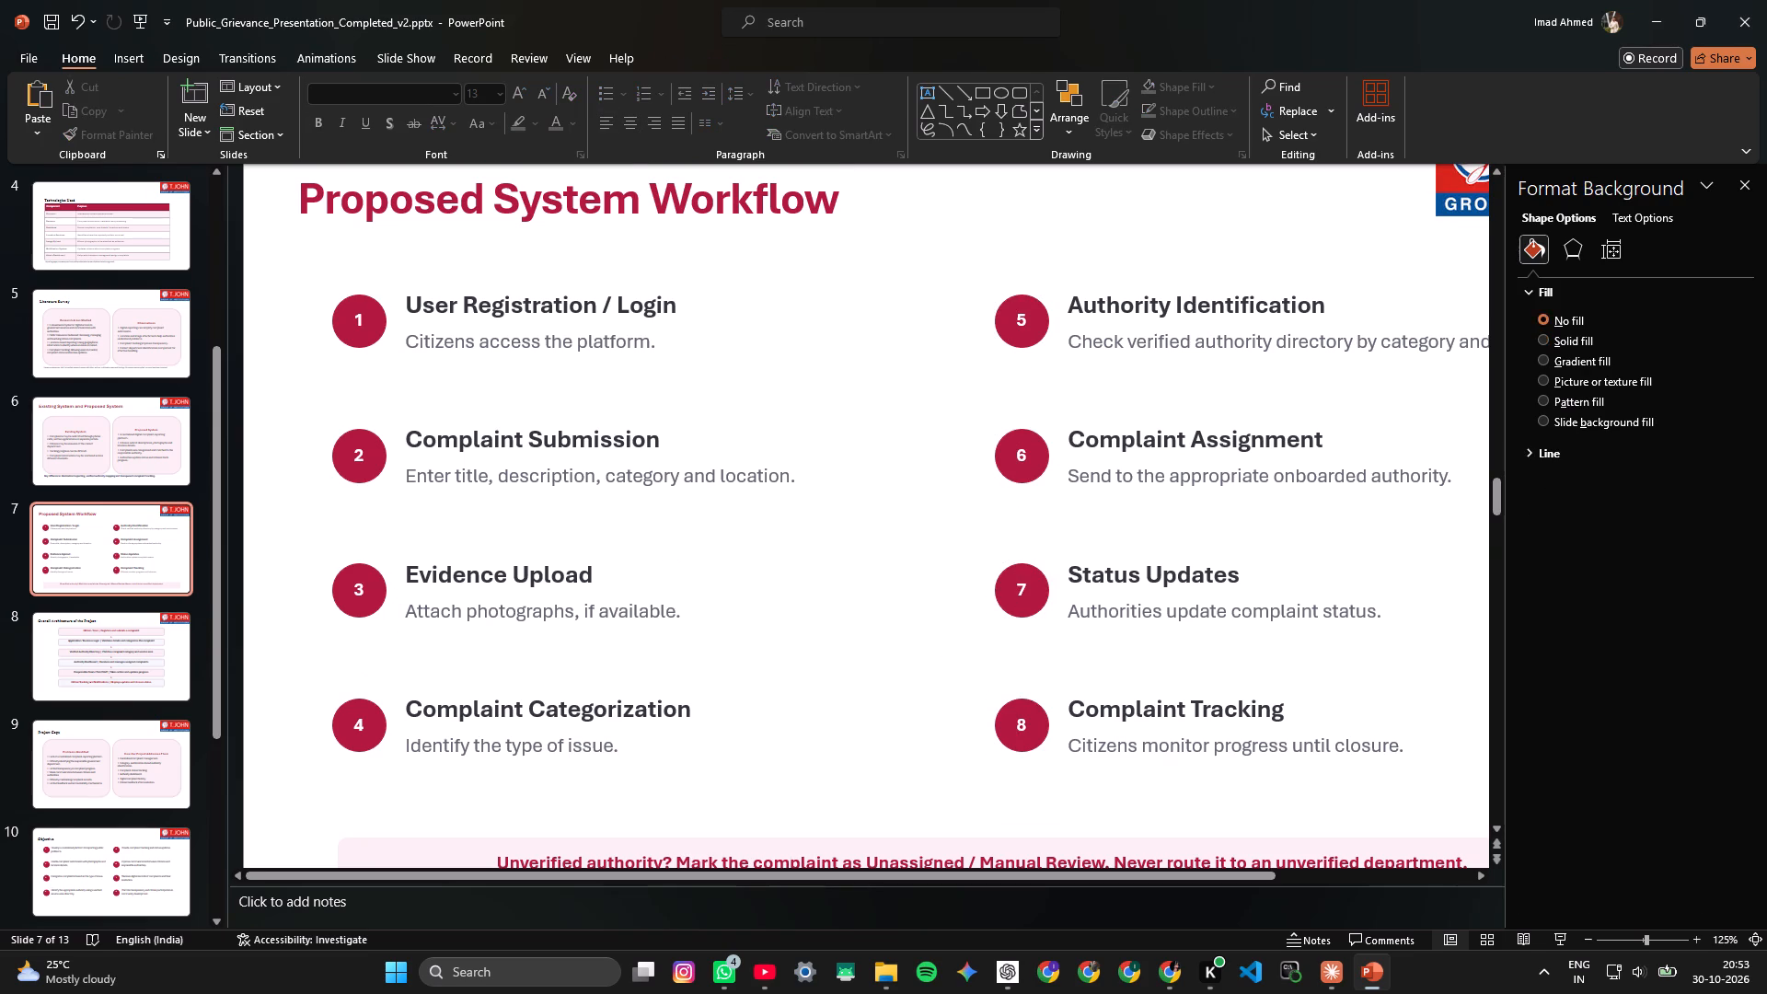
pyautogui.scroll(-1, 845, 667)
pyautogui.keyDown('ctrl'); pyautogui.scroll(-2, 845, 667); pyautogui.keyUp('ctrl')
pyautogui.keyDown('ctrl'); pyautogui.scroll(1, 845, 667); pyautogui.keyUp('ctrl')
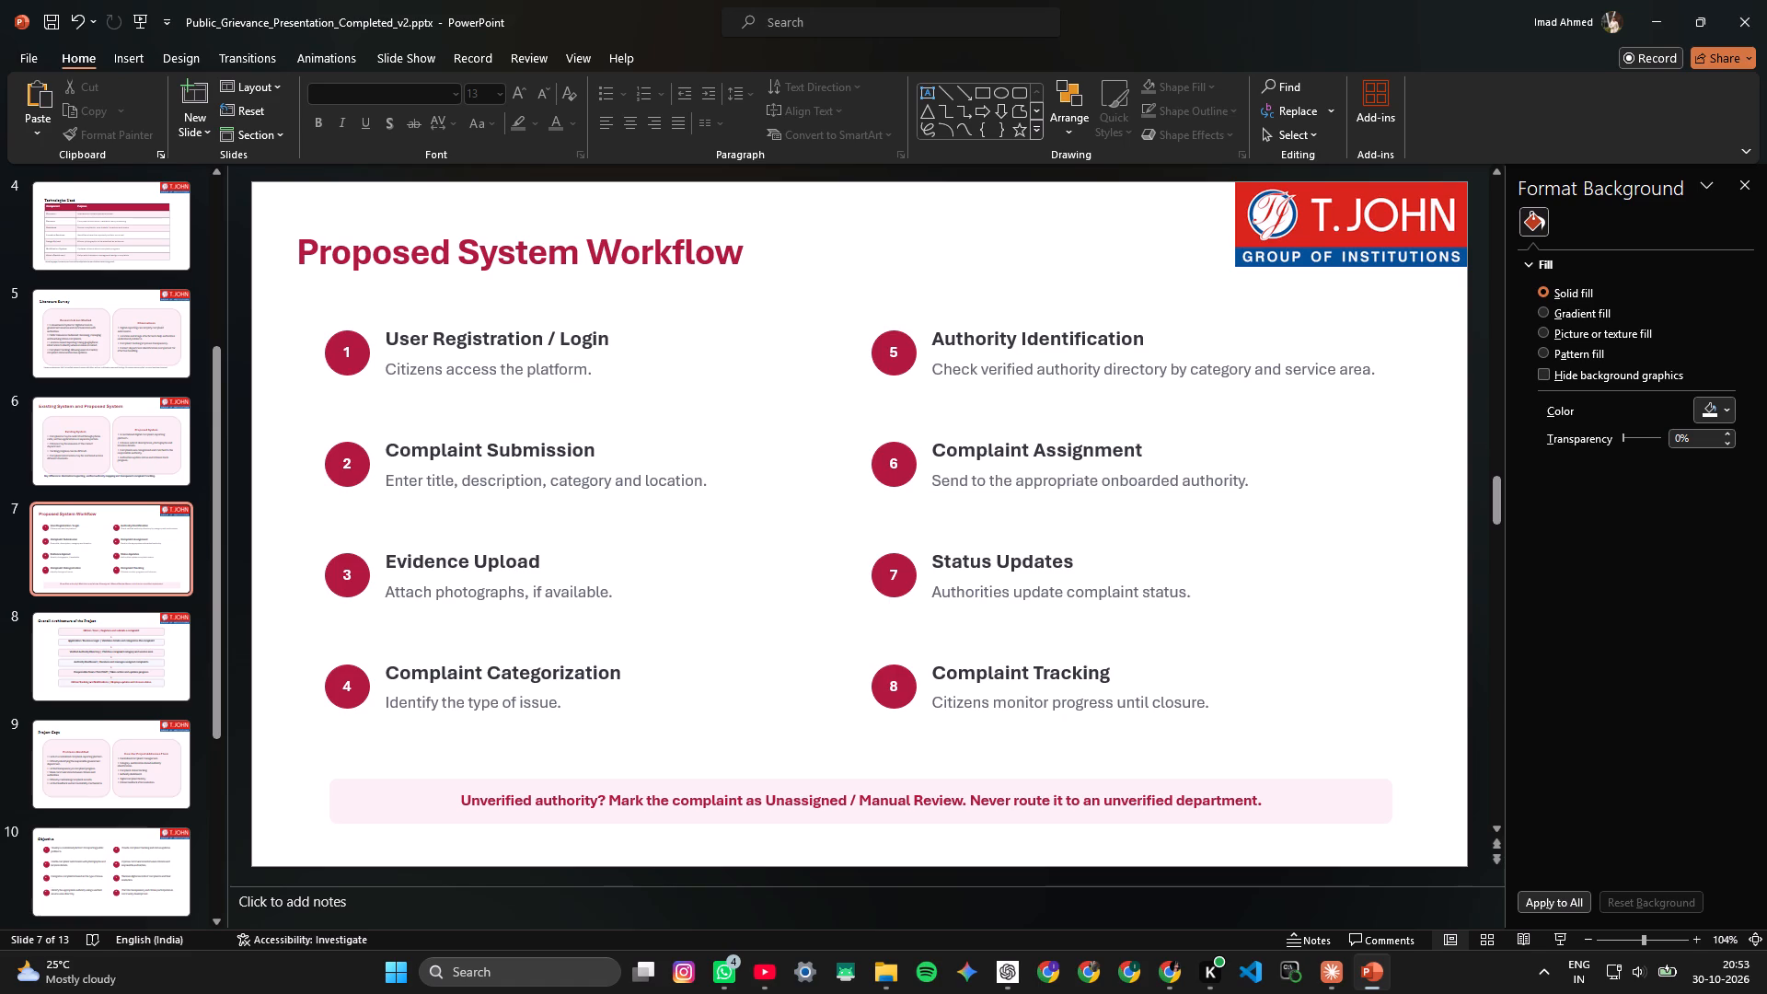
# Apply All Borders to every cell of the phase, activities and duration table on the Timeline slide.
pyautogui.scroll(-1, 747, 812)
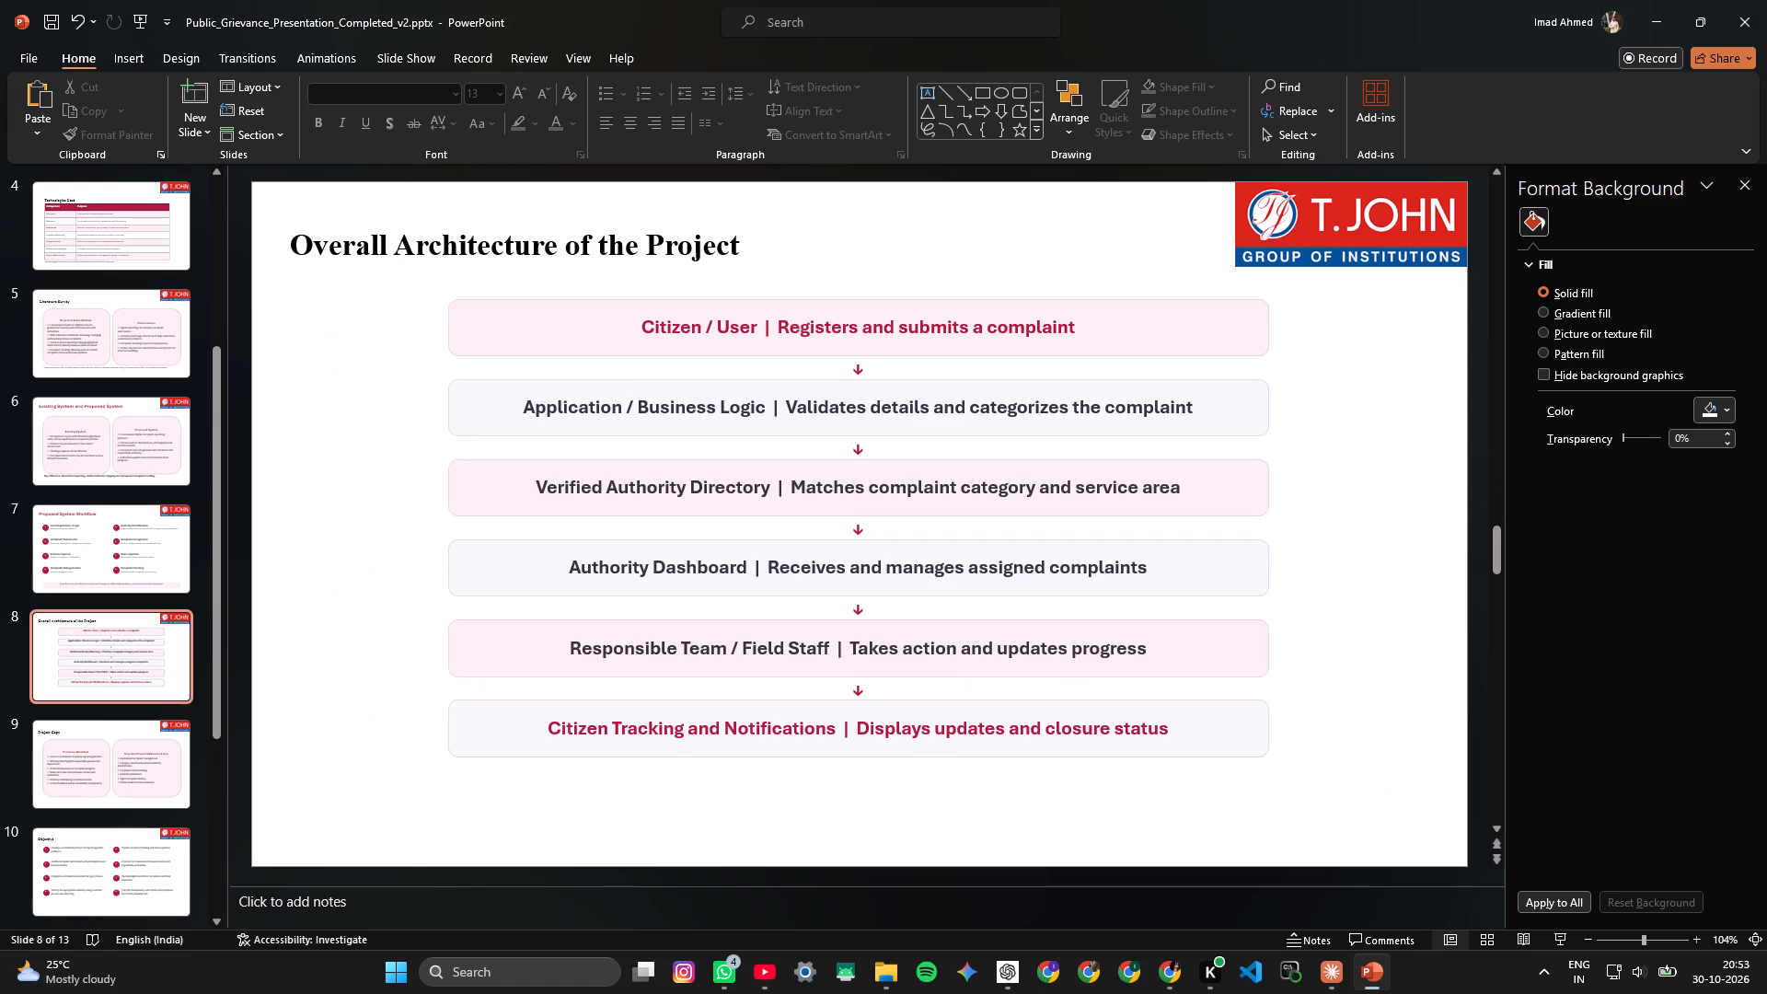
pyautogui.scroll(-1, 747, 812)
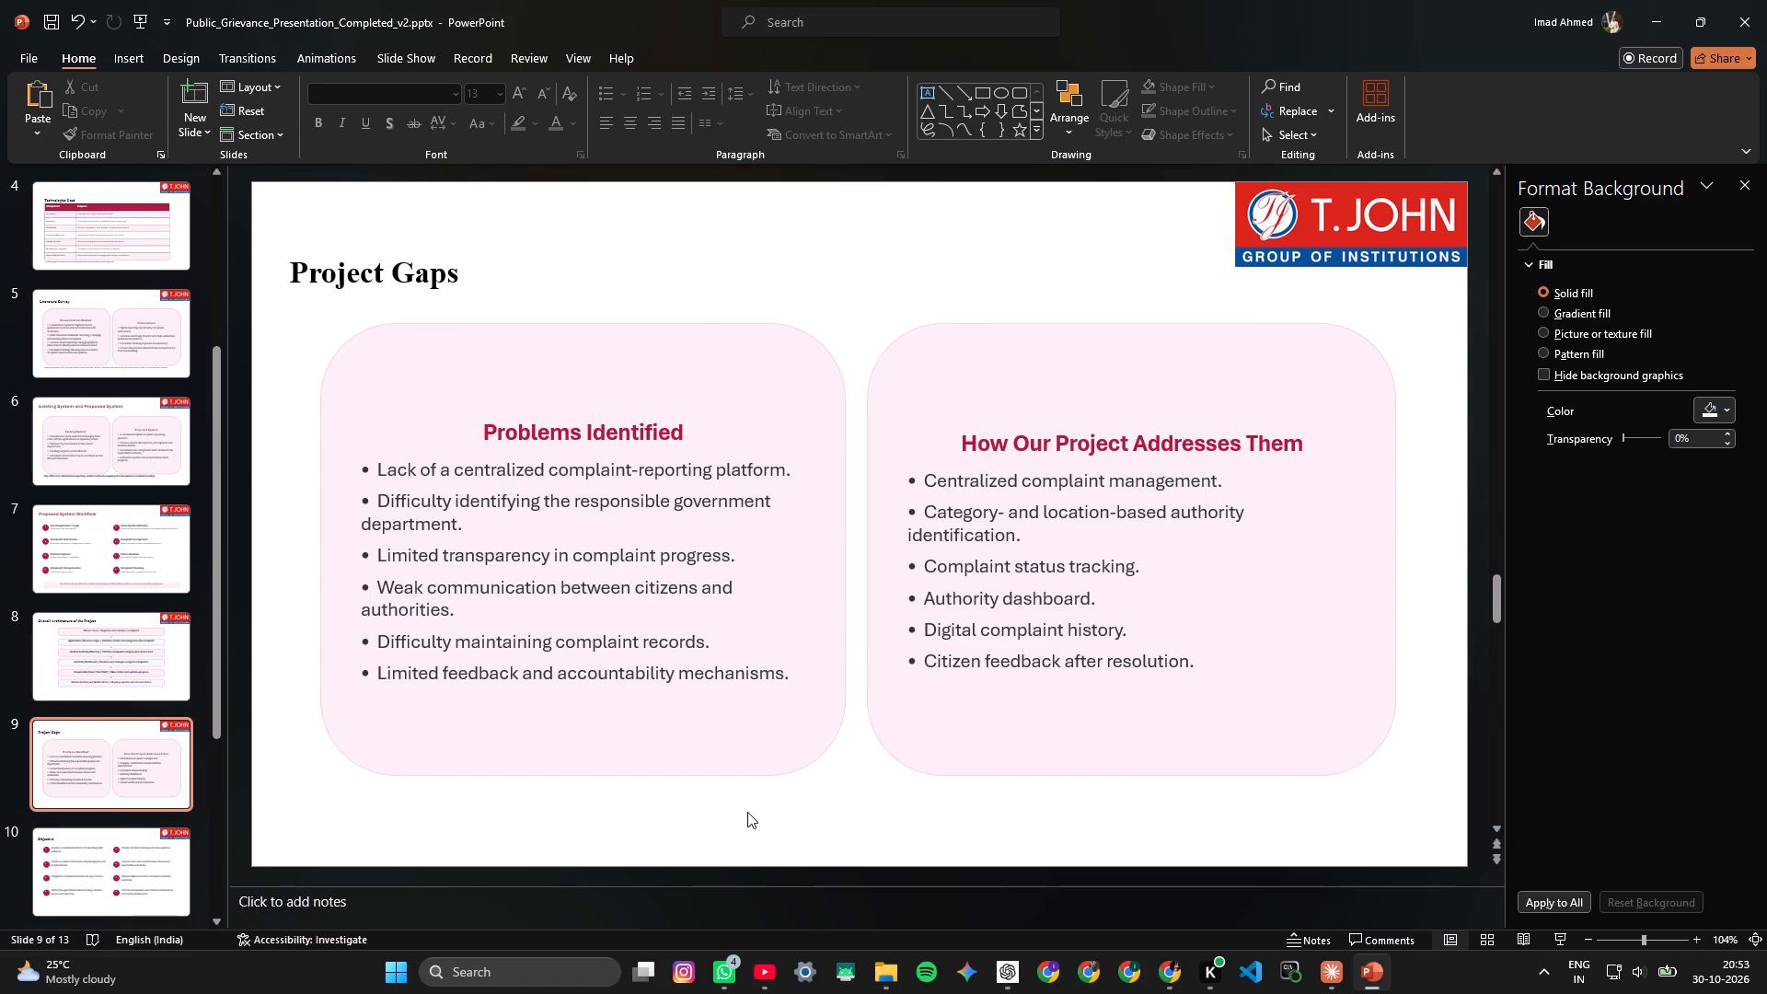
pyautogui.scroll(-1, 747, 812)
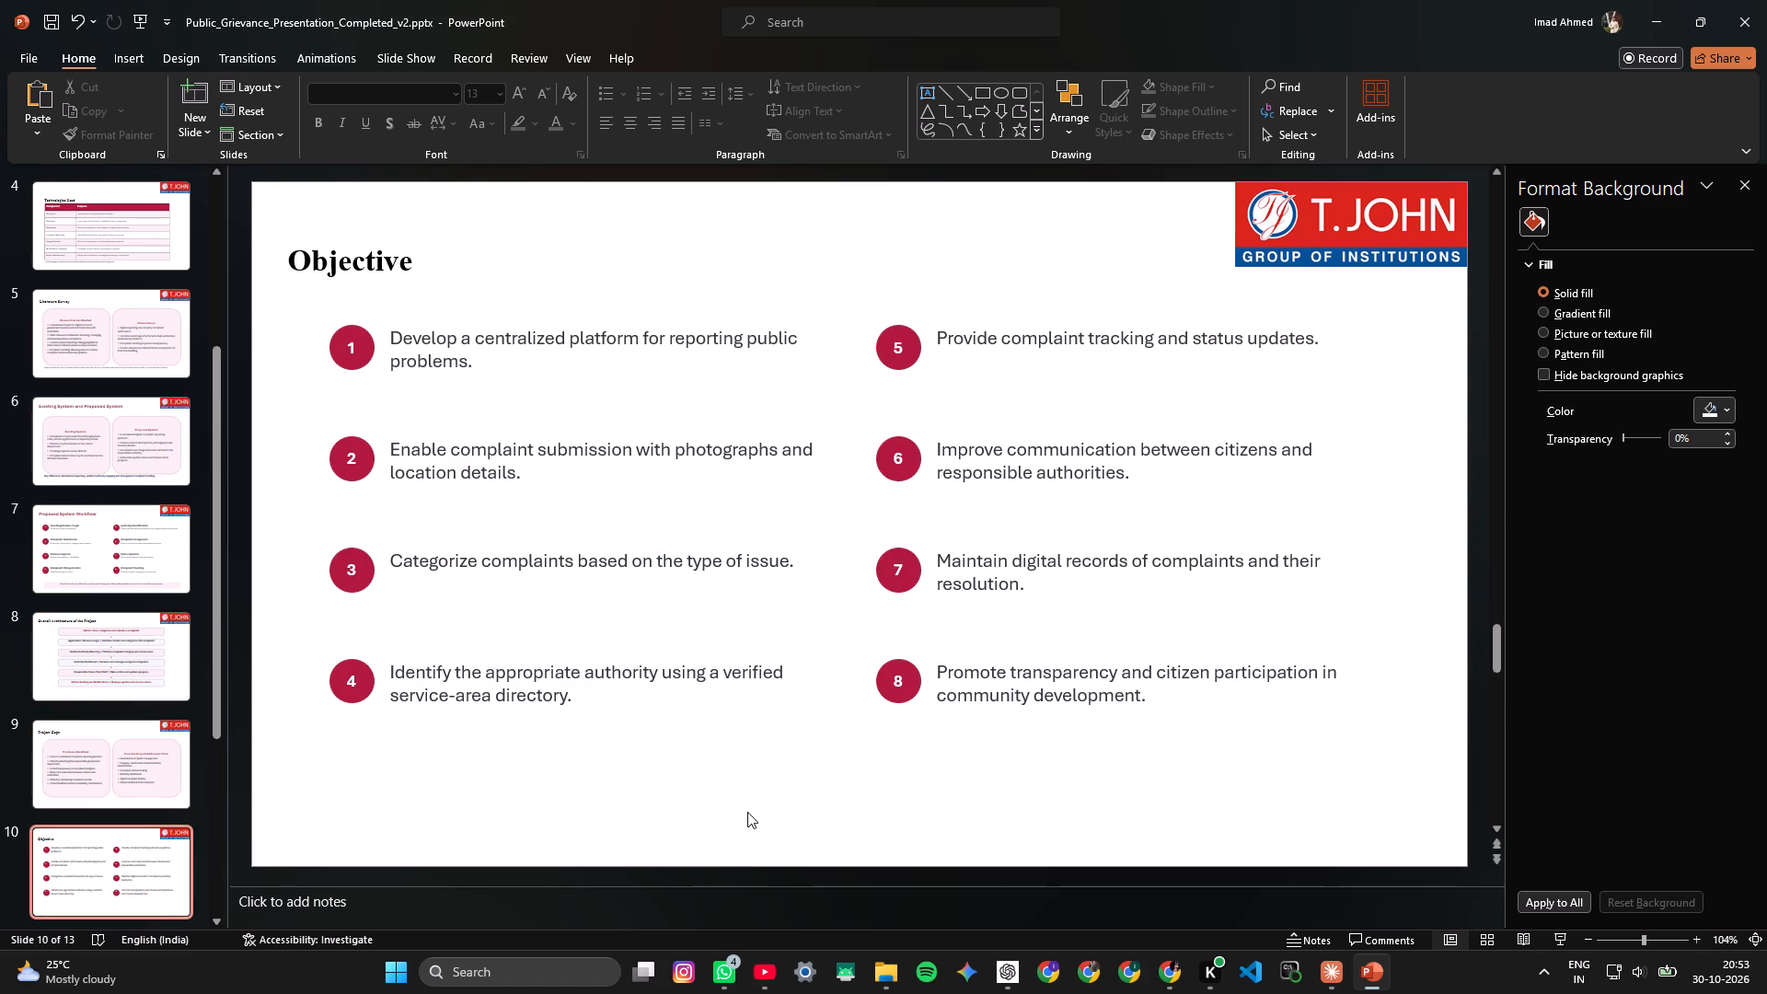
pyautogui.scroll(-1, 747, 812)
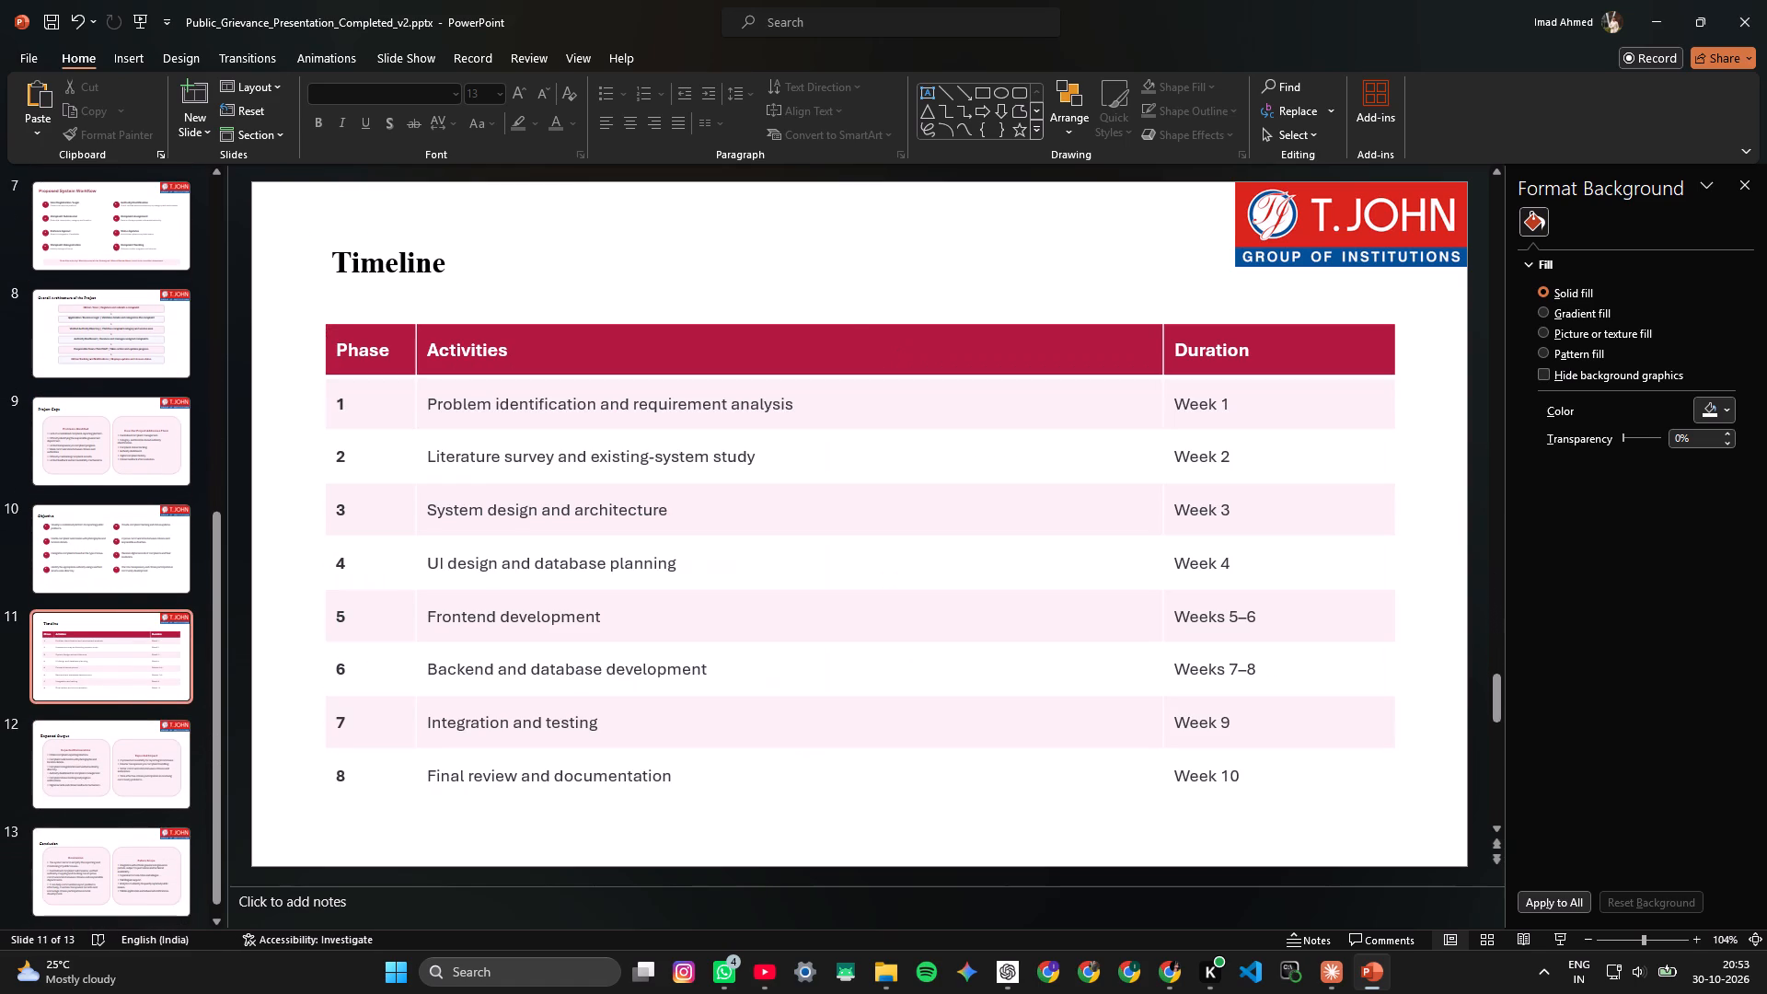
pyautogui.click(377, 339)
pyautogui.hotkey('ctrl', 'a')
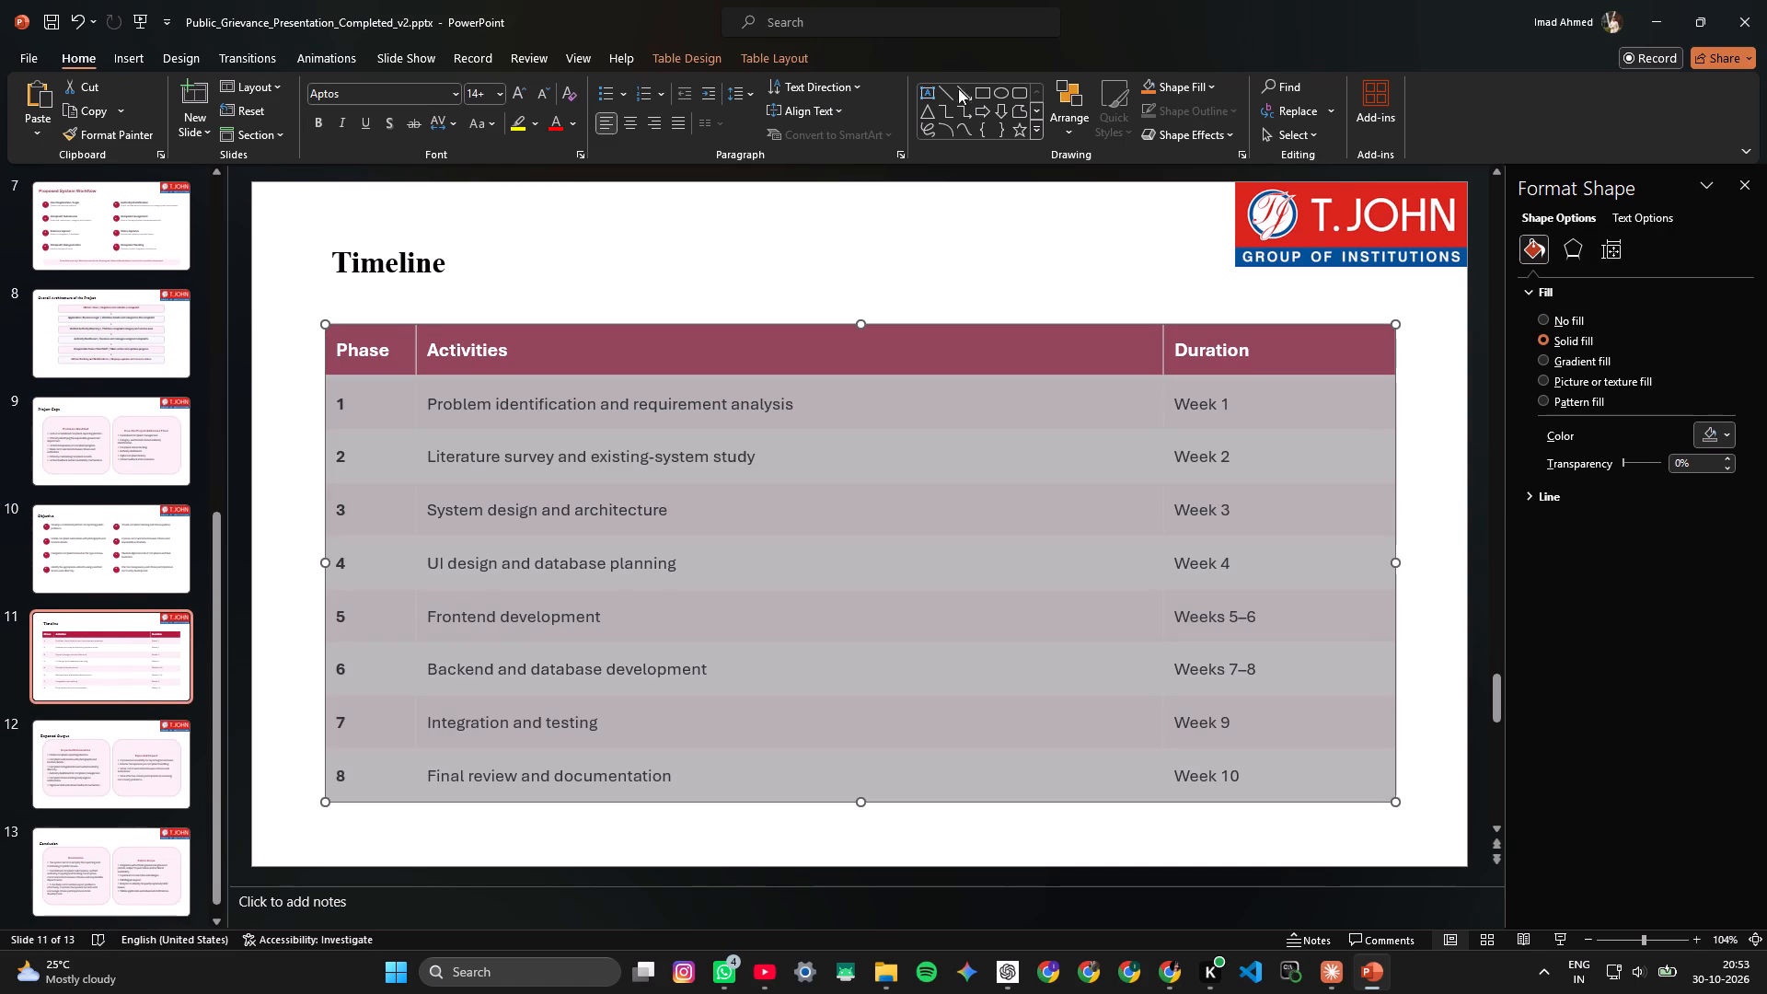
pyautogui.click(656, 53)
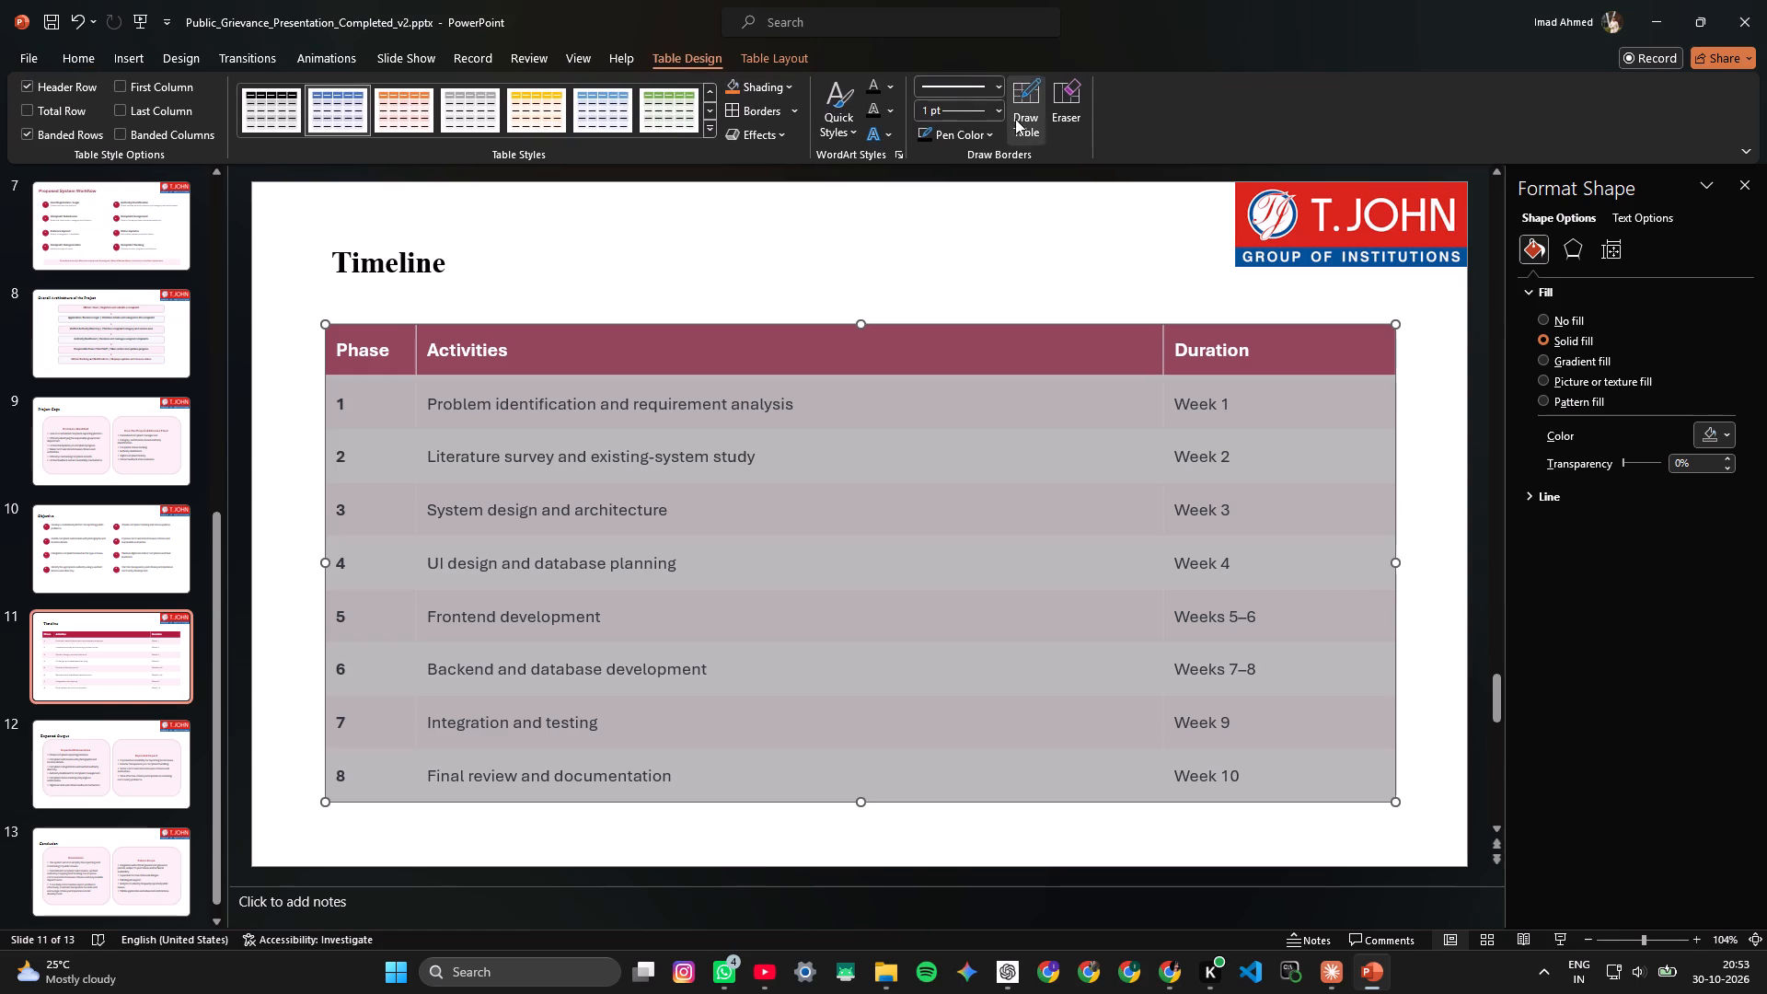
pyautogui.click(794, 110)
pyautogui.click(797, 158)
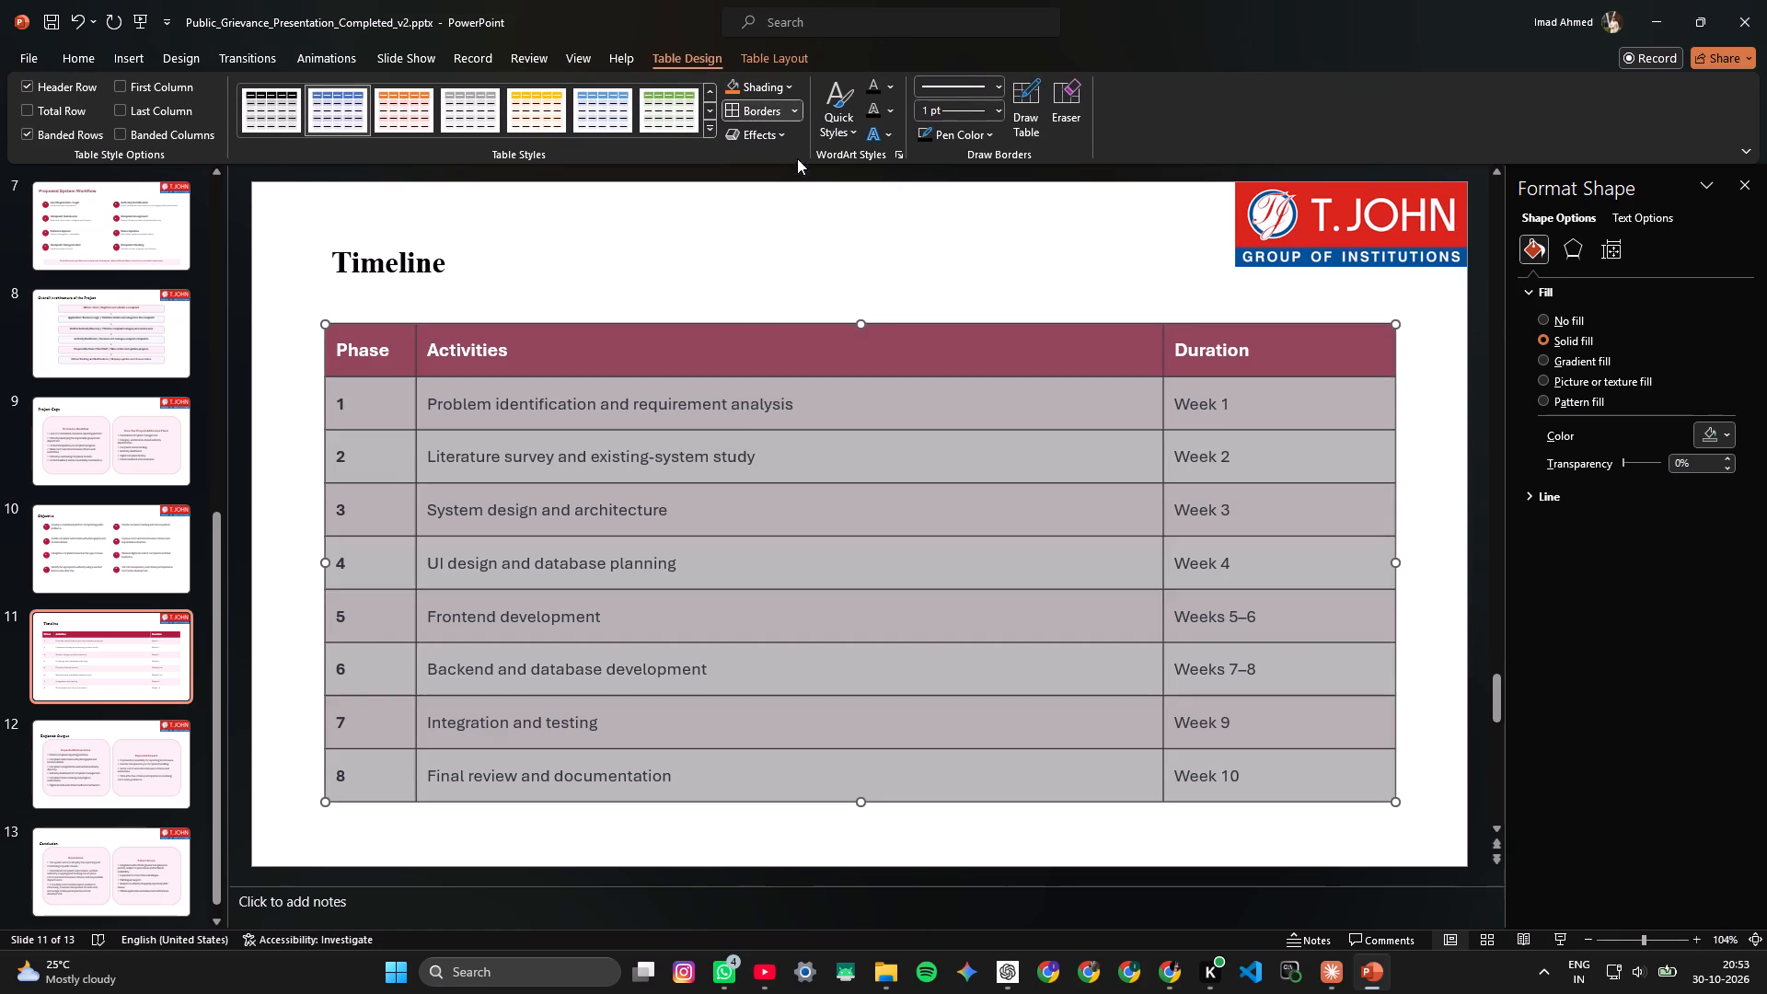
pyautogui.click(801, 259)
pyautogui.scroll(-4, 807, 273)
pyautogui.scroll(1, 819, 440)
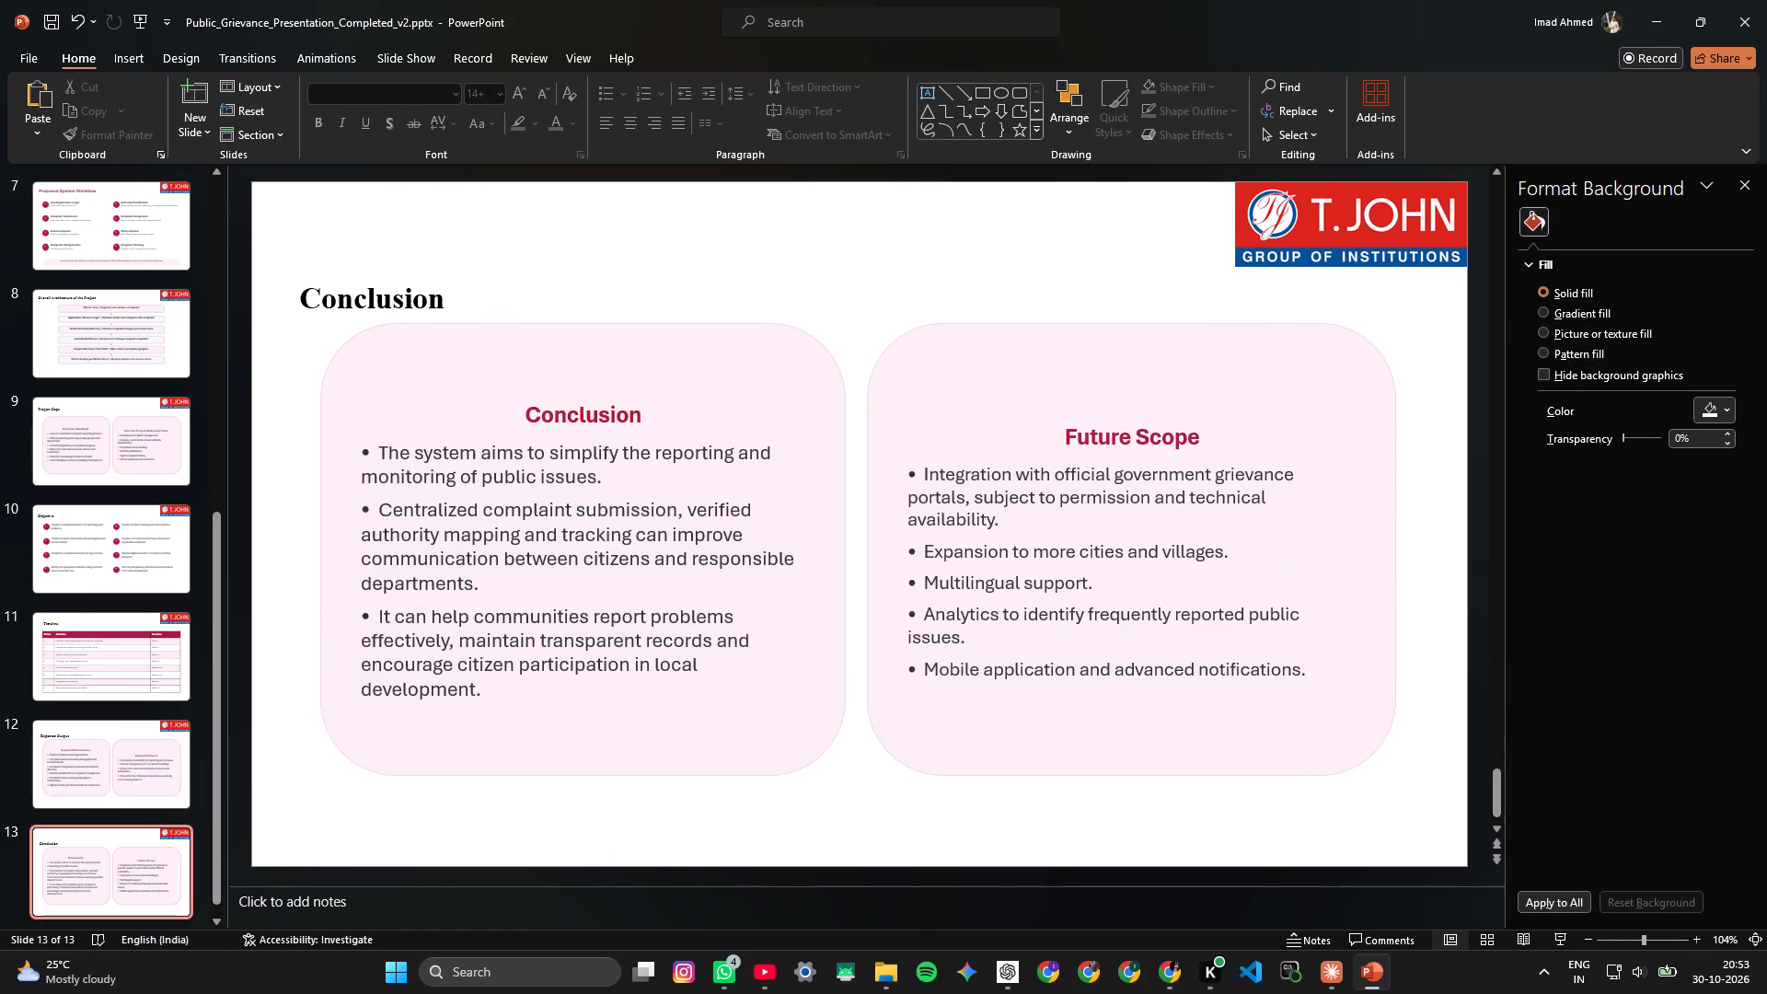
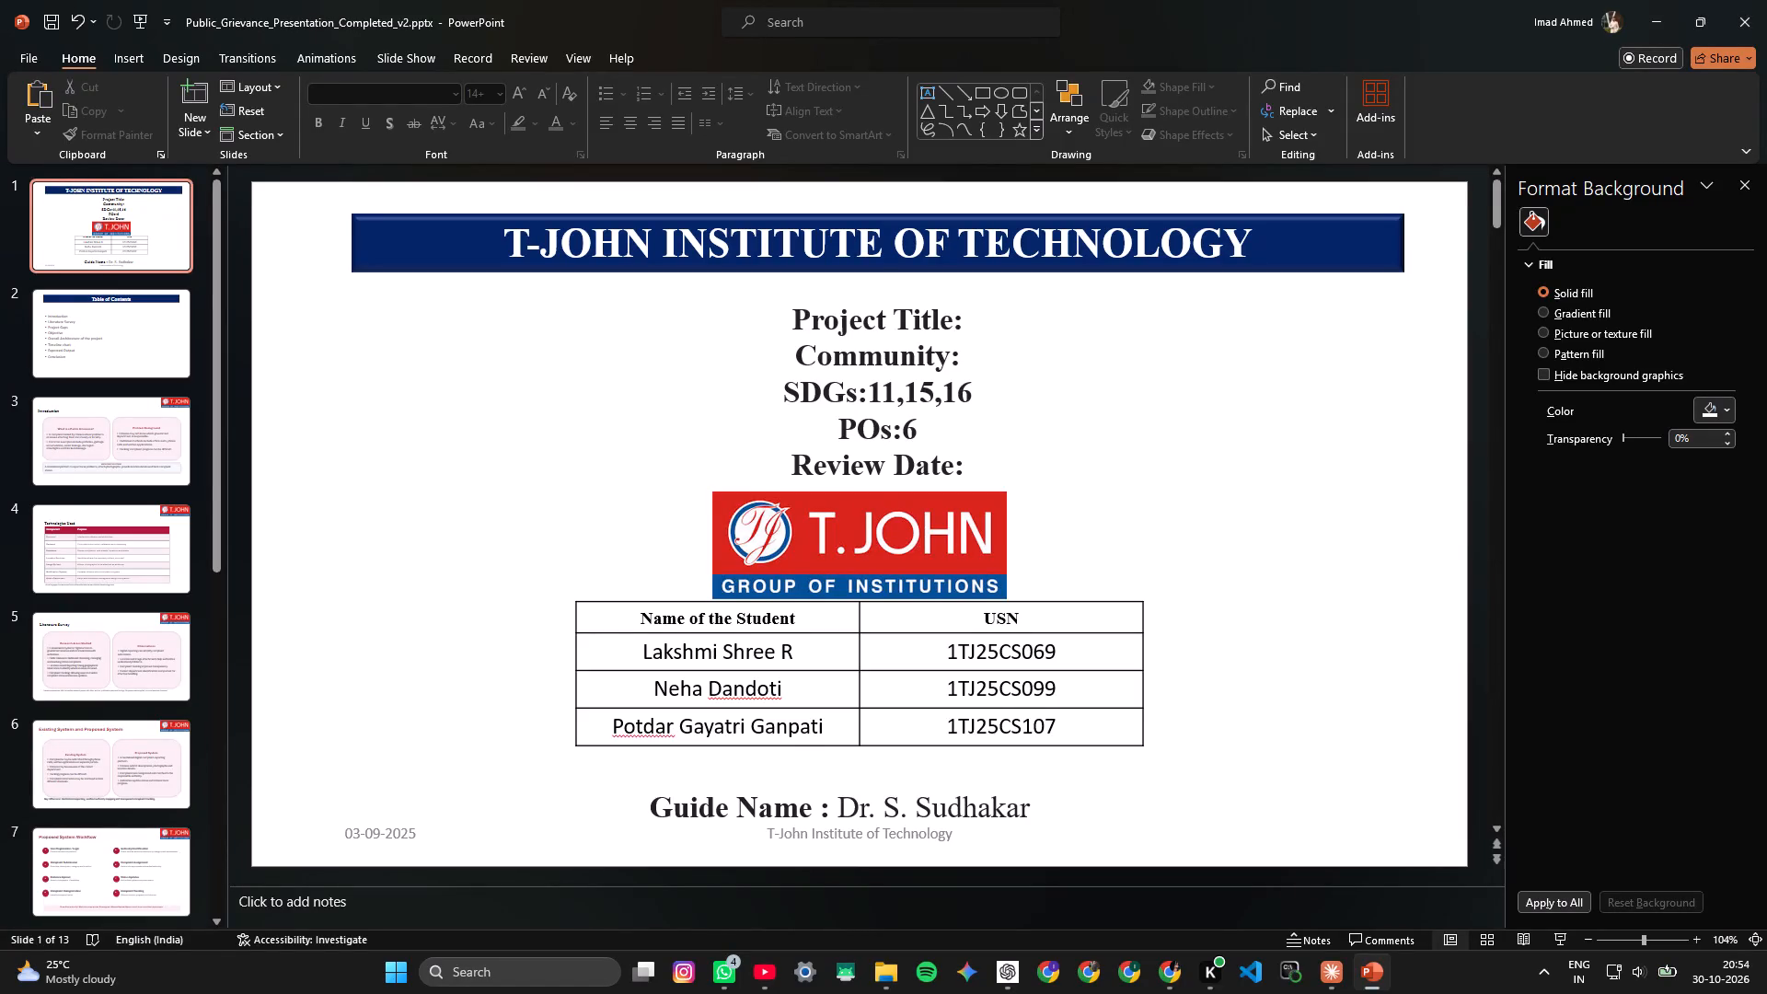
# Fill in the Project Title line on the title slide with the copied project name CivicSync.
pyautogui.click(970, 319)
pyautogui.hotkey('ctrl', 'v')
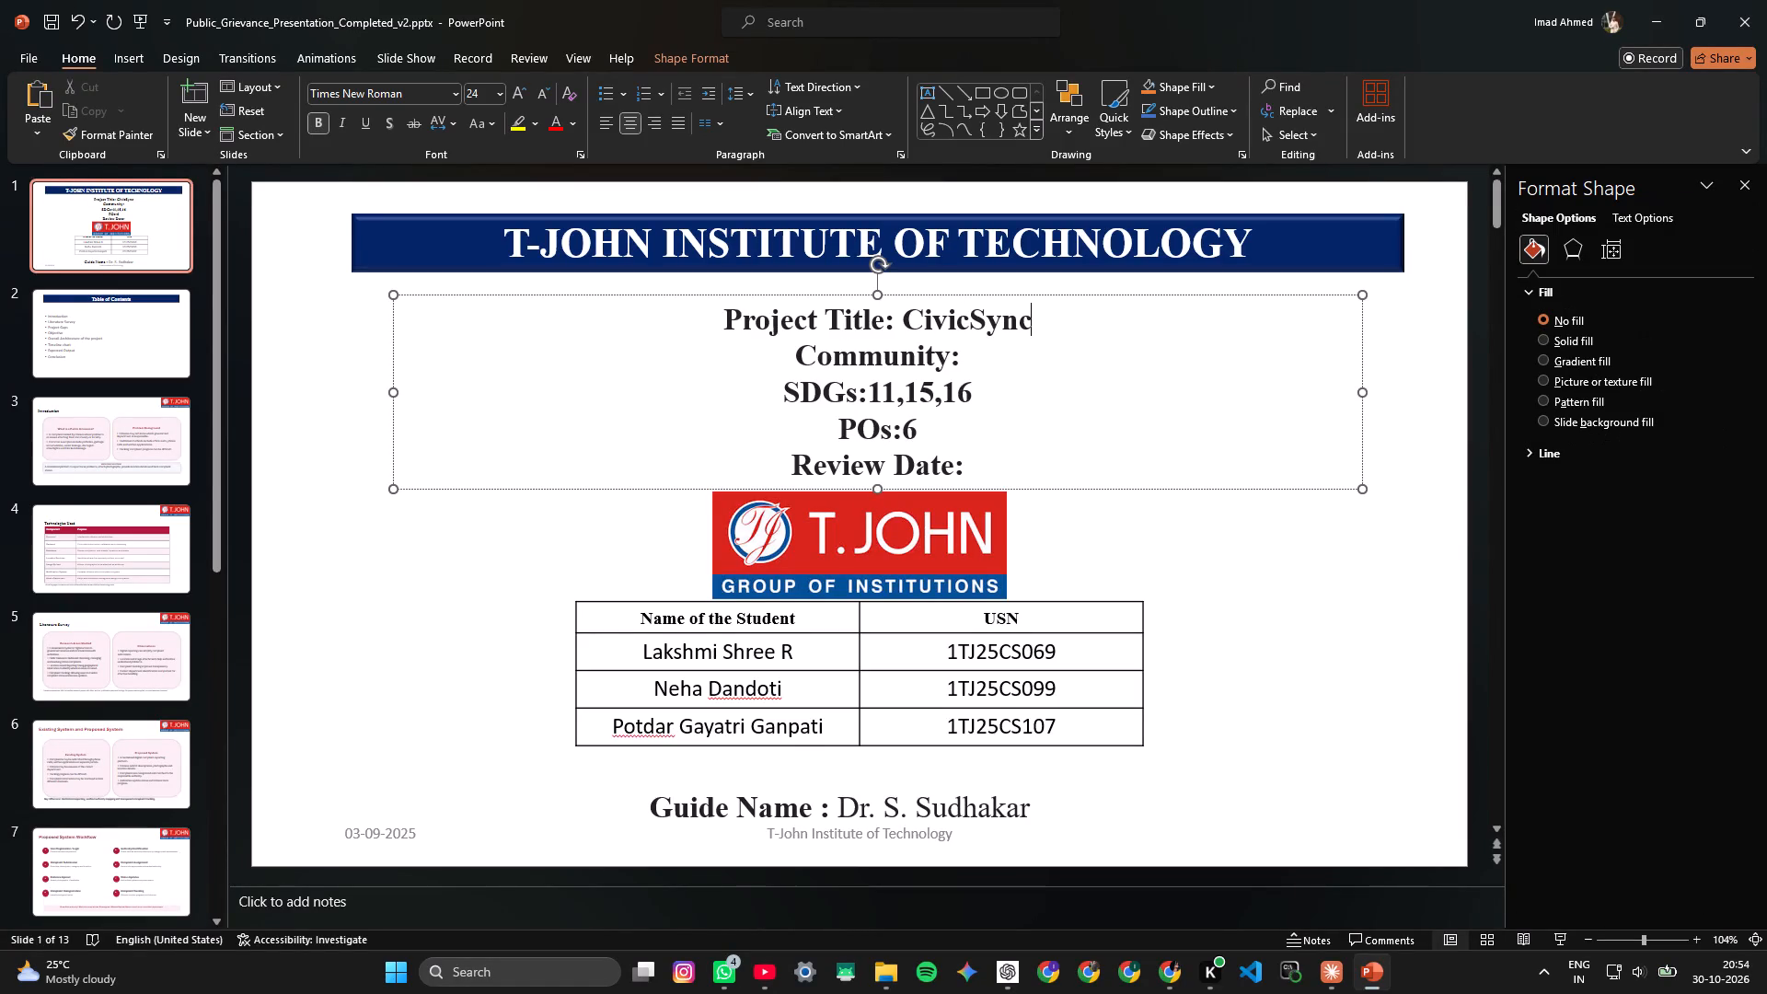
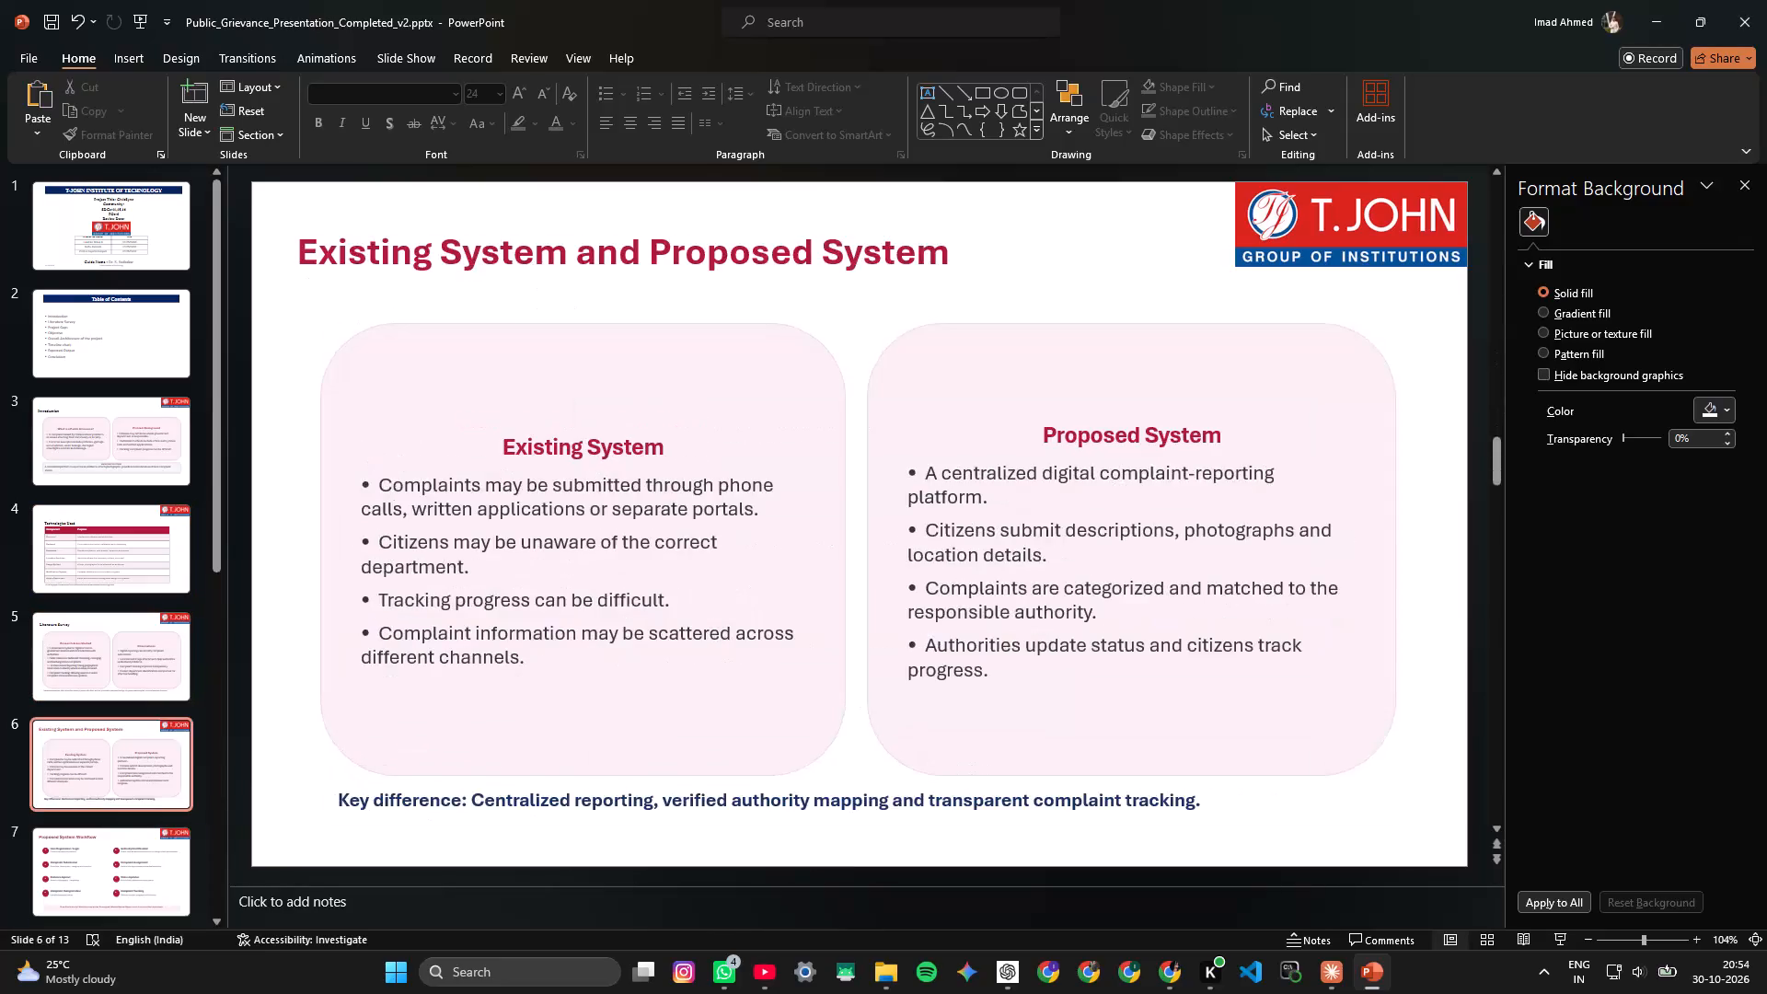
# Capture a snip of nearly the whole screen with the Overall Architecture of the Project slide open.
pyautogui.scroll(-1, 755, 634)
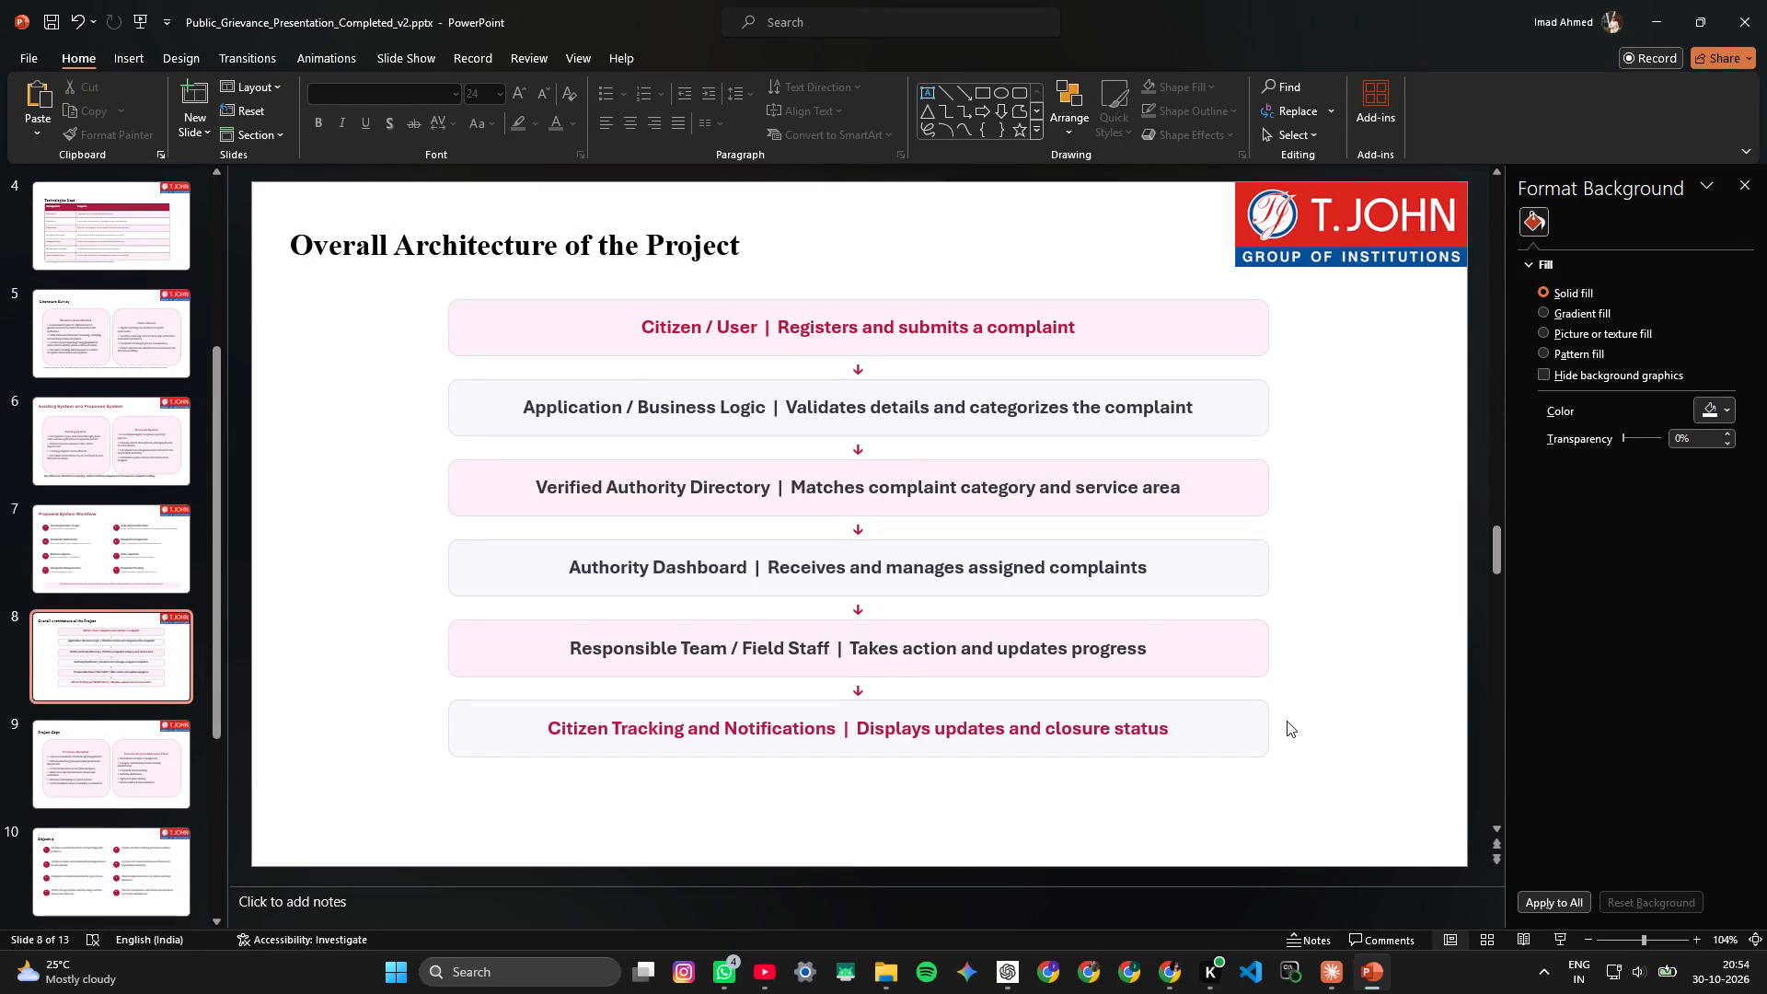
pyautogui.press('shift+super+s')
pyautogui.moveTo(37, 7); pyautogui.dragTo(1766, 993)
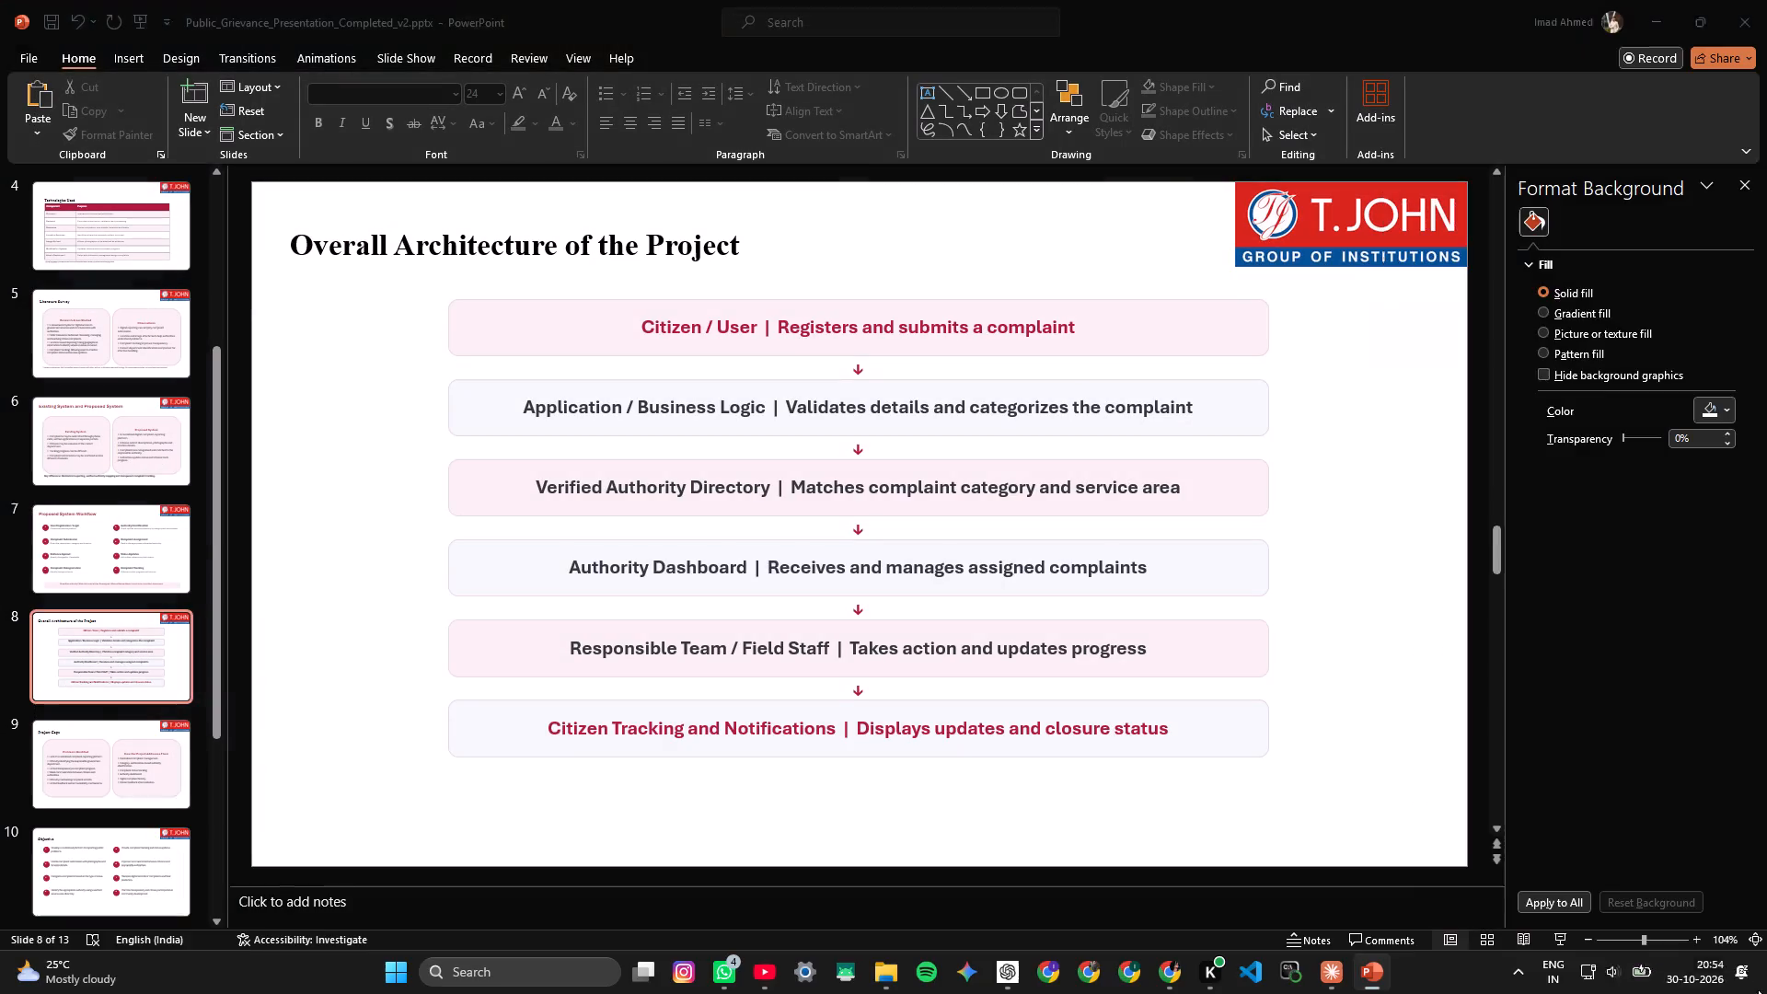
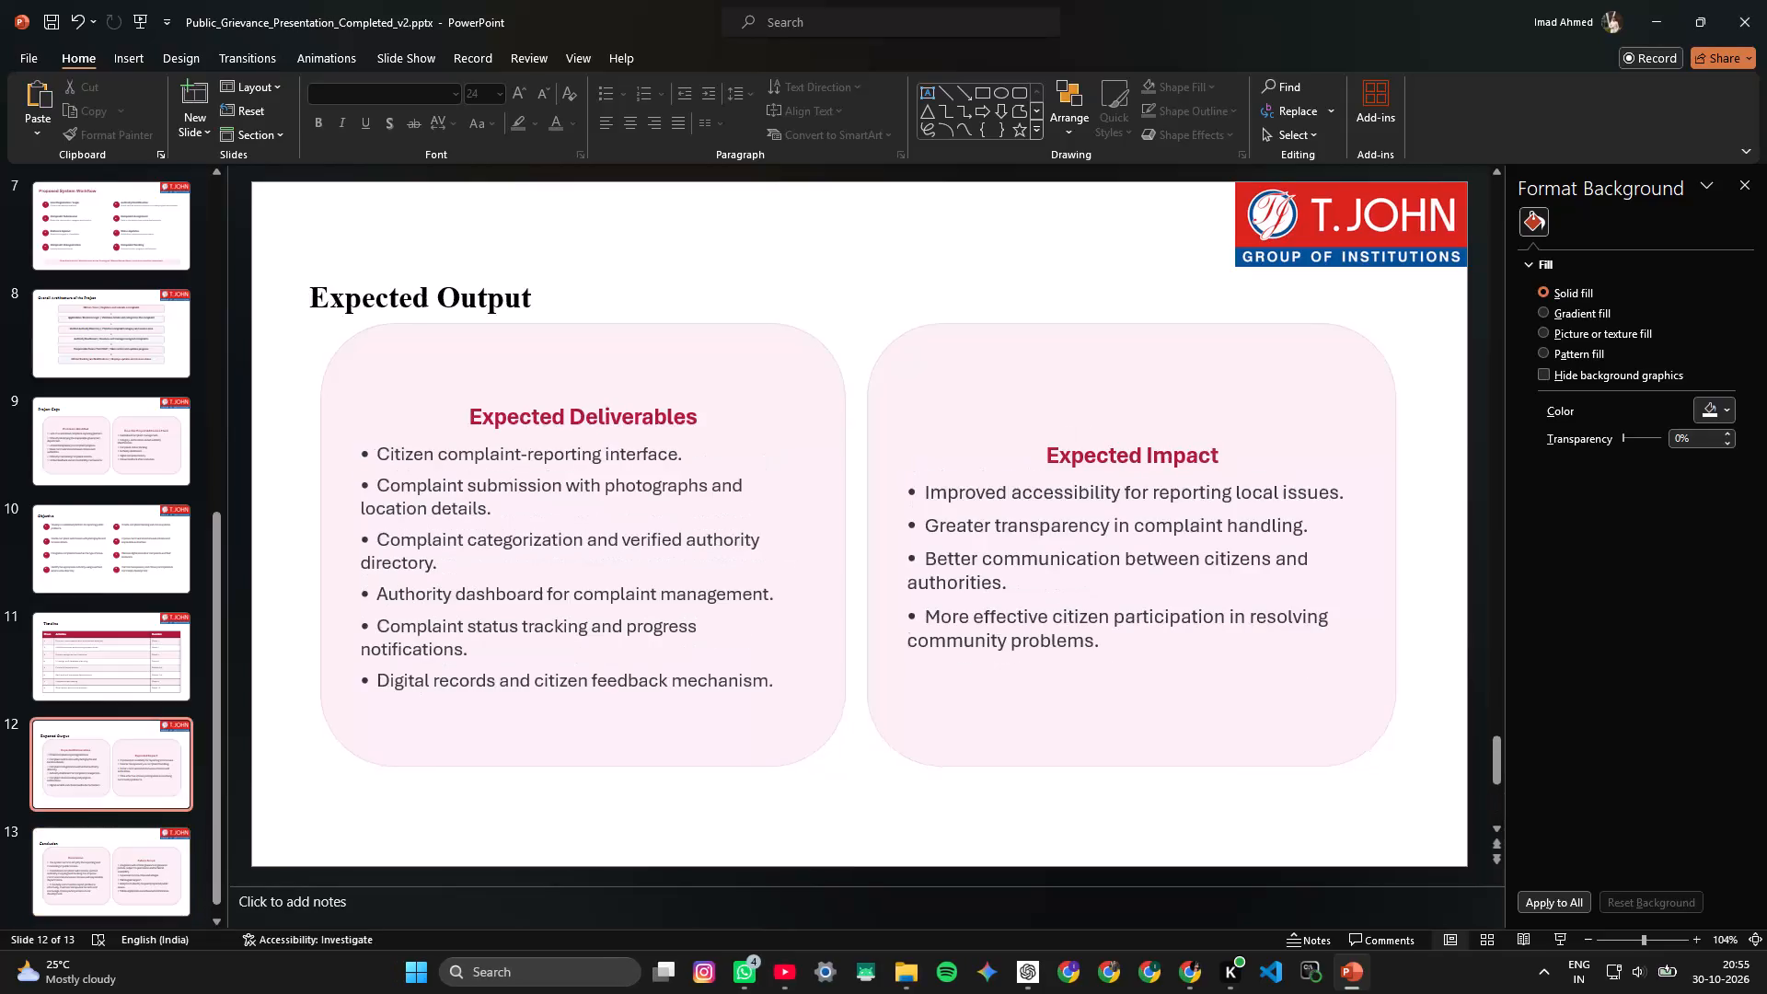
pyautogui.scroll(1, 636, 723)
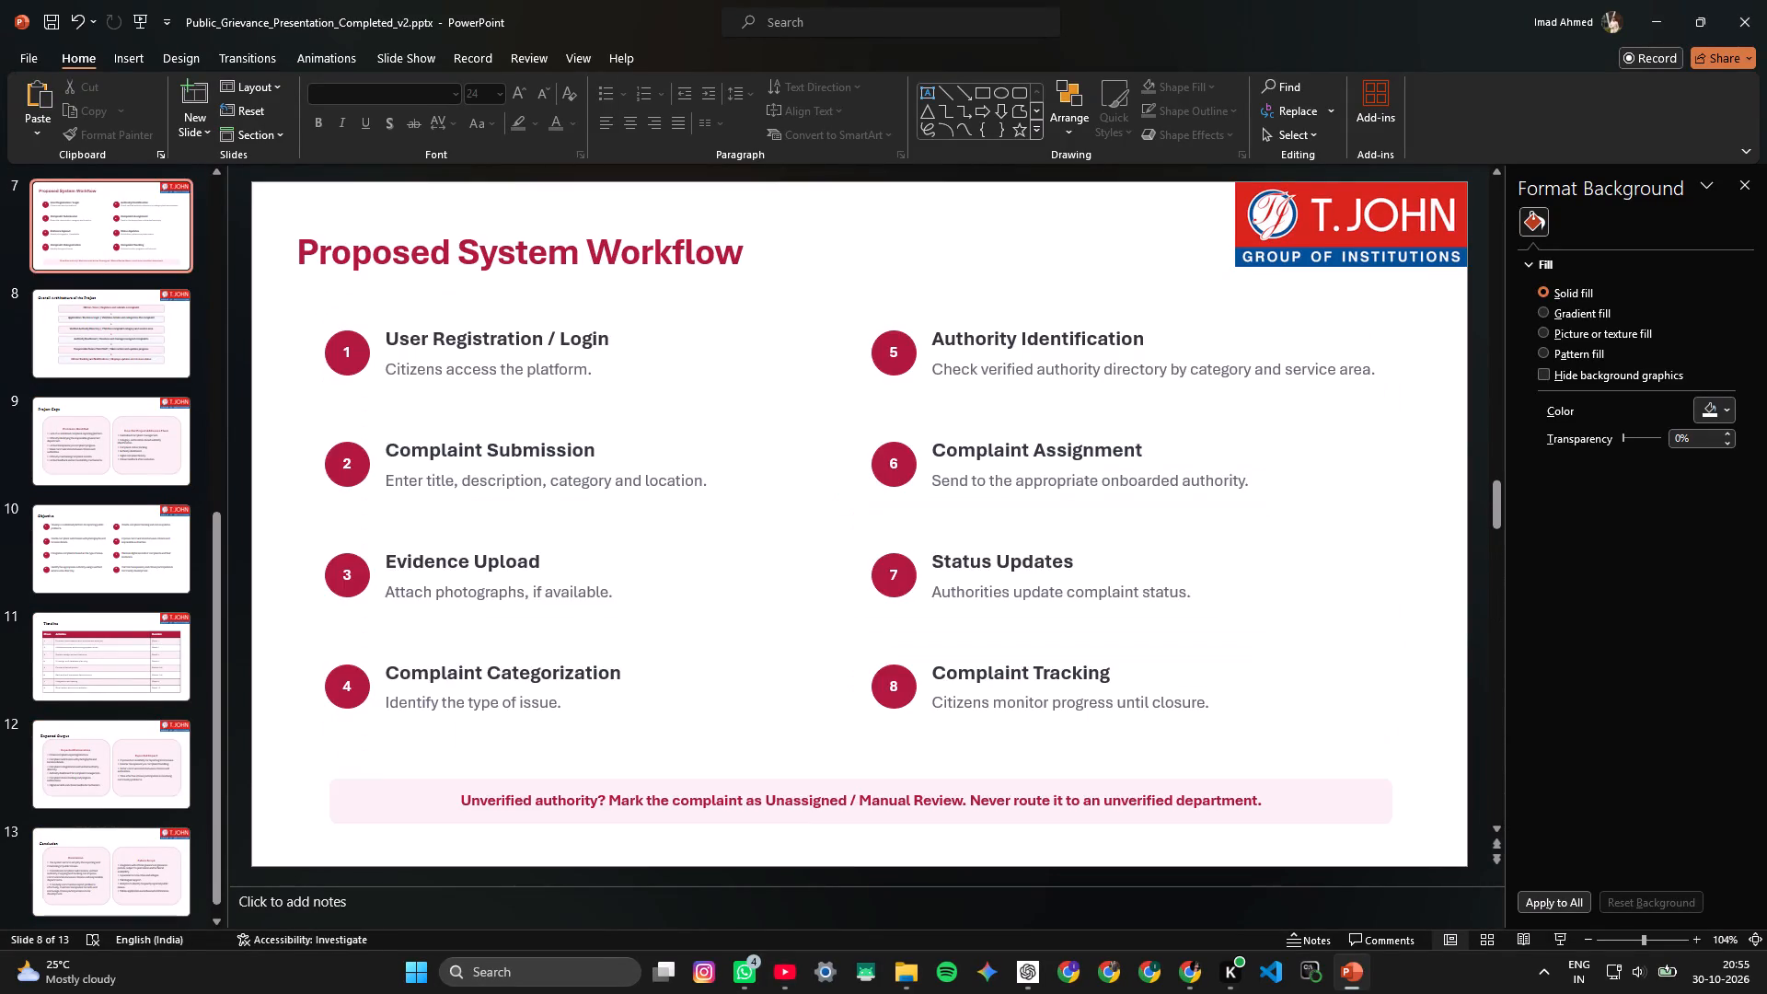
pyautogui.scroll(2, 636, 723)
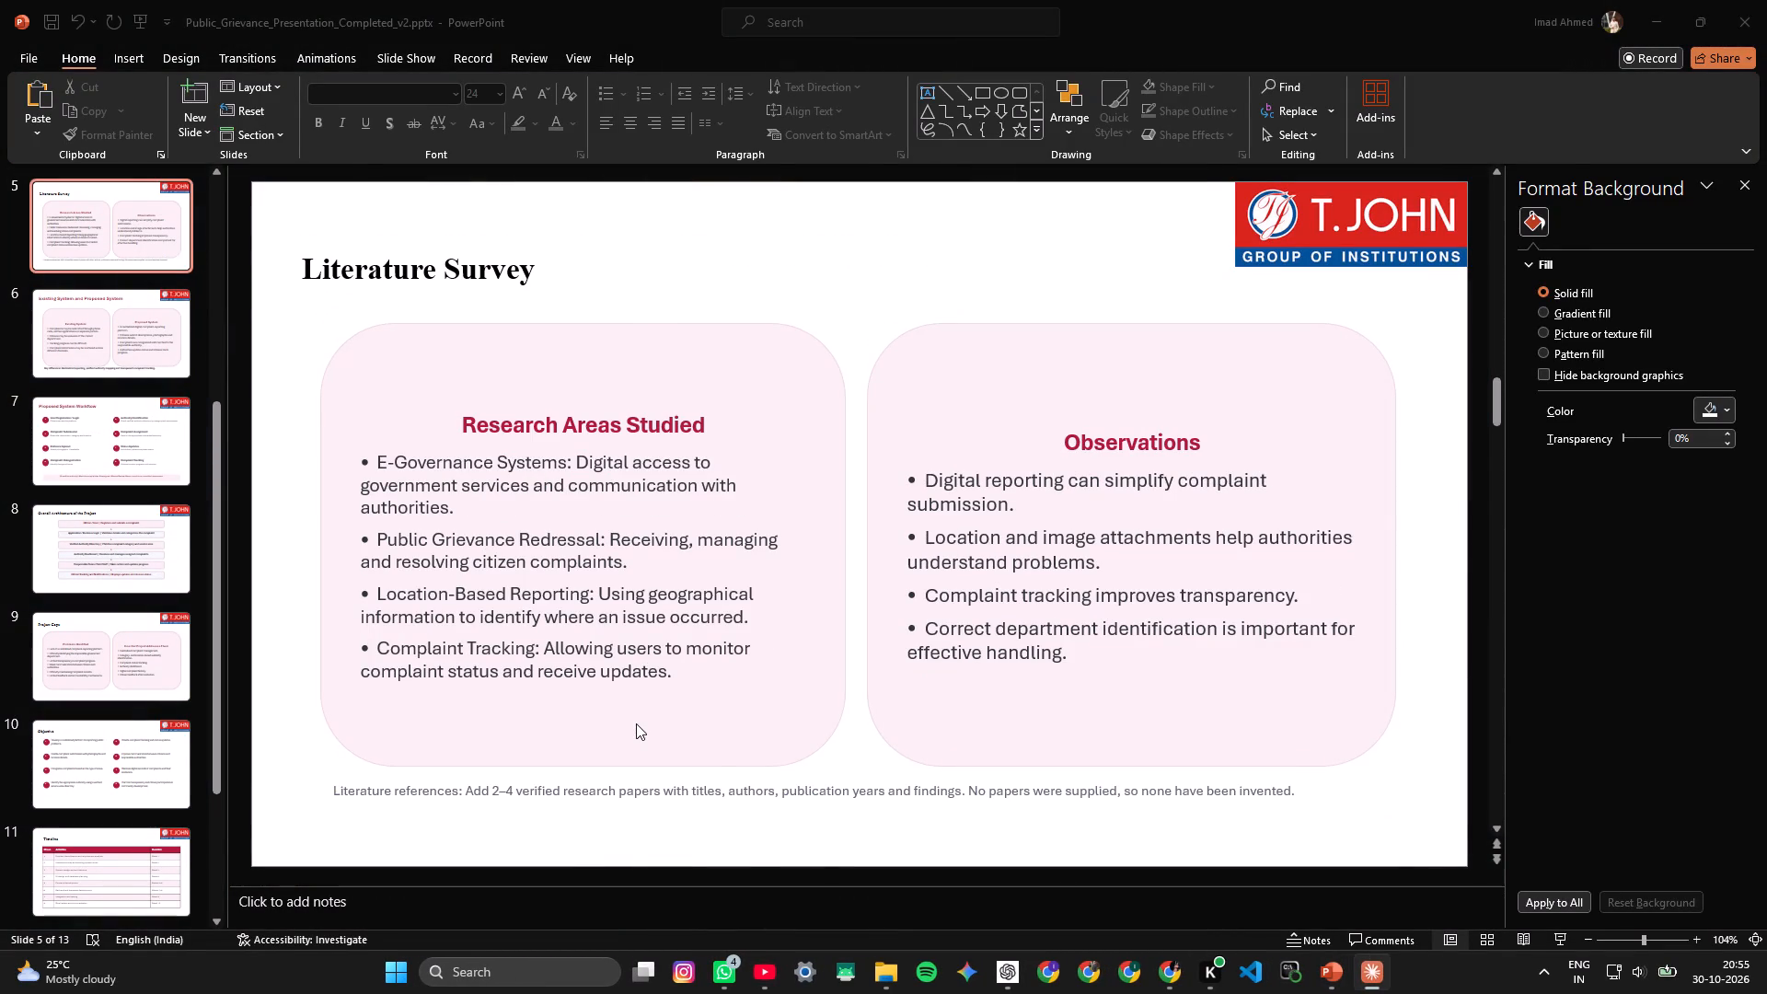
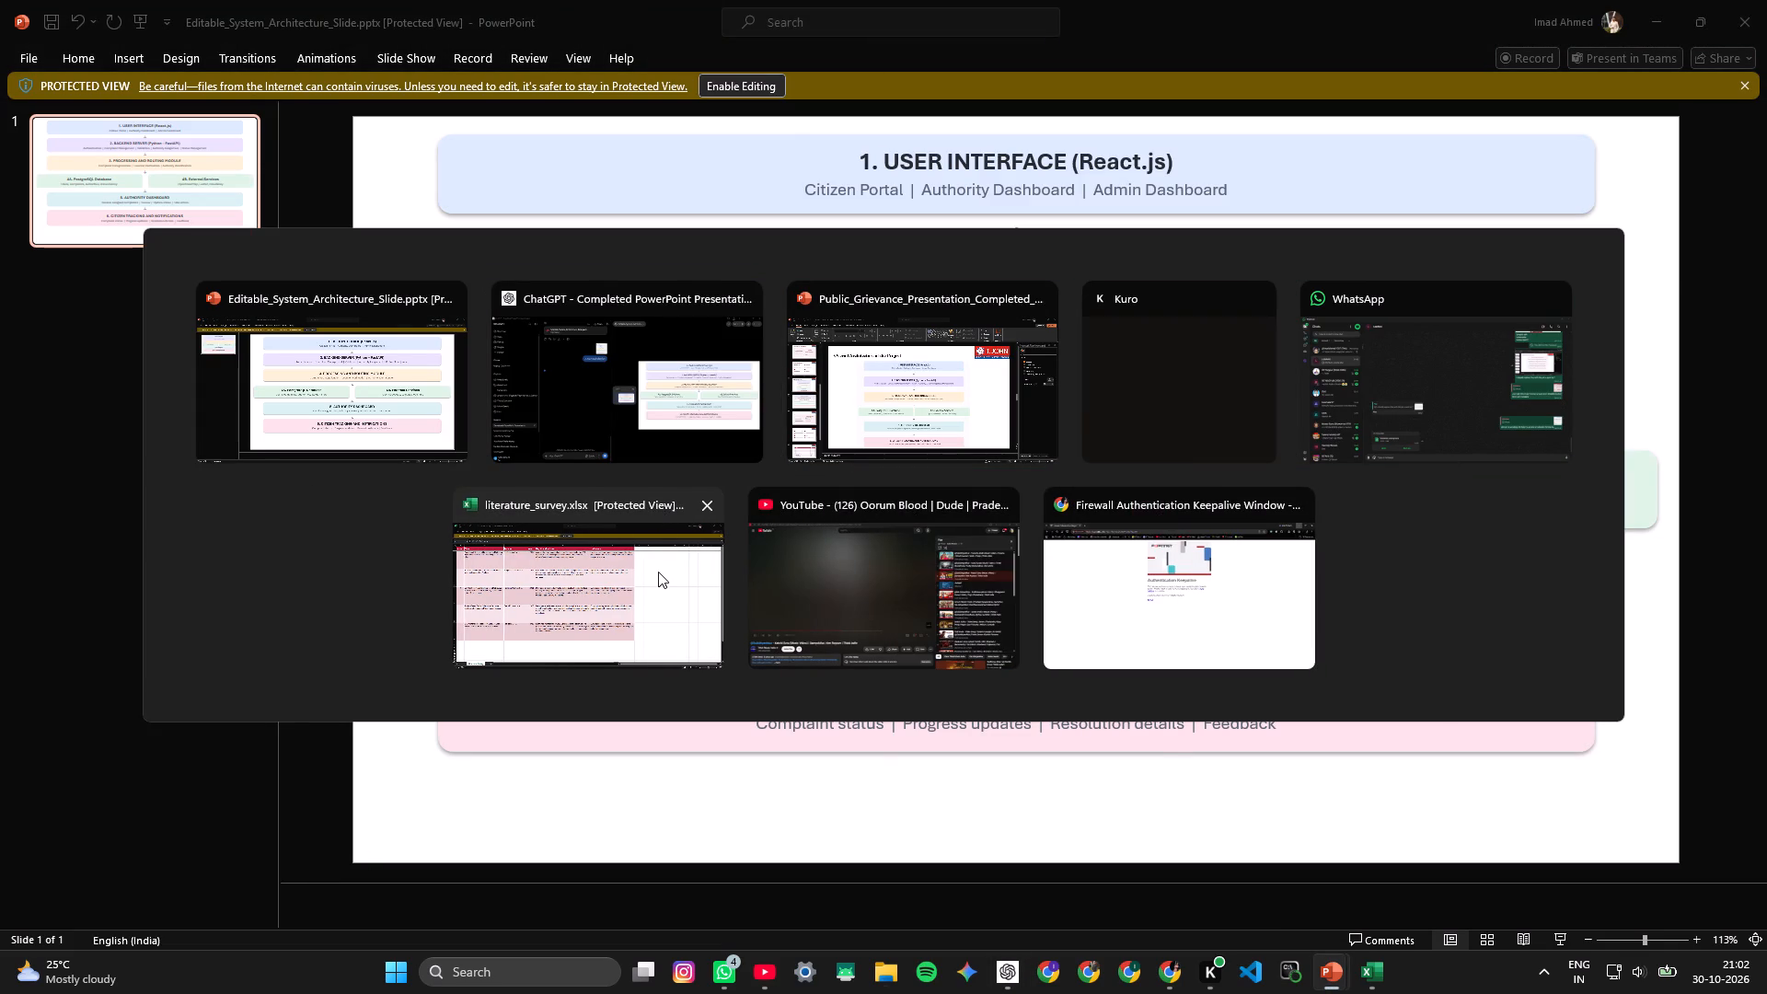
# Switch to the literature_survey.xlsx workbook in Excel to examine the literature survey table, and return to PowerPoint.
pyautogui.keyDown('alt'); pyautogui.click(658, 572); pyautogui.keyUp('alt')
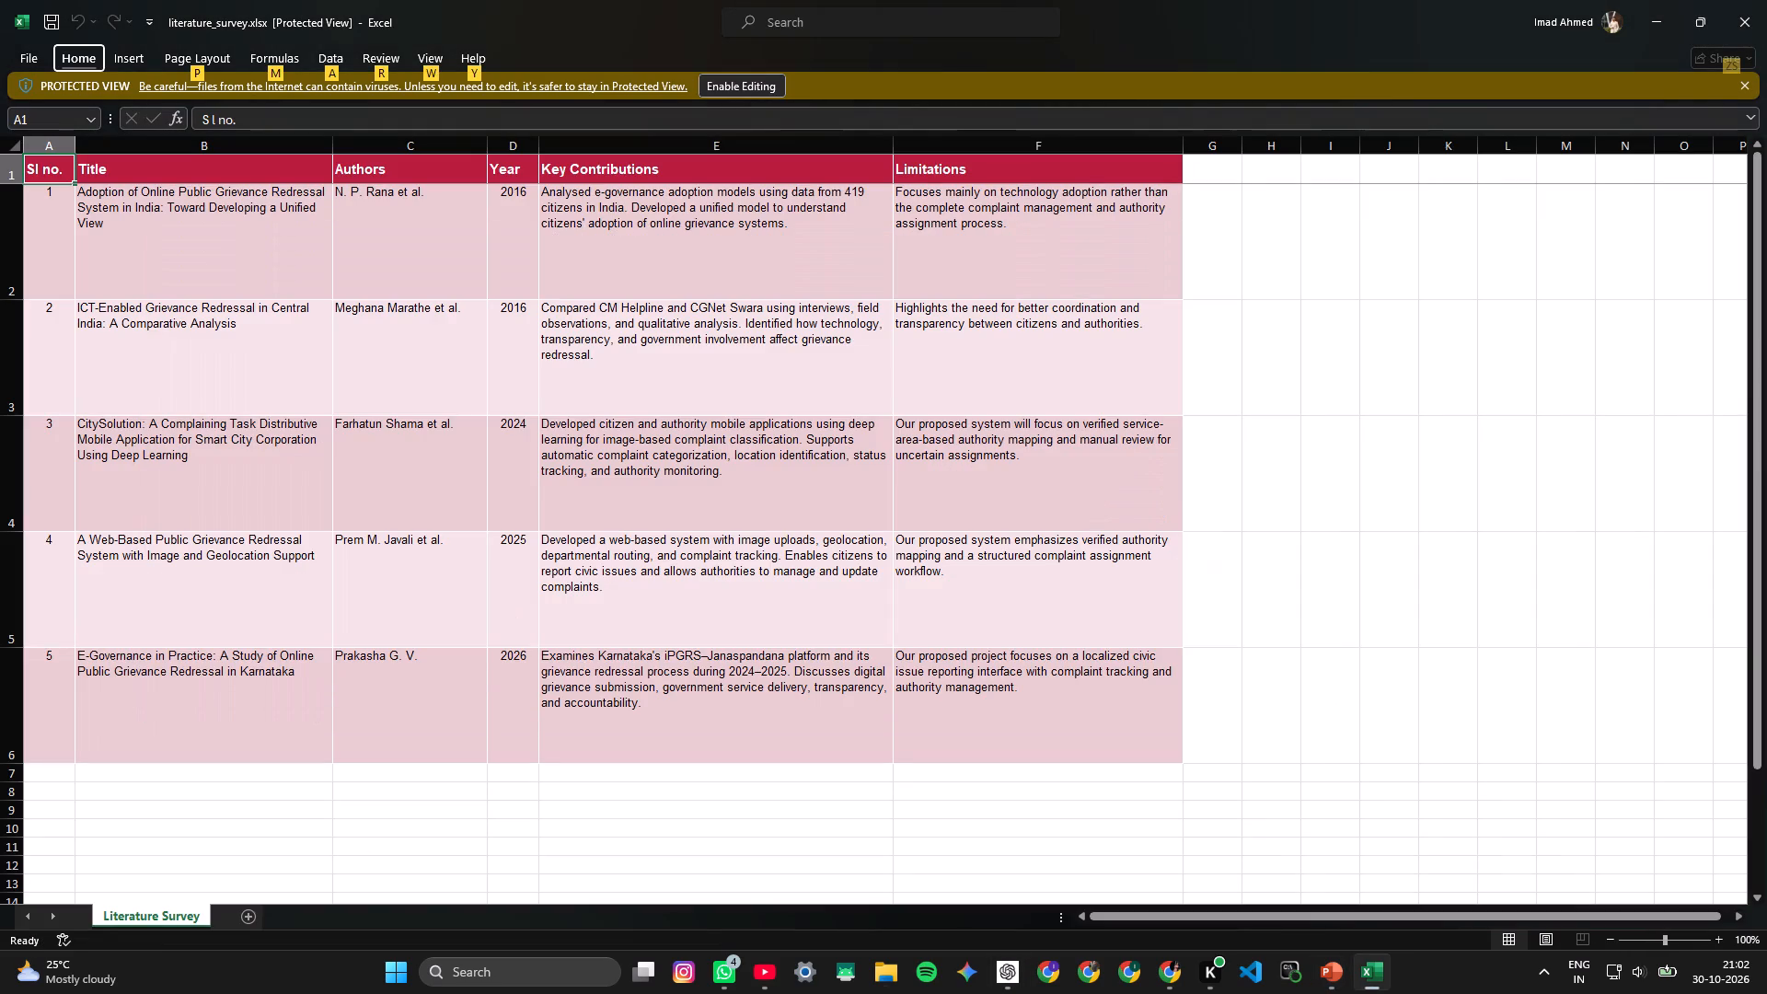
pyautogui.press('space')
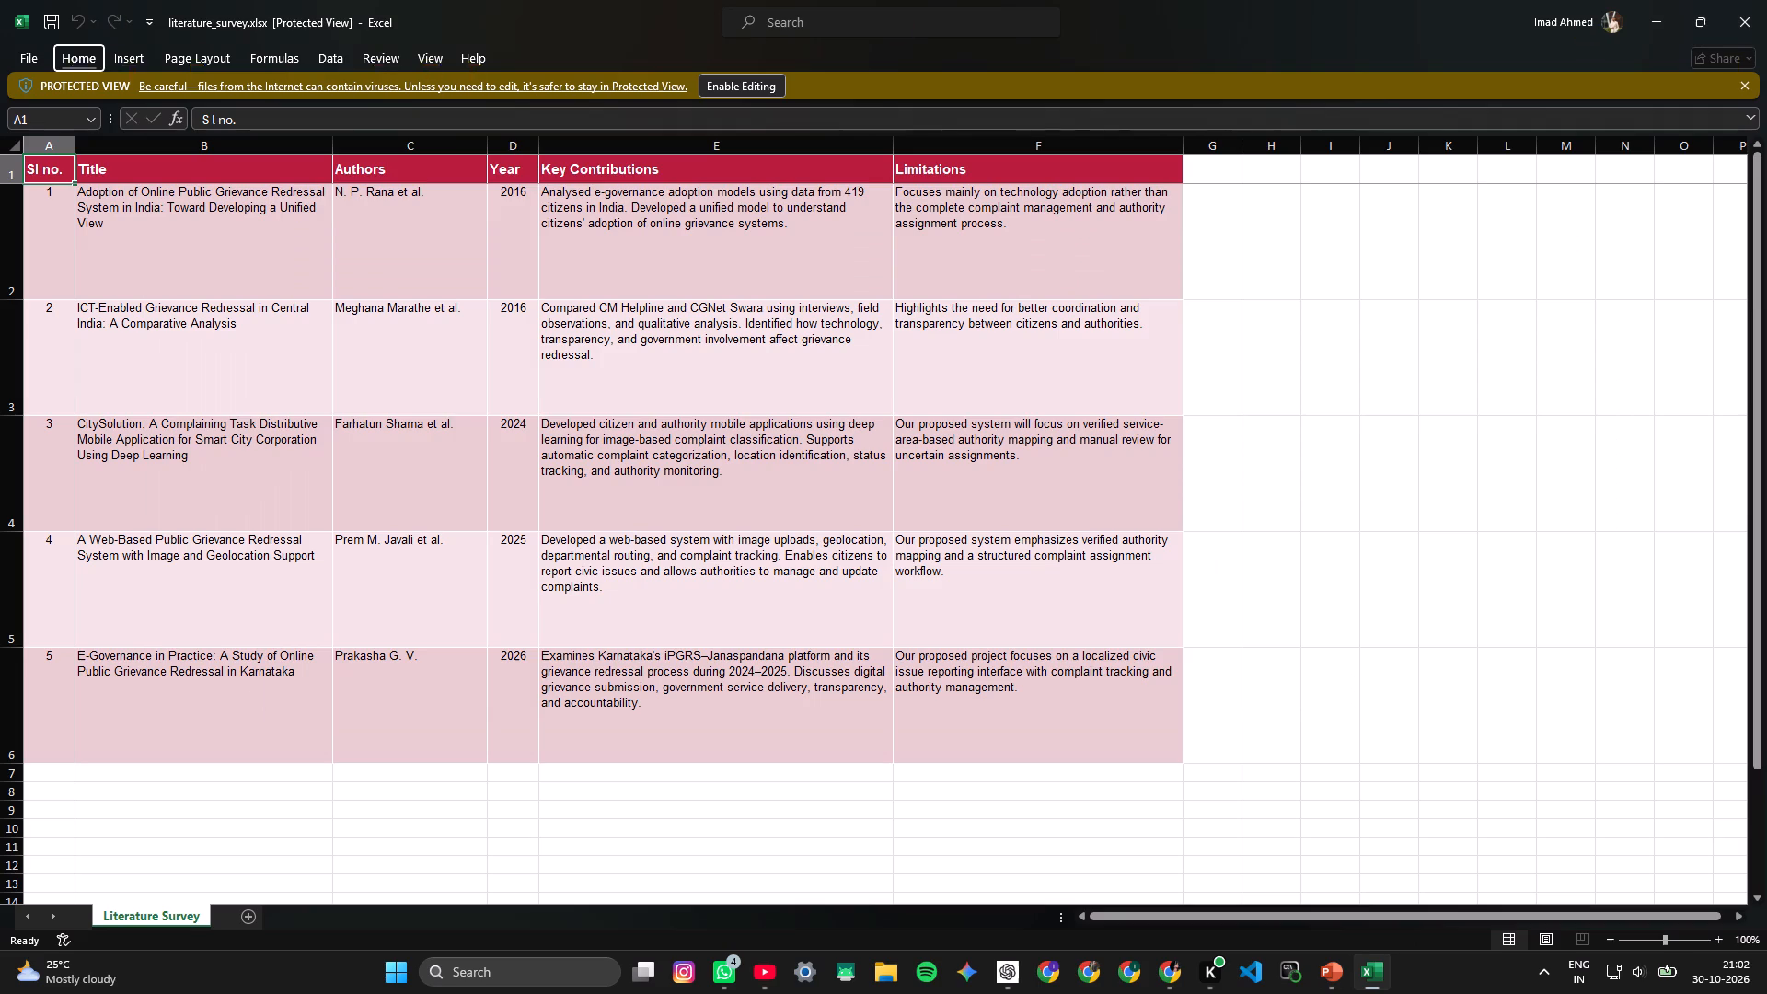
pyautogui.hotkey('alt', 'Tab')
# Switch to Chrome and open the bookmarked iLovePDF converter site in a new tab.
pyautogui.click(1150, 979)
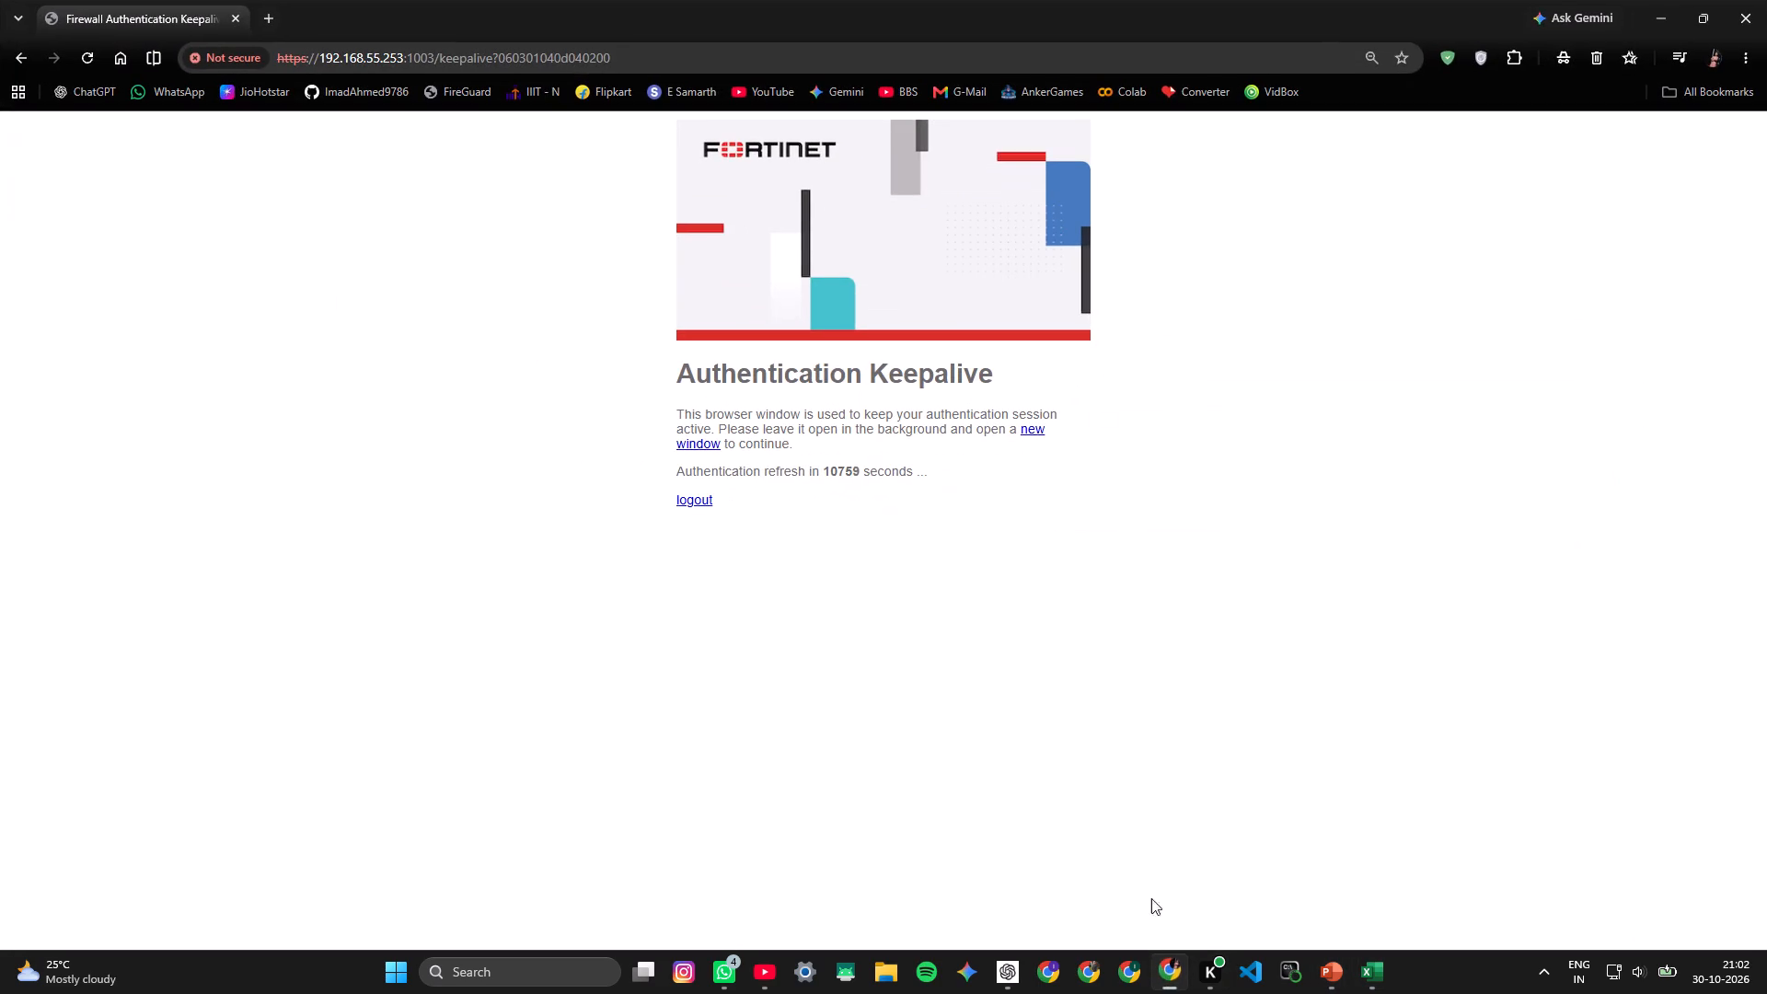
pyautogui.click(264, 18)
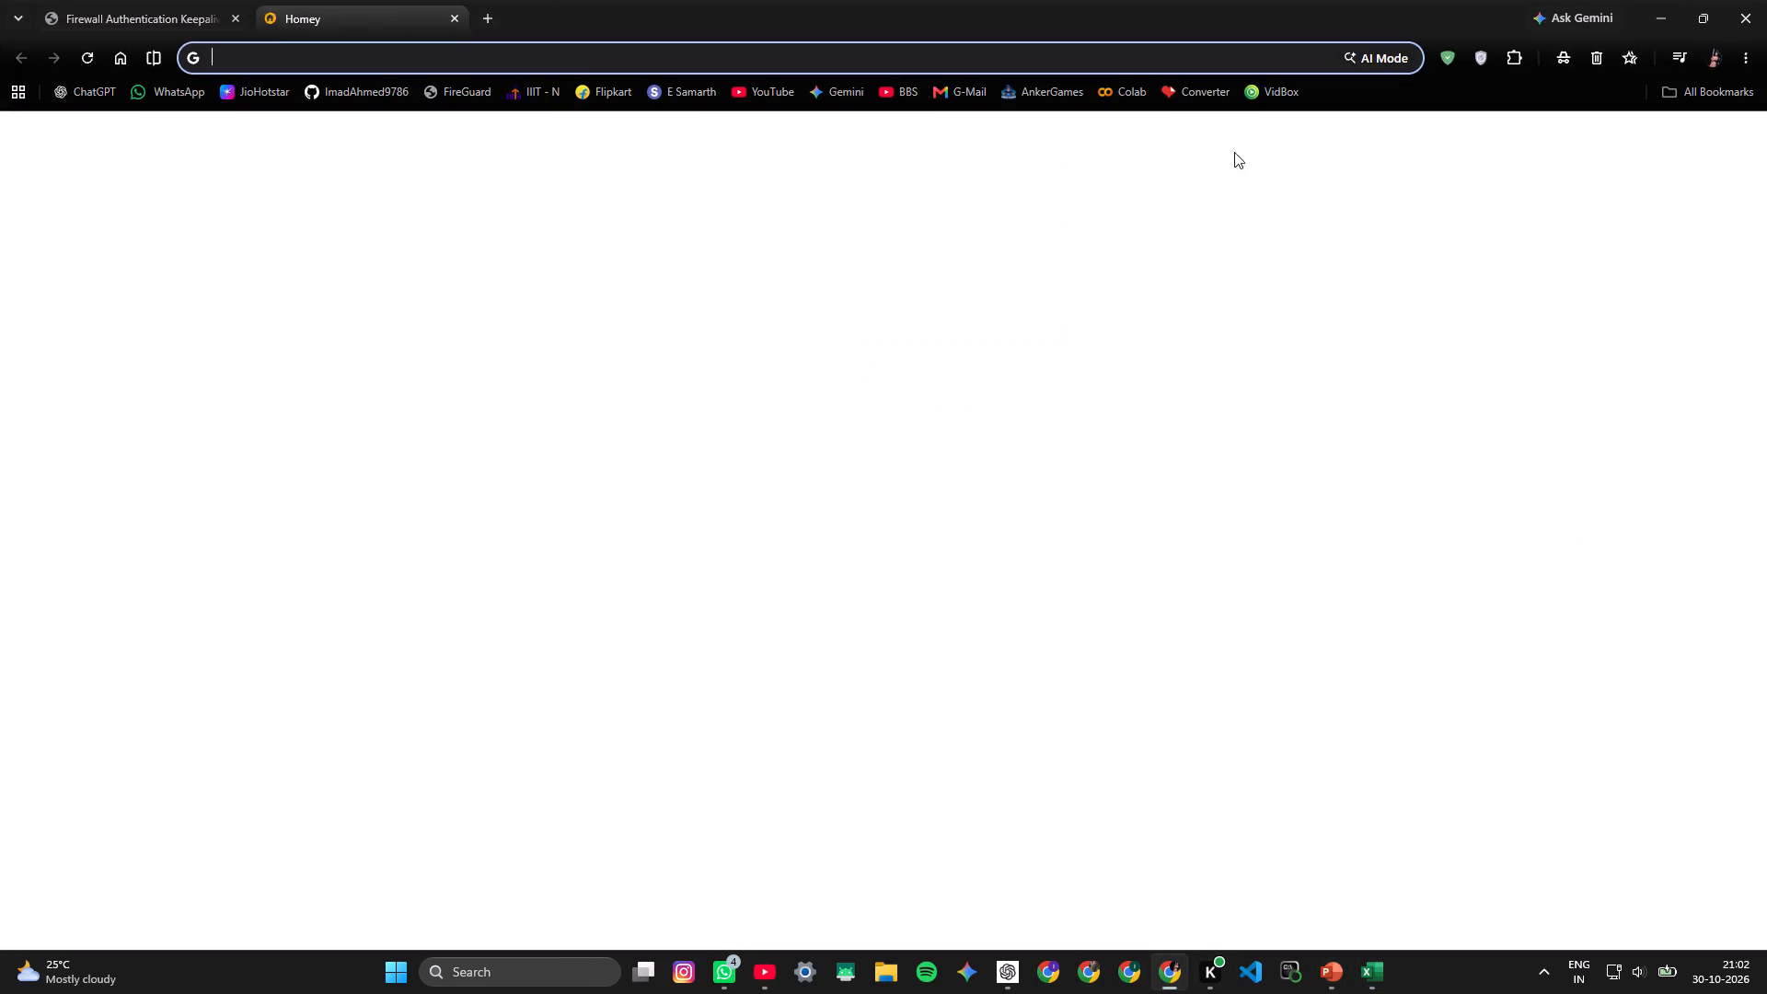
pyautogui.click(1248, 113)
pyautogui.click(1192, 85)
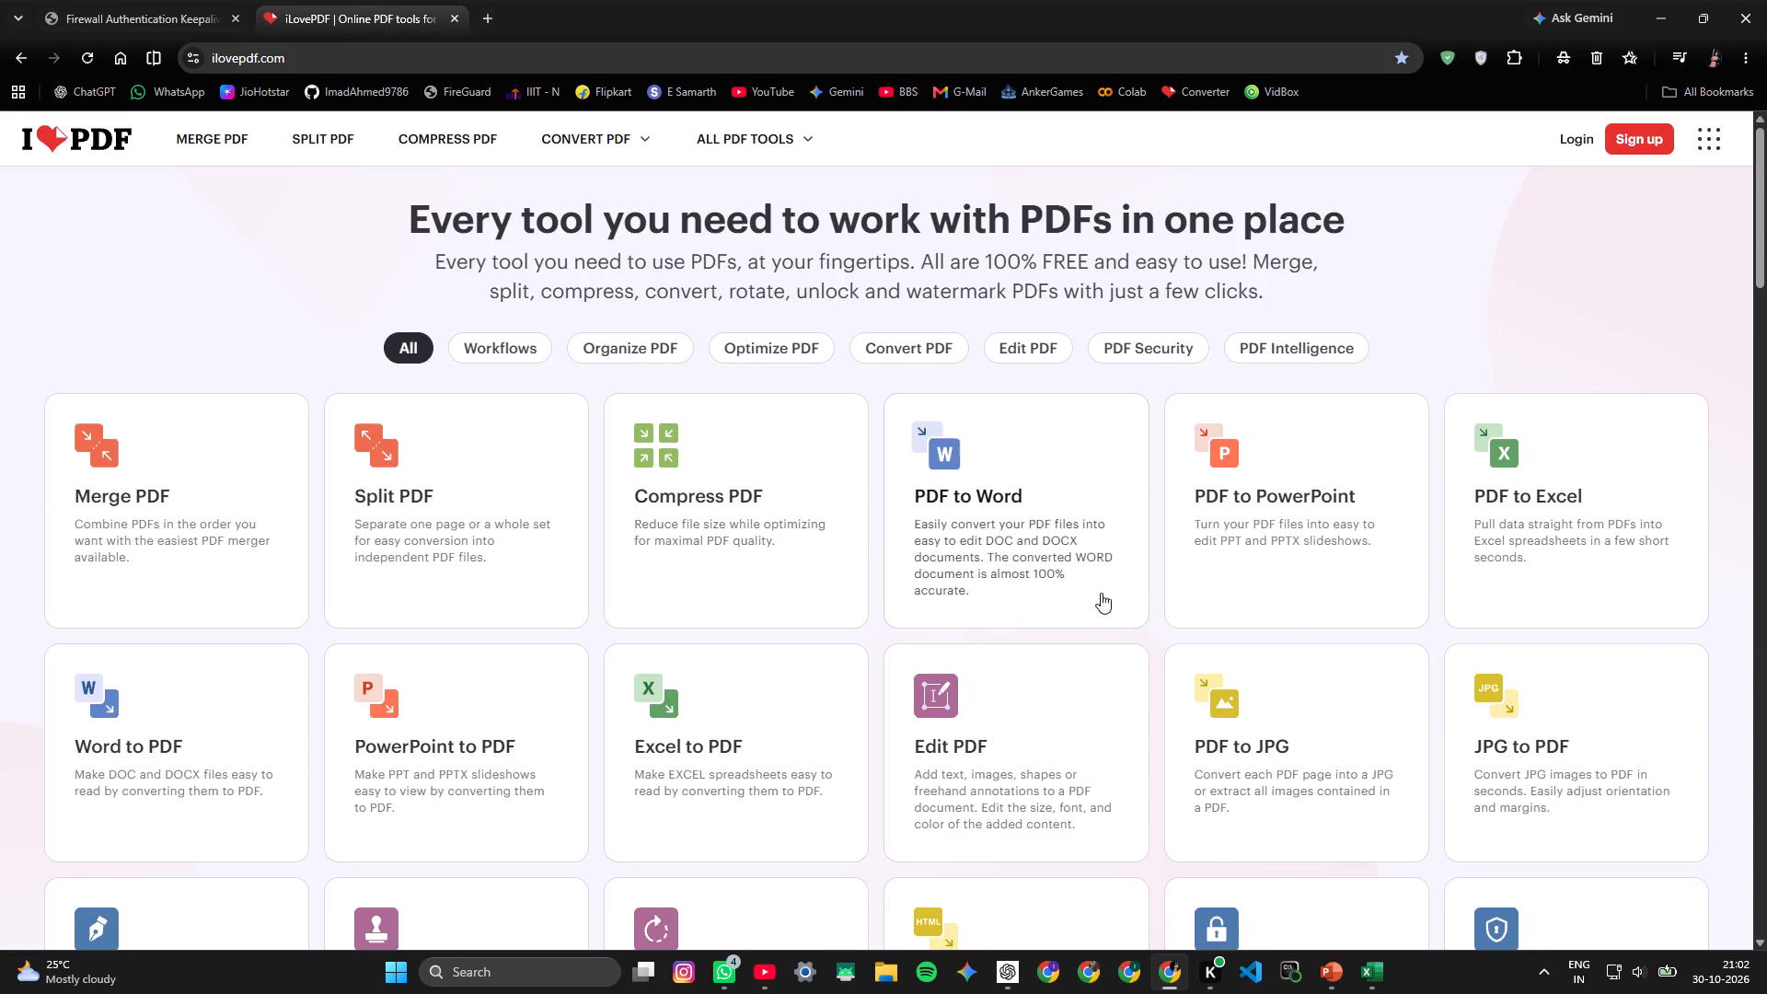
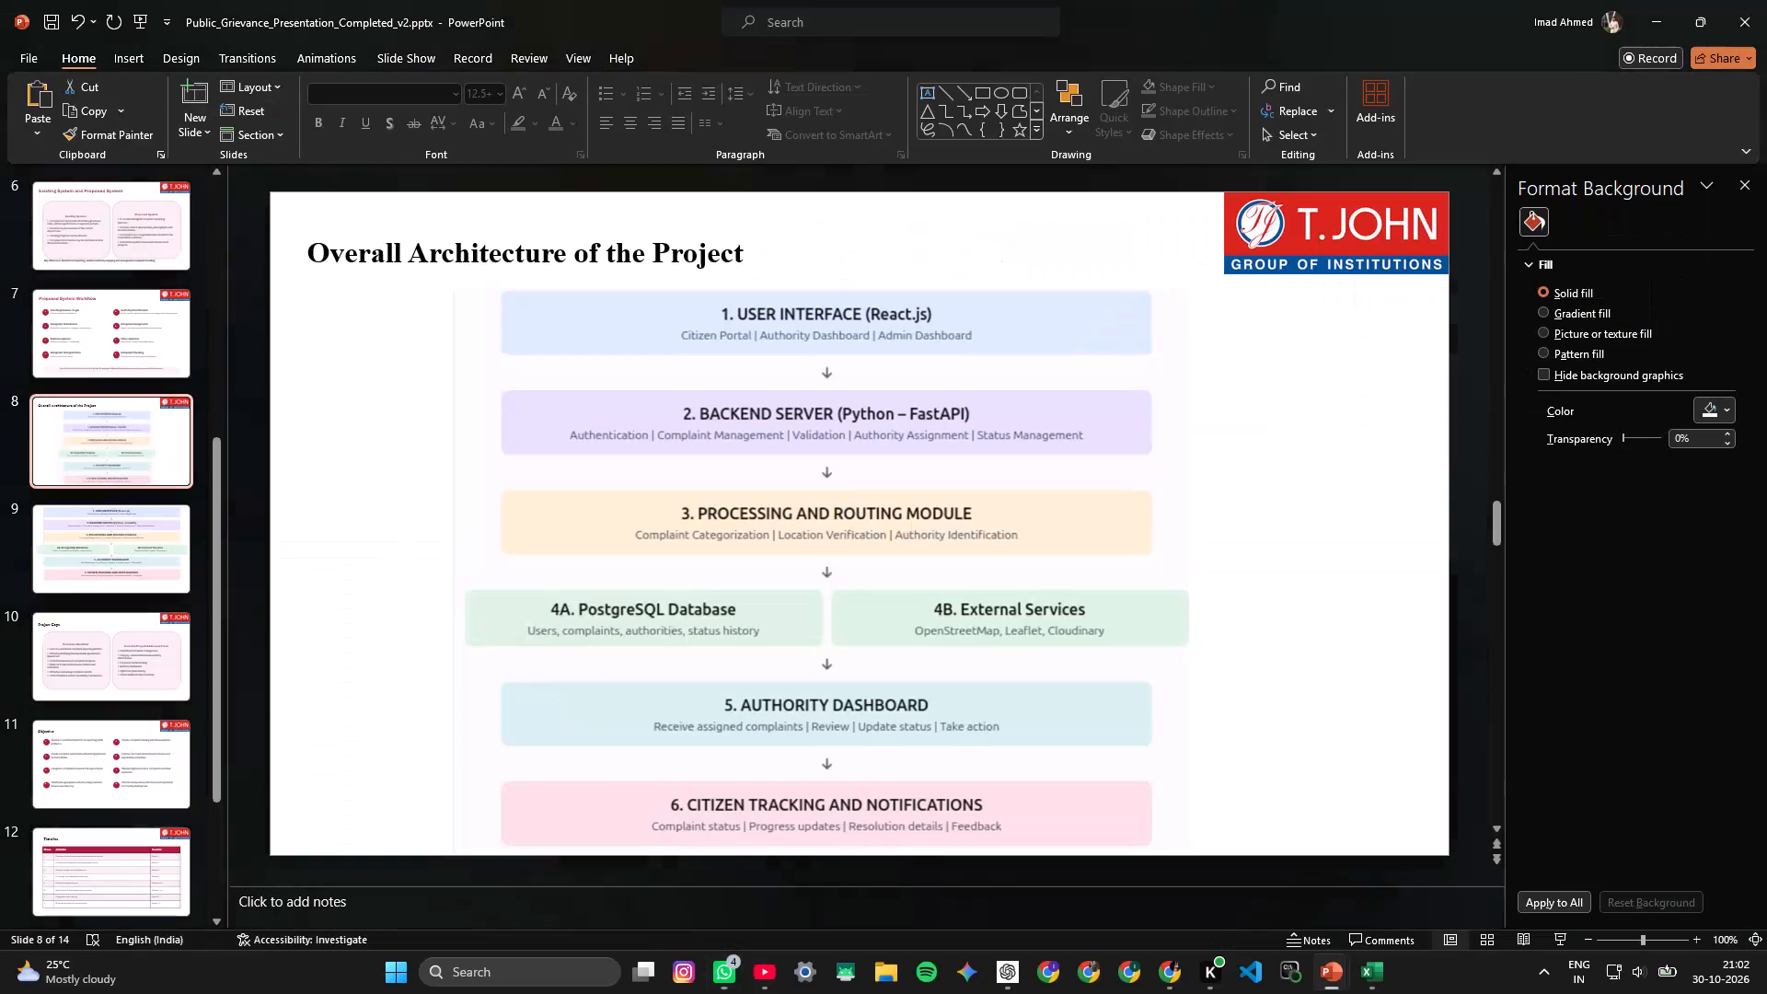
# Replace the project title CivicSync on slide 1 with the copied text "Public Grievance Reporting and Tracking System".
pyautogui.scroll(19, 618, 547)
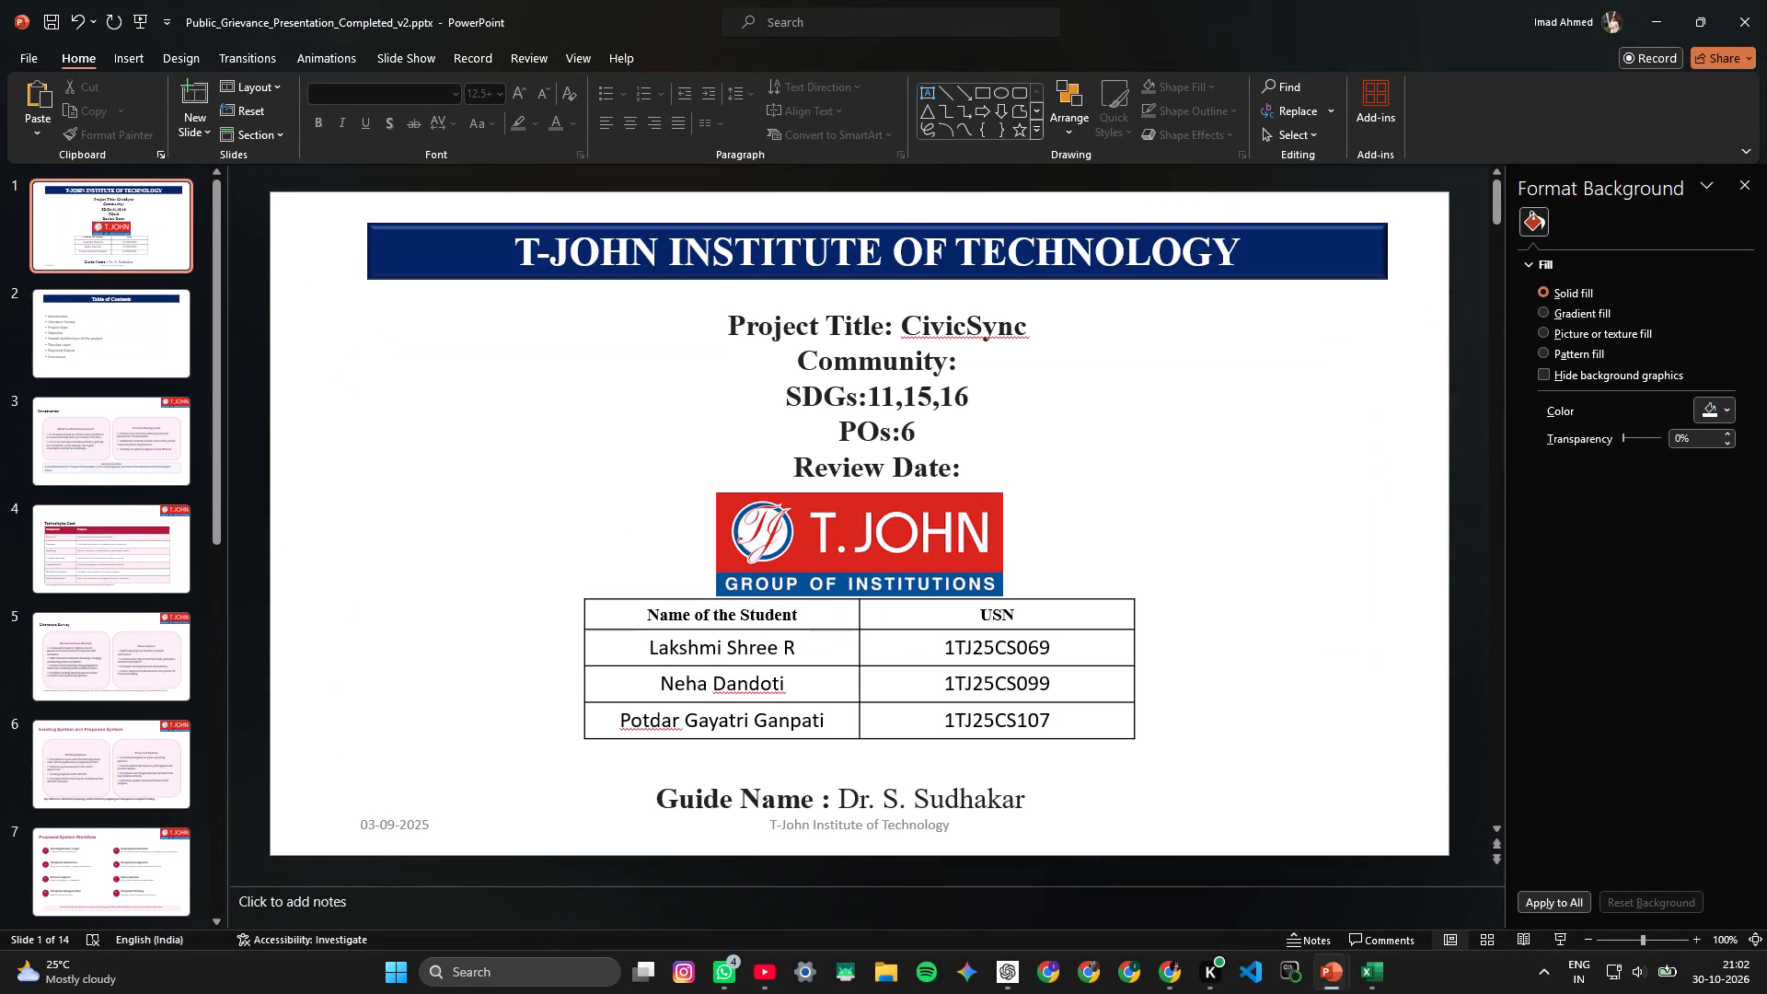
pyautogui.click(1020, 330)
pyautogui.doubleClick(1020, 330)
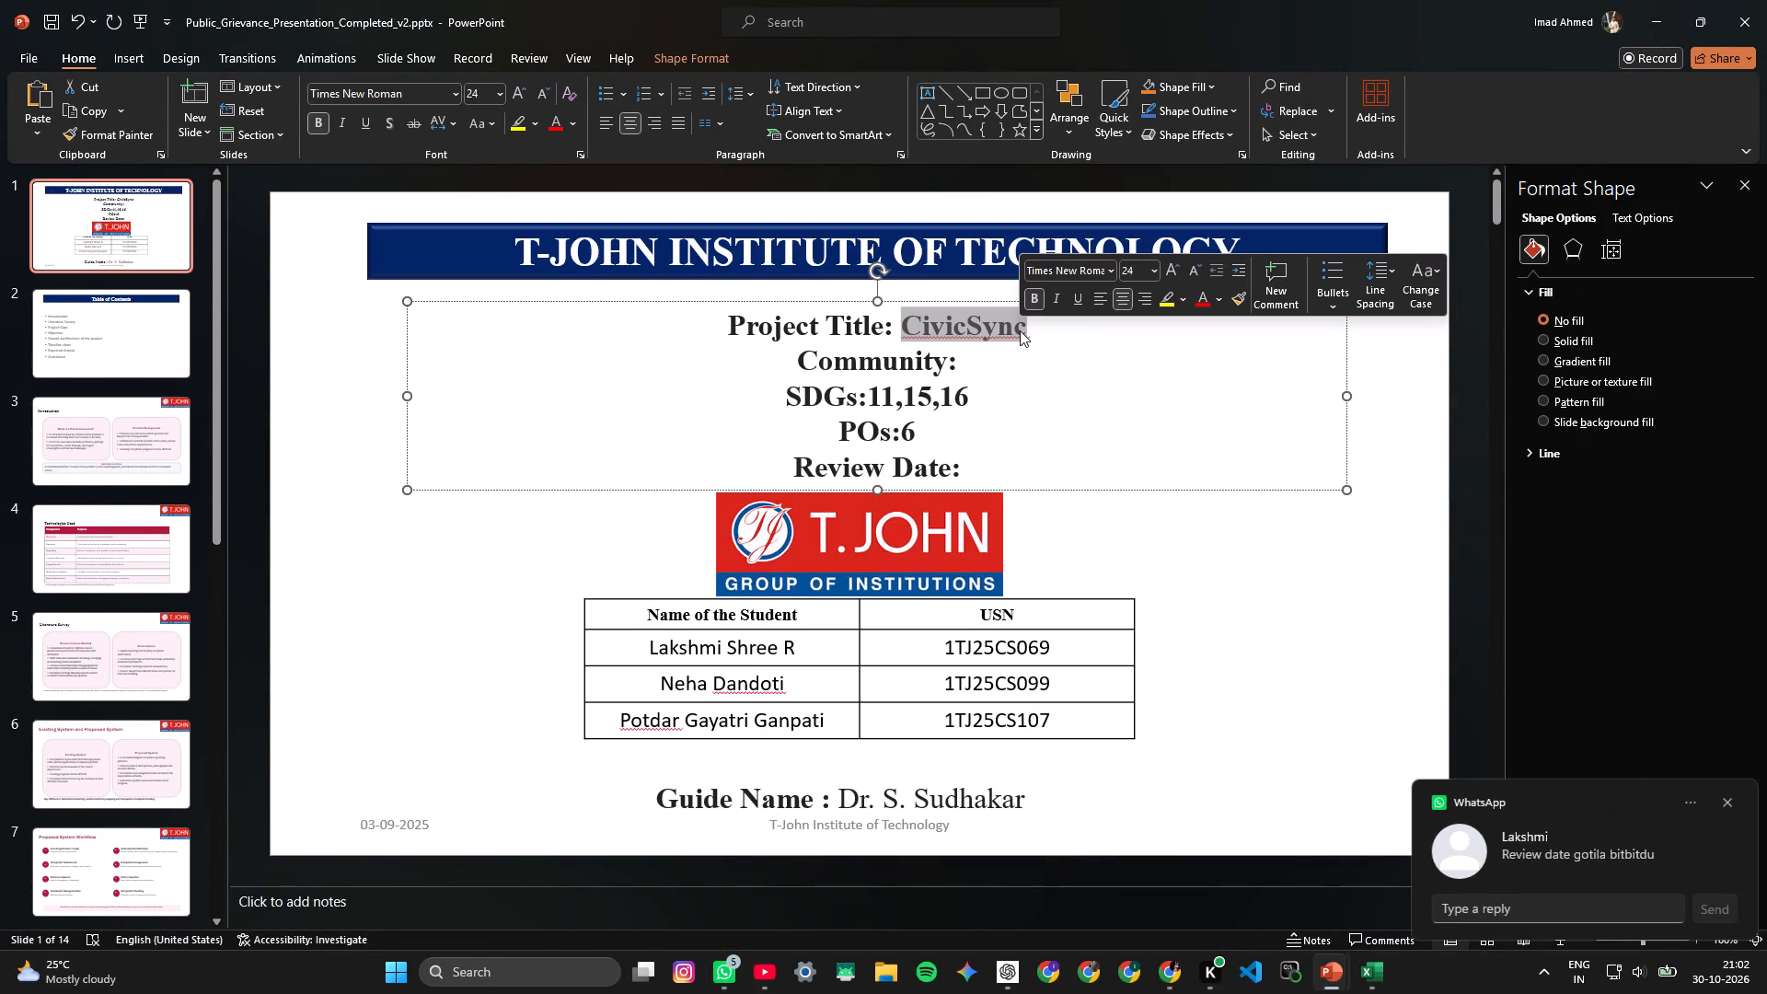
pyautogui.hotkey('ctrl', 'v')
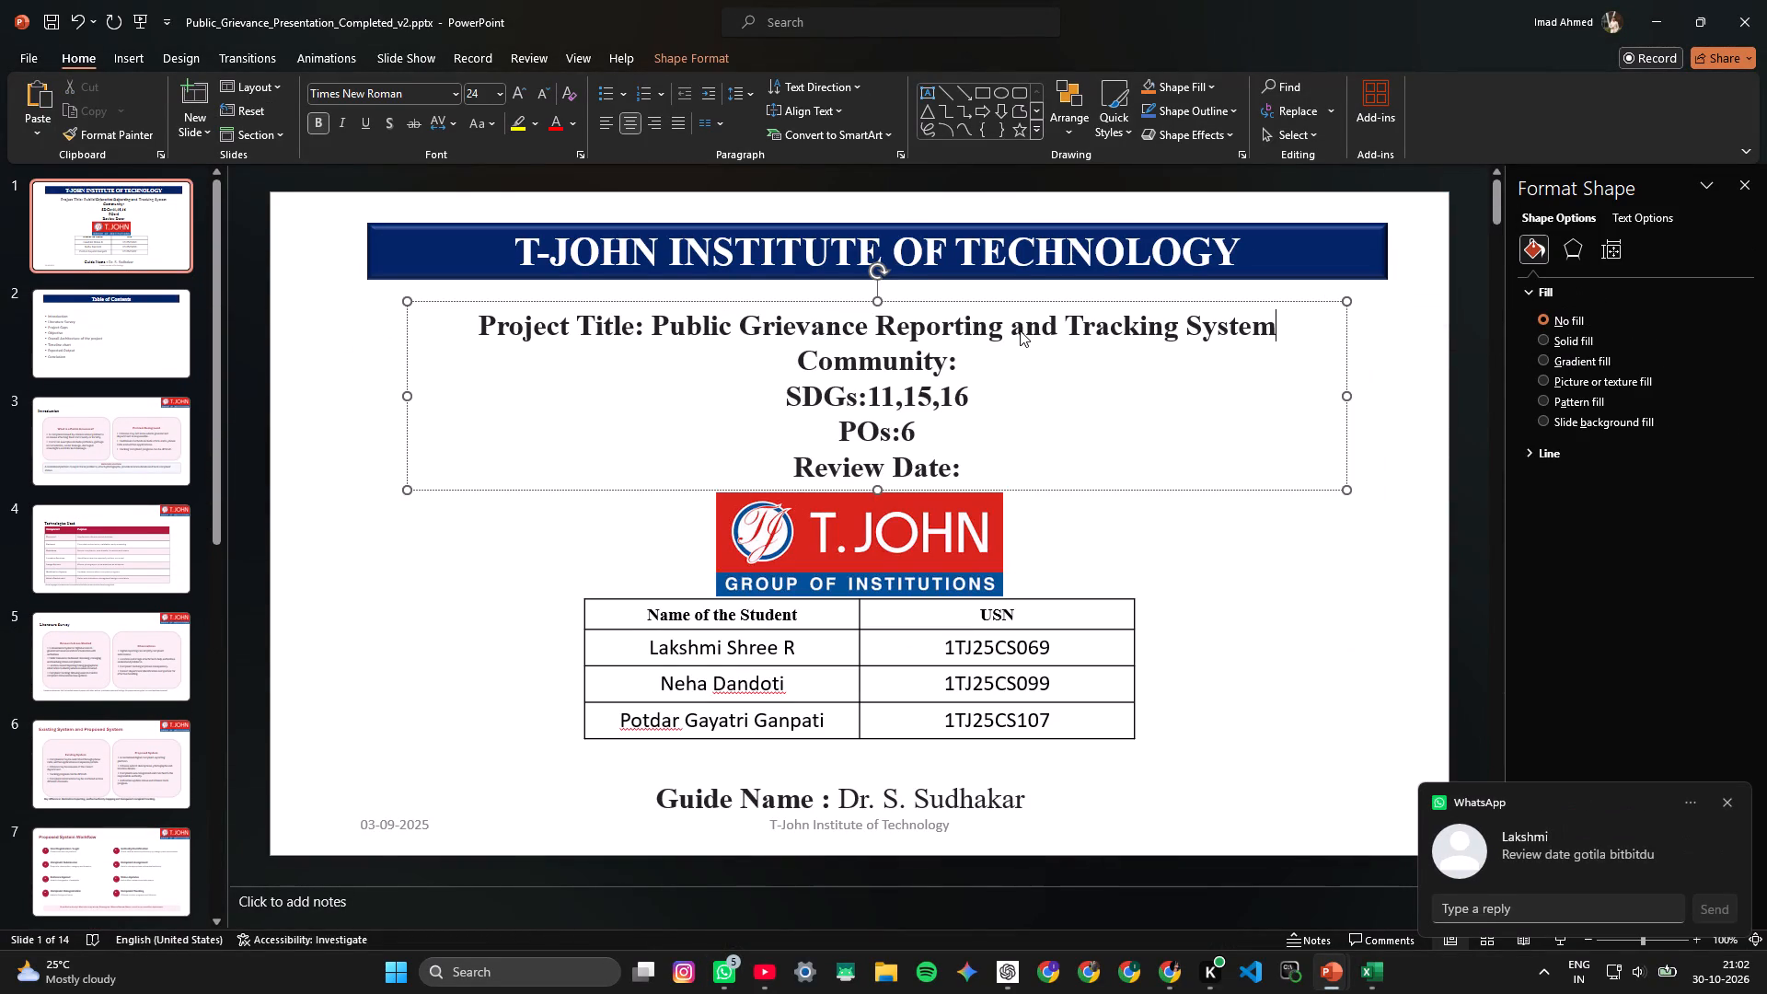
pyautogui.hotkey('alt', 'Tab')
pyautogui.hotkey('alt', 'Escape')
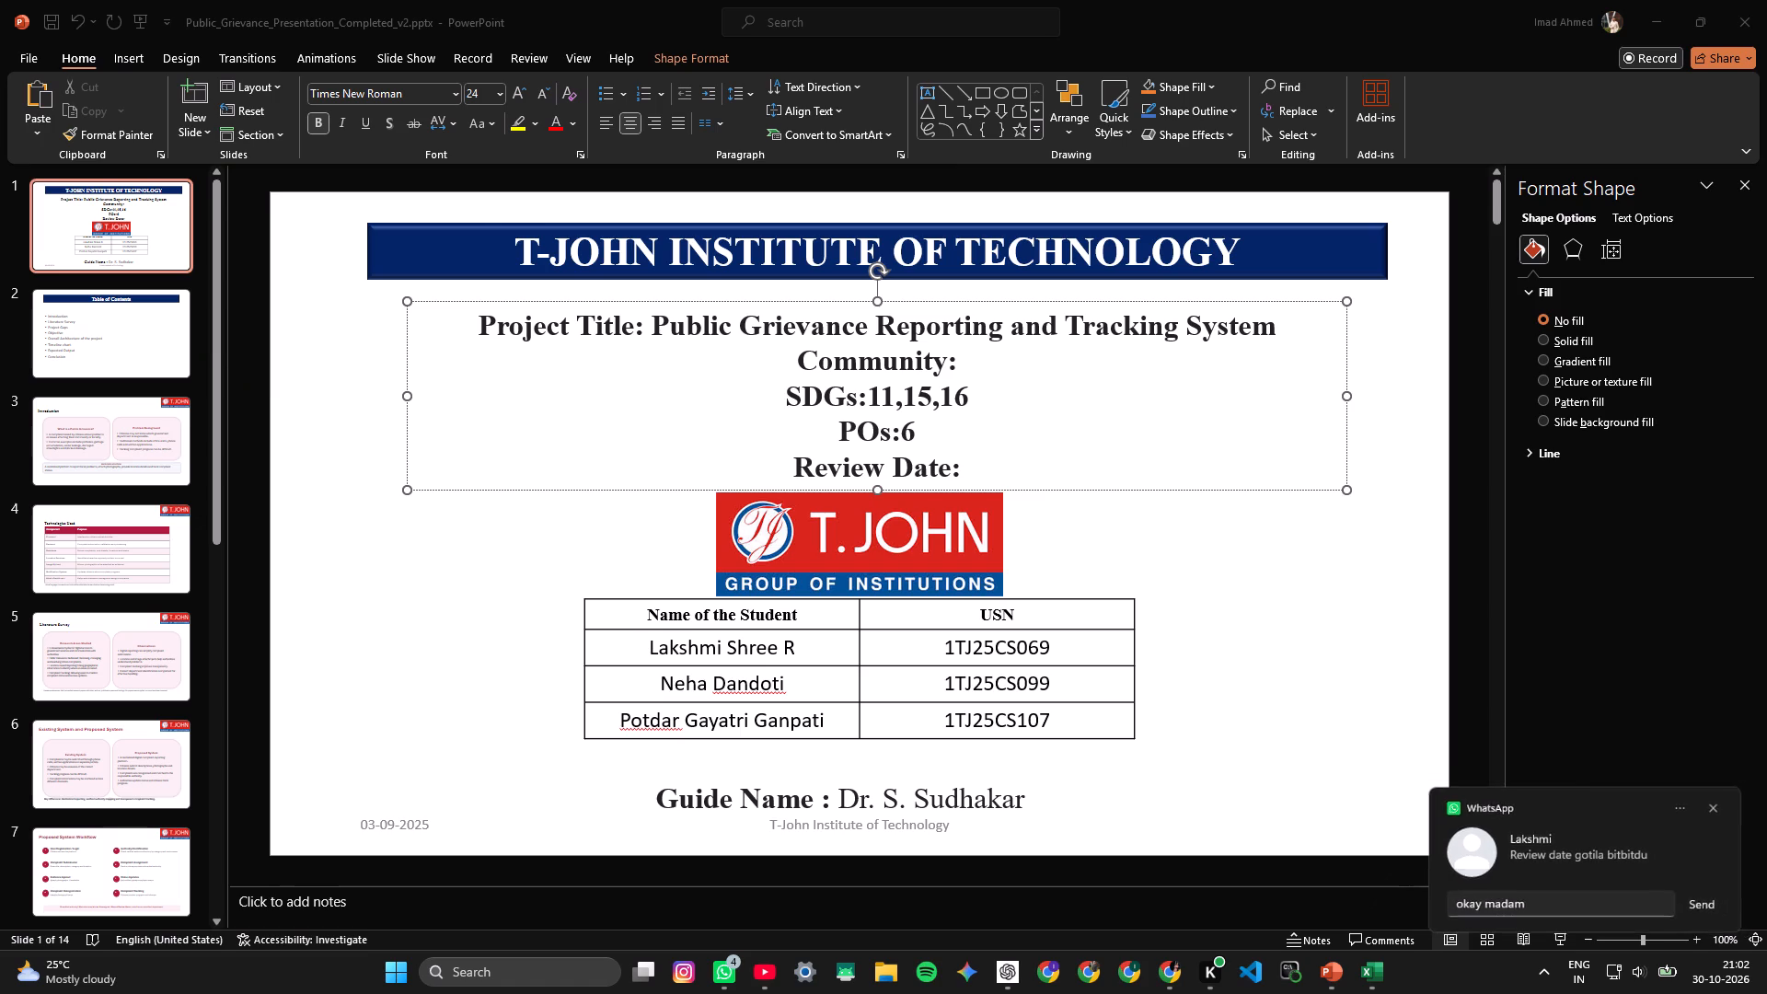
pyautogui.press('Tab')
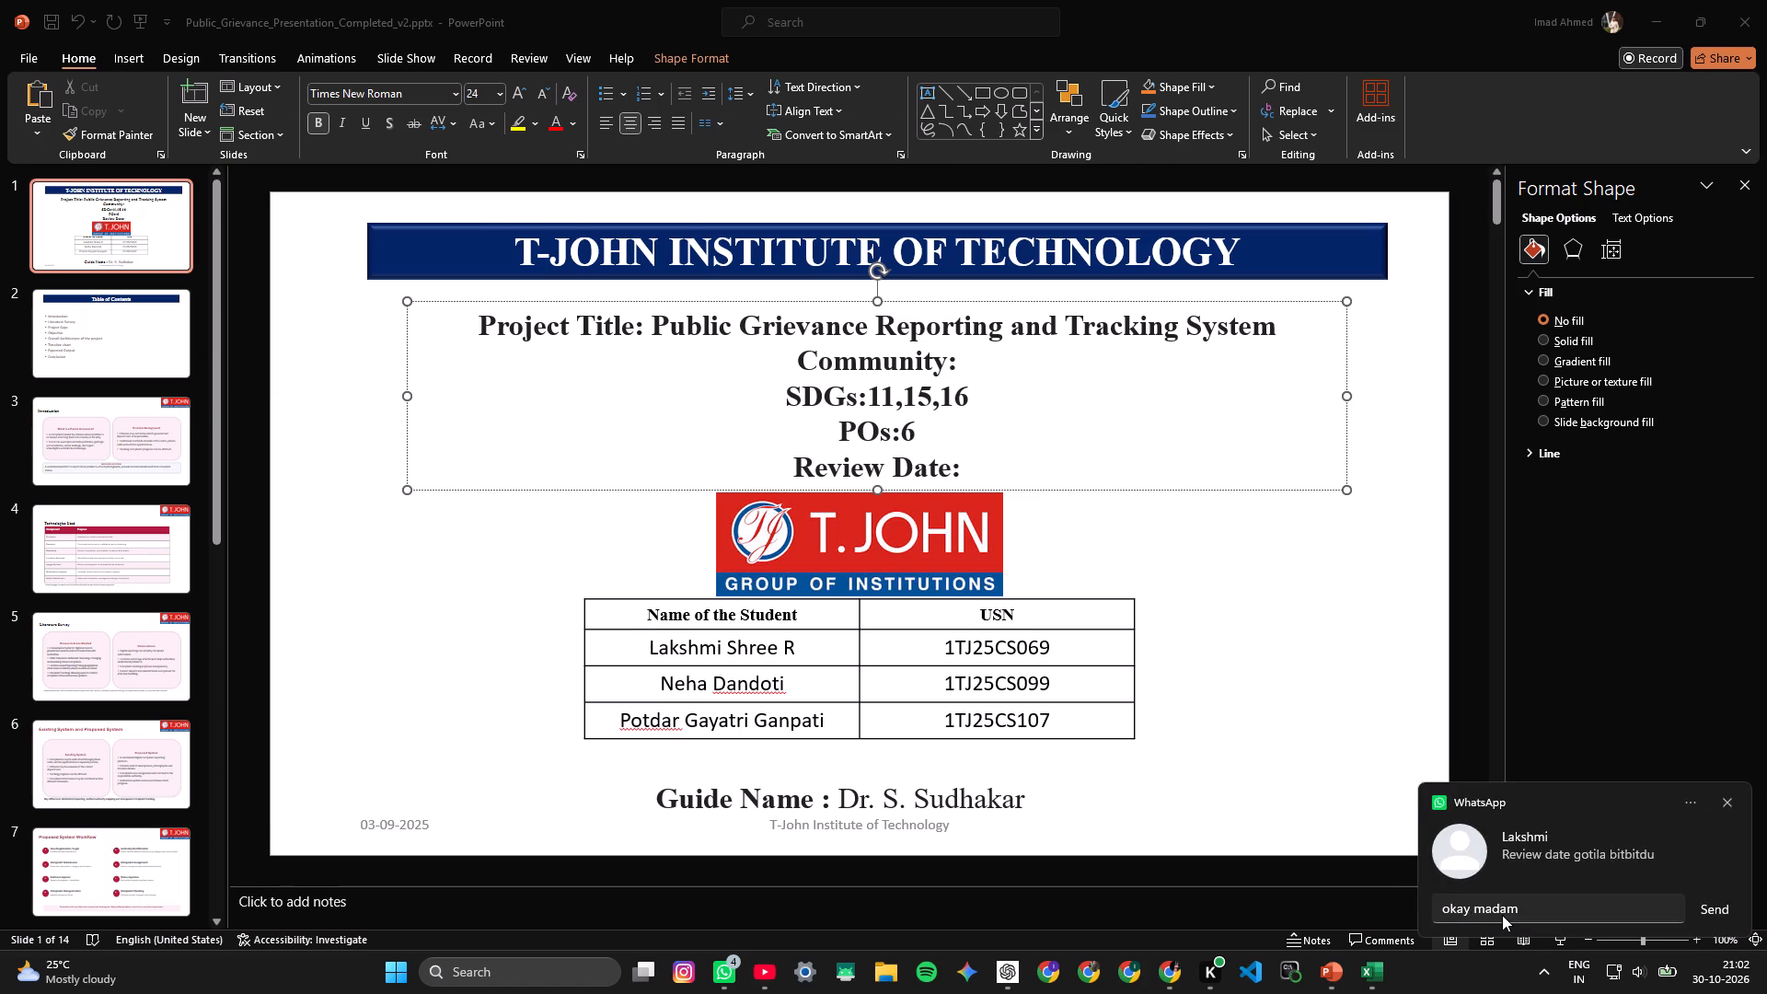
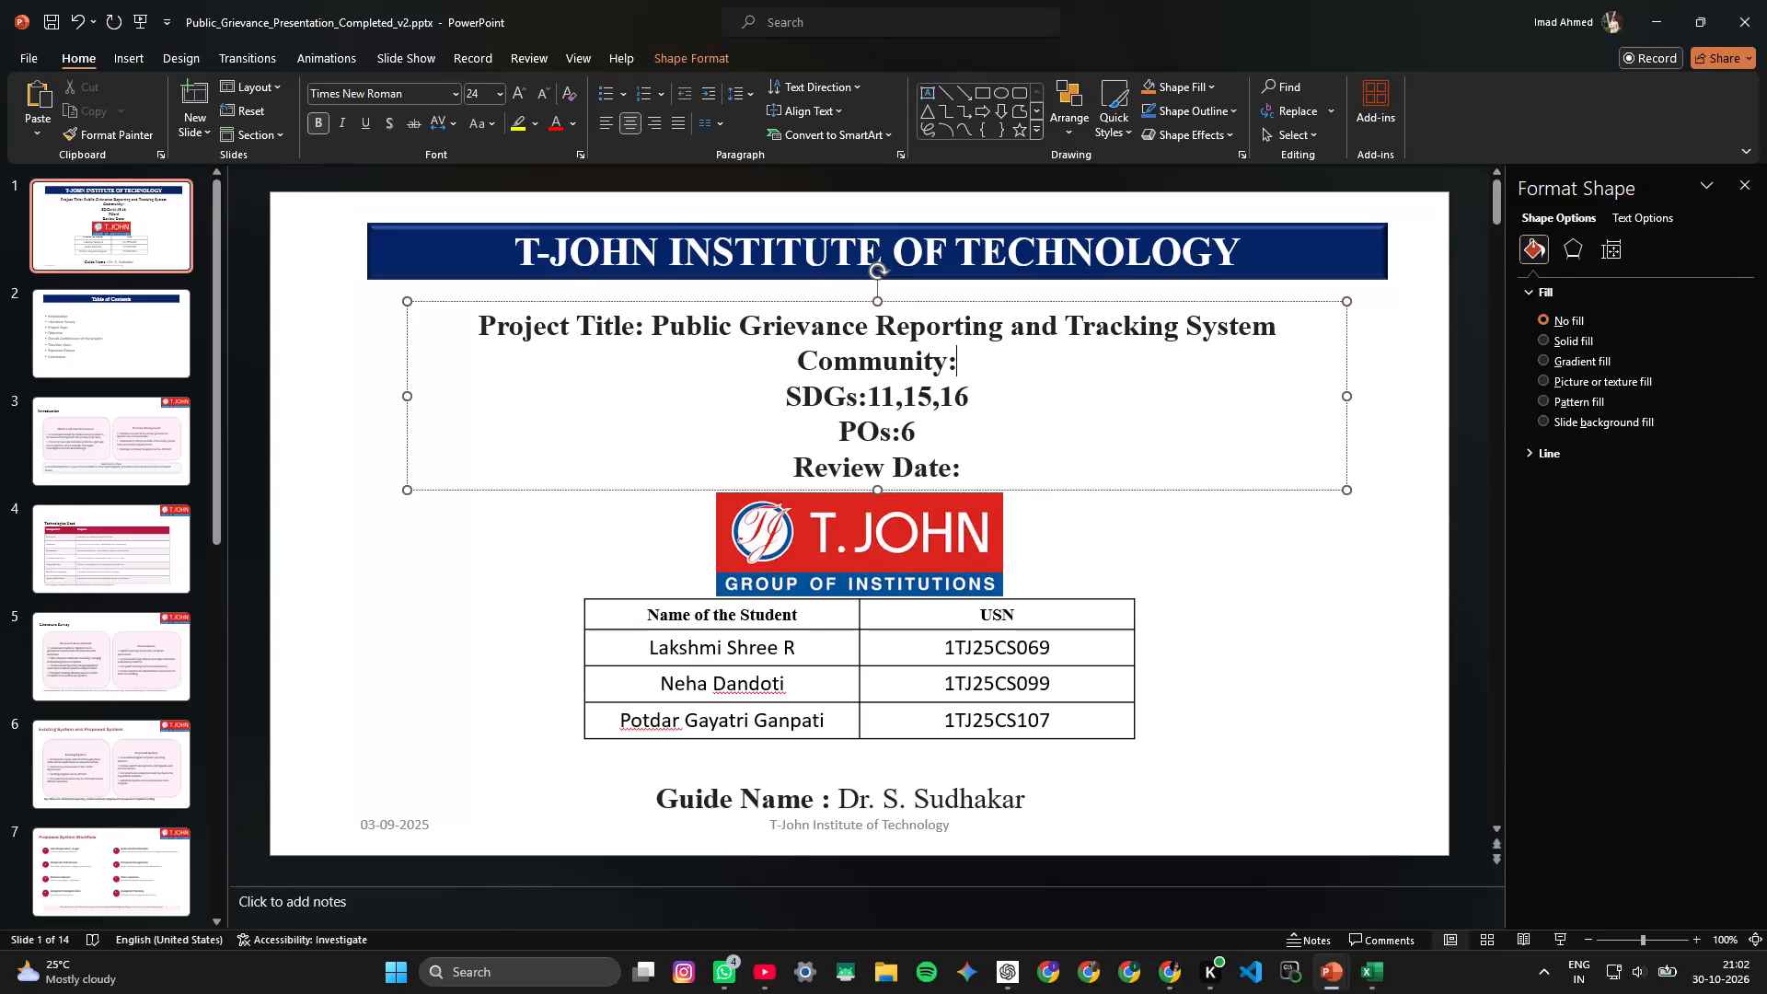
# Fill in the Community line on the title slide with the copied text "Urban and Rural Local Communities (Citizens and Residents)".
pyautogui.hotkey('ctrl', 'v')
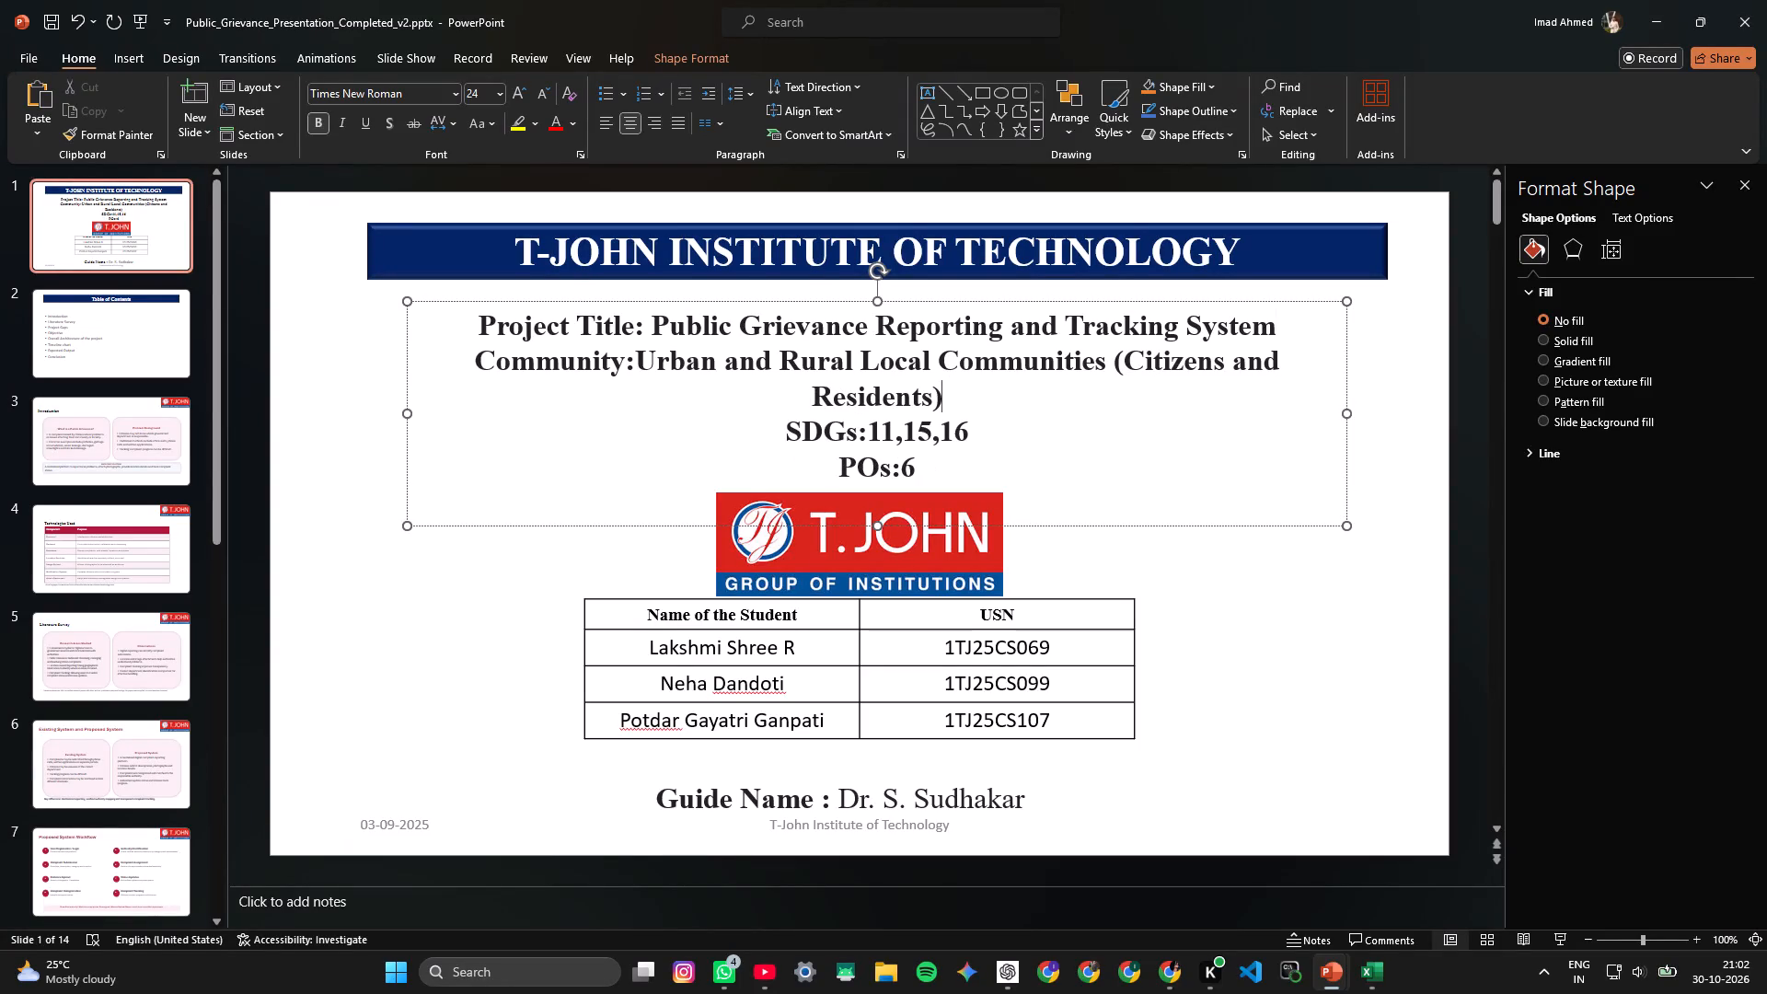
# Widen the project details text box on both sides to about the title banner's width so the Community line fits on one line.
pyautogui.moveTo(408, 416); pyautogui.dragTo(387, 414)
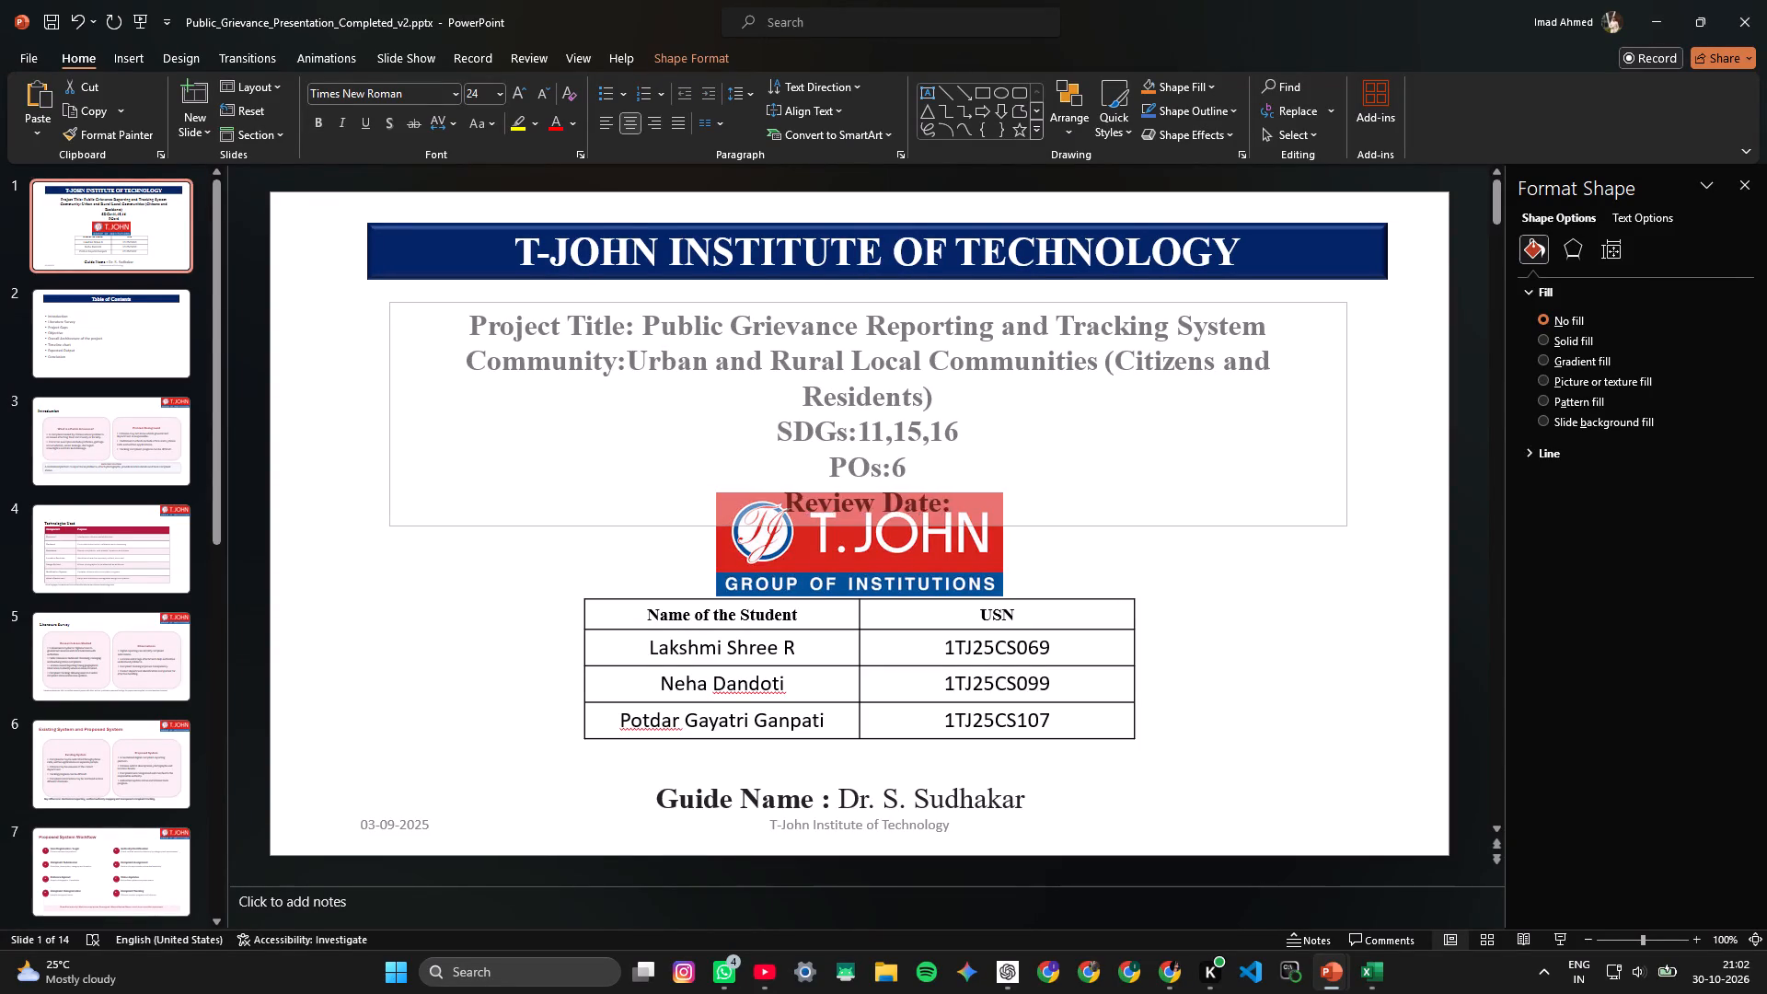
pyautogui.moveTo(387, 414); pyautogui.dragTo(367, 414)
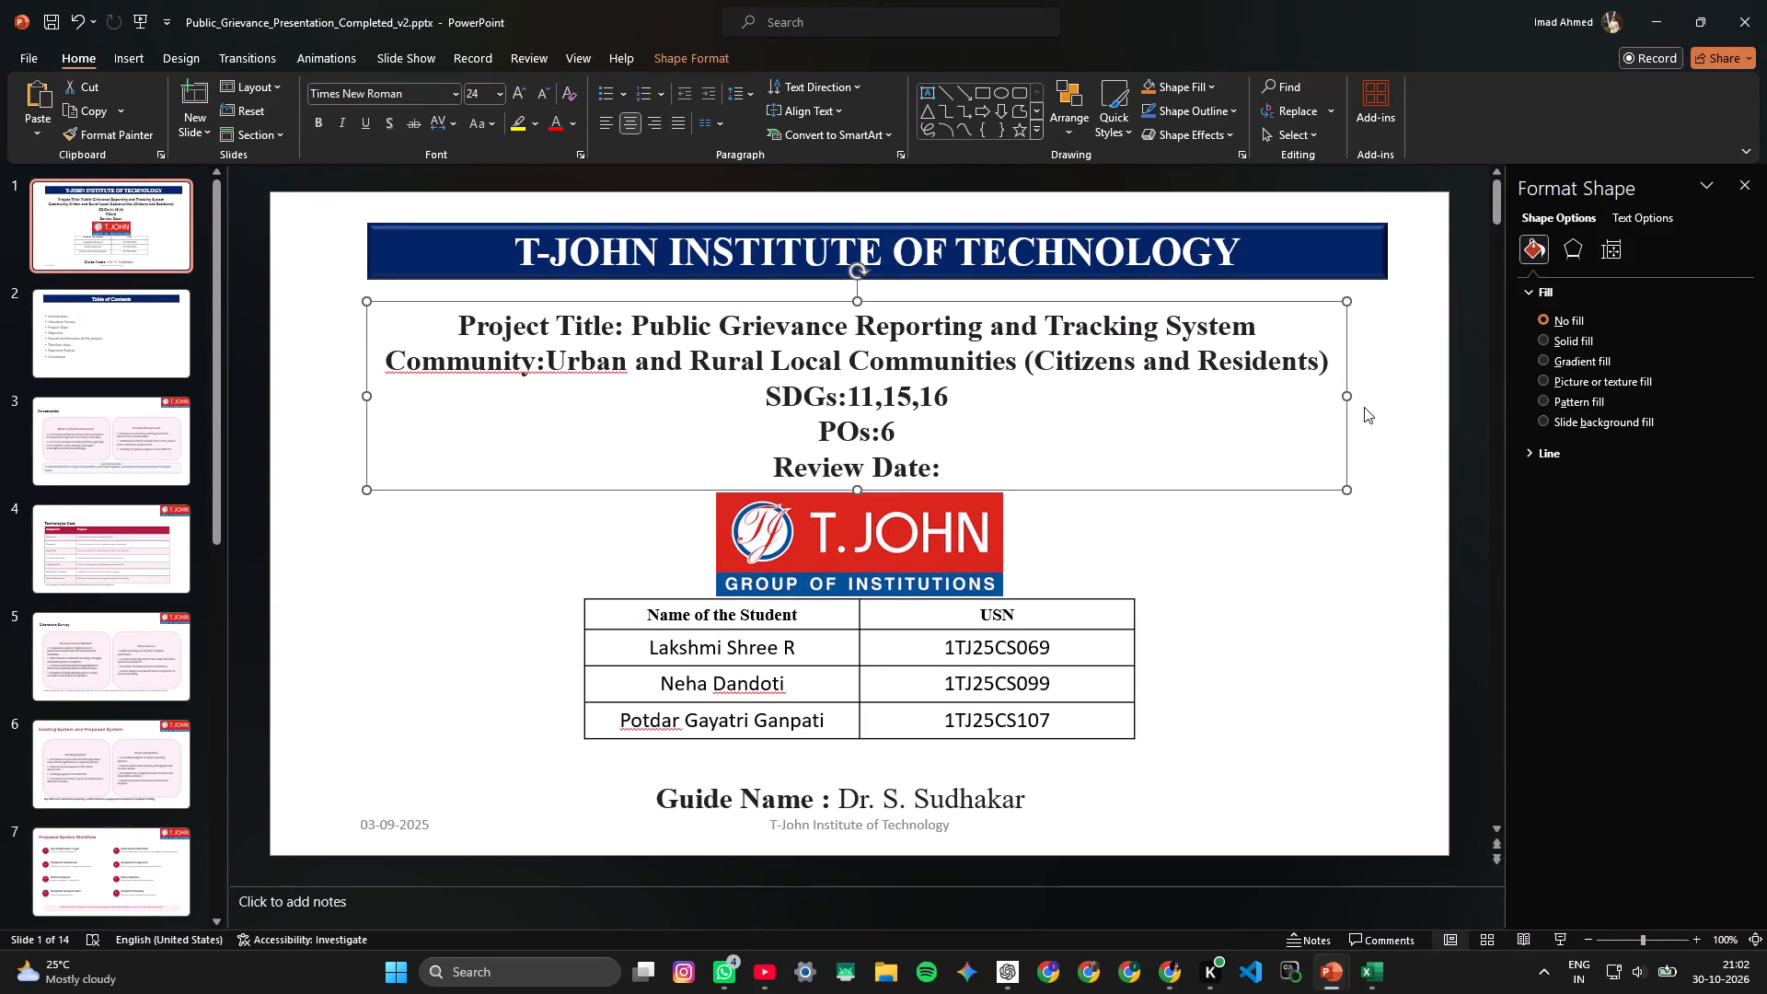
pyautogui.moveTo(1345, 396); pyautogui.dragTo(1380, 395)
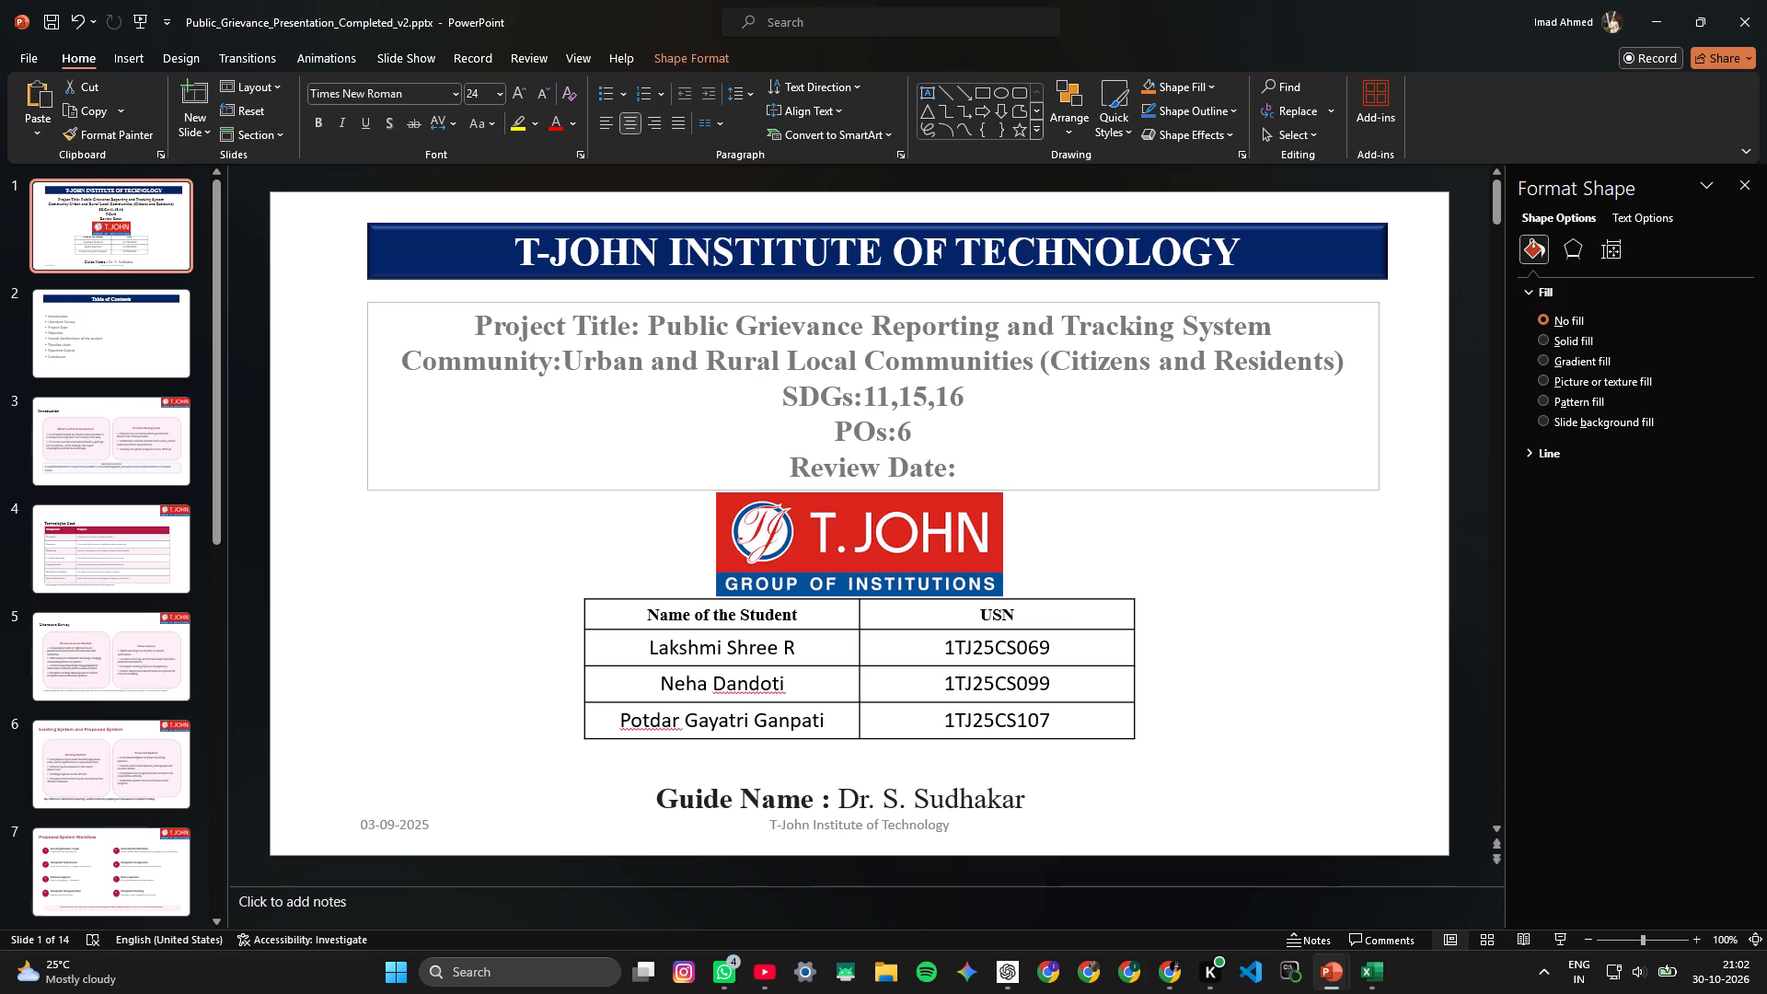
# Widen the project details text box on slide 1 slightly so its edge lines up with the institute title banner.
pyautogui.moveTo(1380, 395); pyautogui.dragTo(1383, 395)
pyautogui.click(1407, 566)
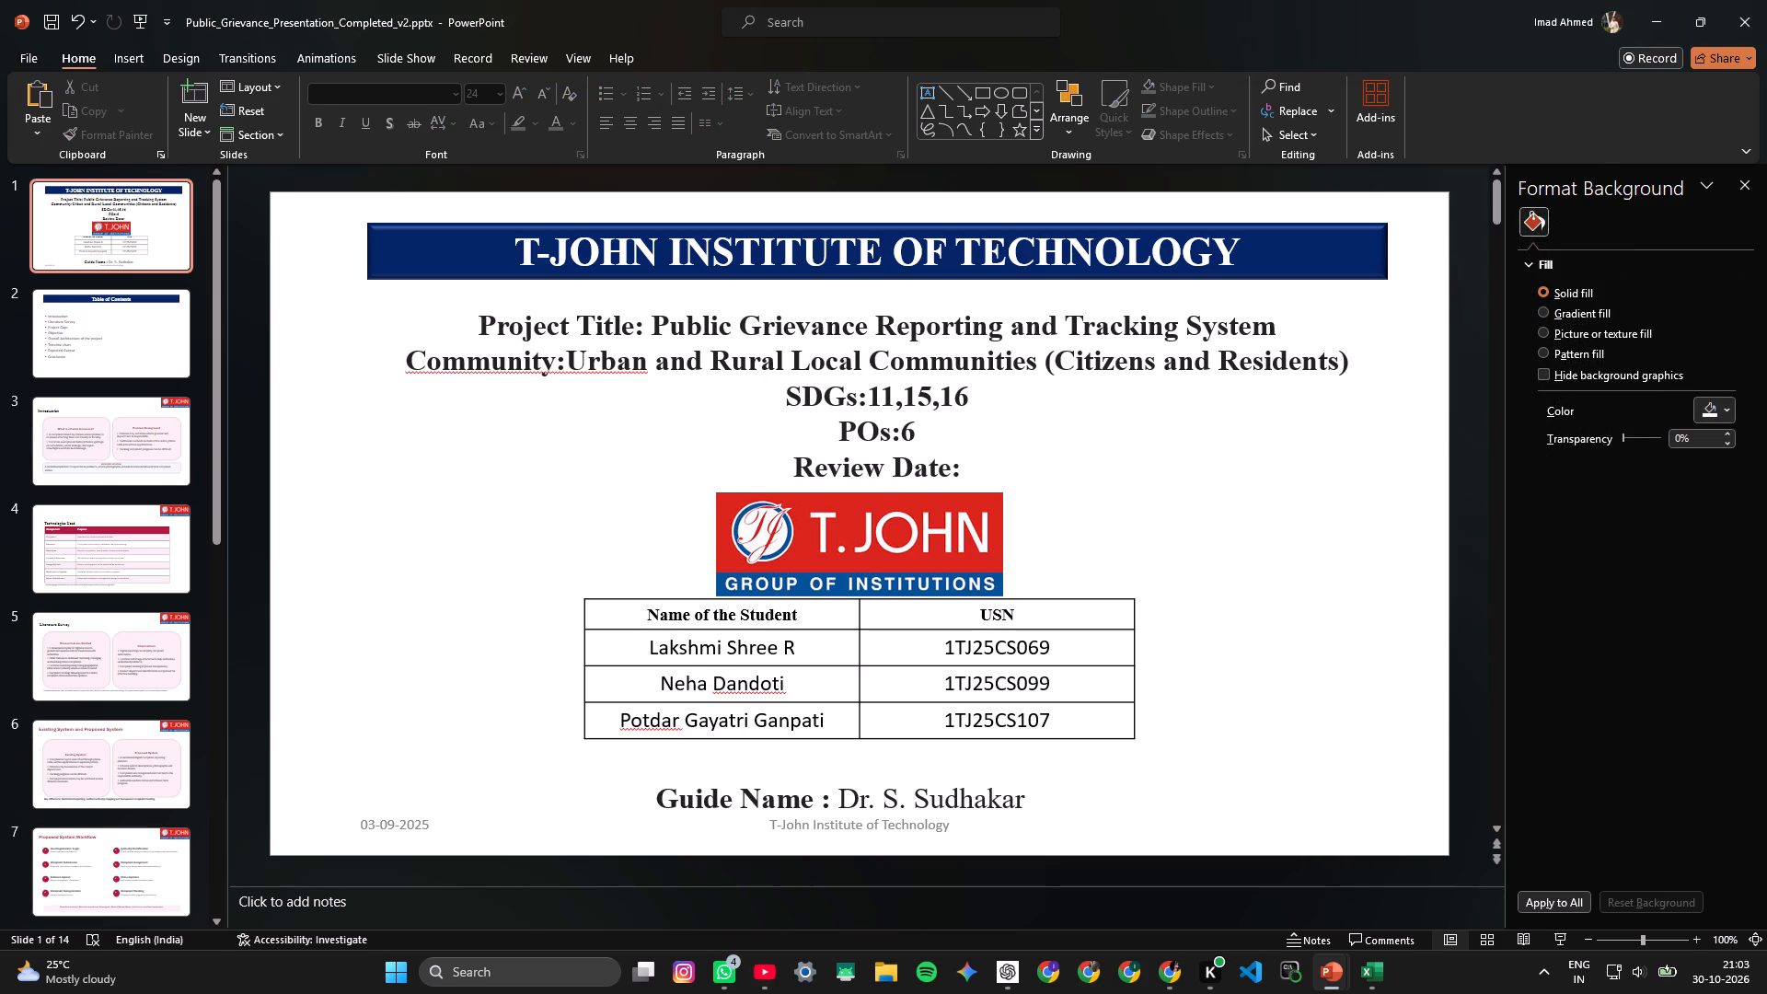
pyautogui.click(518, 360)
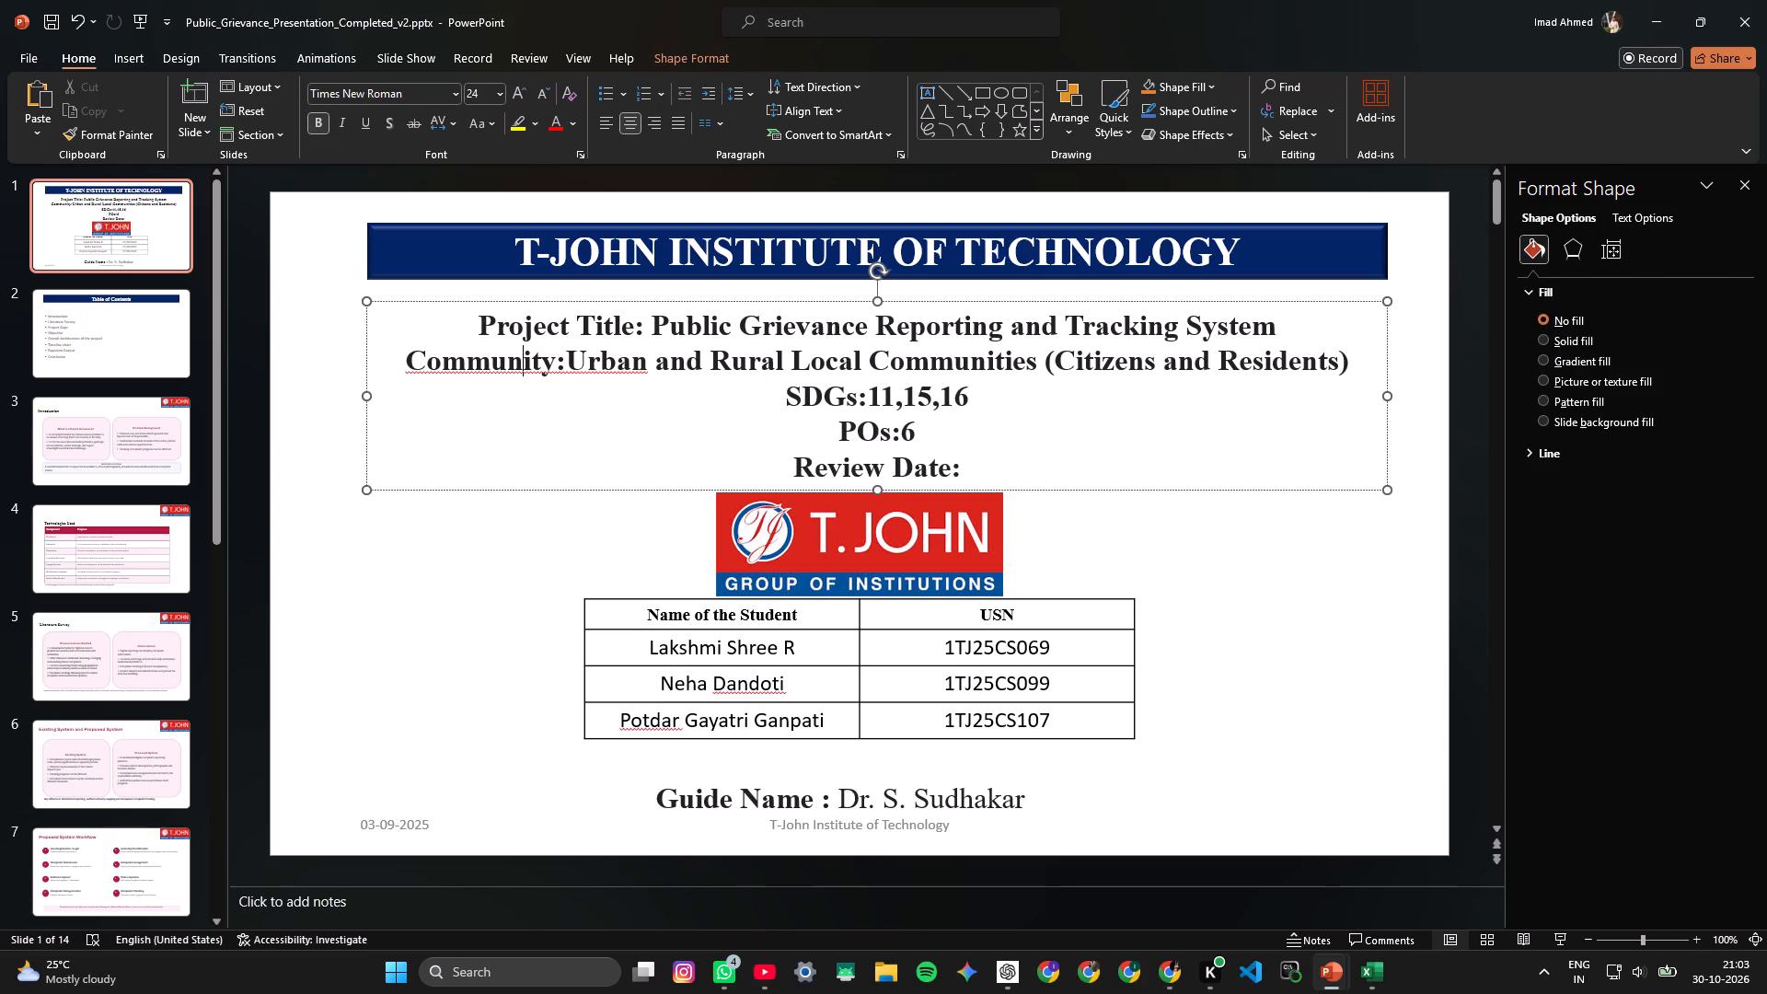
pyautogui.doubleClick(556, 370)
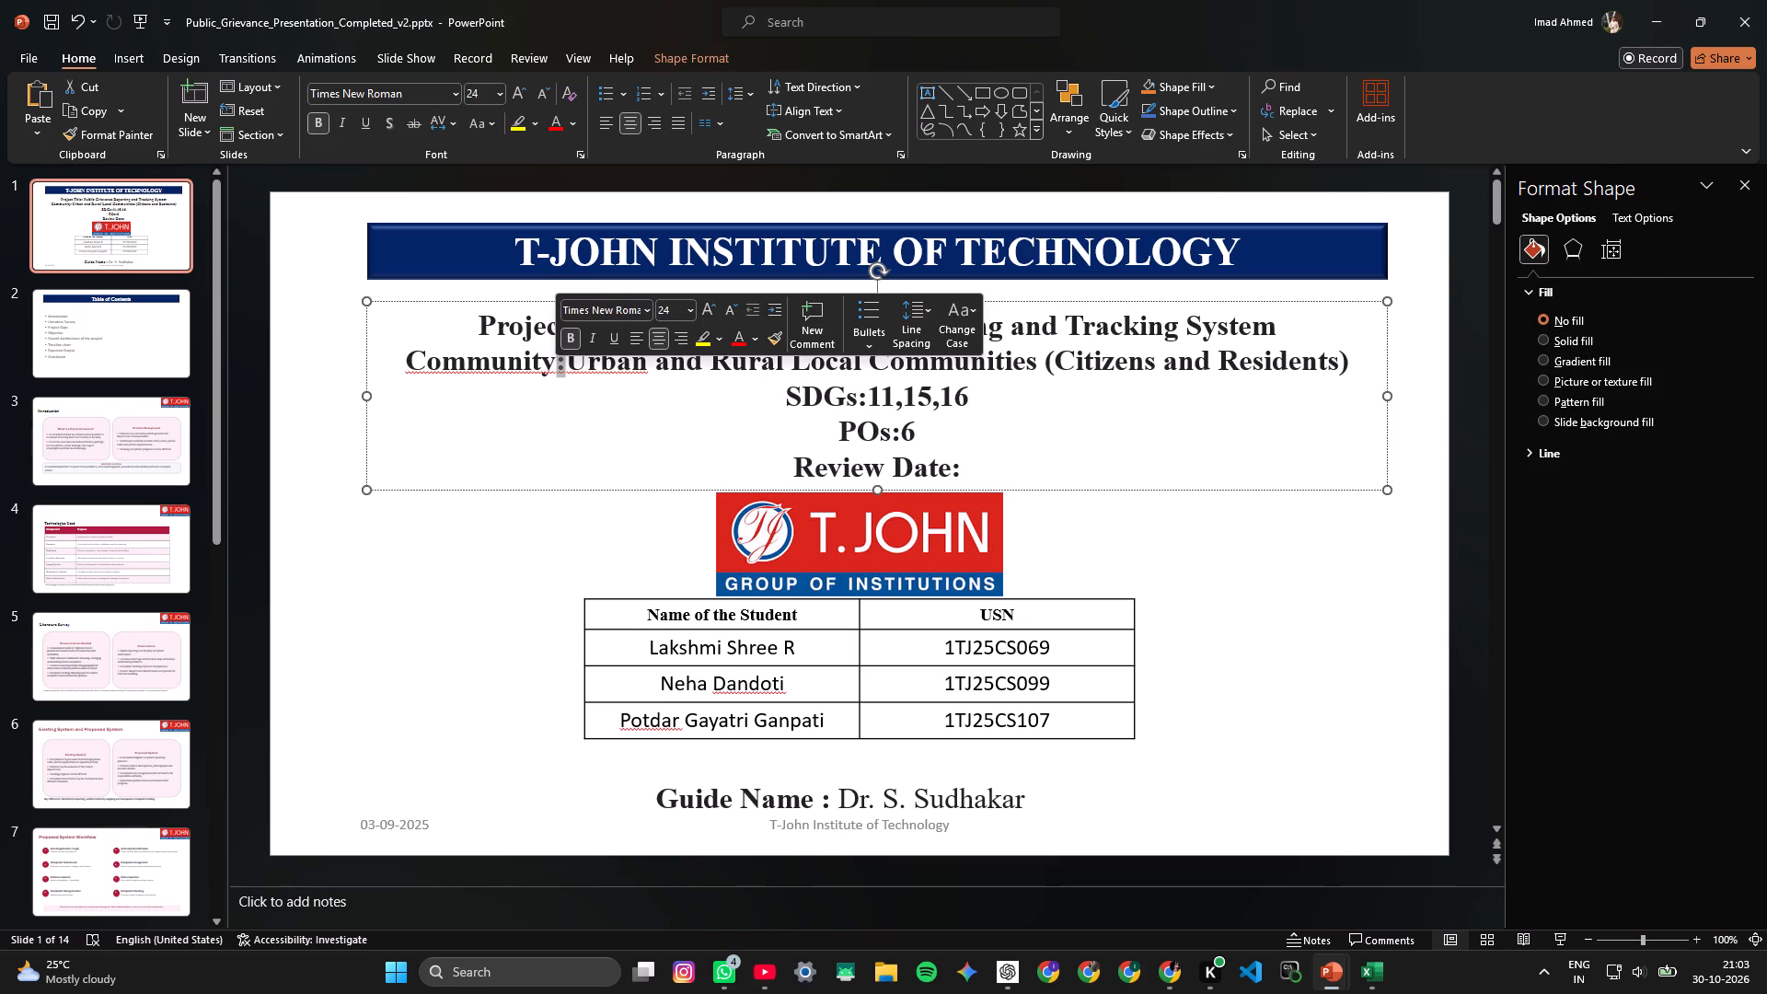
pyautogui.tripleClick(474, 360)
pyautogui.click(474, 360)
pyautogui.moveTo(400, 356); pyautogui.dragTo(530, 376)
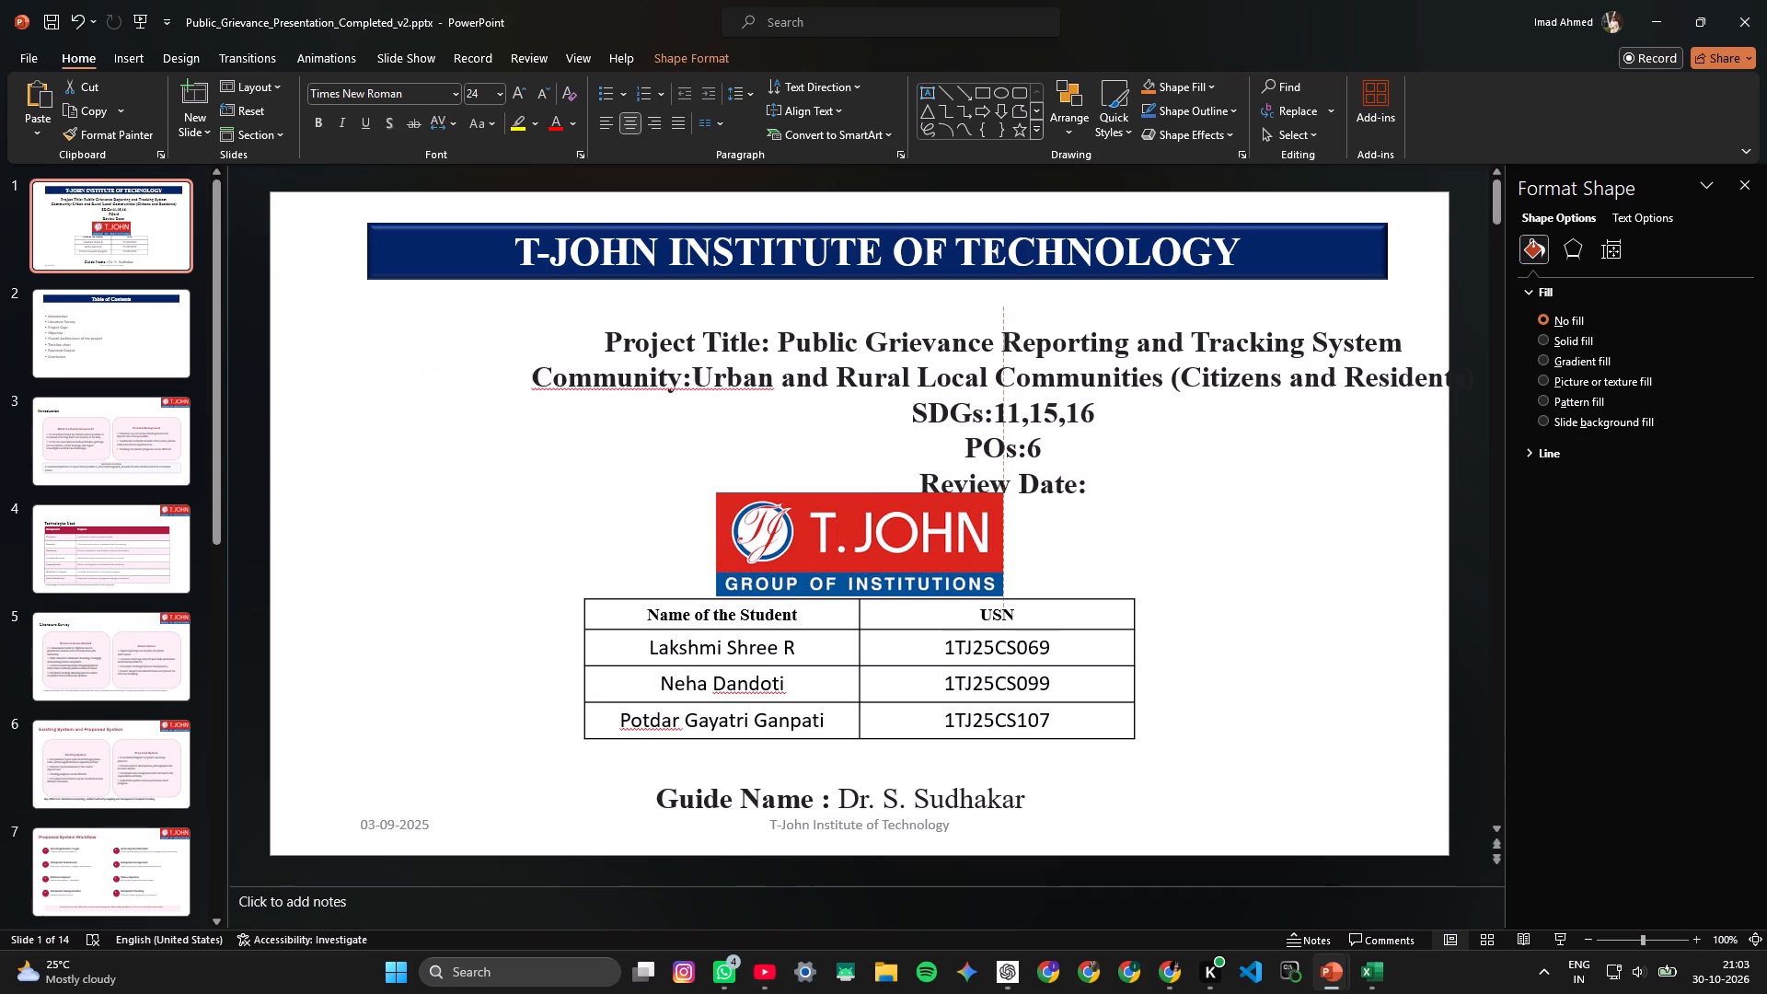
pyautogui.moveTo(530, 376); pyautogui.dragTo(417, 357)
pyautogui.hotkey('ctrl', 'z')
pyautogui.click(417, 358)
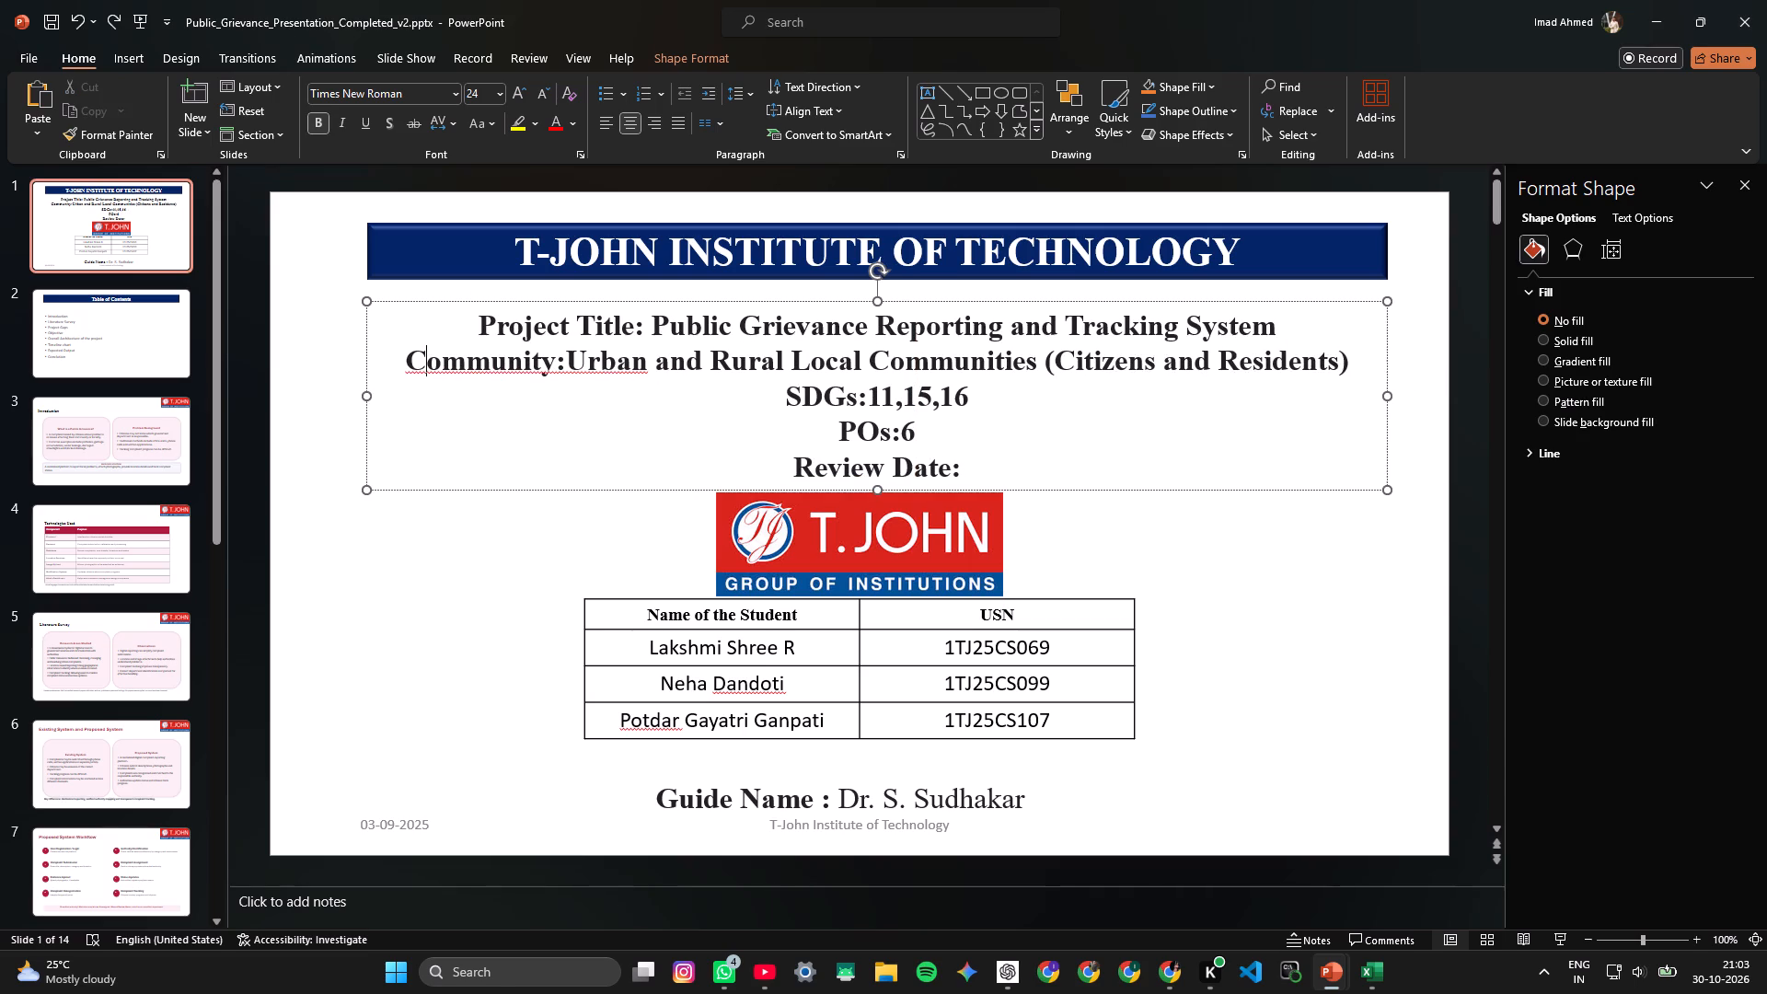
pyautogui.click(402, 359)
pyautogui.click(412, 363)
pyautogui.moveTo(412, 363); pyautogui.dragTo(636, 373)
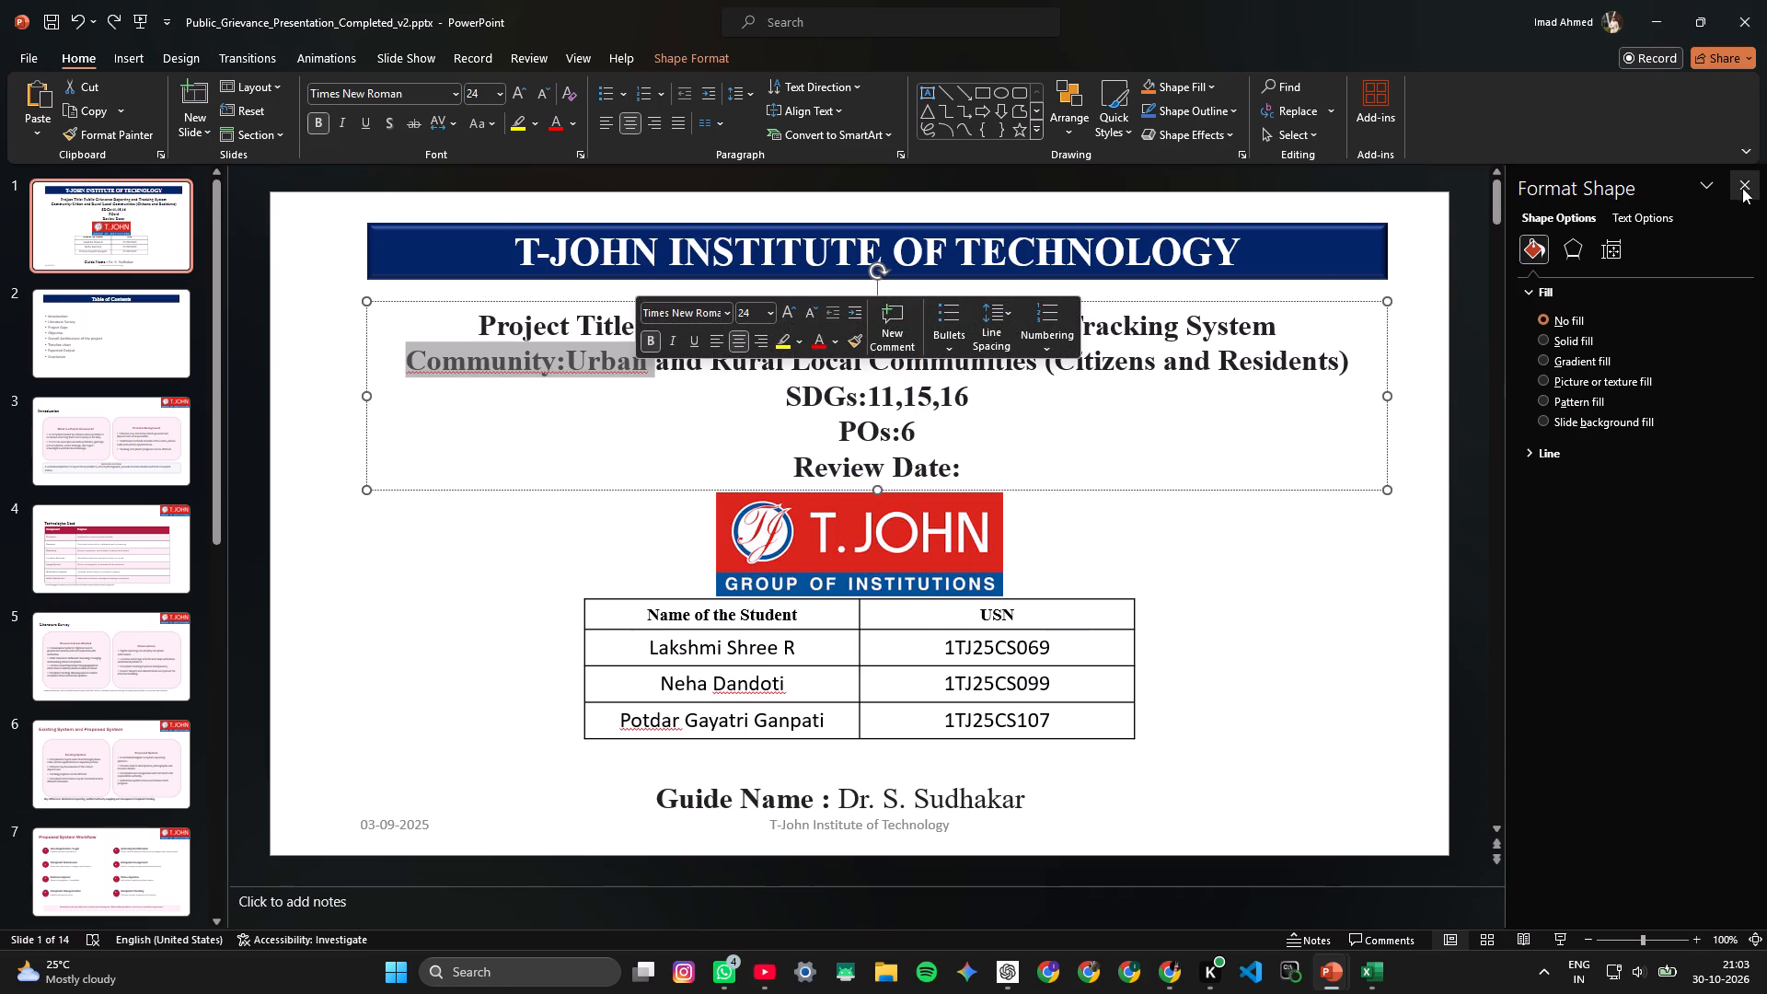
# Close the Format Shape pane.
pyautogui.click(1746, 186)
# Insert a space after the colon in the Community, SDGs and POs lines of the title slide.
pyautogui.click(715, 367)
pyautogui.press('space')
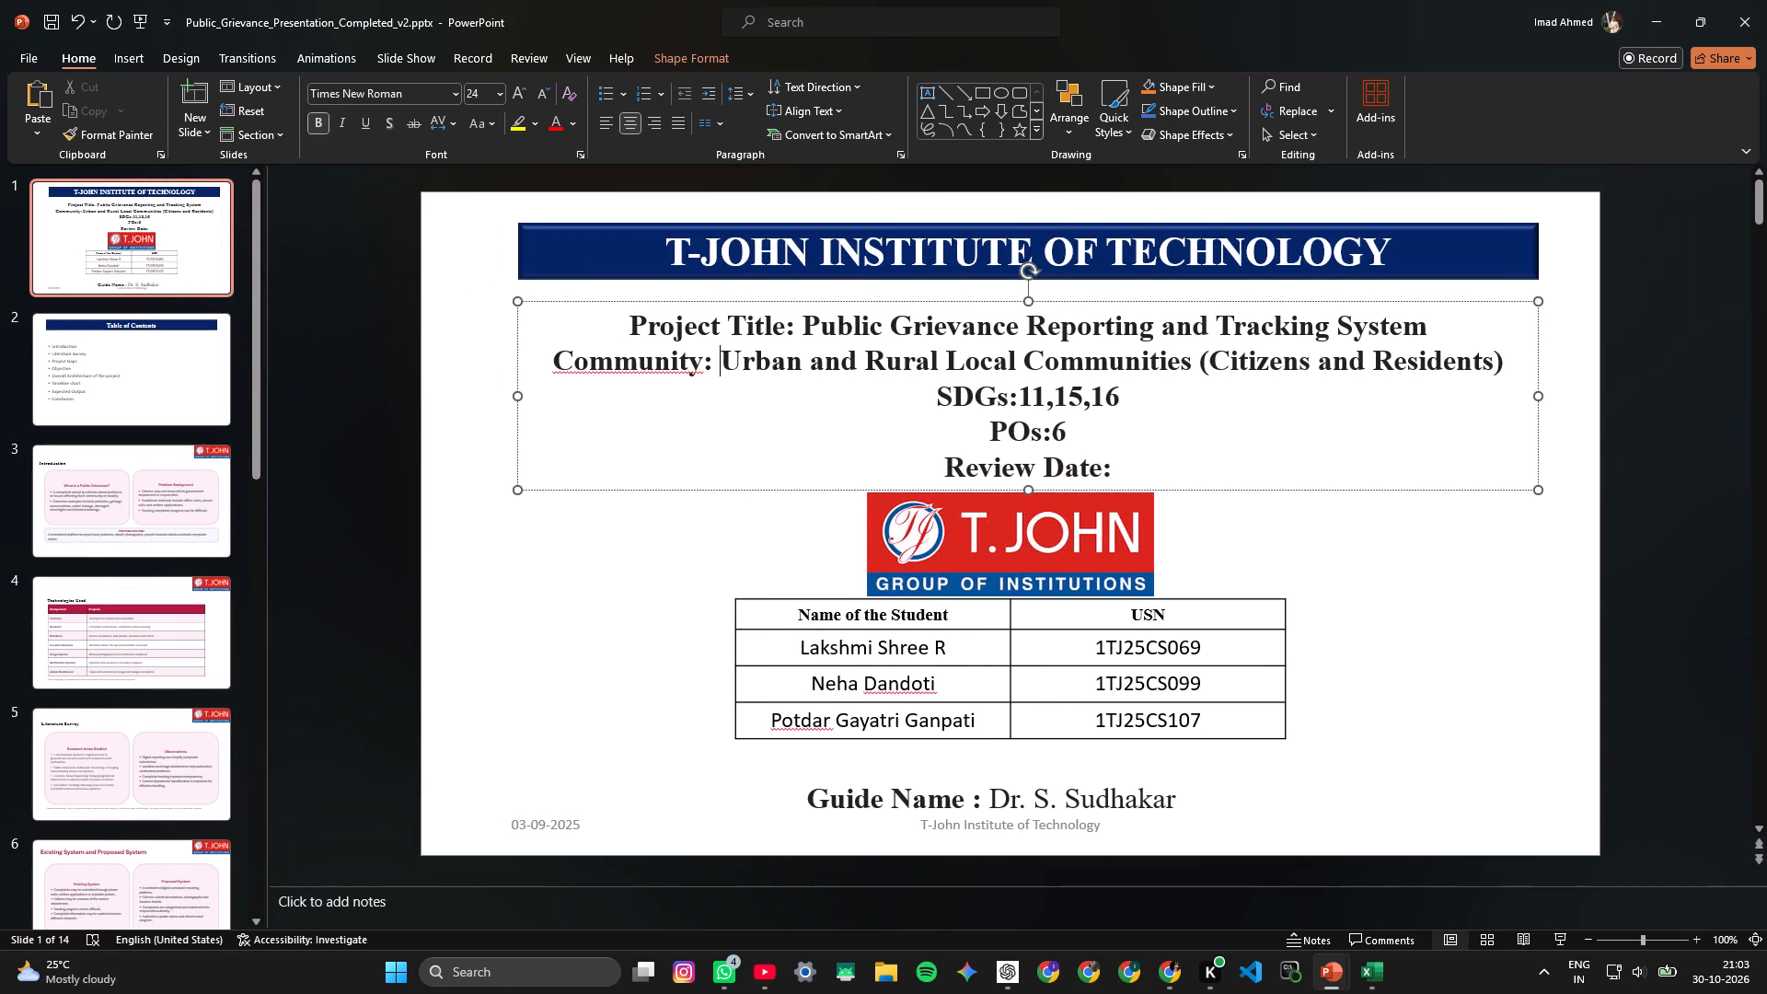
pyautogui.click(699, 362)
pyautogui.press('space')
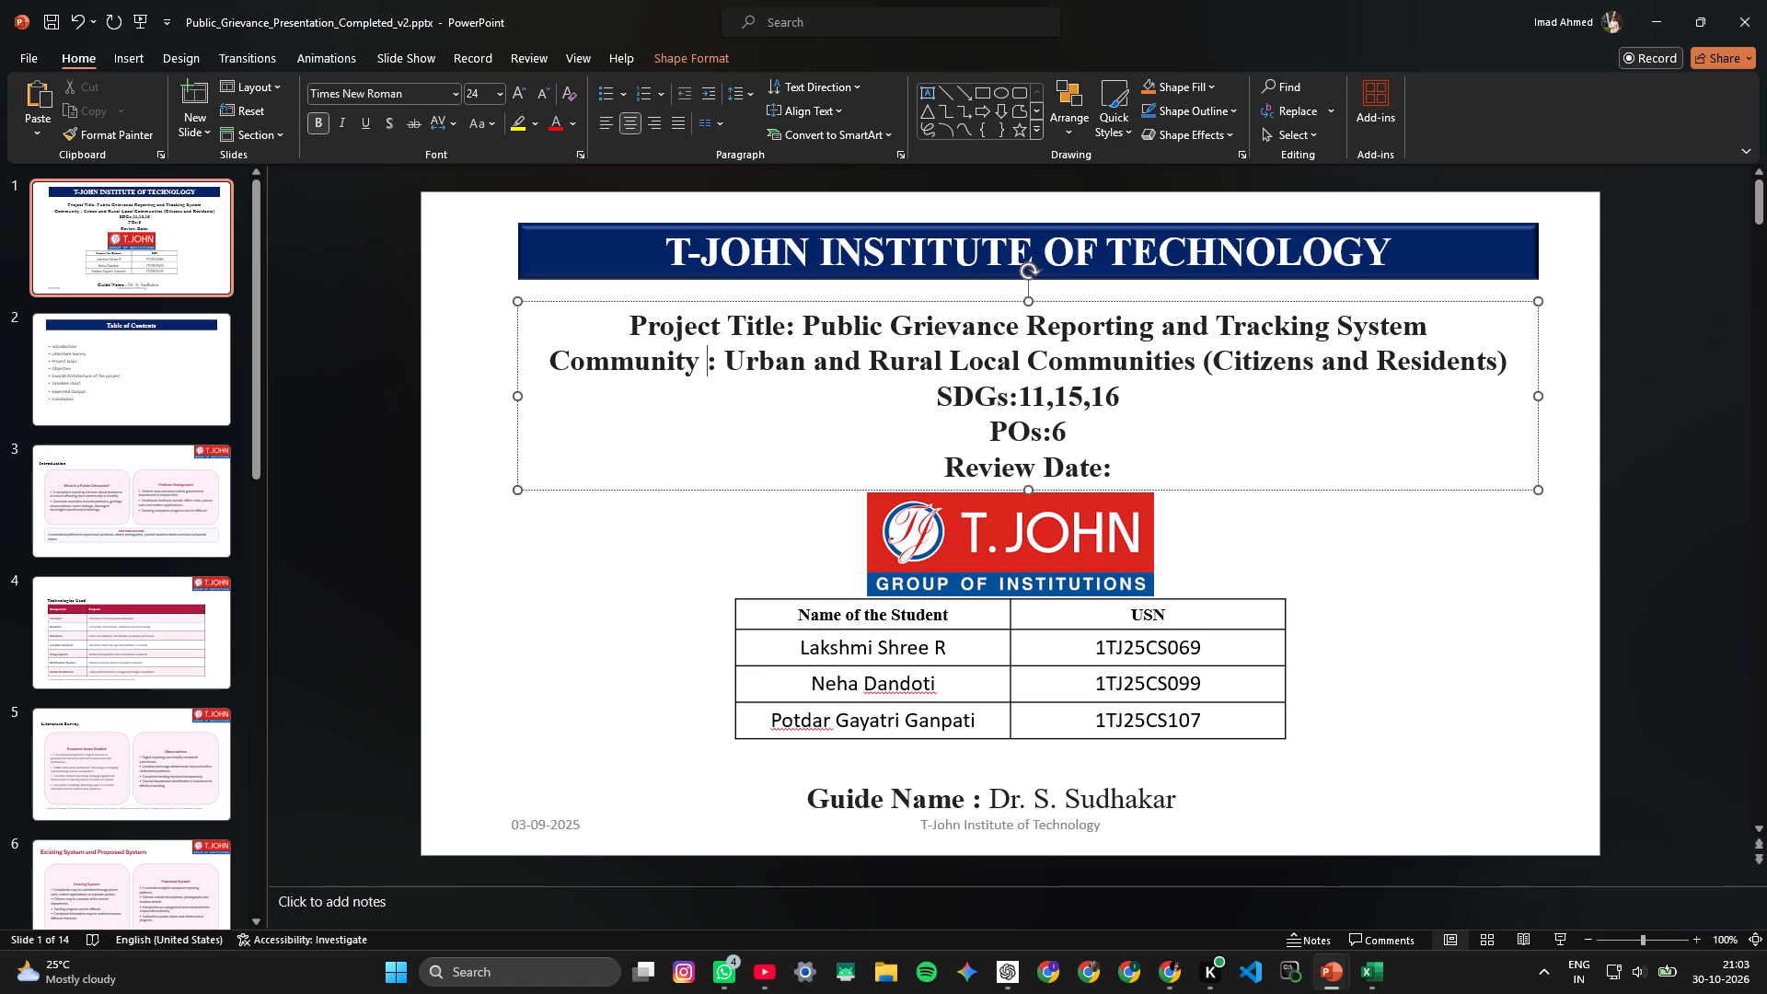
pyautogui.press('BackSpace')
pyautogui.click(792, 435)
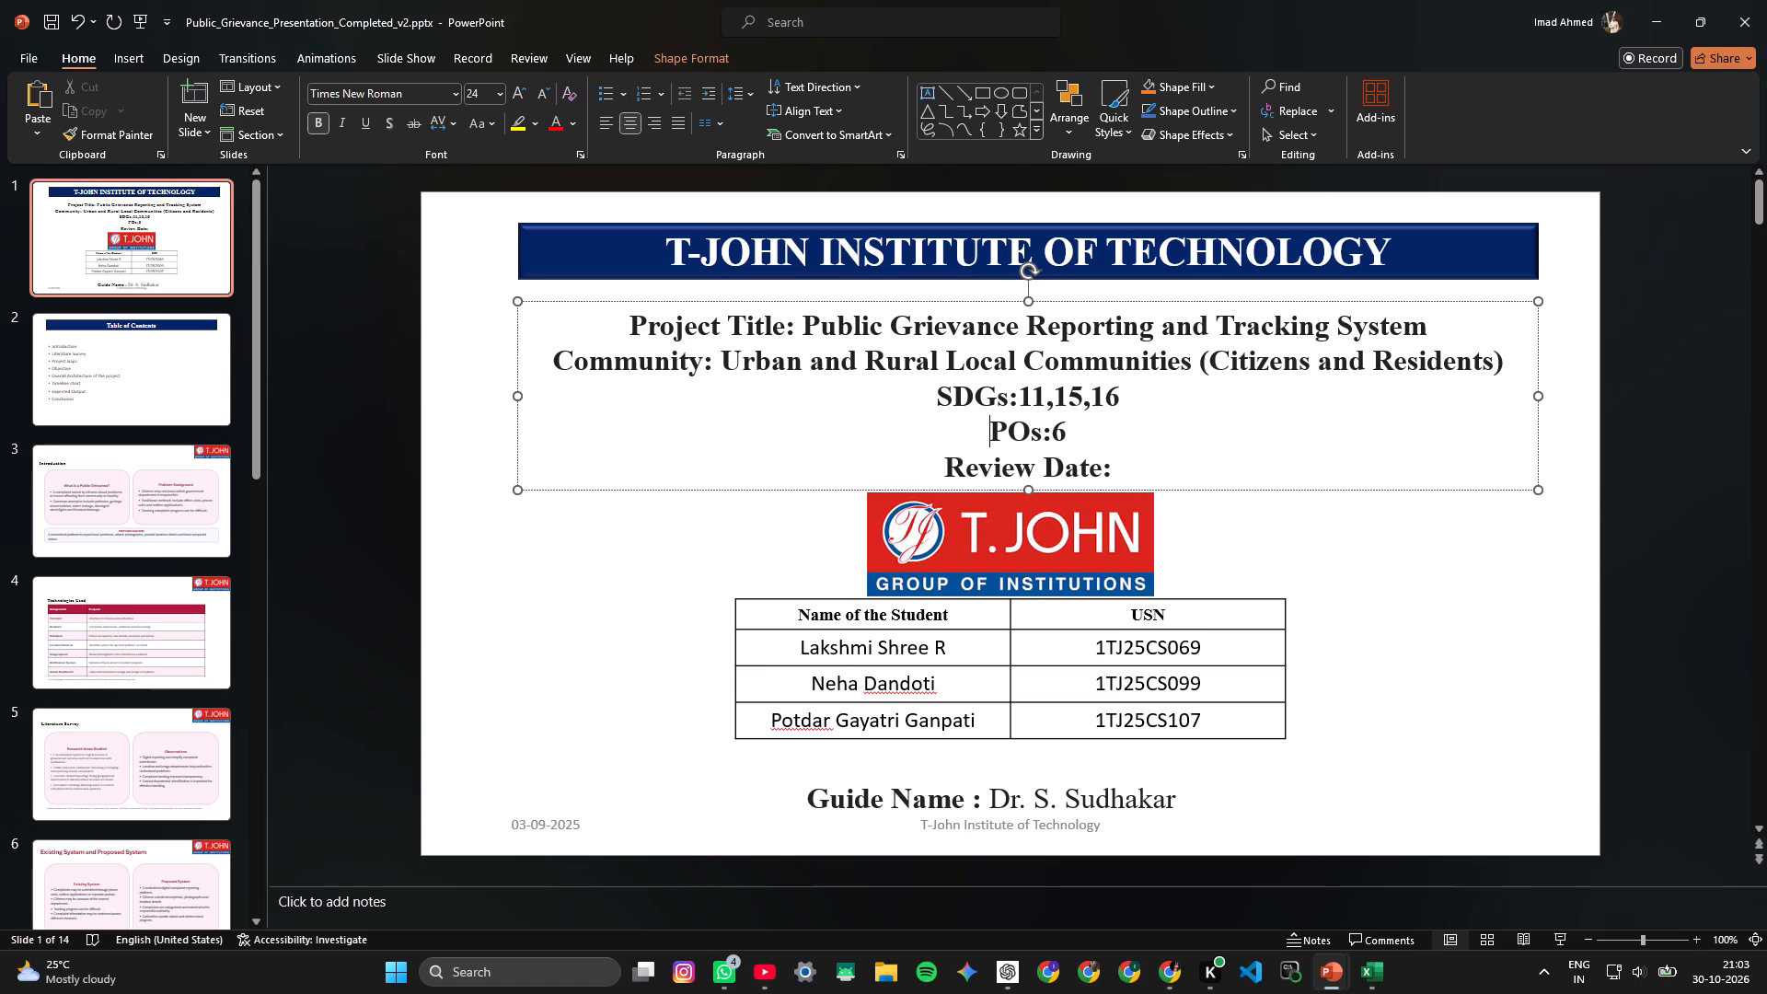
pyautogui.click(1022, 388)
pyautogui.press('space')
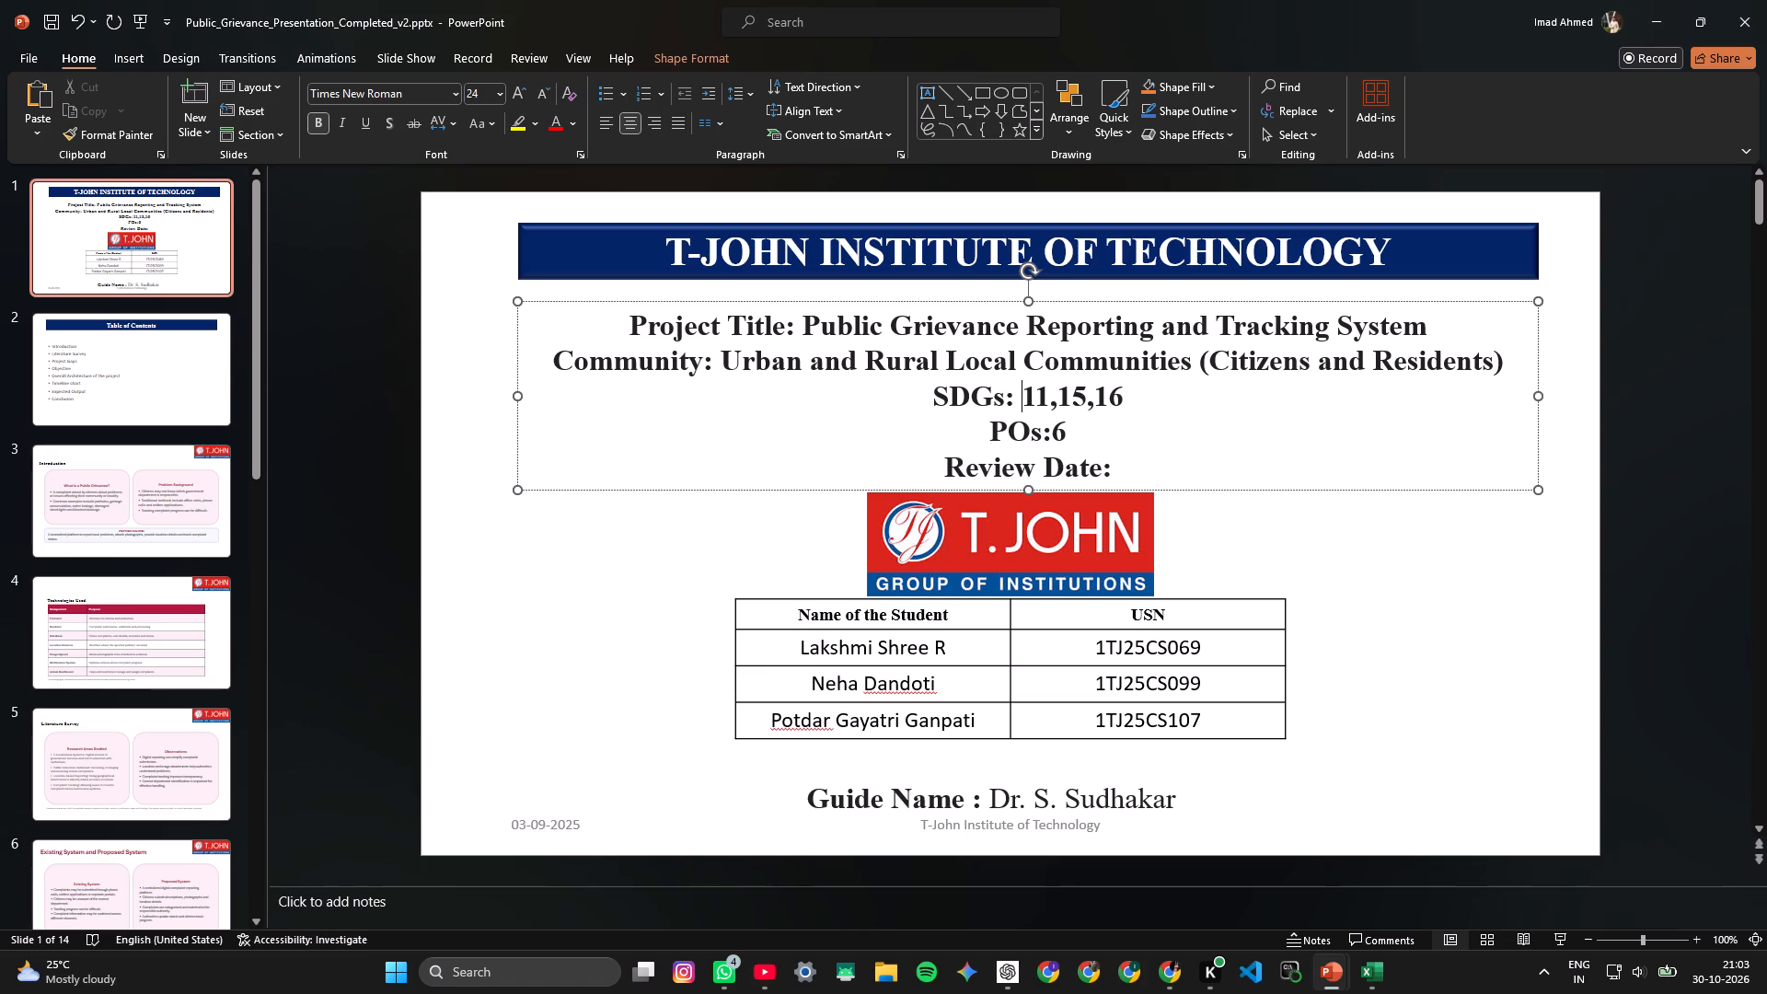
pyautogui.click(1051, 432)
pyautogui.press('space')
pyautogui.press('space')
# Add a period at the end of the Project Title line and the Community line.
pyautogui.click(1428, 331)
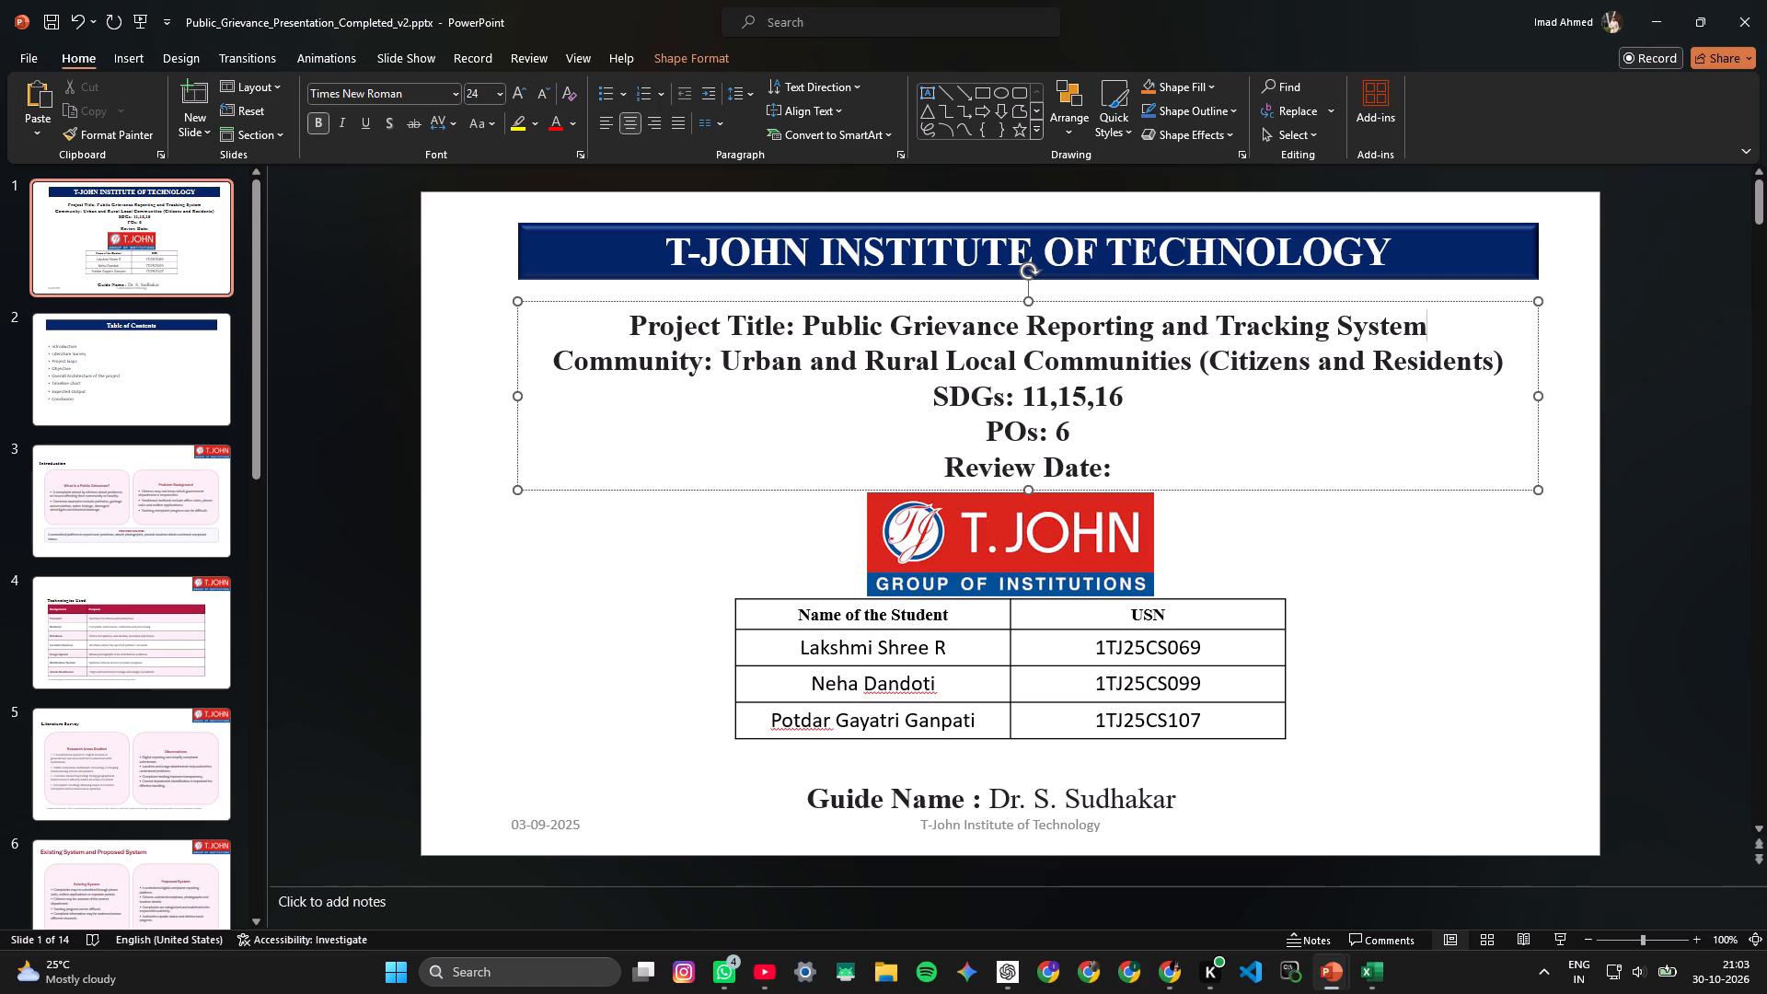
pyautogui.press('.')
pyautogui.press('Down')
pyautogui.press('Right')
pyautogui.press('Right')
pyautogui.press('Right')
pyautogui.press('Right')
pyautogui.press('Right')
pyautogui.press('Right')
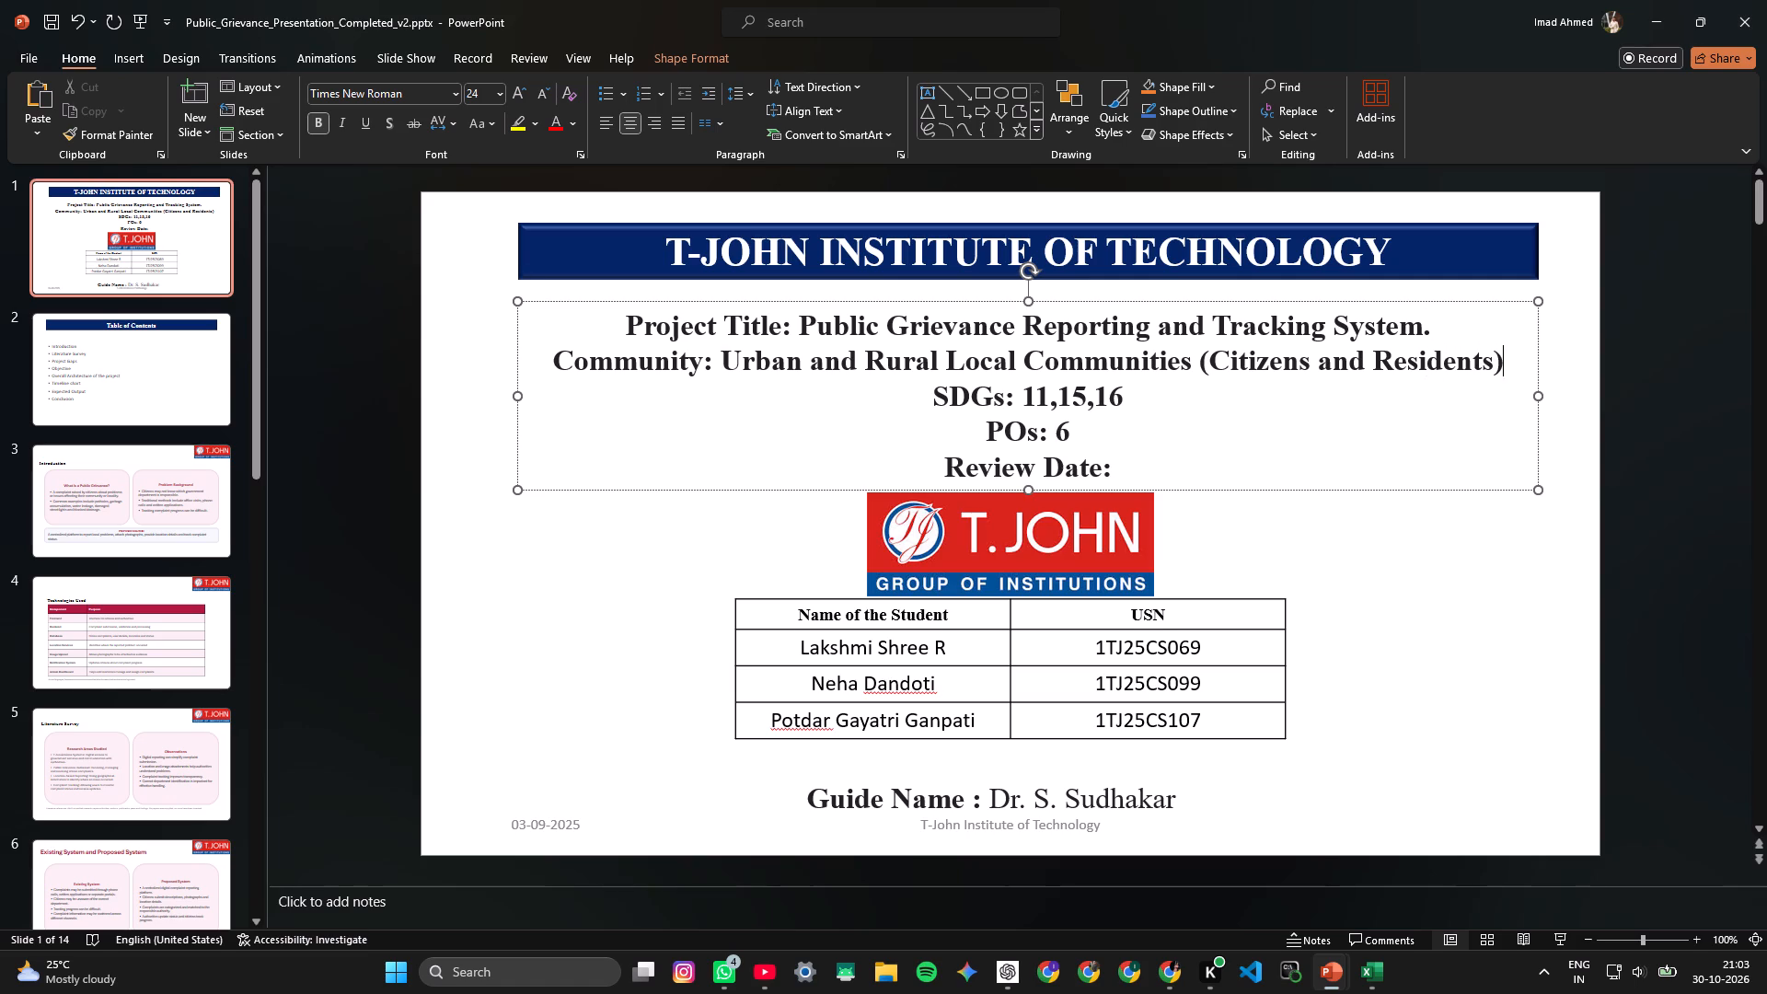
pyautogui.press('.')
pyautogui.click(1419, 580)
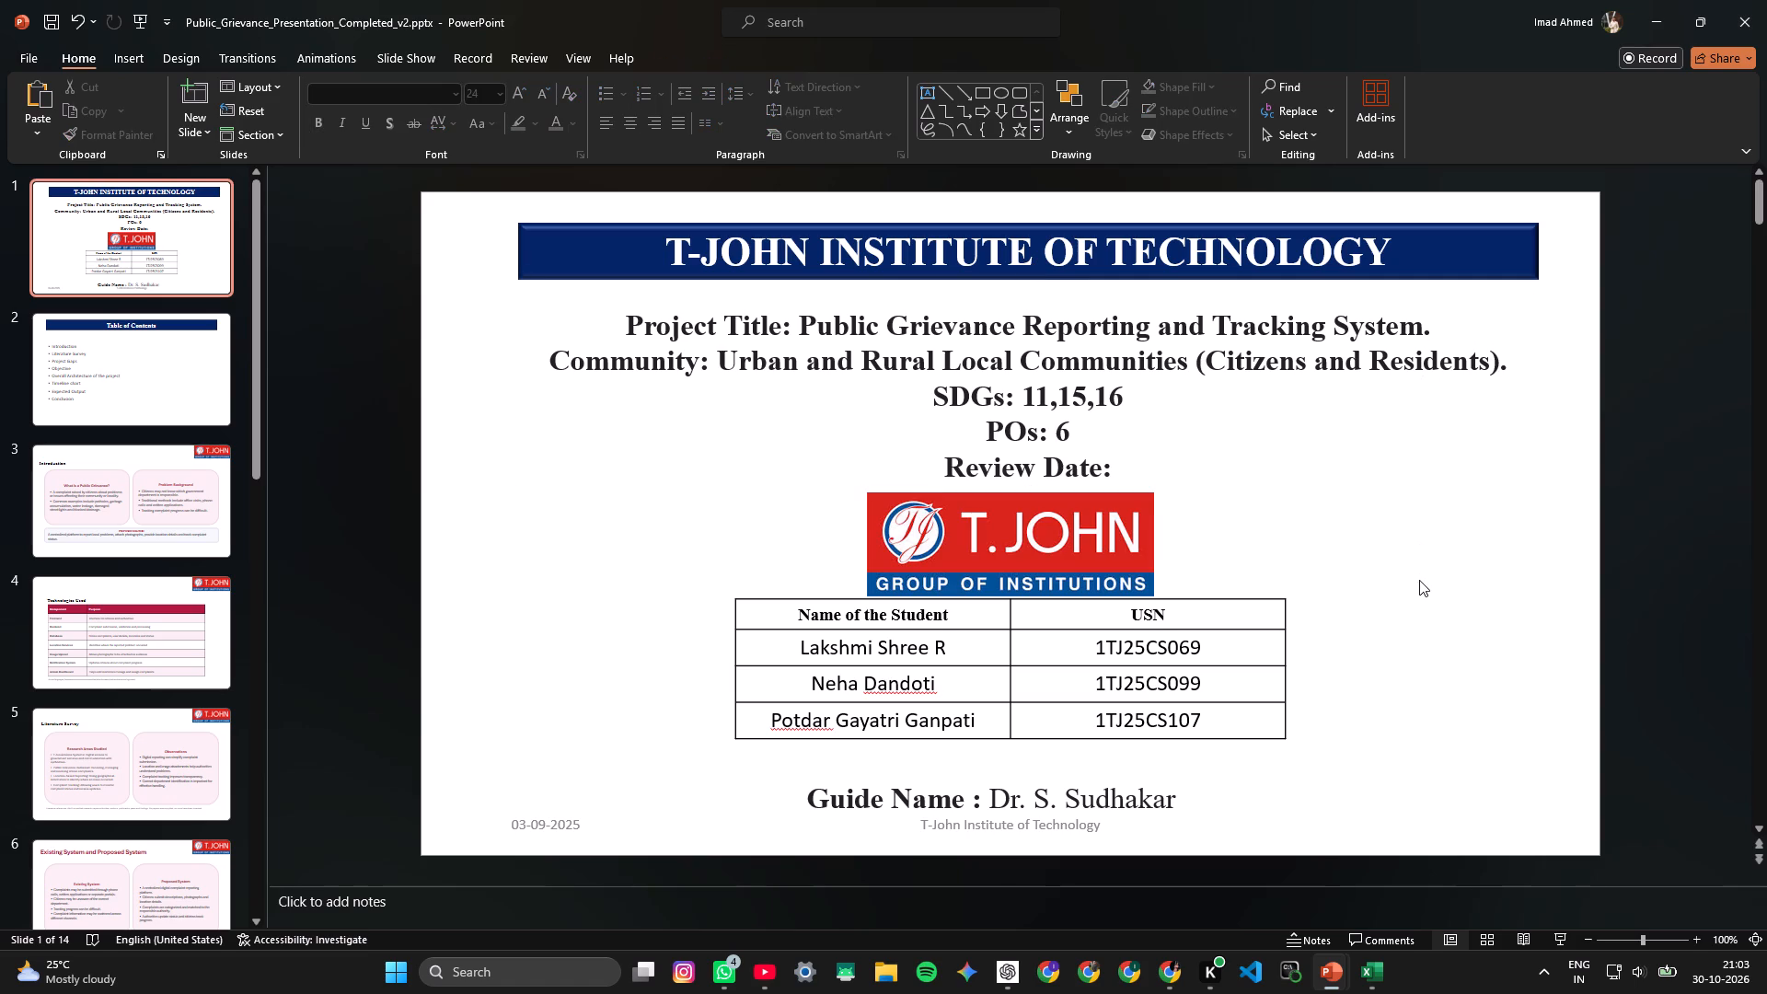
# Add apostrophes to the labels so they read "PO's" and "SDG's".
pyautogui.click(1029, 433)
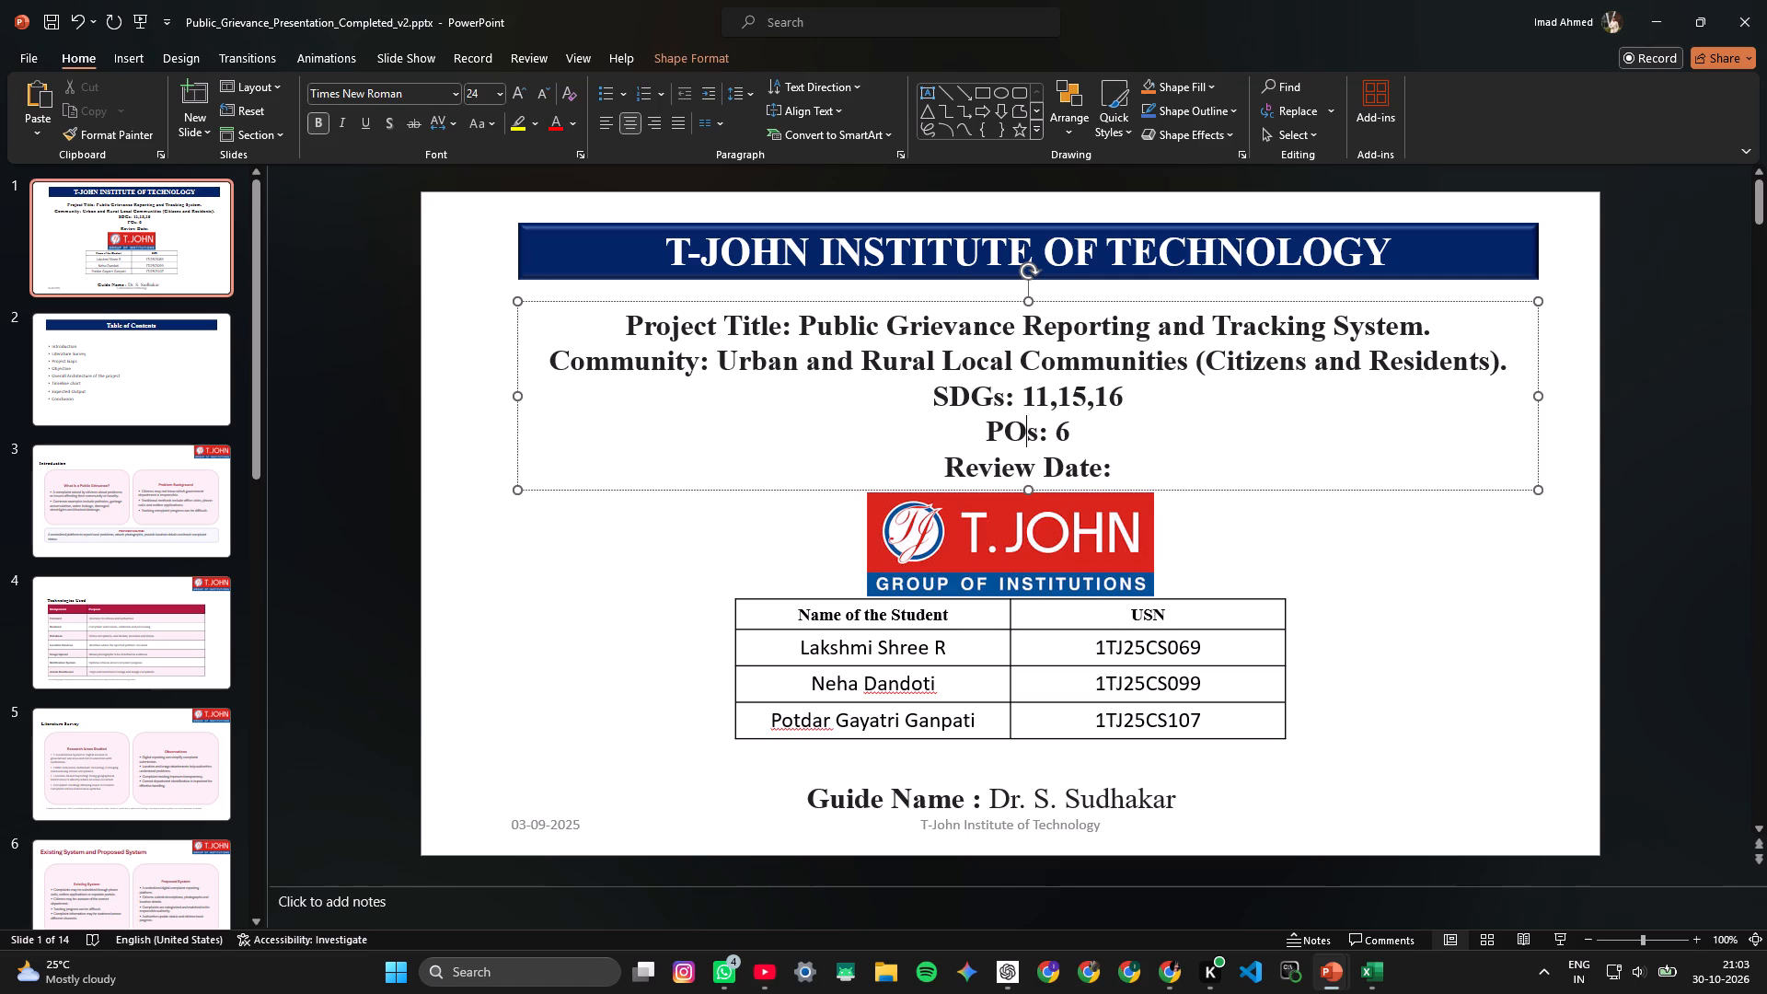
pyautogui.press("'")
pyautogui.press('Up')
pyautogui.press('Left')
pyautogui.press('Left')
pyautogui.press('Left')
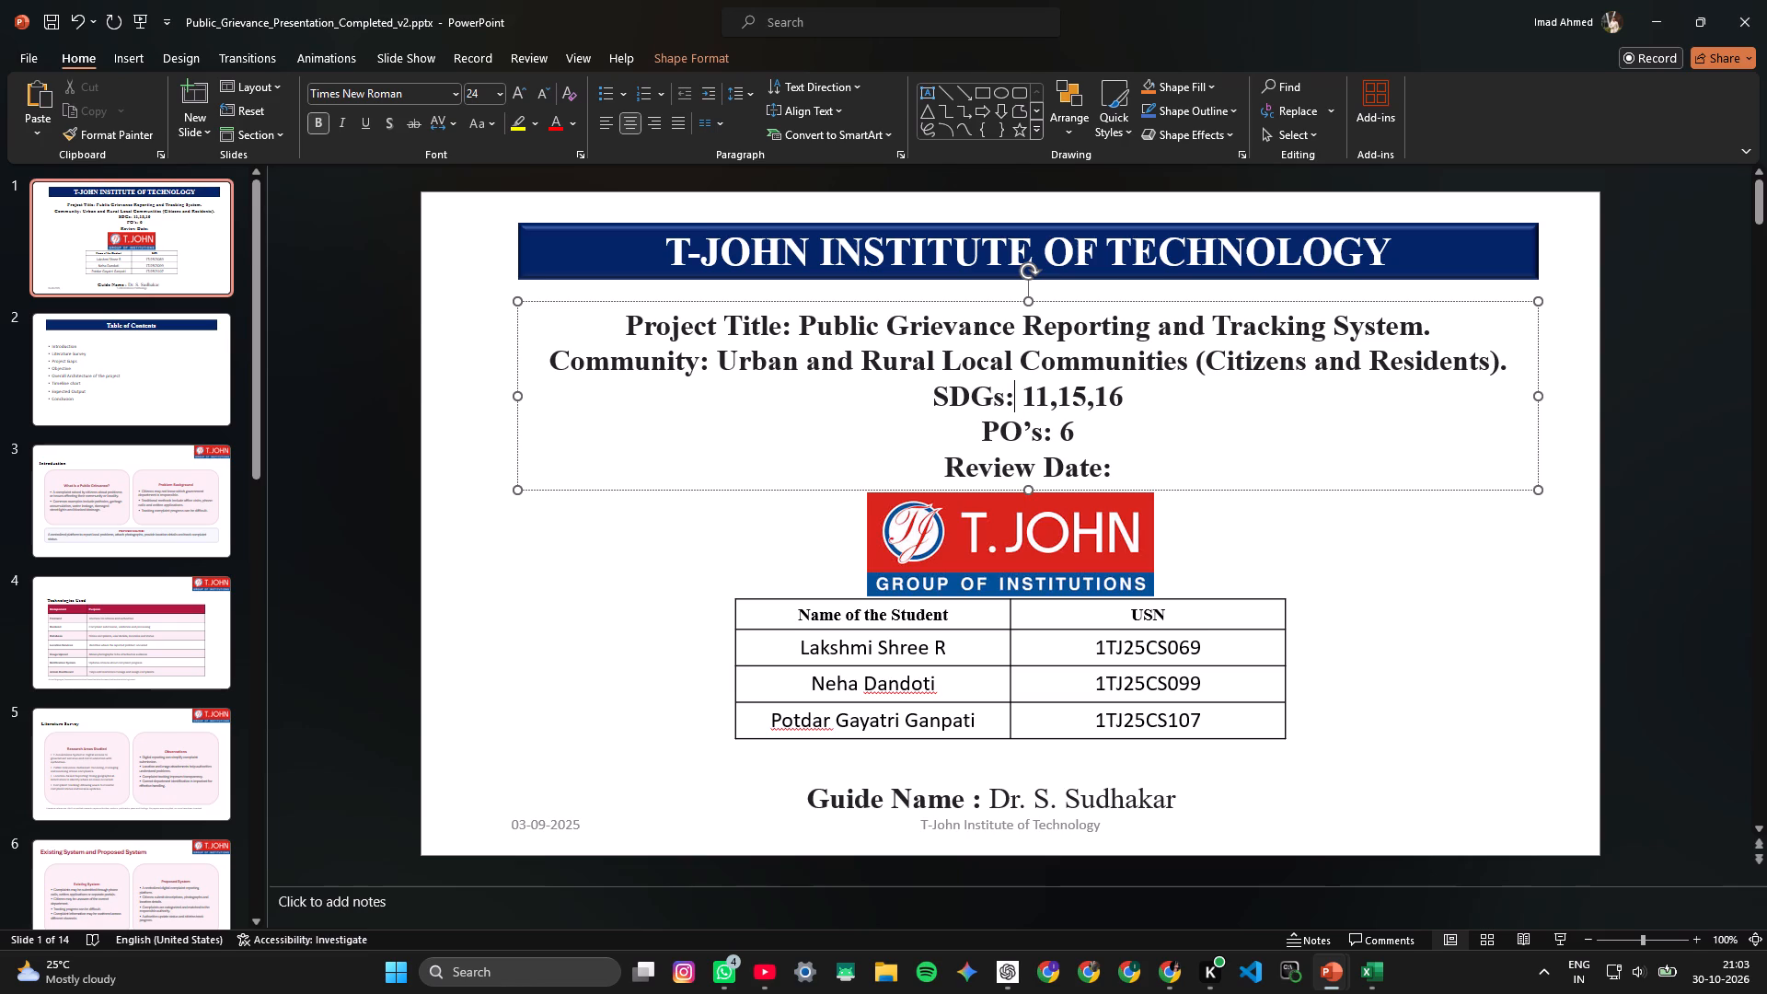
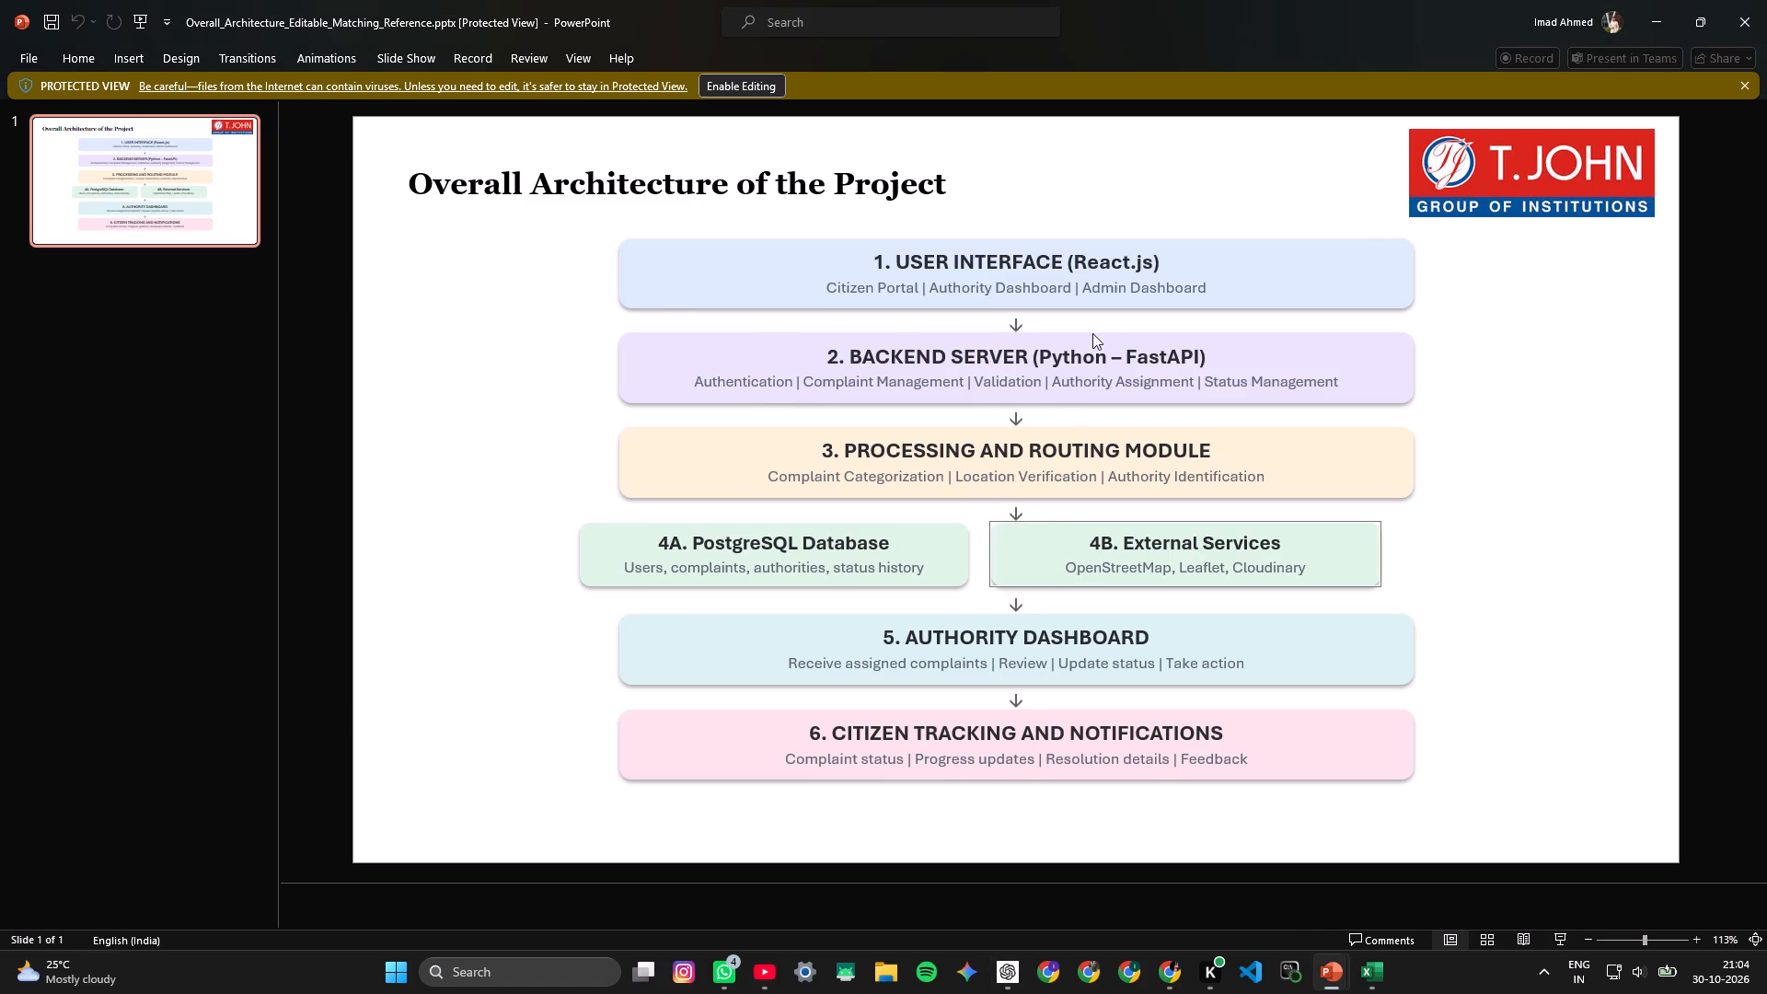
# Close the downloaded Overall_Architecture presentation and return to the Public Grievance presentation.
pyautogui.hotkey('alt', 'Tab')
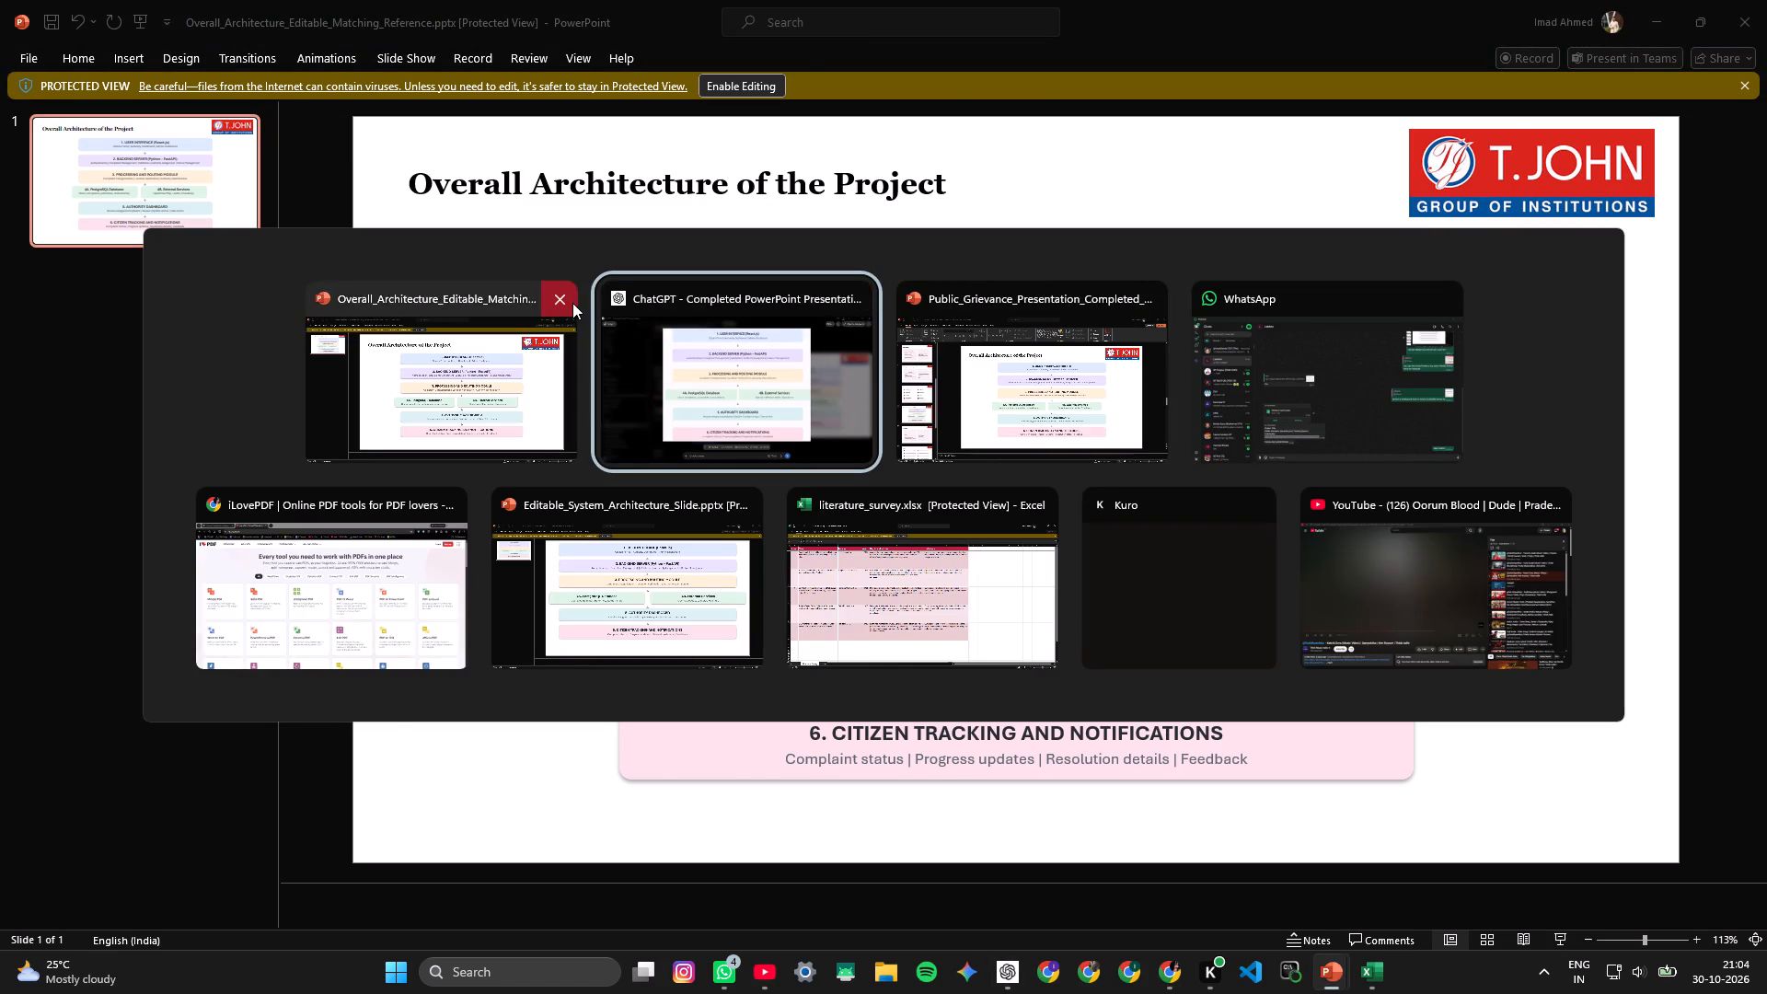
pyautogui.keyDown('alt'); pyautogui.click(572, 303); pyautogui.keyUp('alt')
pyautogui.keyDown('alt'); pyautogui.click(878, 364); pyautogui.keyUp('alt')
# Shift the 4B External Services and 4A PostgreSQL Database boxes to the right so the pair matches the other boxes' outer edges.
pyautogui.moveTo(1099, 571); pyautogui.dragTo(1125, 571)
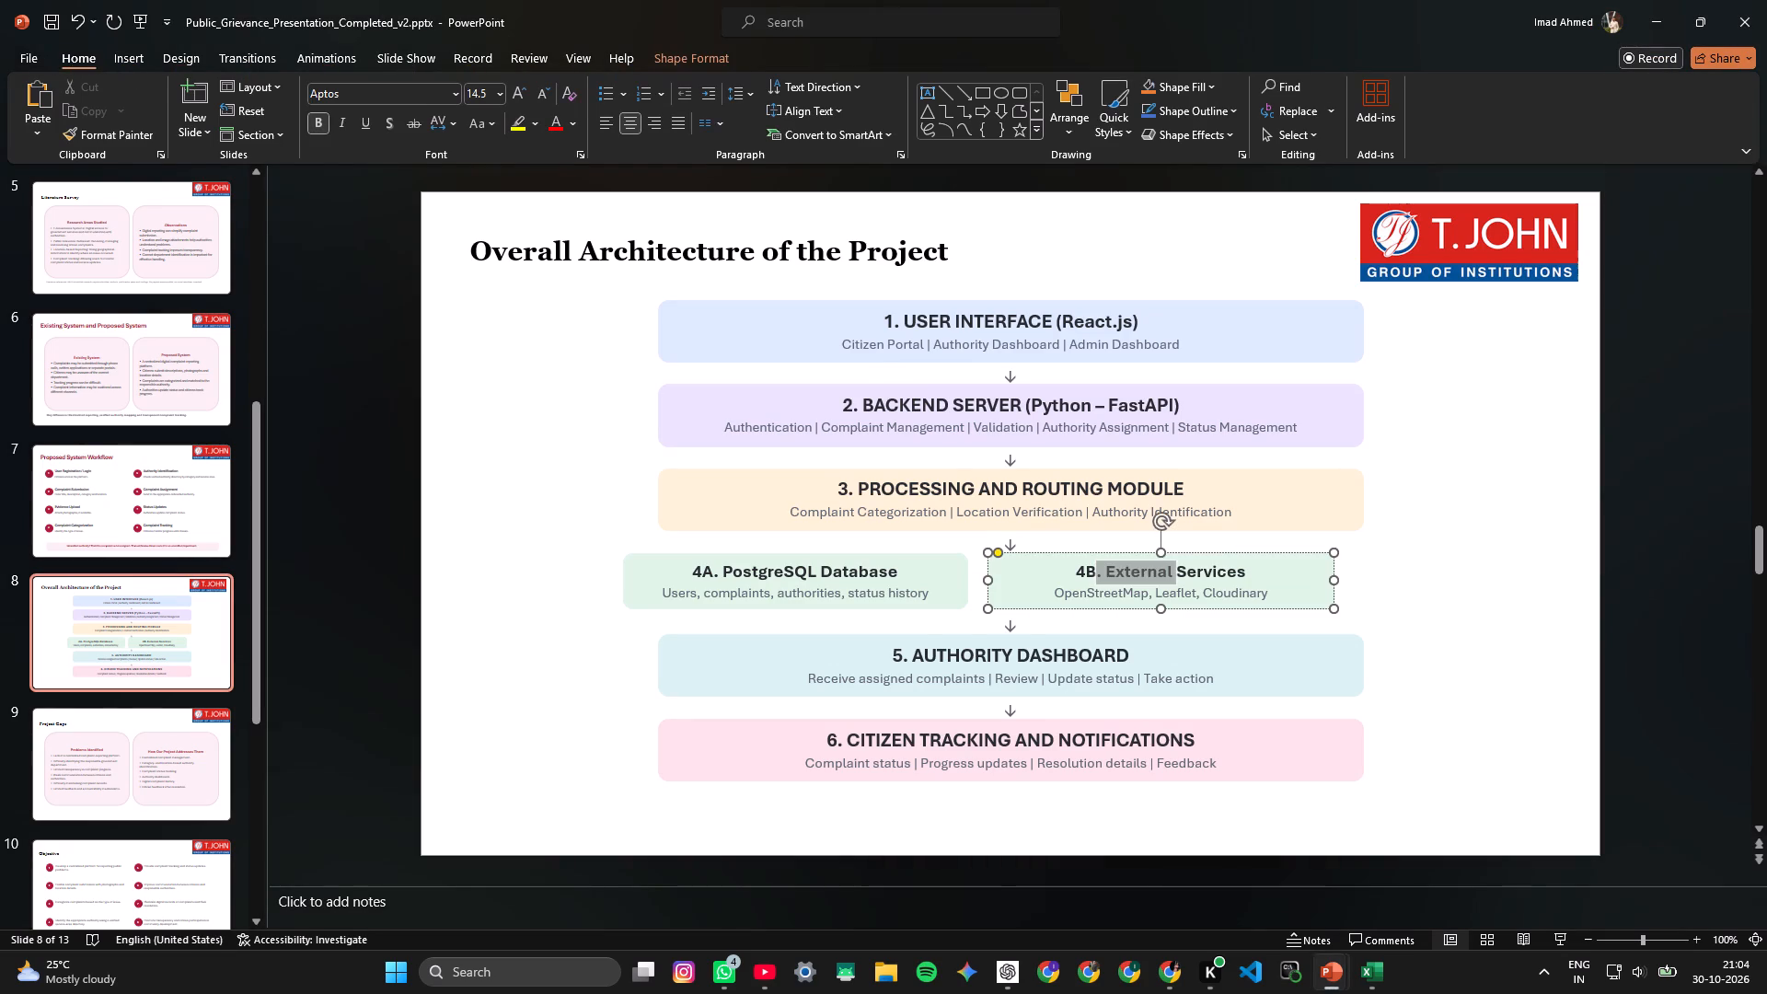
pyautogui.moveTo(1125, 571); pyautogui.dragTo(1128, 571)
pyautogui.click(1512, 712)
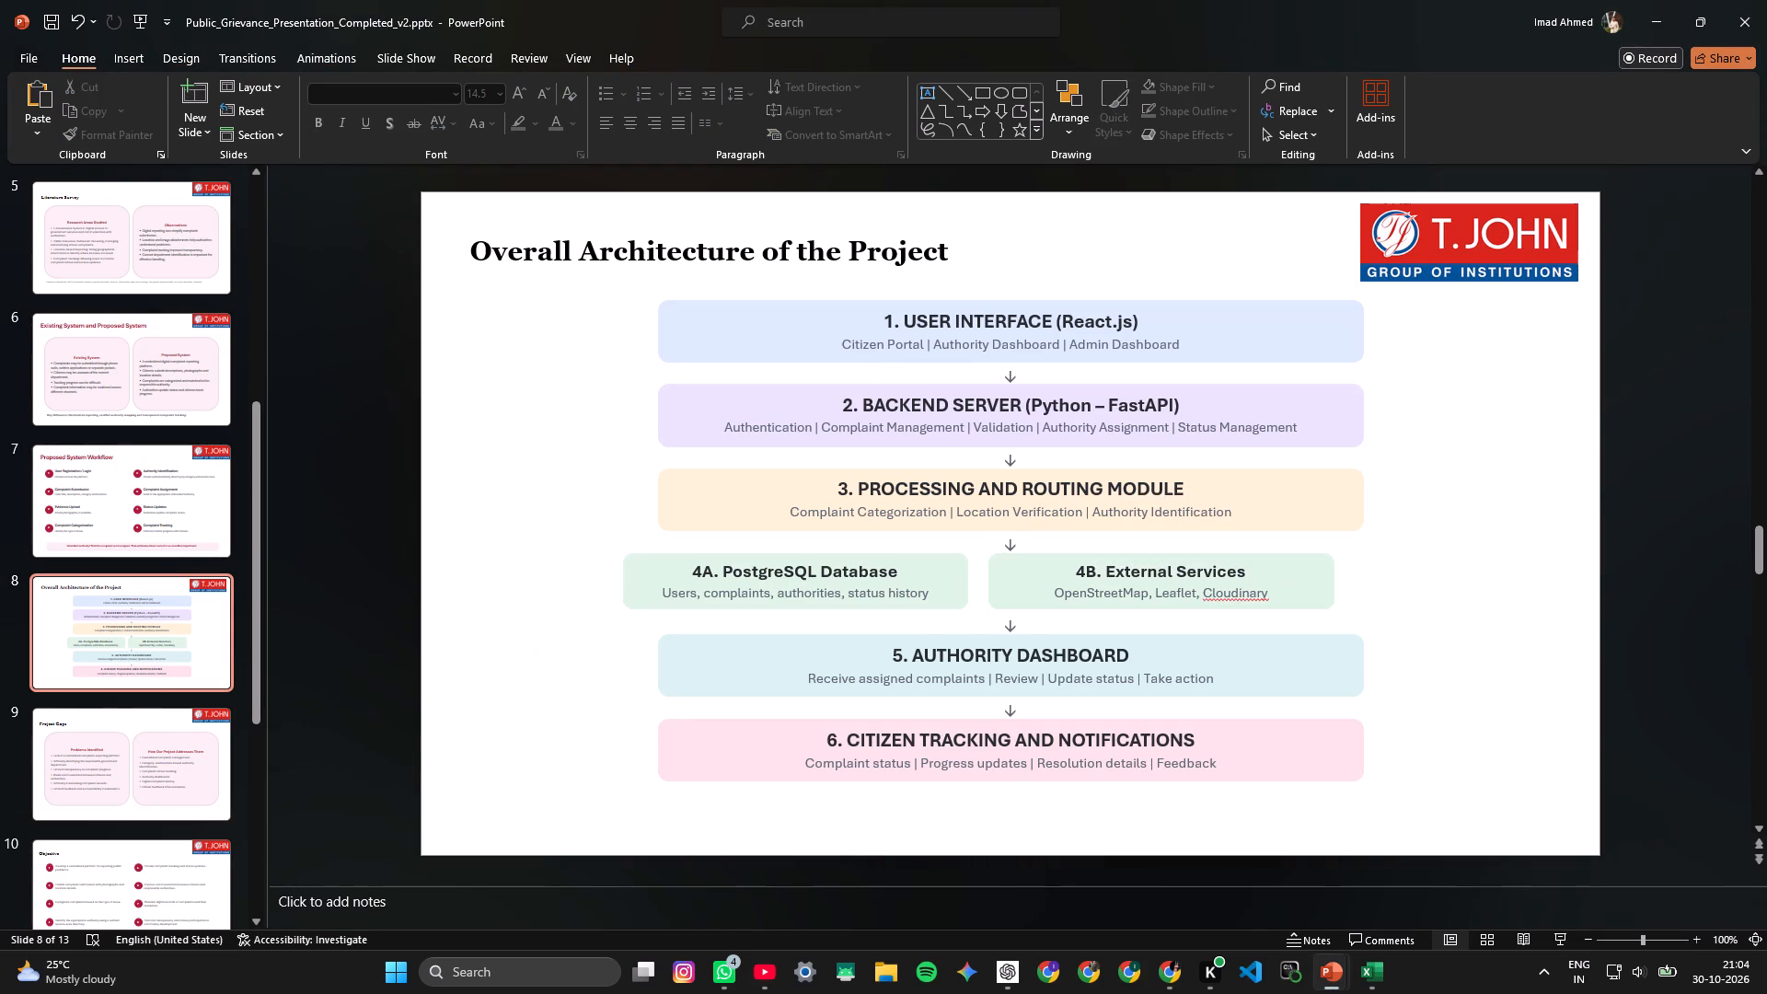
pyautogui.moveTo(1230, 552); pyautogui.dragTo(1263, 550)
pyautogui.click(899, 558)
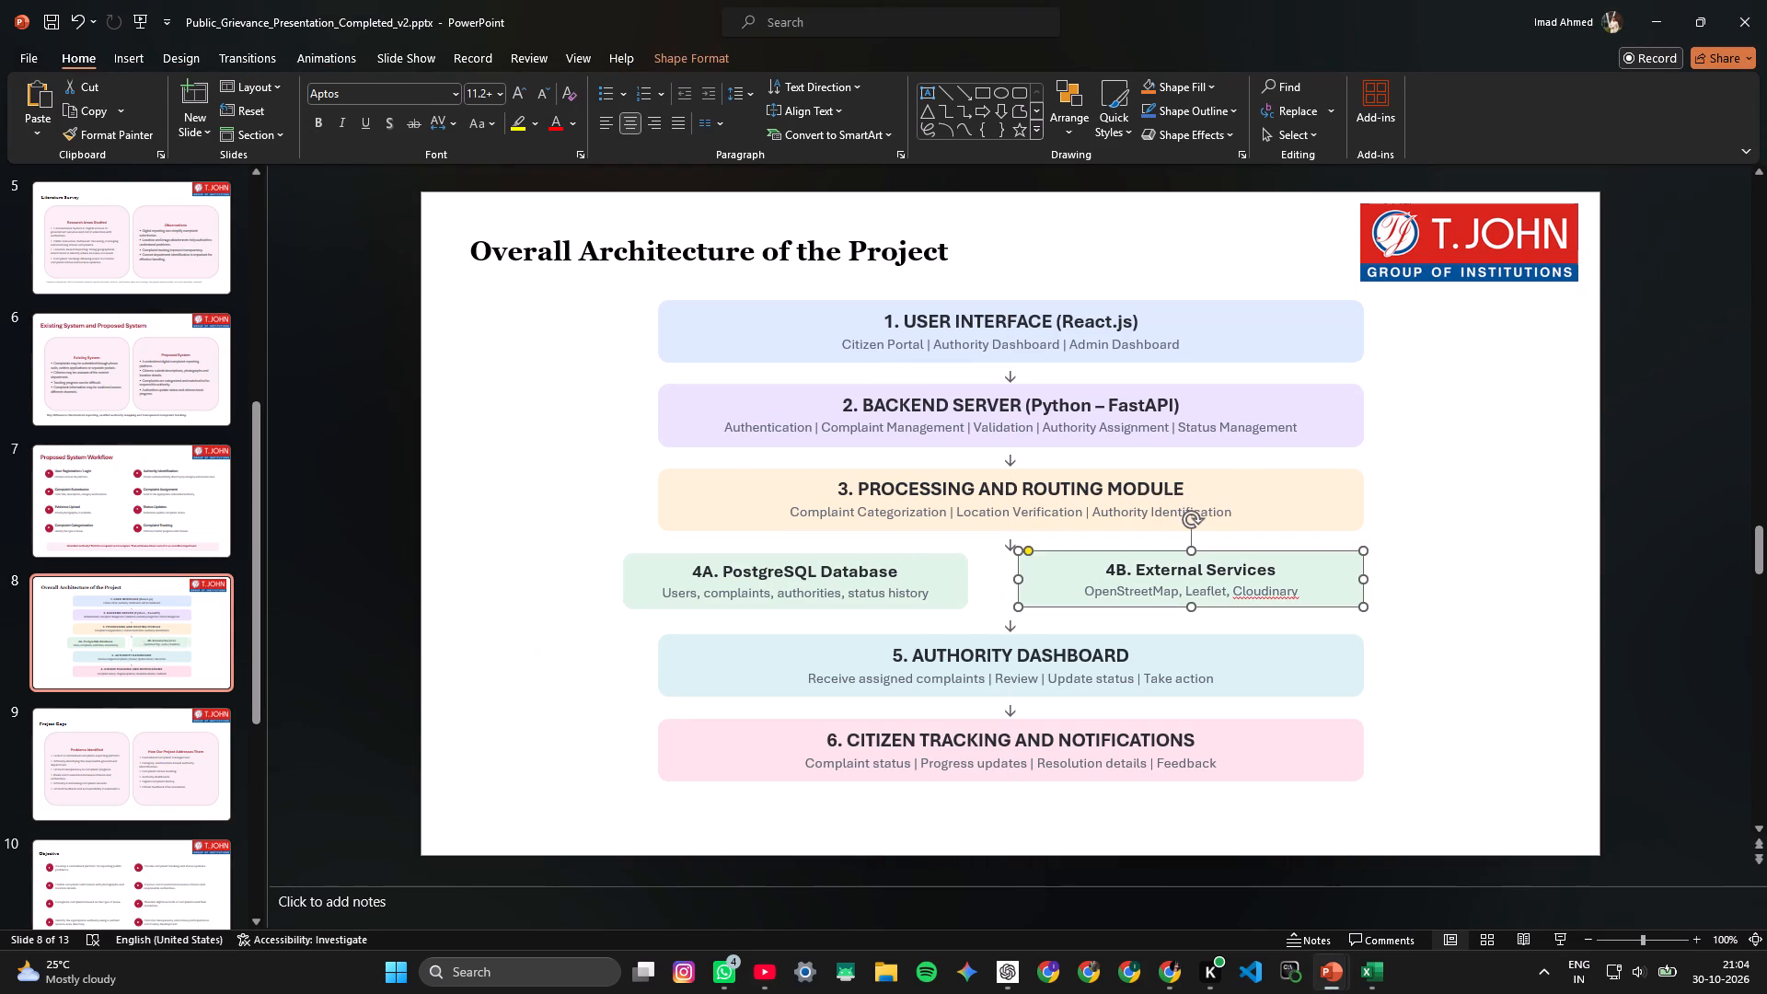
pyautogui.moveTo(894, 549); pyautogui.dragTo(930, 546)
pyautogui.click(1442, 549)
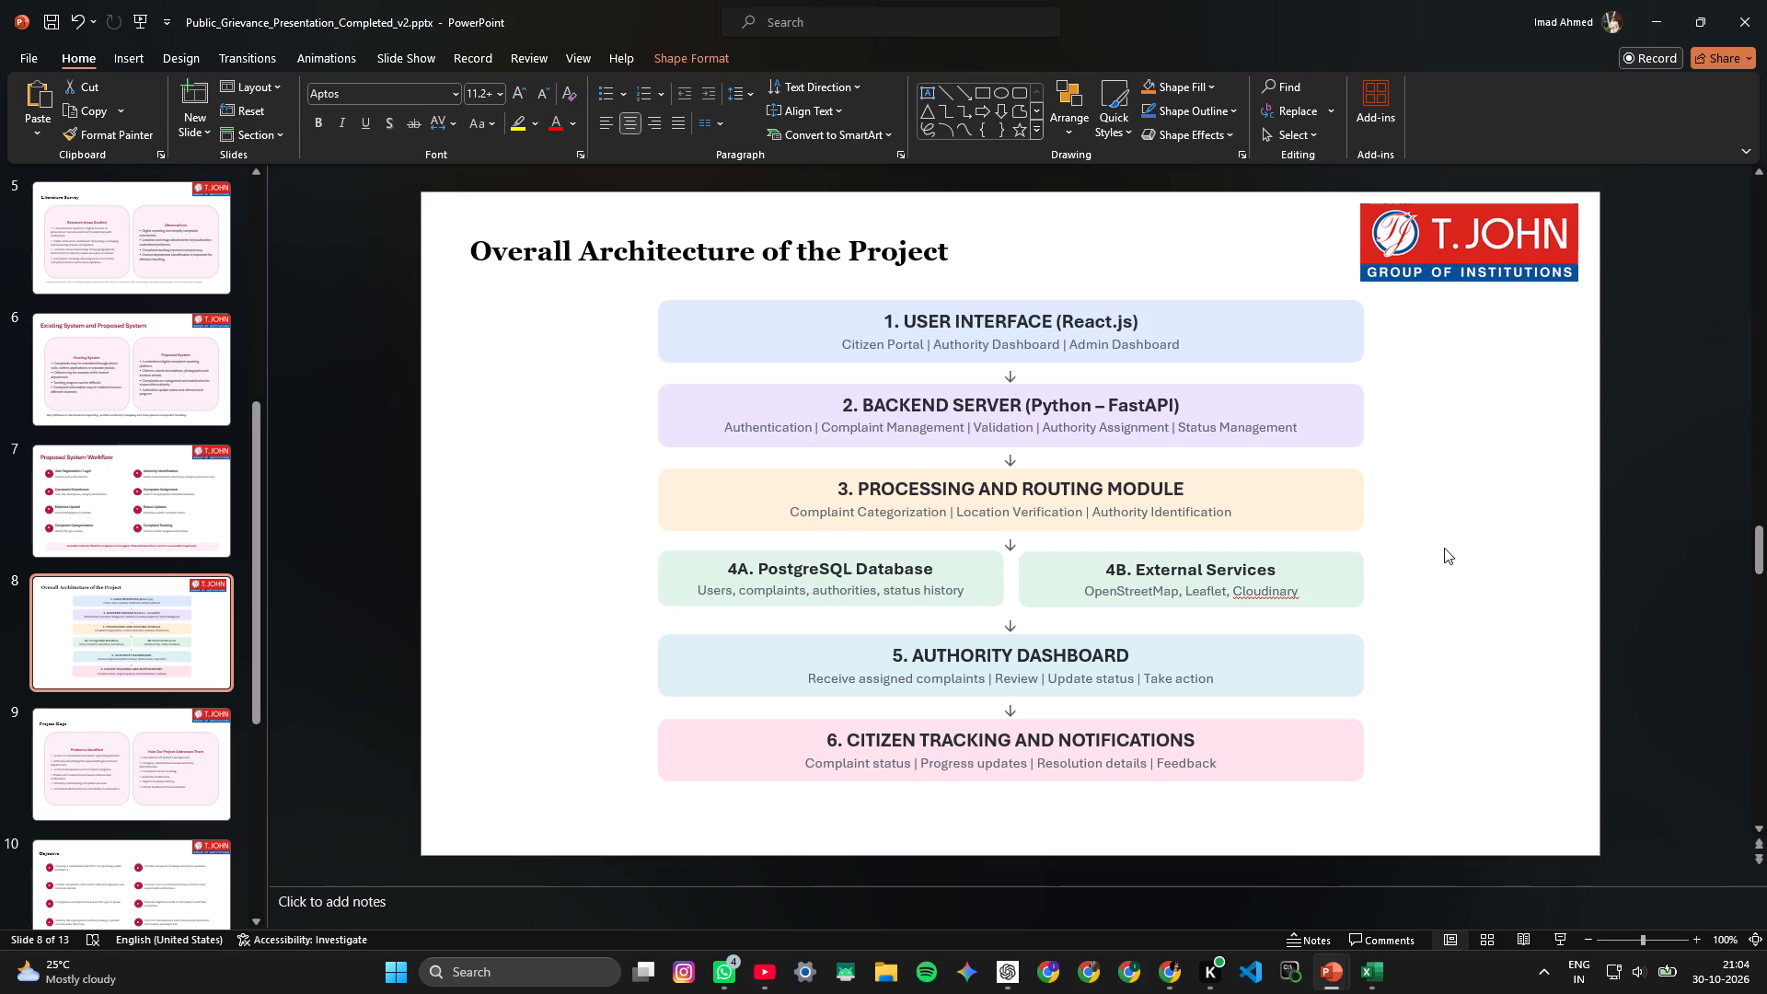
# Lower the 4B and 4A boxes slightly, keeping them level with each other between boxes 3 and 5.
pyautogui.click(1169, 578)
pyautogui.click(1172, 548)
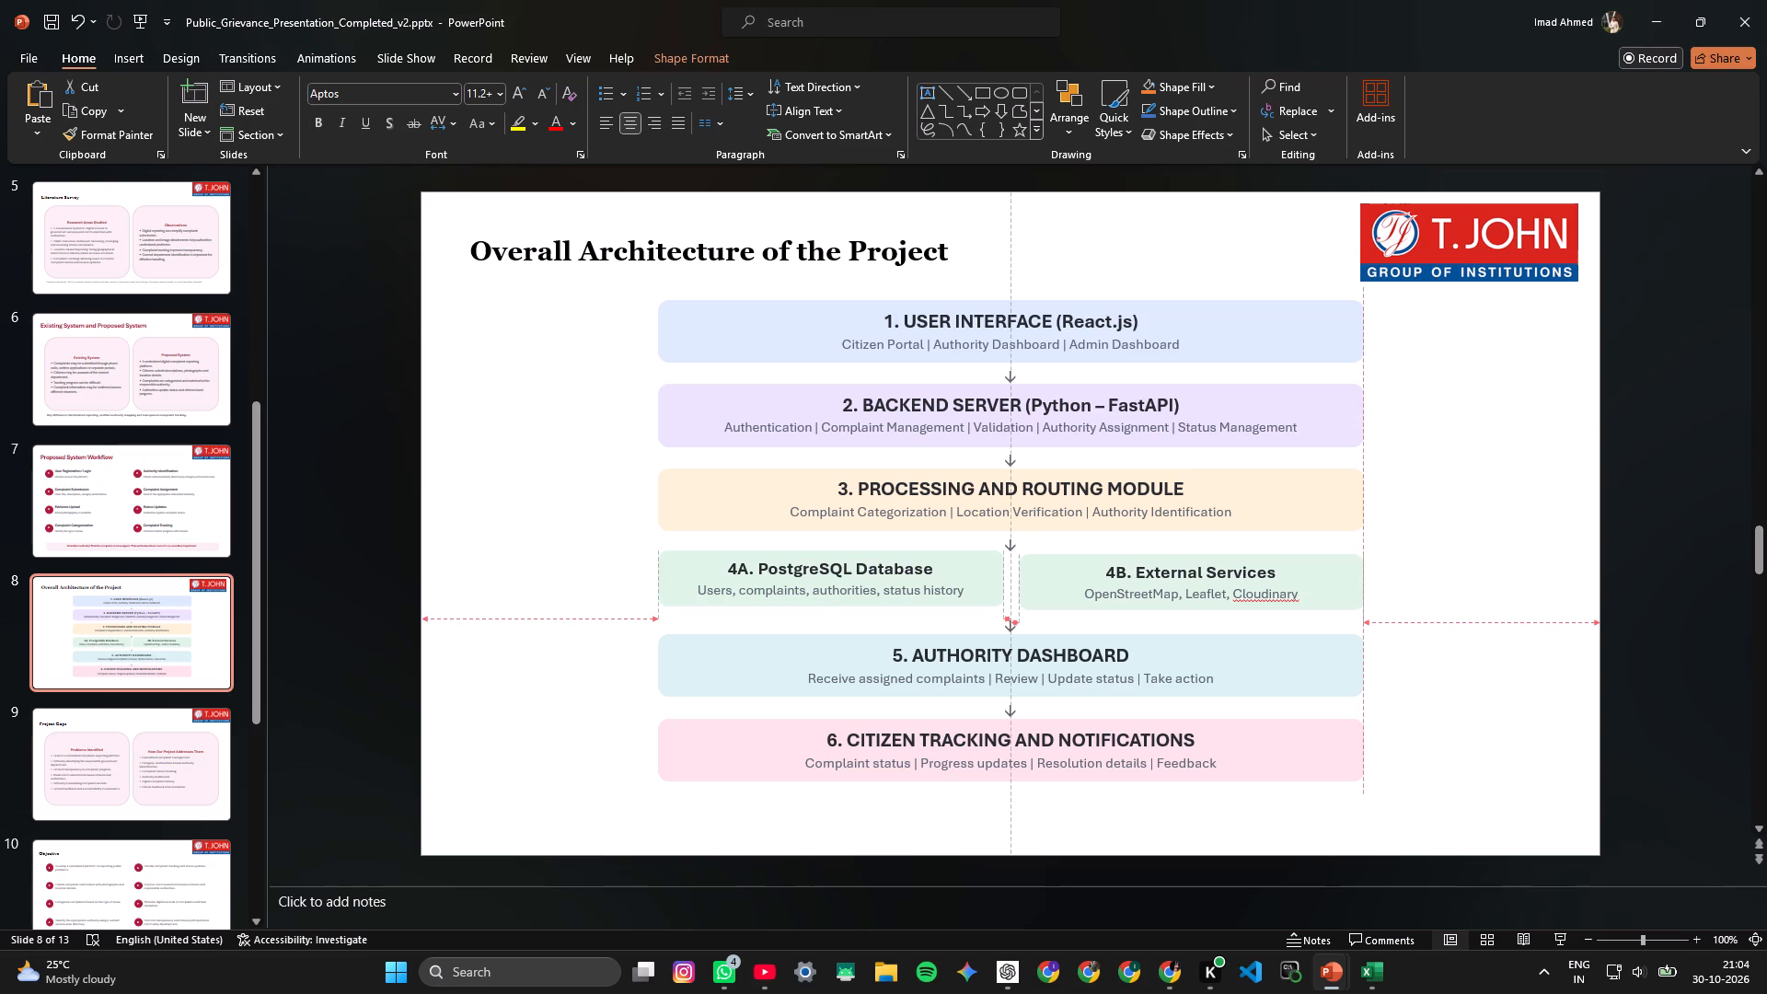
pyautogui.click(895, 557)
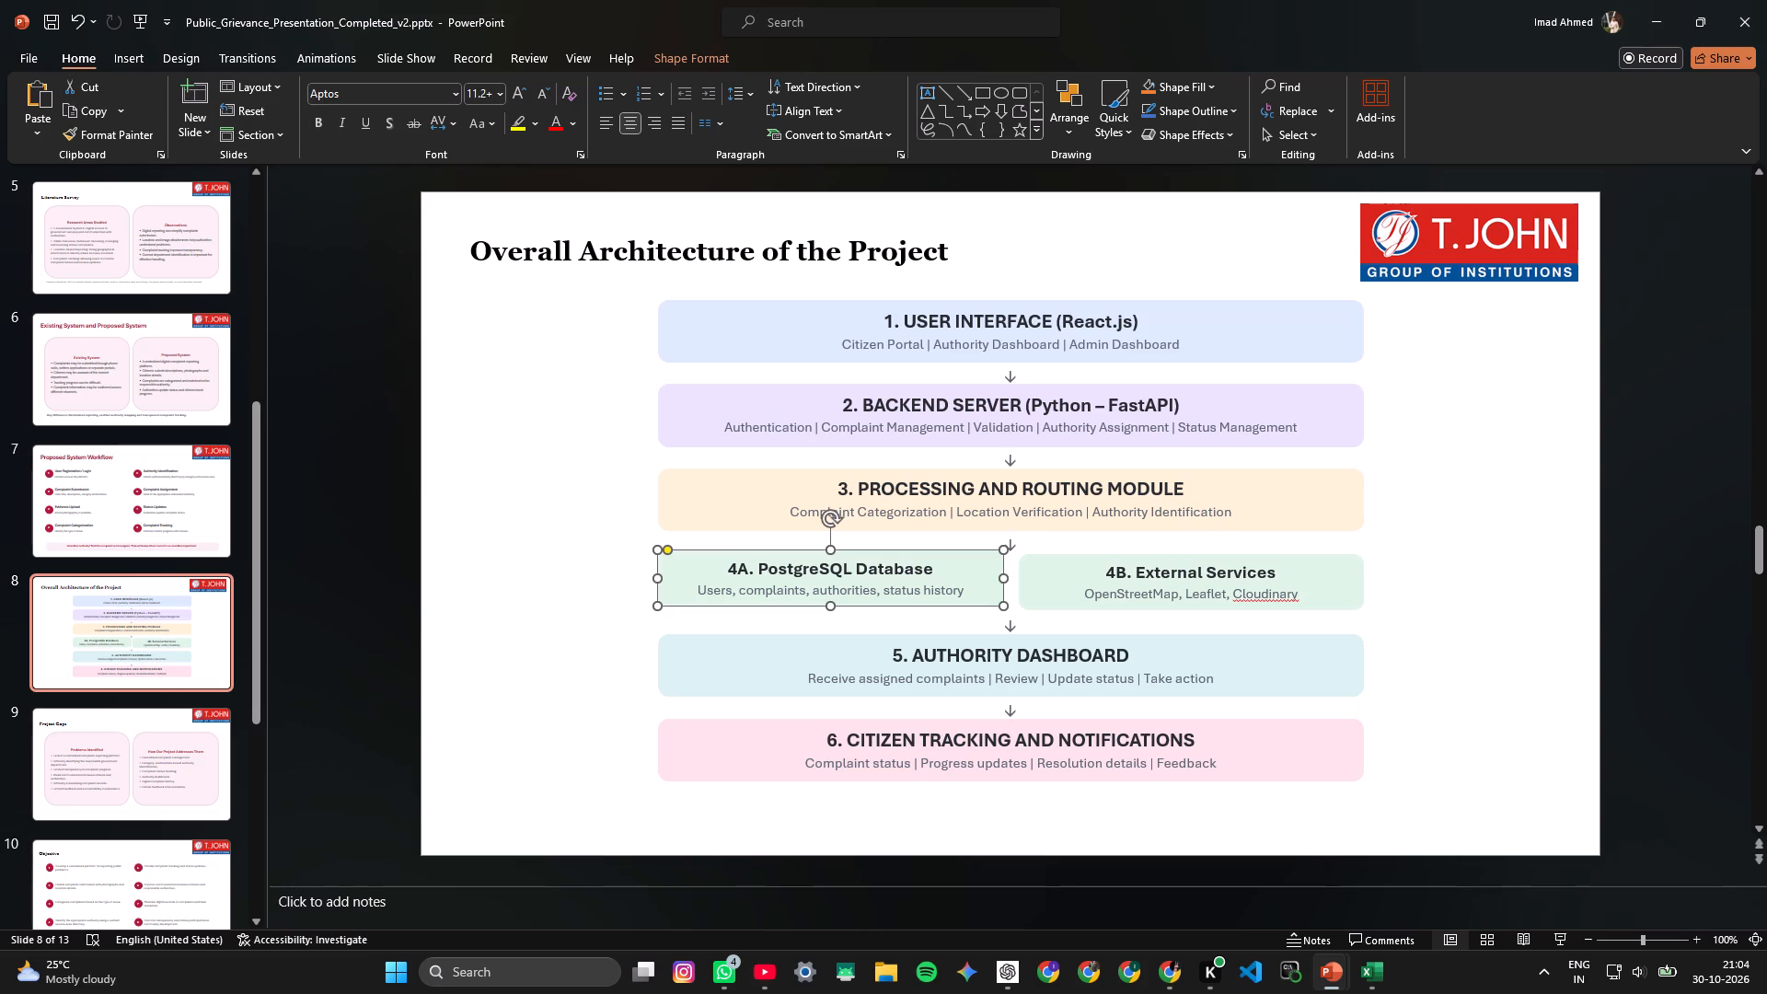
pyautogui.click(907, 549)
pyautogui.click(1501, 537)
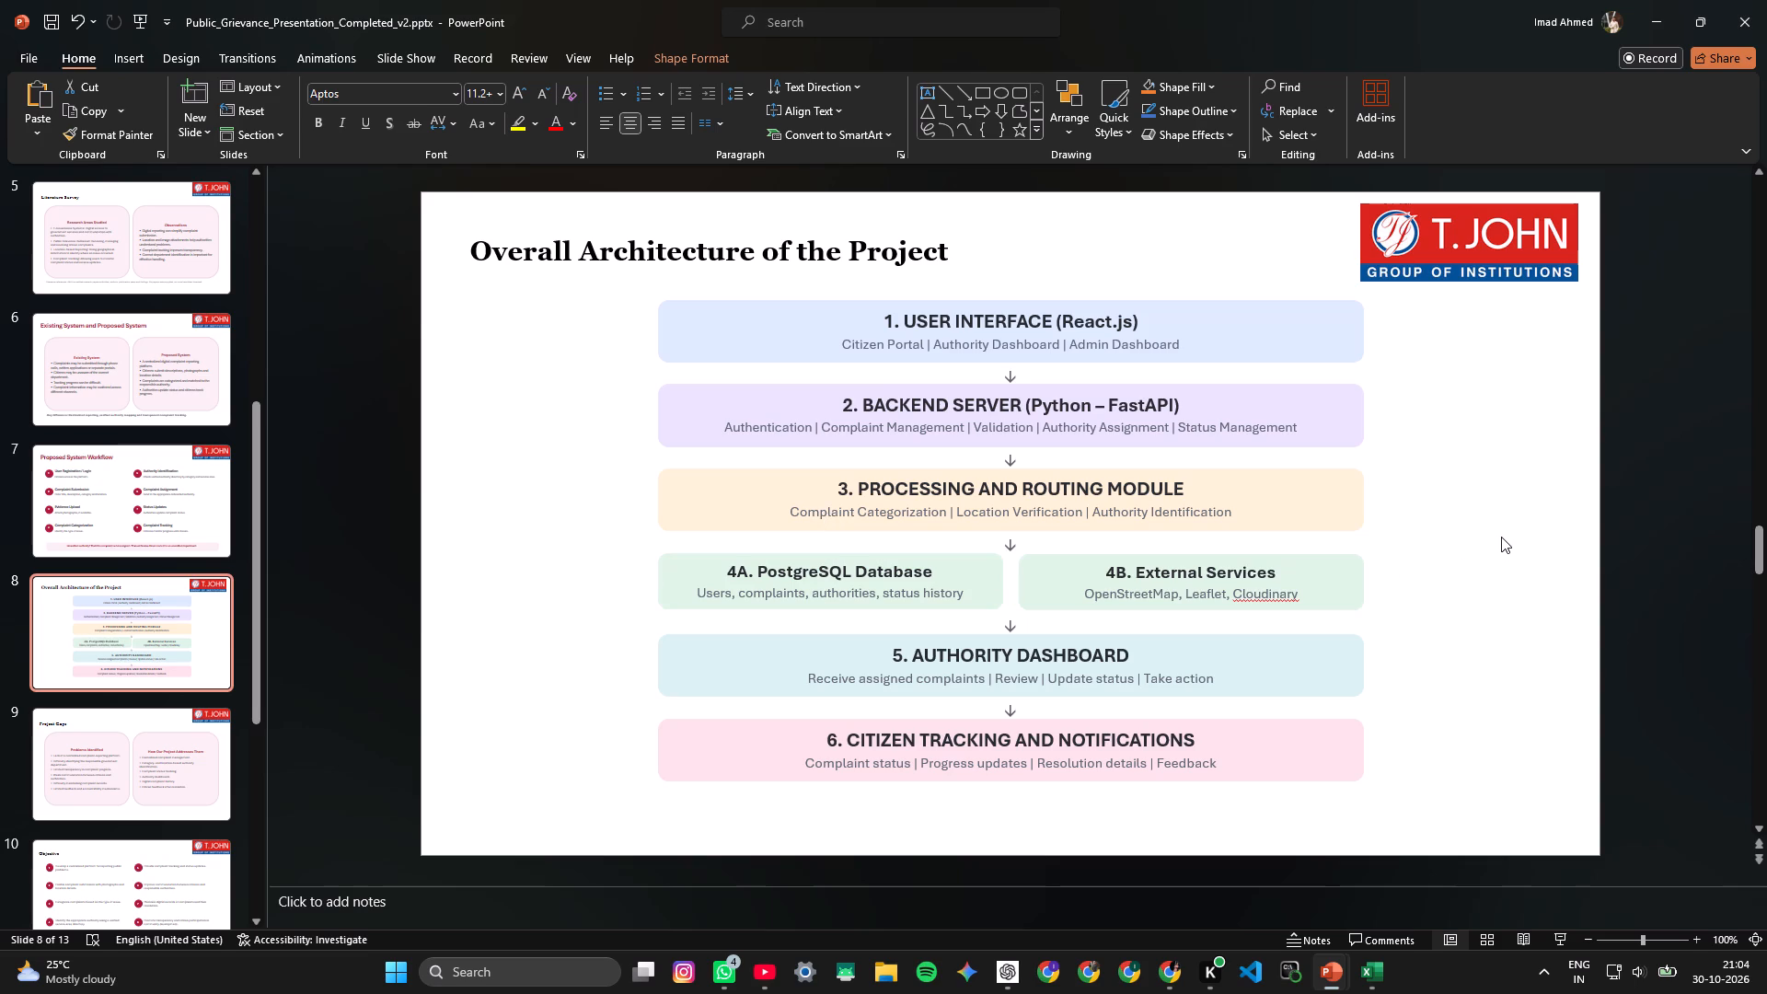
# Switch to the iLovePDF site in the browser and look through its tools and products for an Excel to PowerPoint converter.
pyautogui.click(139, 757)
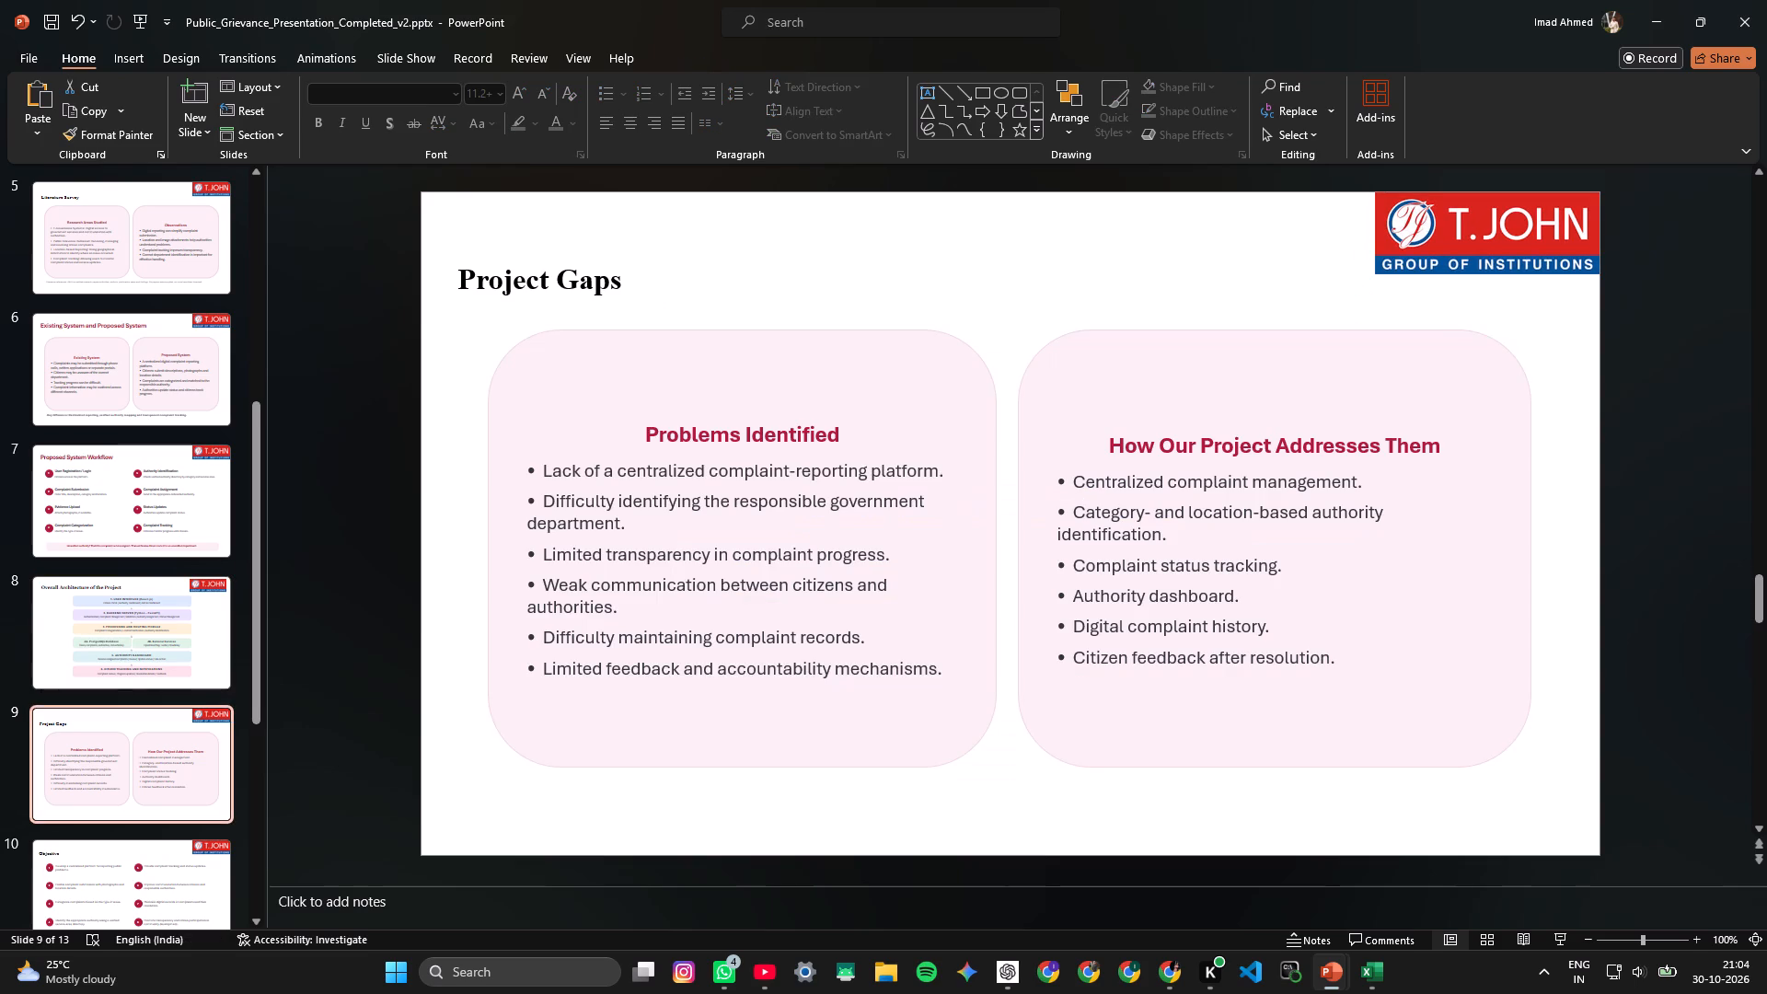
pyautogui.hotkey('alt', 'Tab')
pyautogui.hotkey('alt', 'Tab')
pyautogui.hotkey('alt', 'Tab')
pyautogui.hotkey('alt', 'Tab')
pyautogui.keyDown('alt'); pyautogui.click(393, 508); pyautogui.keyUp('alt')
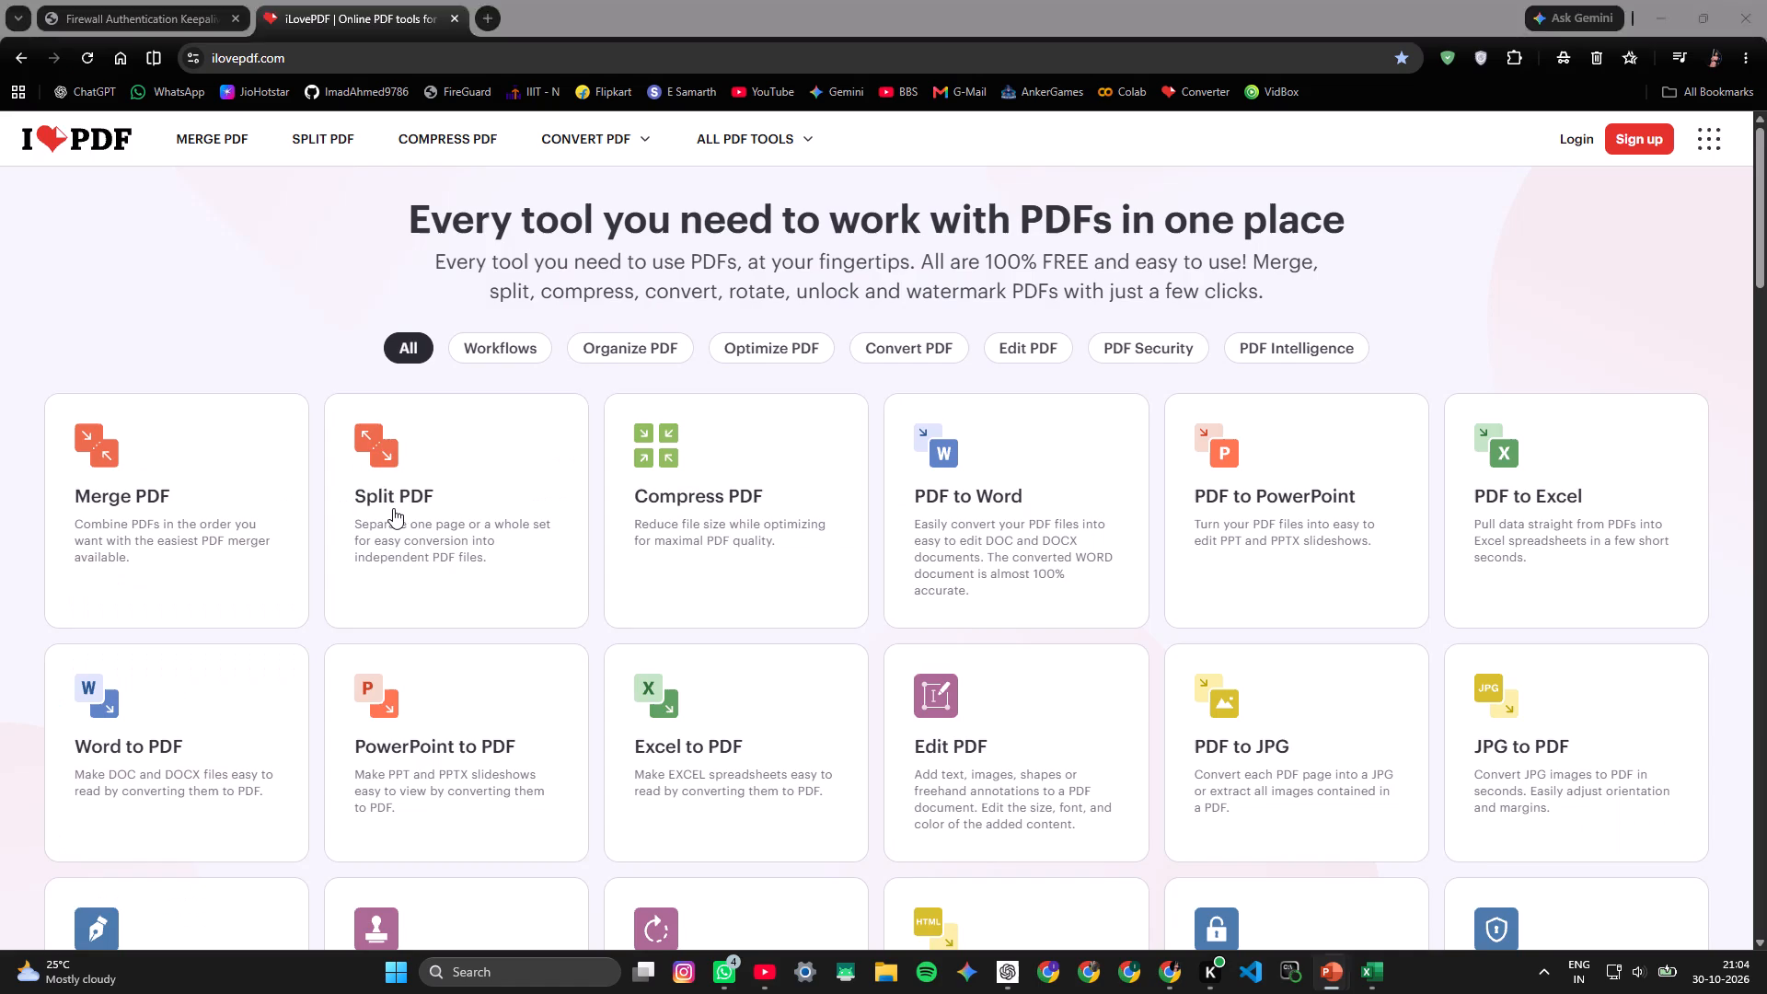
pyautogui.scroll(-1, 510, 765)
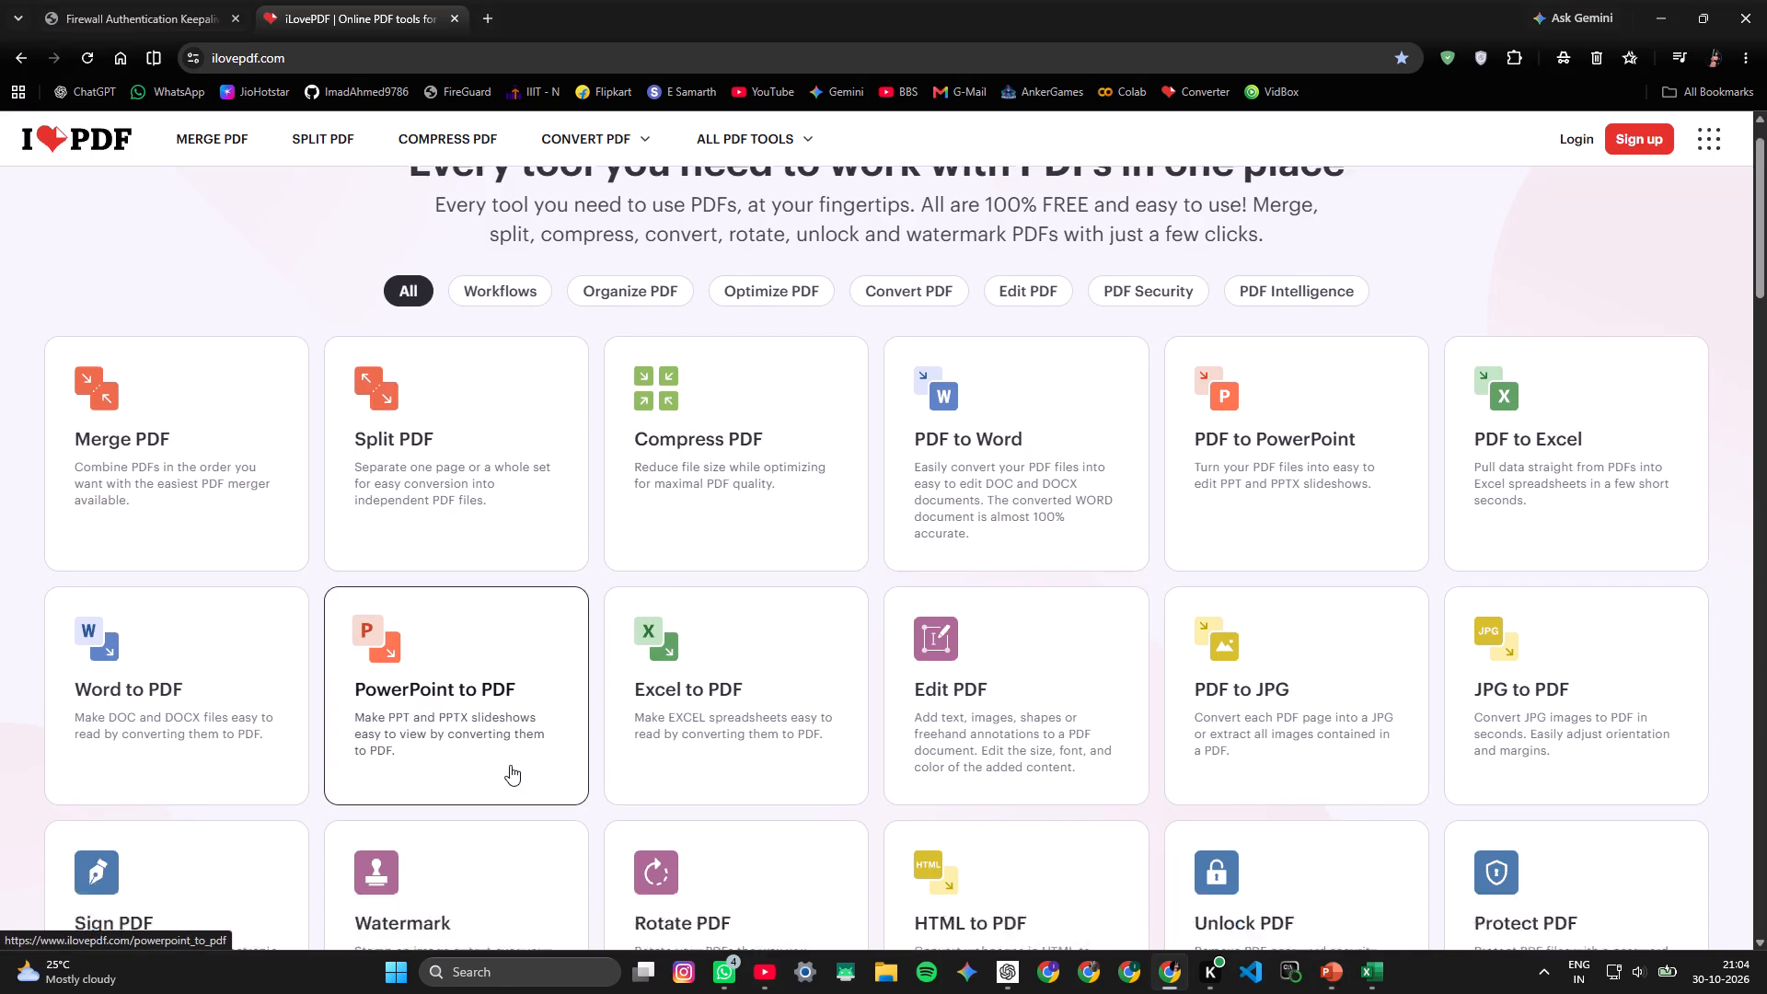
pyautogui.scroll(-10, 510, 765)
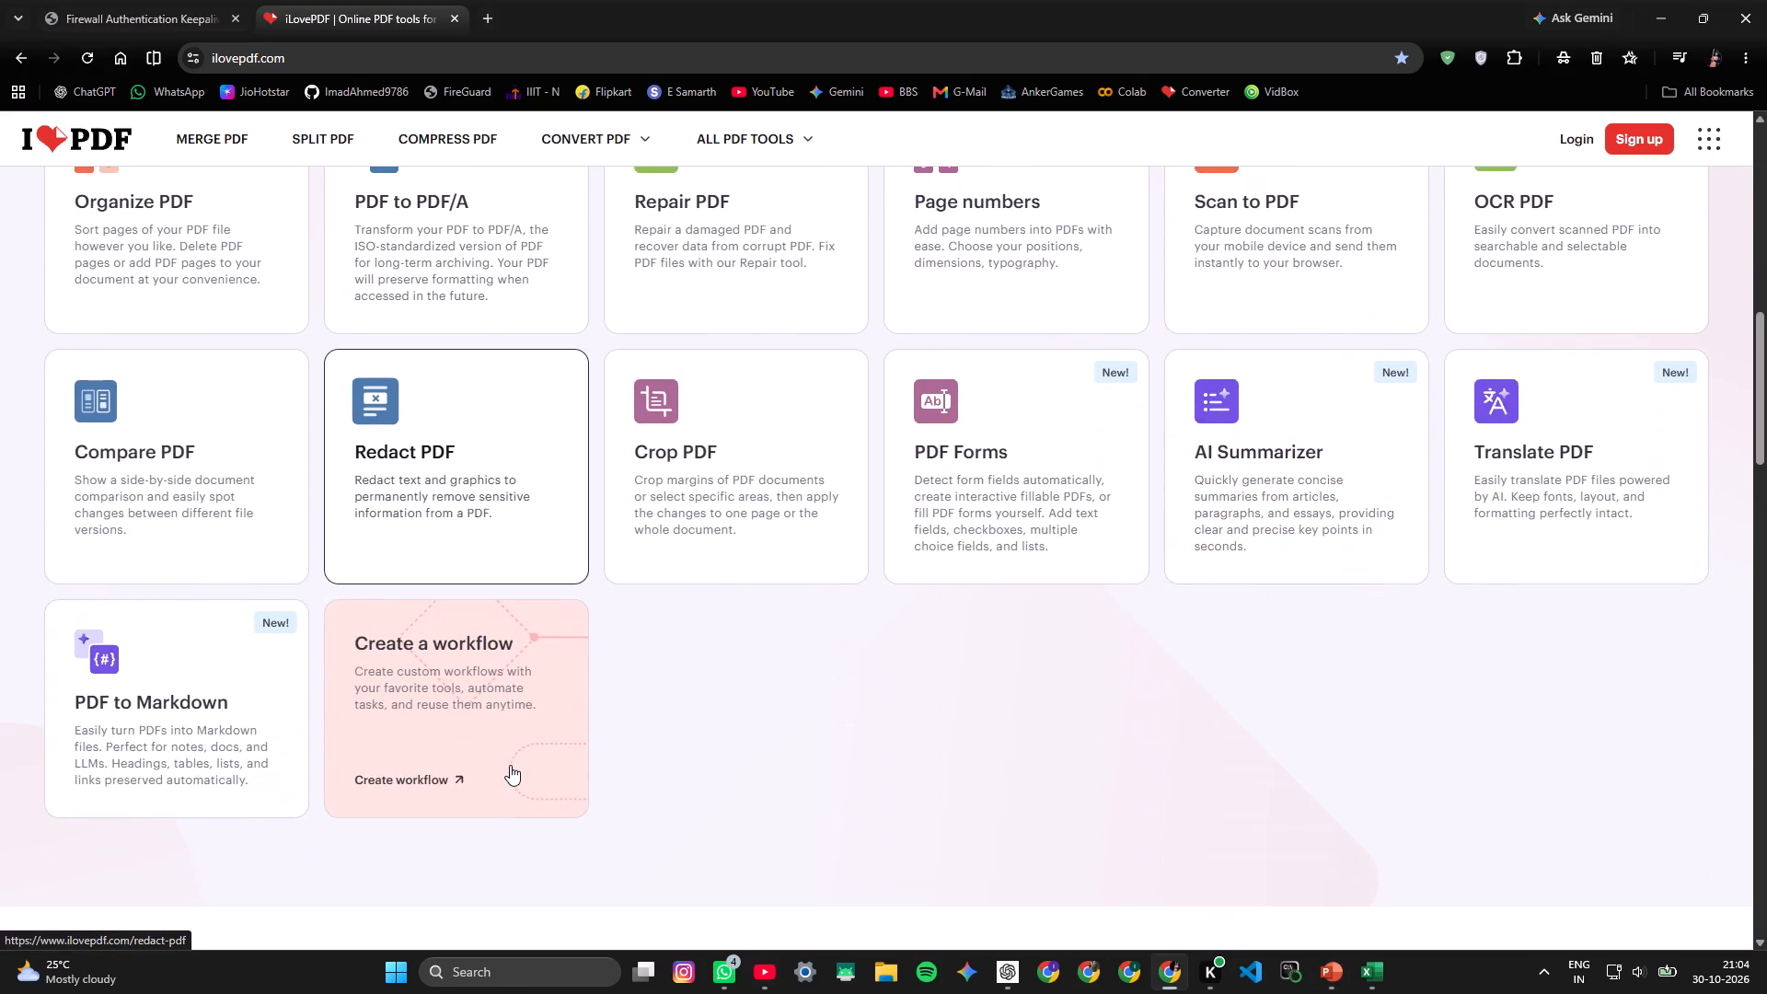
pyautogui.scroll(11, 510, 765)
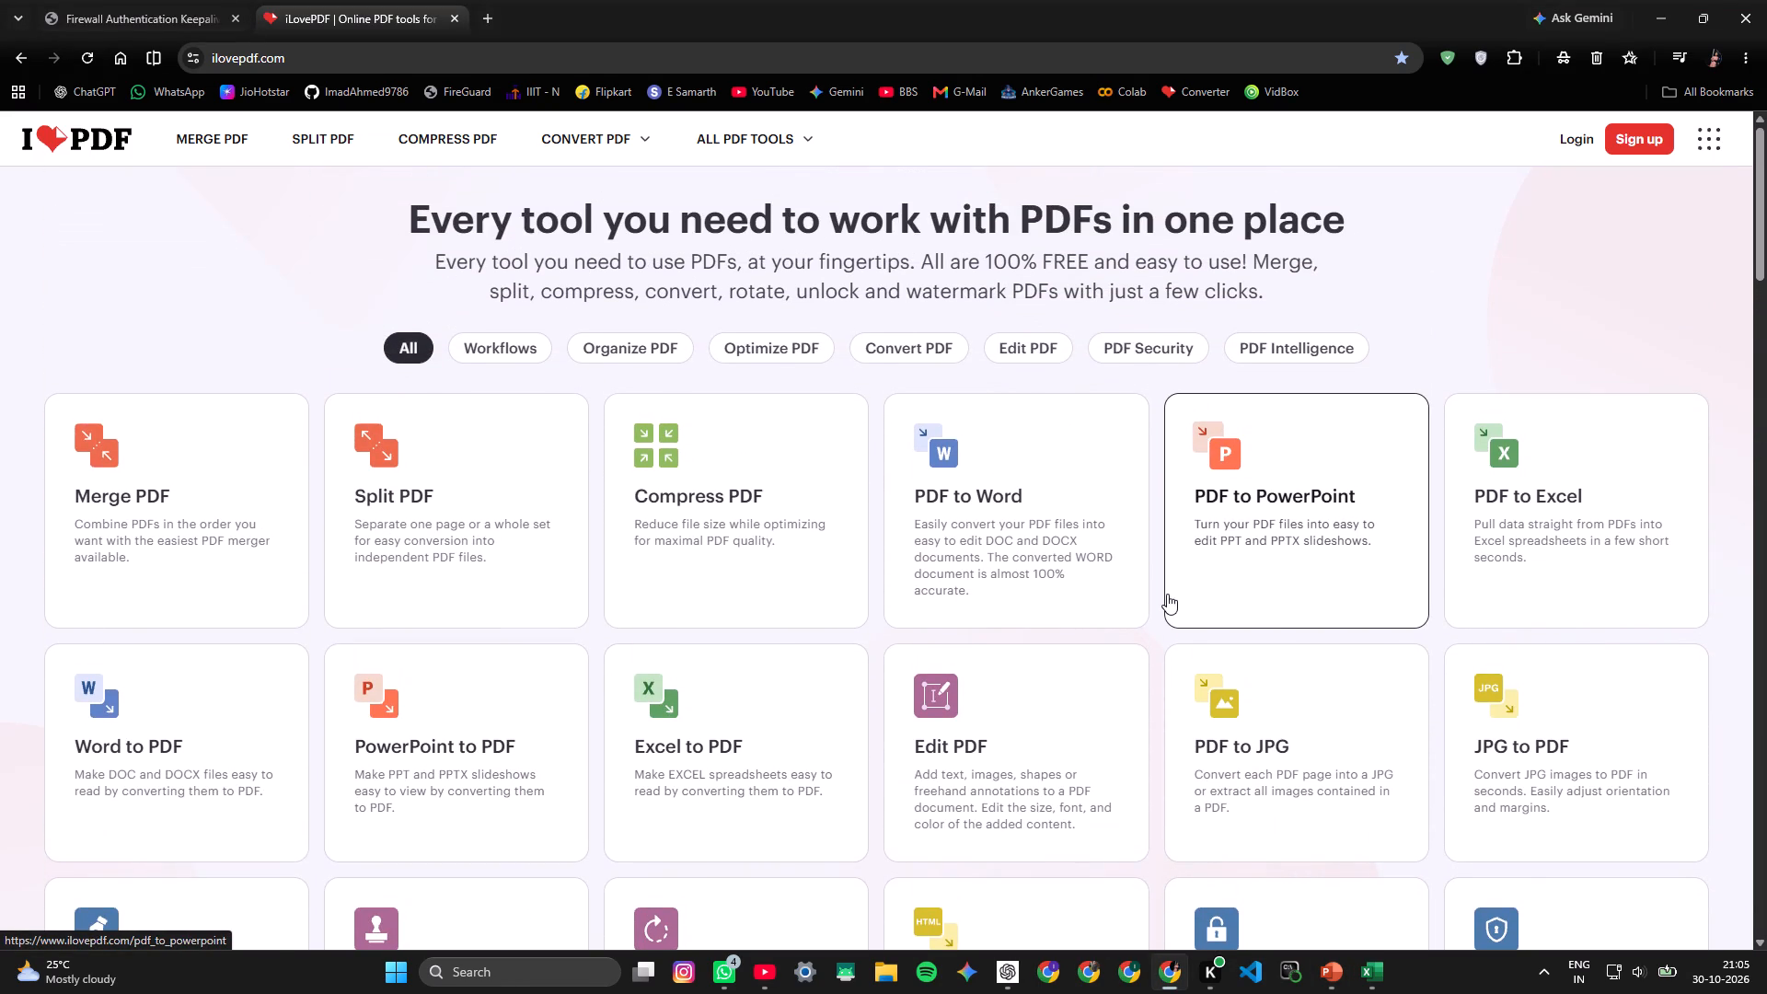
pyautogui.scroll(-1, 1160, 596)
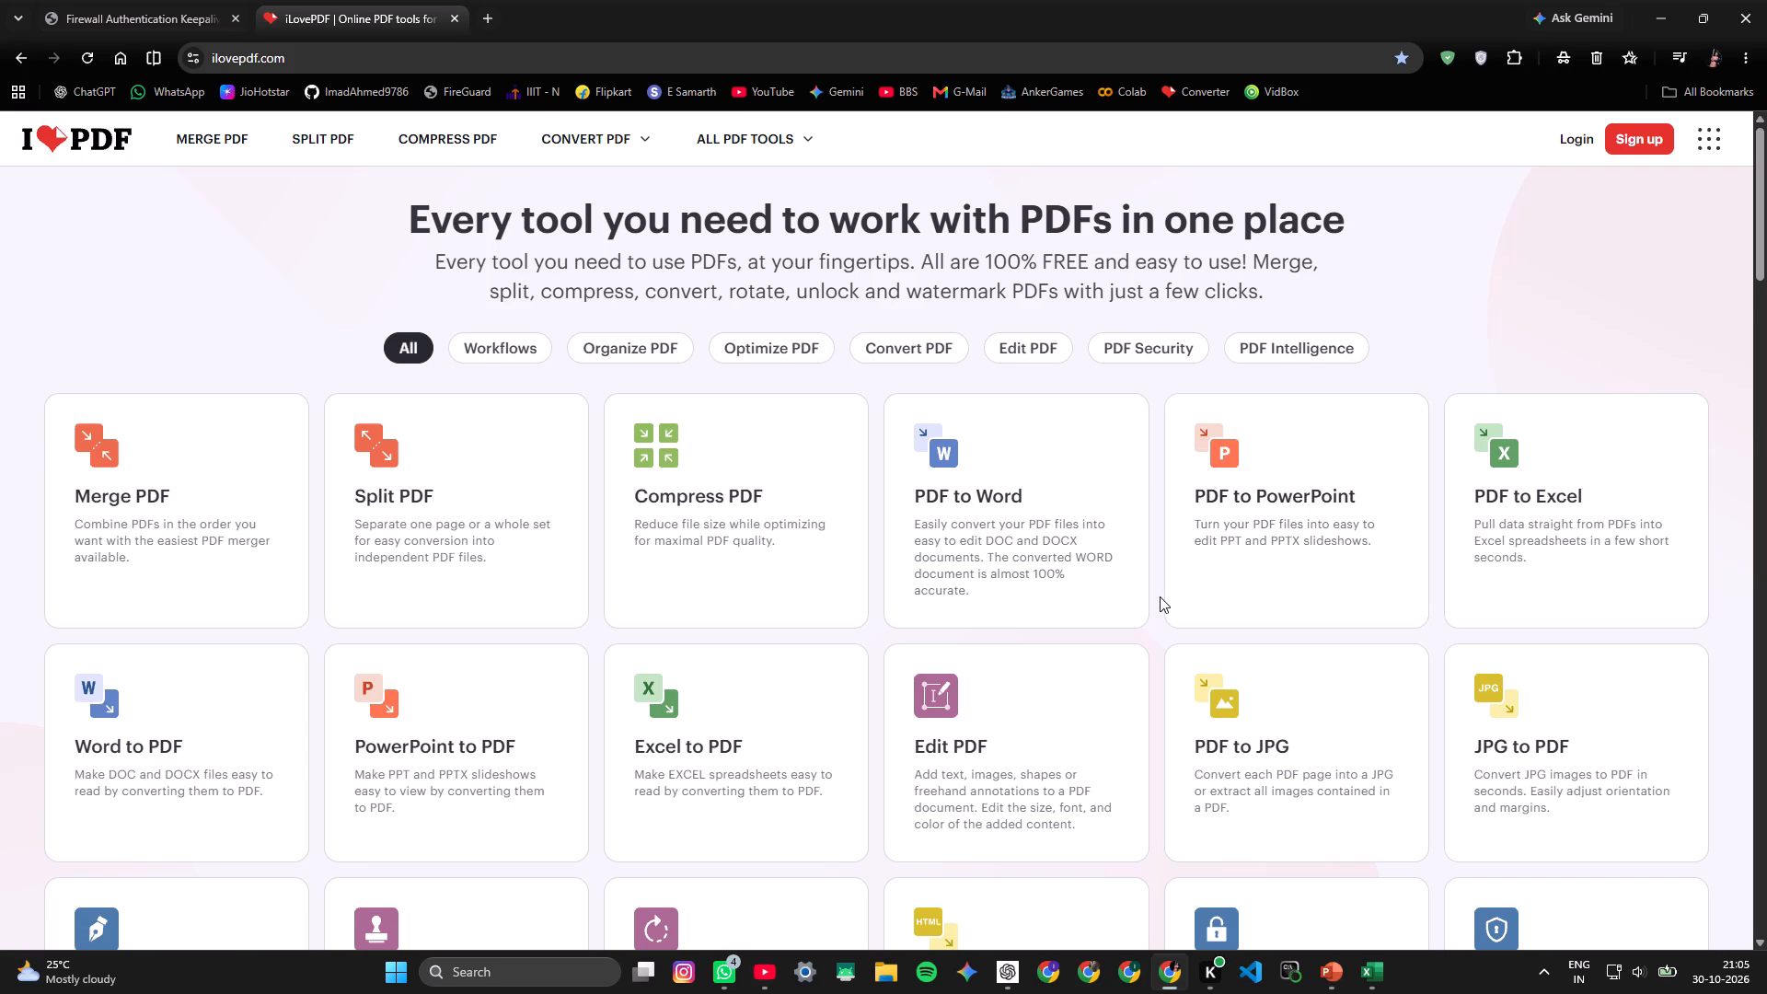
pyautogui.scroll(-2, 1160, 596)
pyautogui.scroll(4, 1160, 596)
pyautogui.scroll(-4, 1160, 596)
pyautogui.scroll(5, 1160, 596)
pyautogui.click(1707, 138)
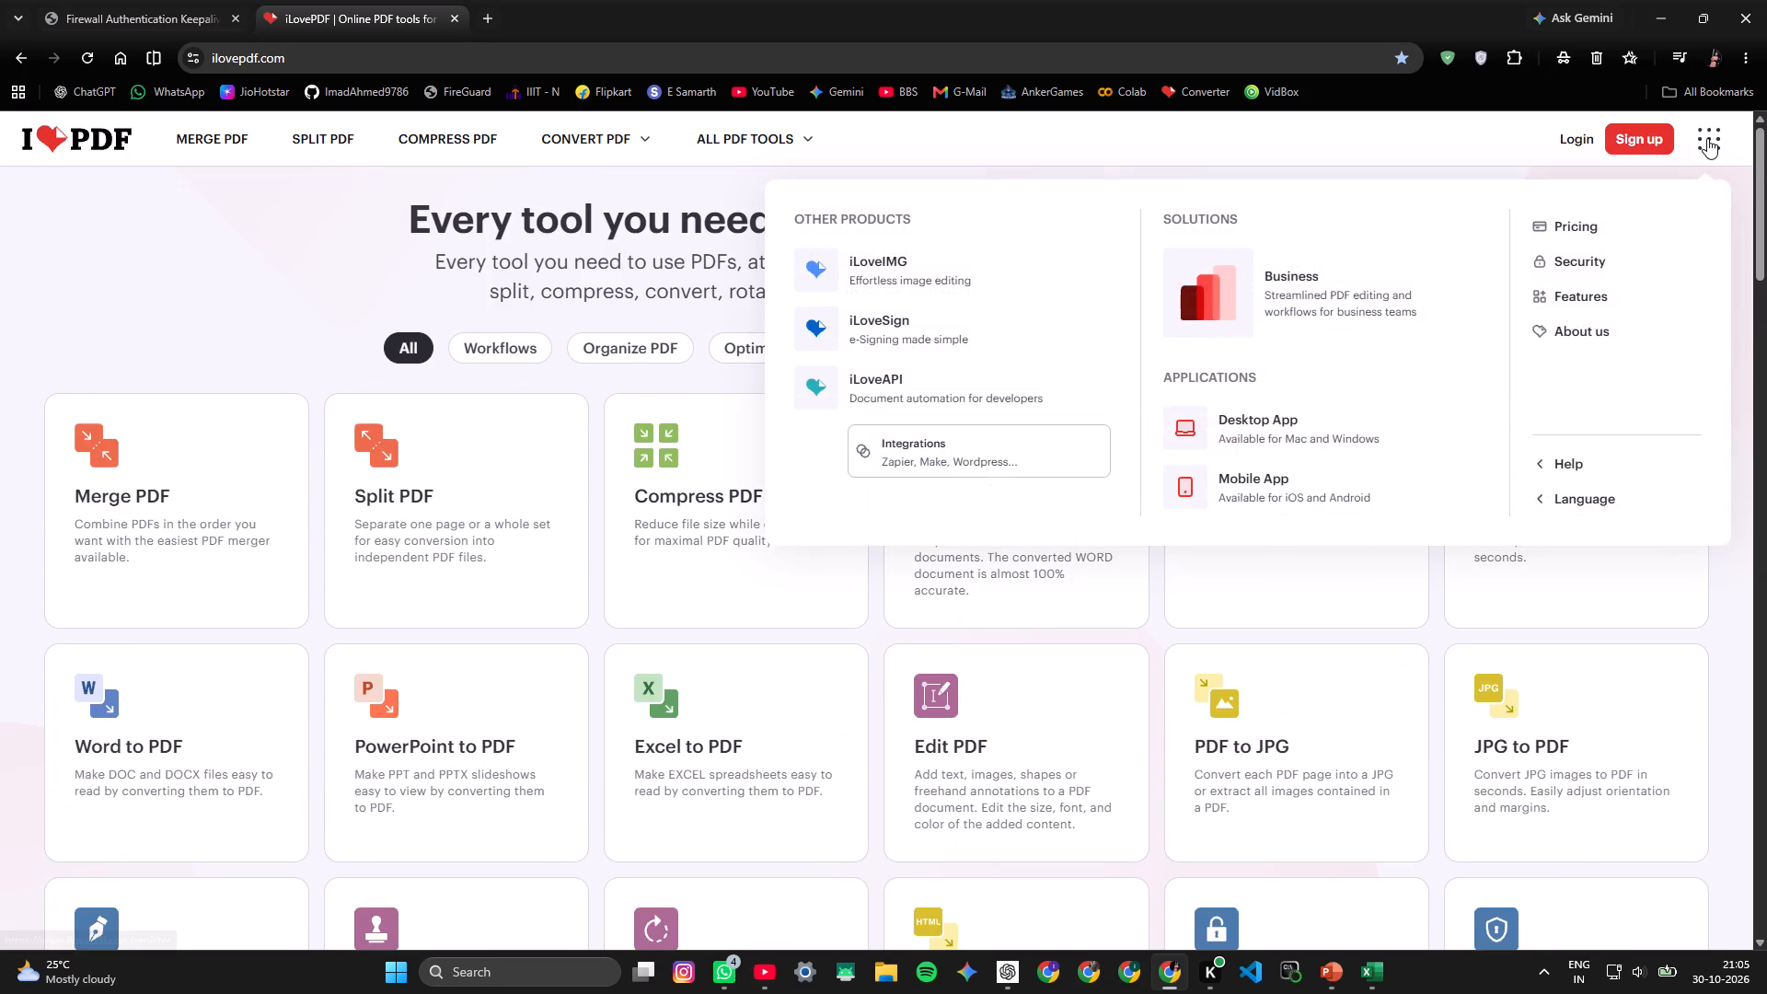
# Search the web for "excep to ppt".
pyautogui.click(353, 56)
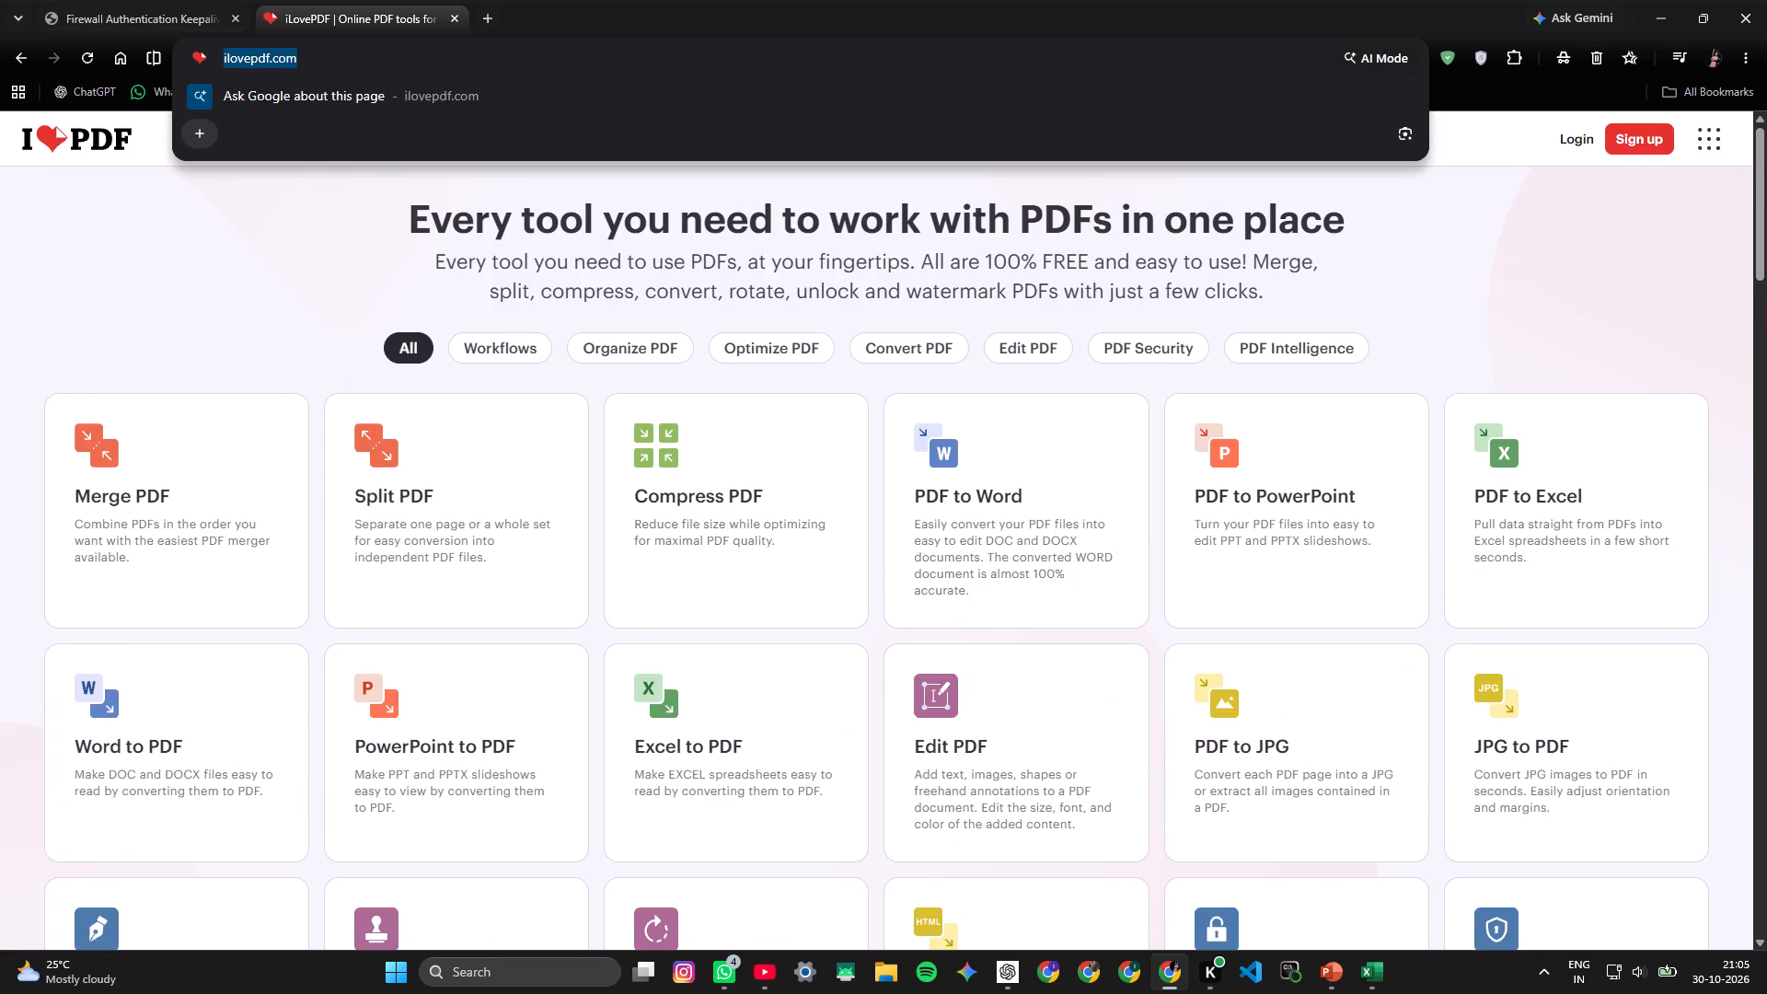
pyautogui.write('excep to ppt')
pyautogui.press('Return')
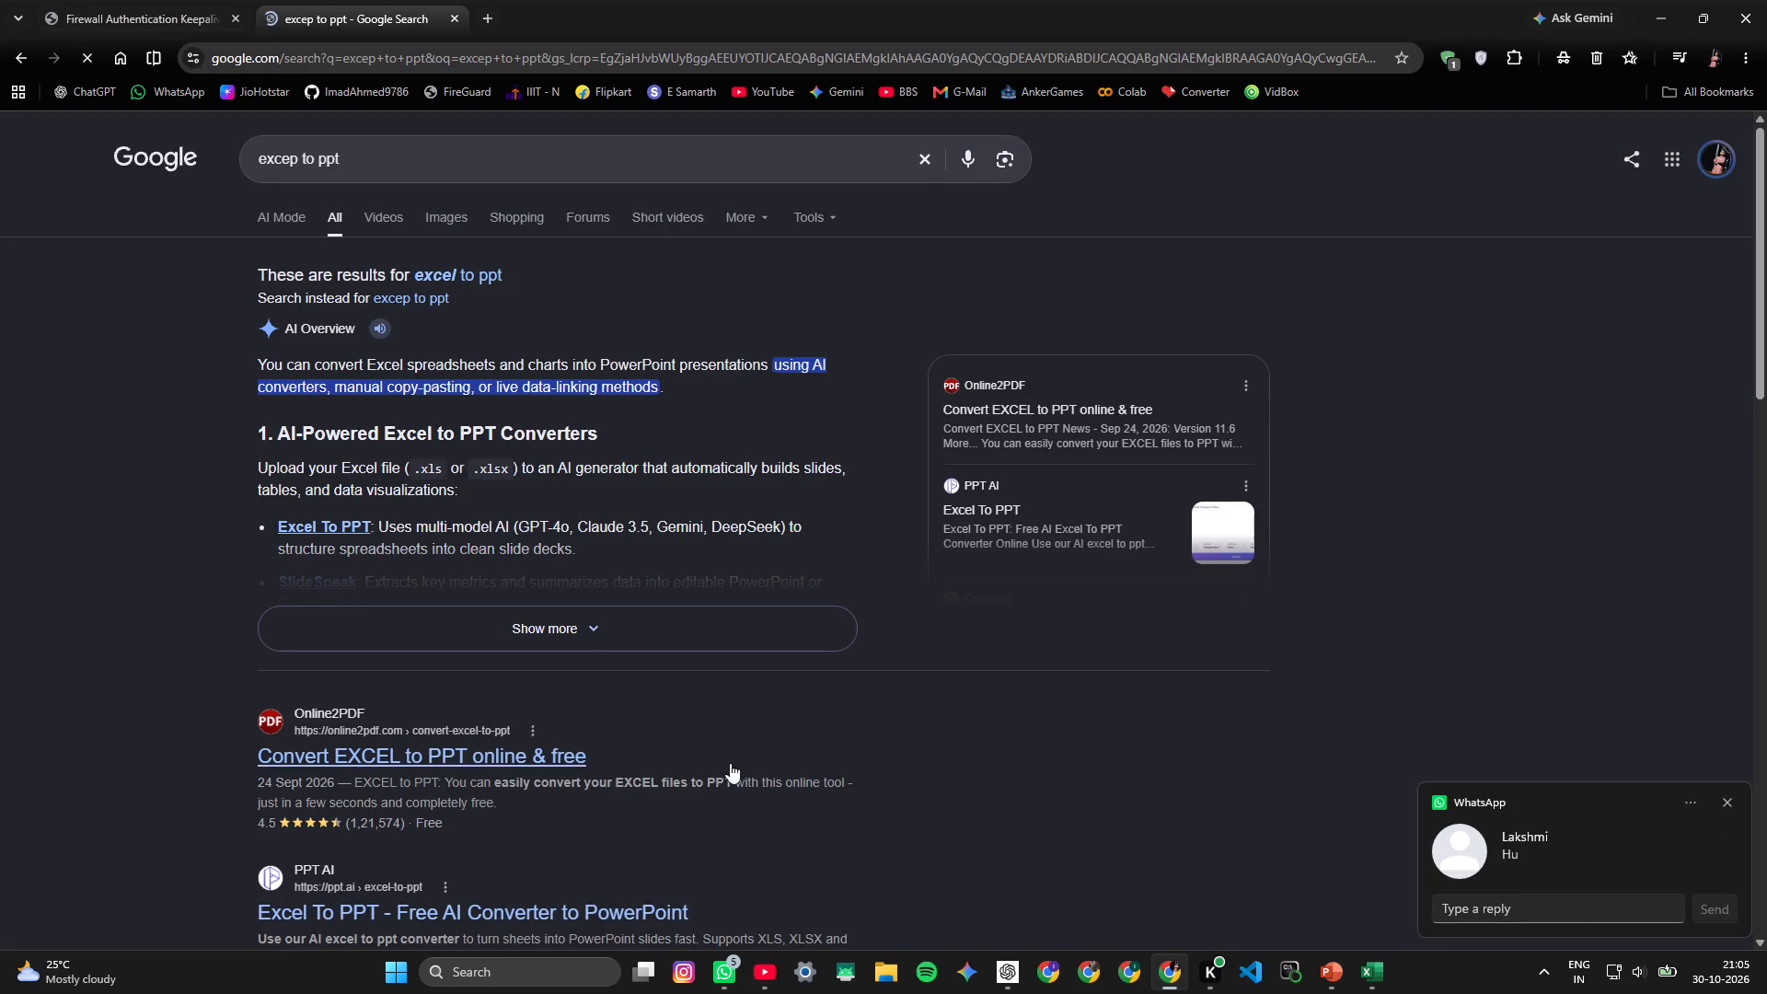
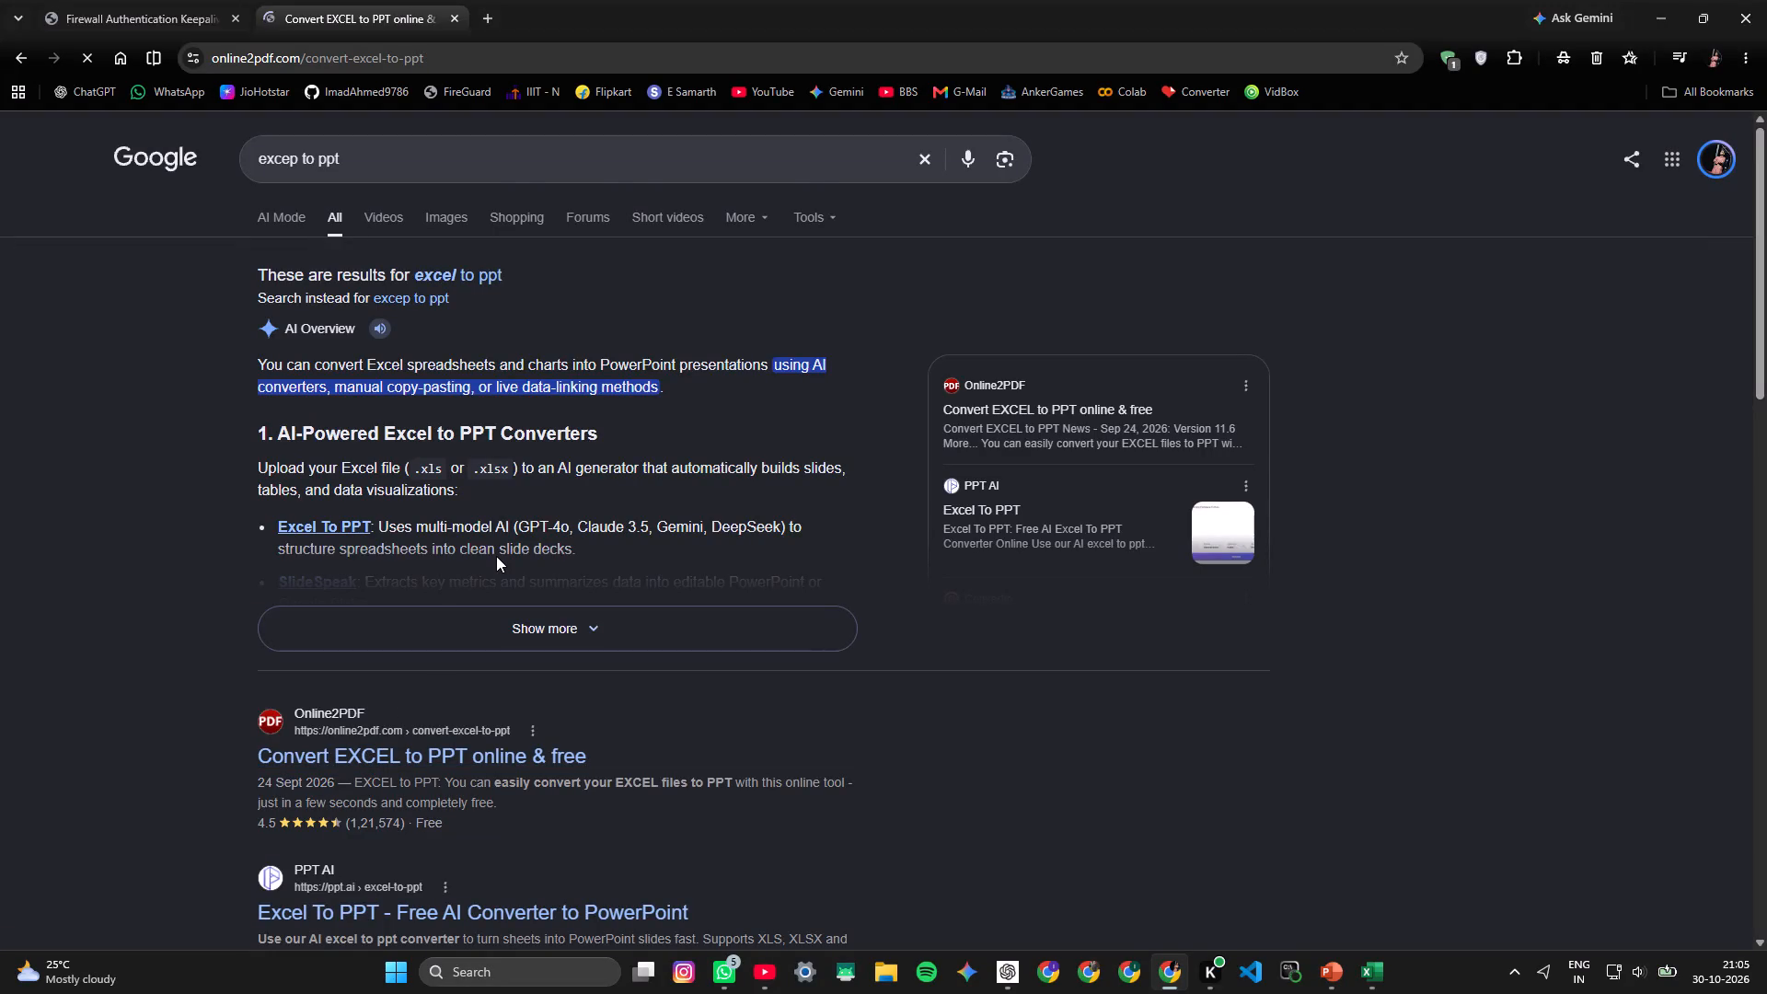
# Switch from the online Excel to PPT converter page to the Public_Grievance_Presentation_Completed_v2 presentation in PowerPoint.
pyautogui.hotkey('alt', 'Tab')
pyautogui.hotkey('alt', 'Tab')
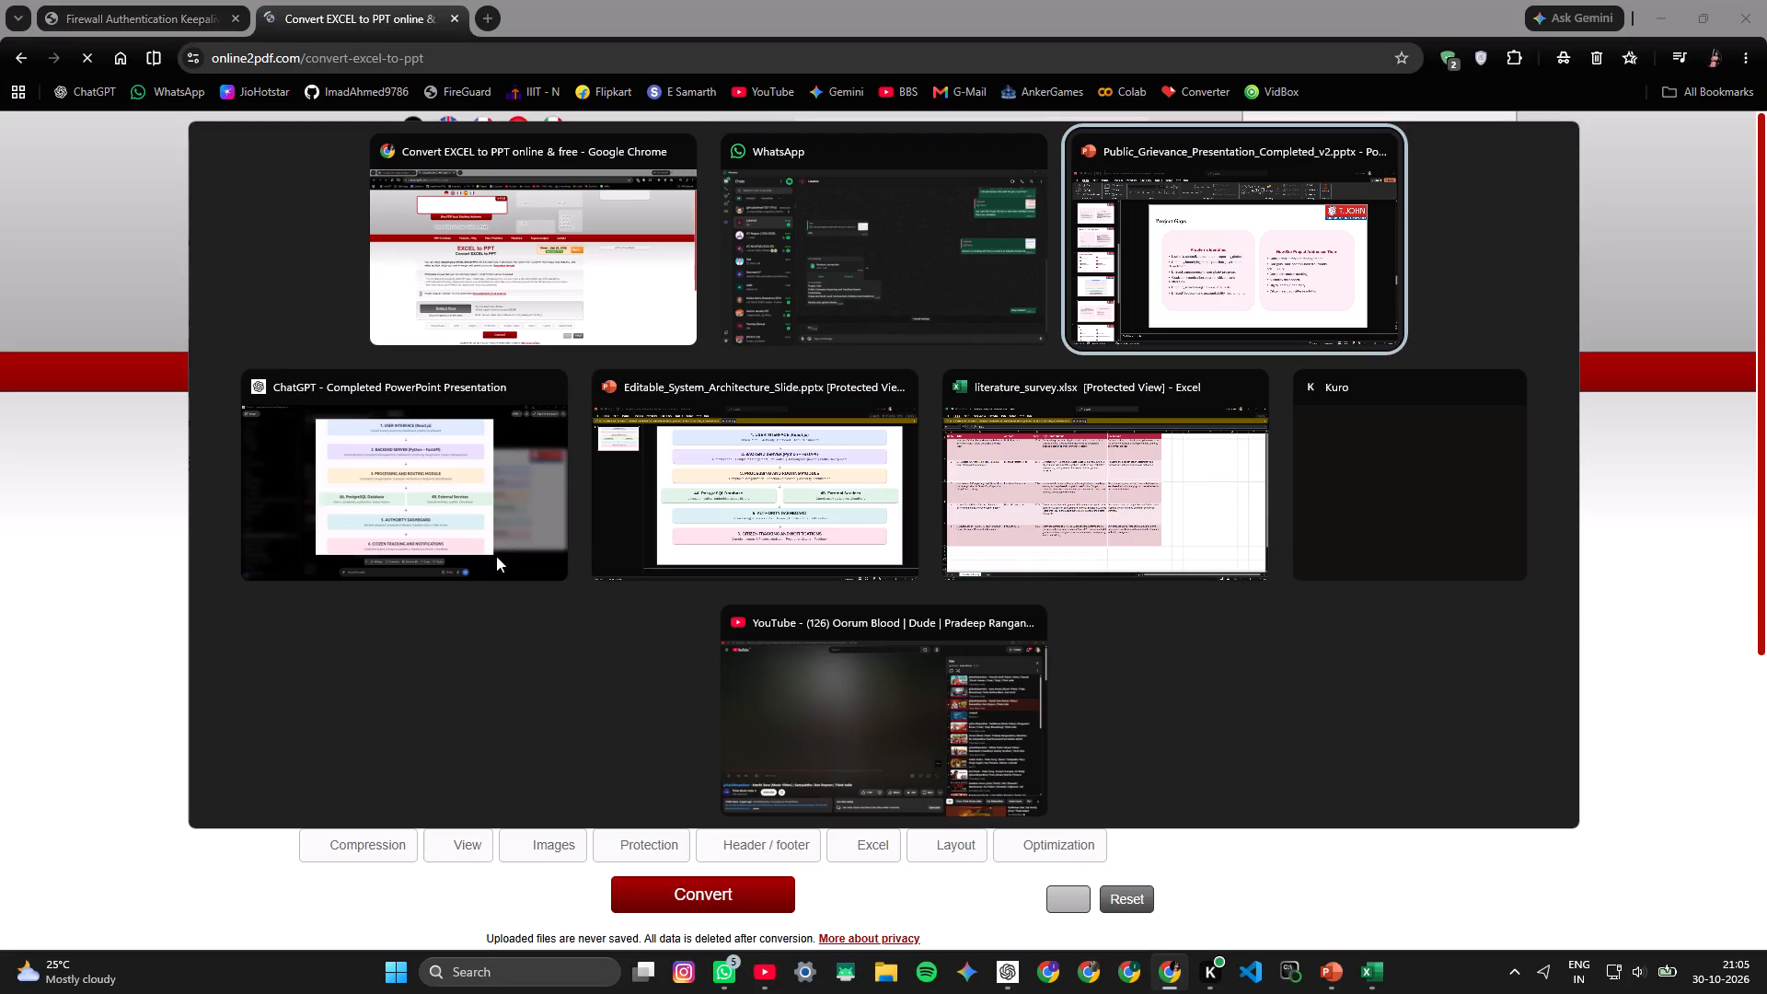
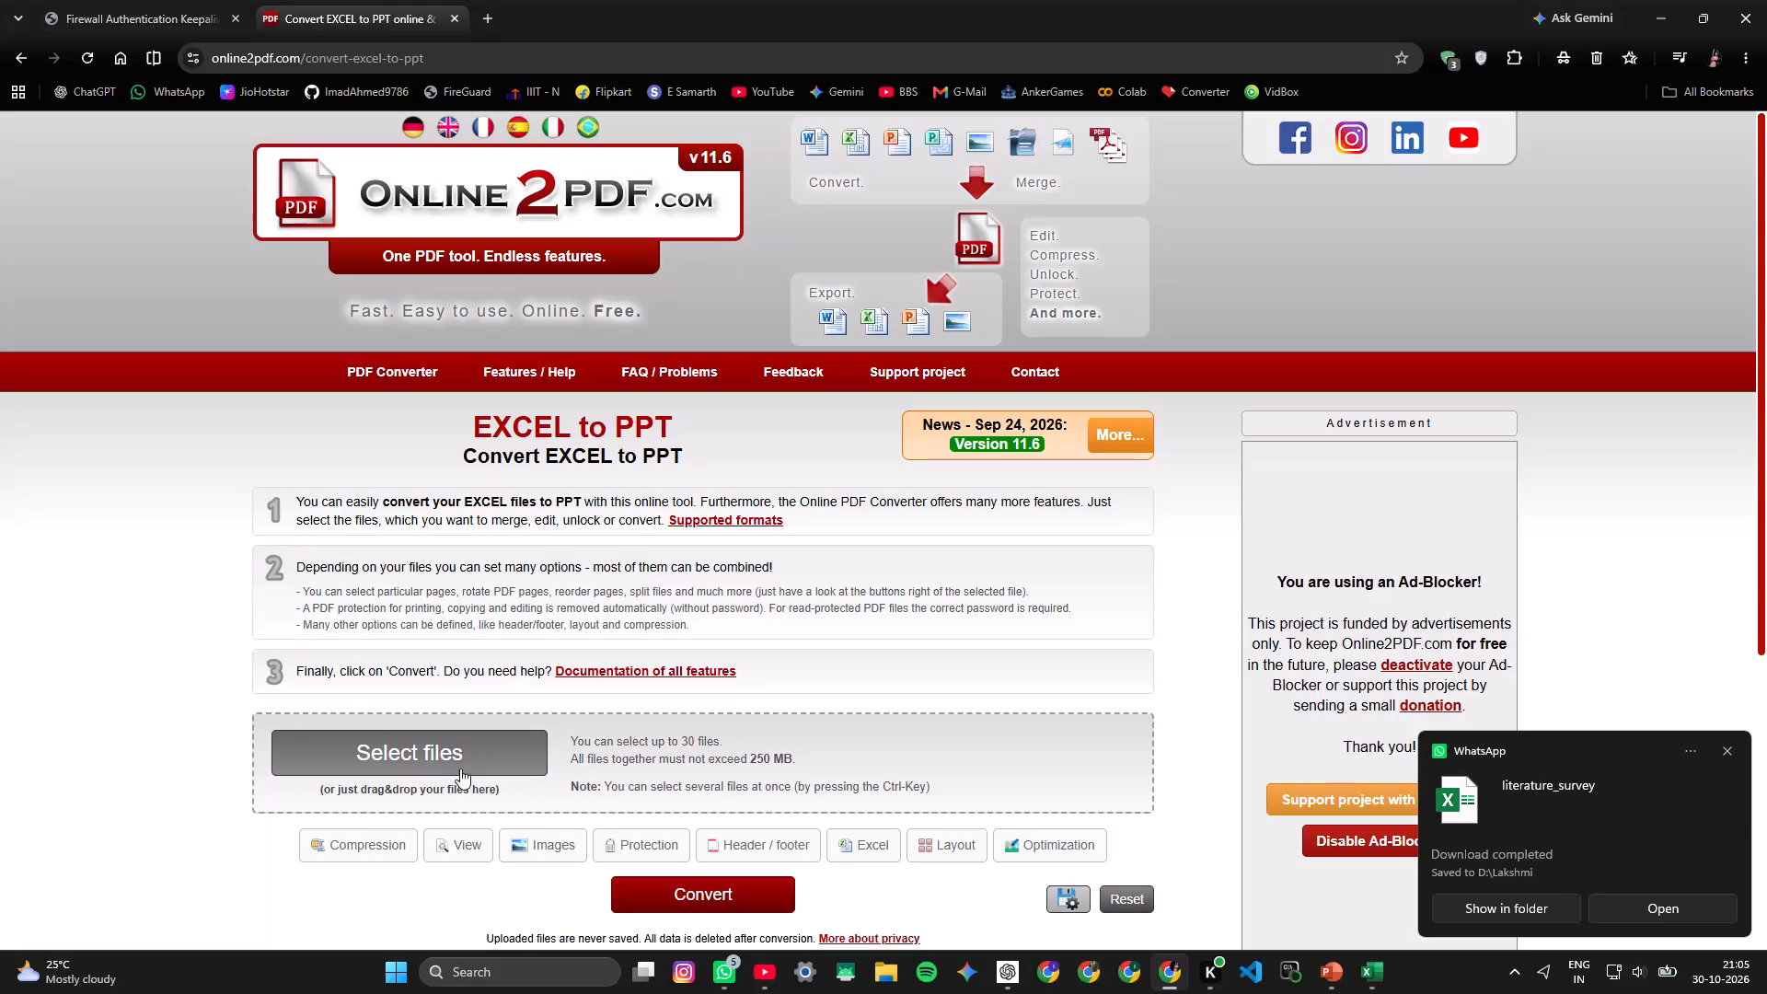
# Upload literature_survey.xlsx from the Lakshmi folder to the Excel to PPT converter and convert it to a .ppt file.
pyautogui.keyDown('alt'); pyautogui.click(447, 743); pyautogui.keyUp('alt')
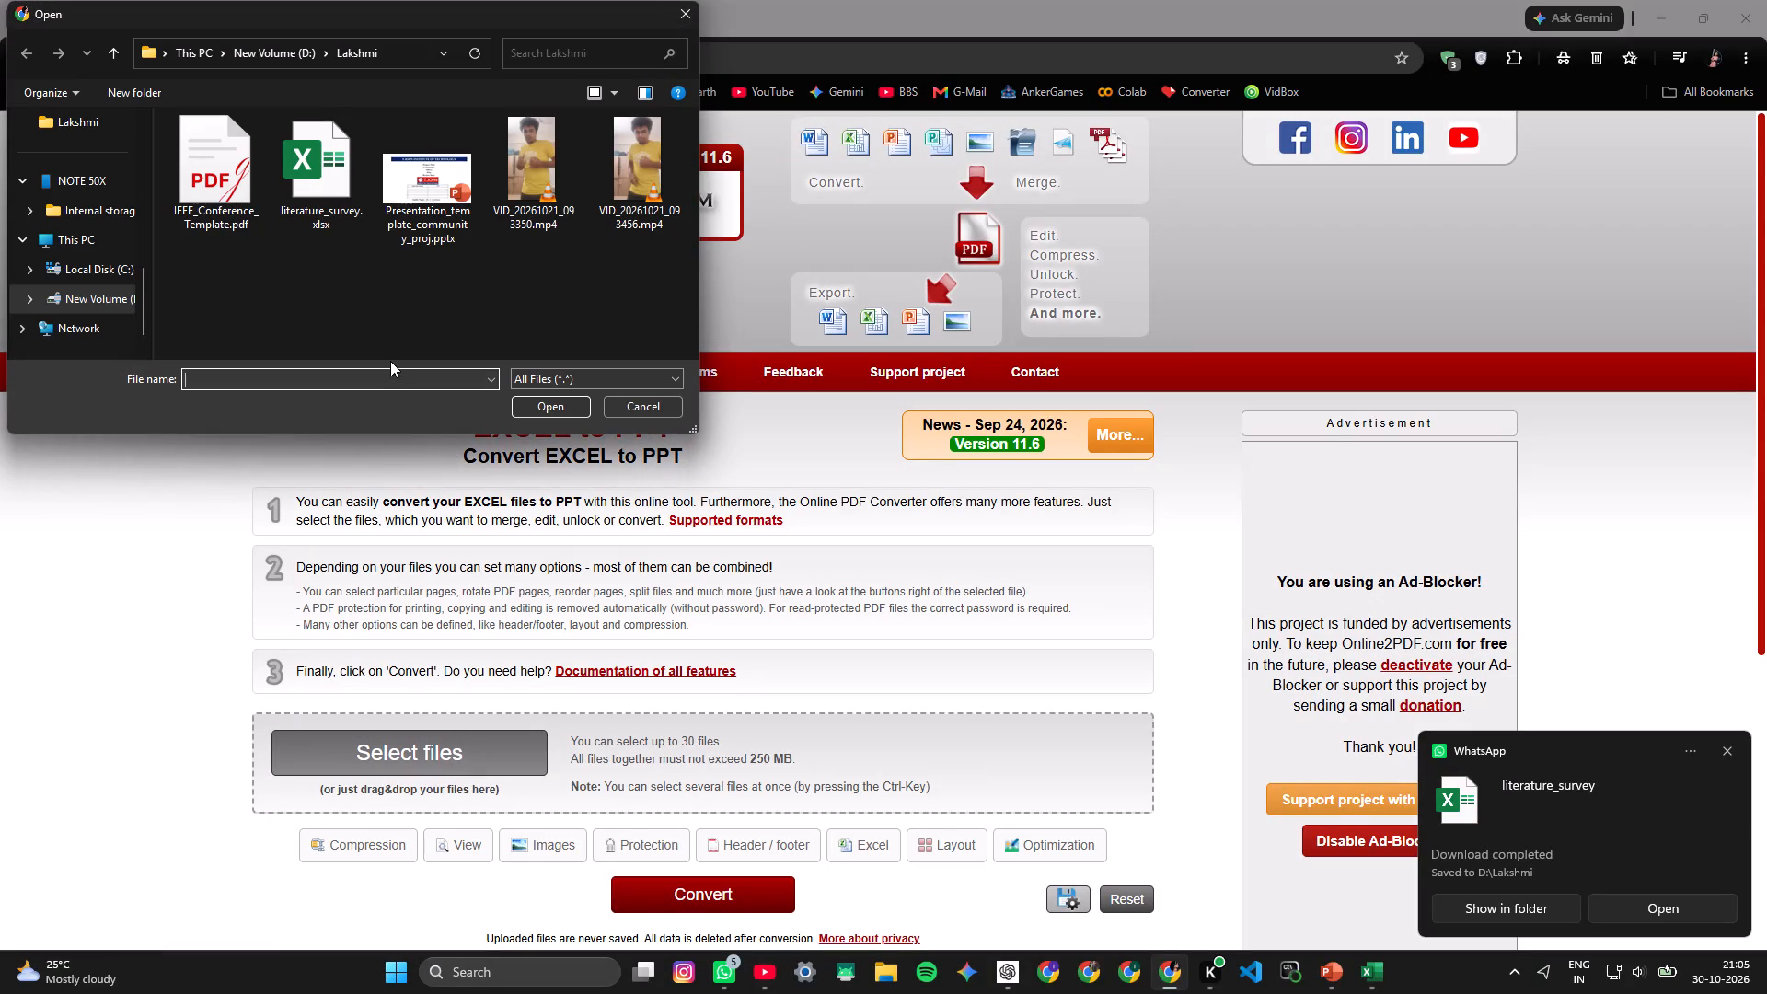
pyautogui.keyDown('alt'); pyautogui.click(347, 167); pyautogui.keyUp('alt')
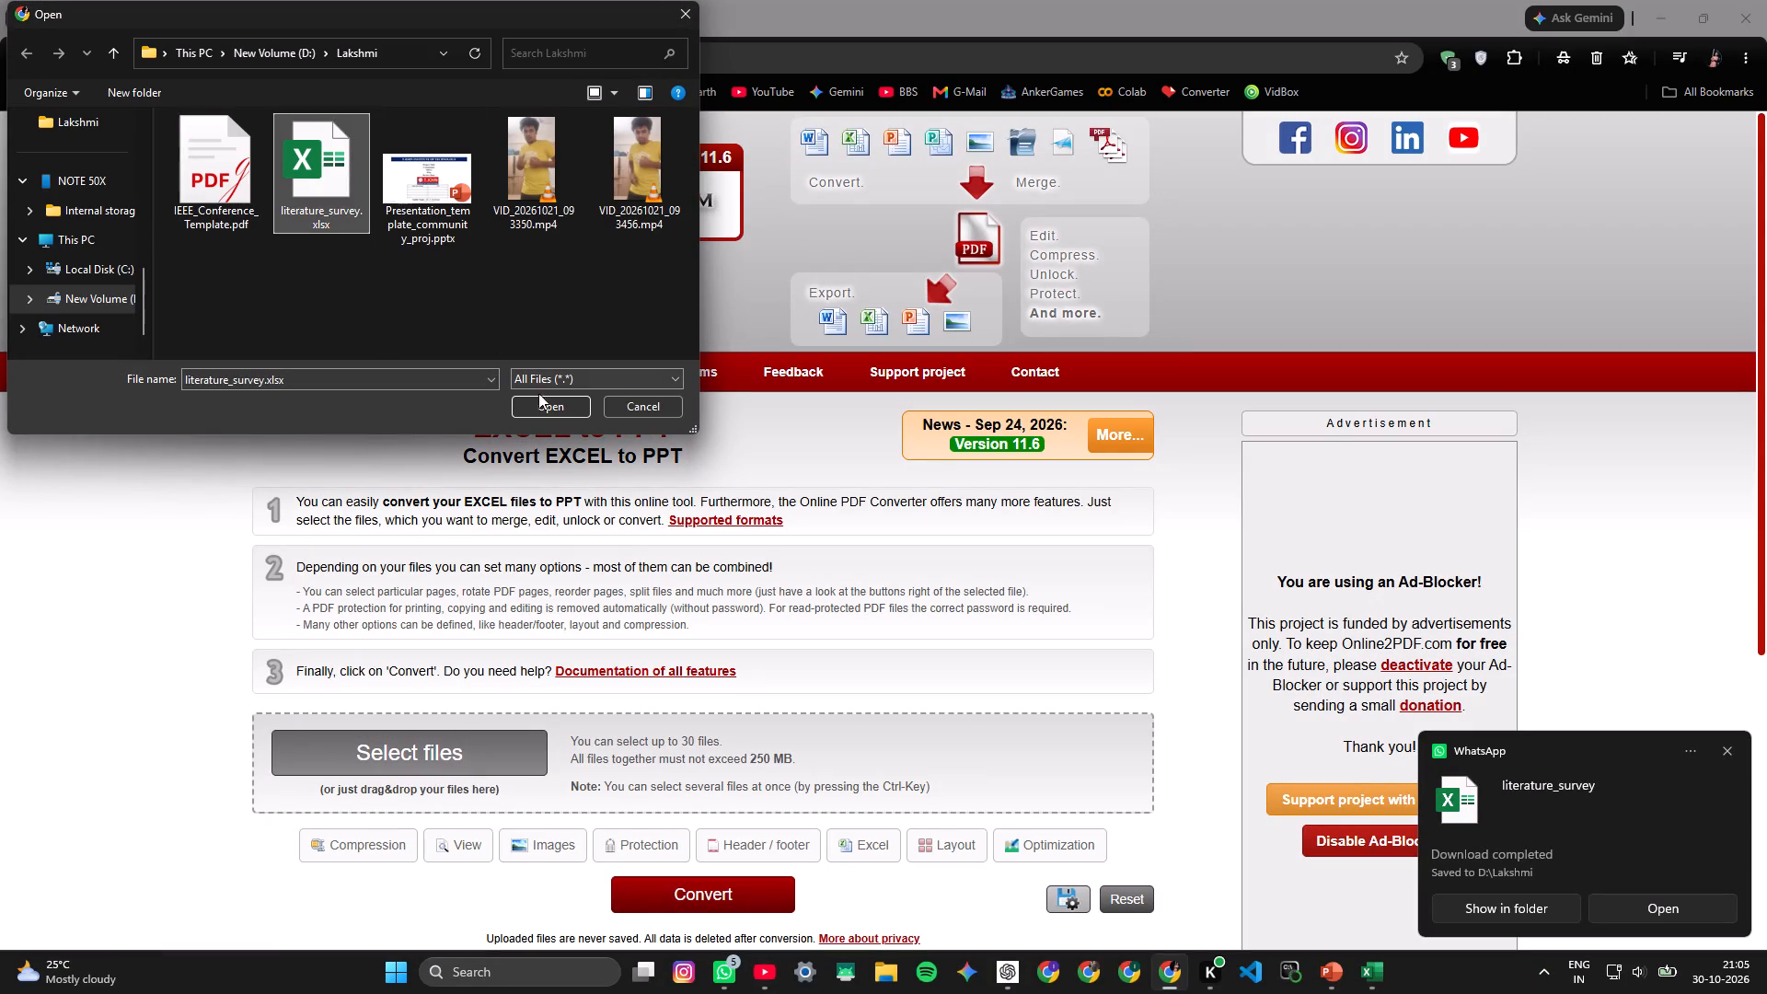
pyautogui.keyDown('alt'); pyautogui.click(549, 401); pyautogui.keyUp('alt')
pyautogui.keyDown('alt'); pyautogui.scroll(-4, 549, 747); pyautogui.keyUp('alt')
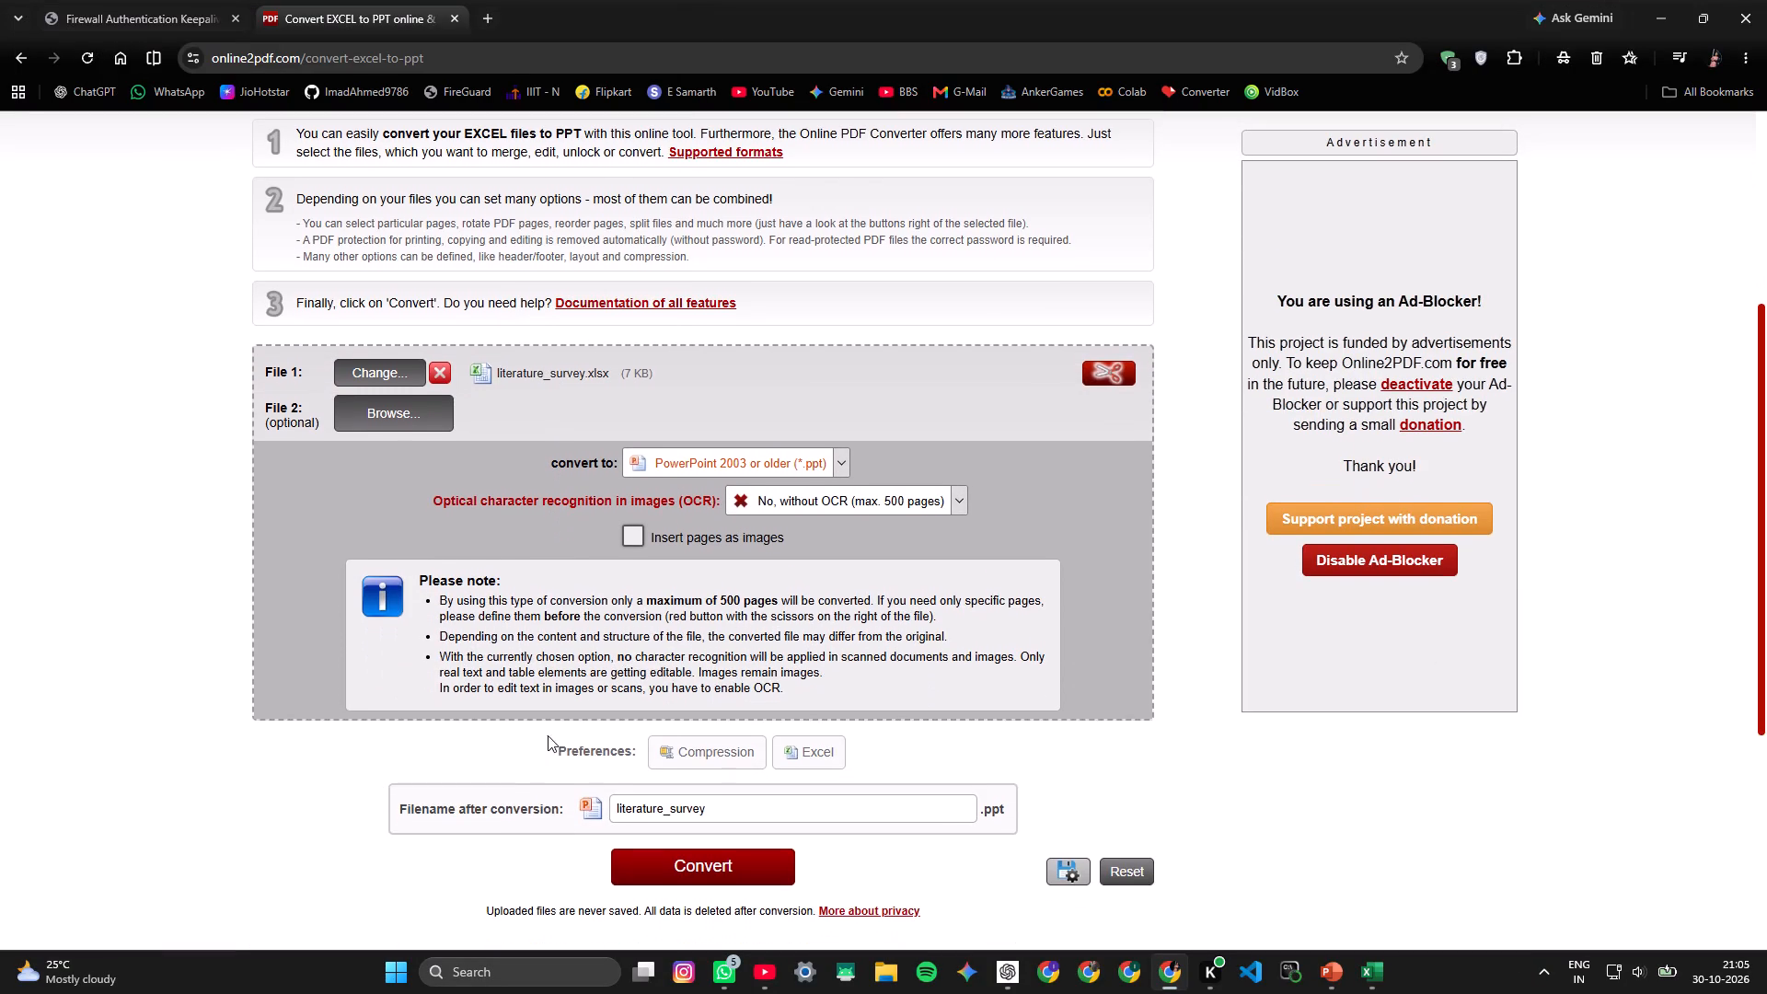
pyautogui.keyDown('alt'); pyautogui.click(719, 860); pyautogui.keyUp('alt')
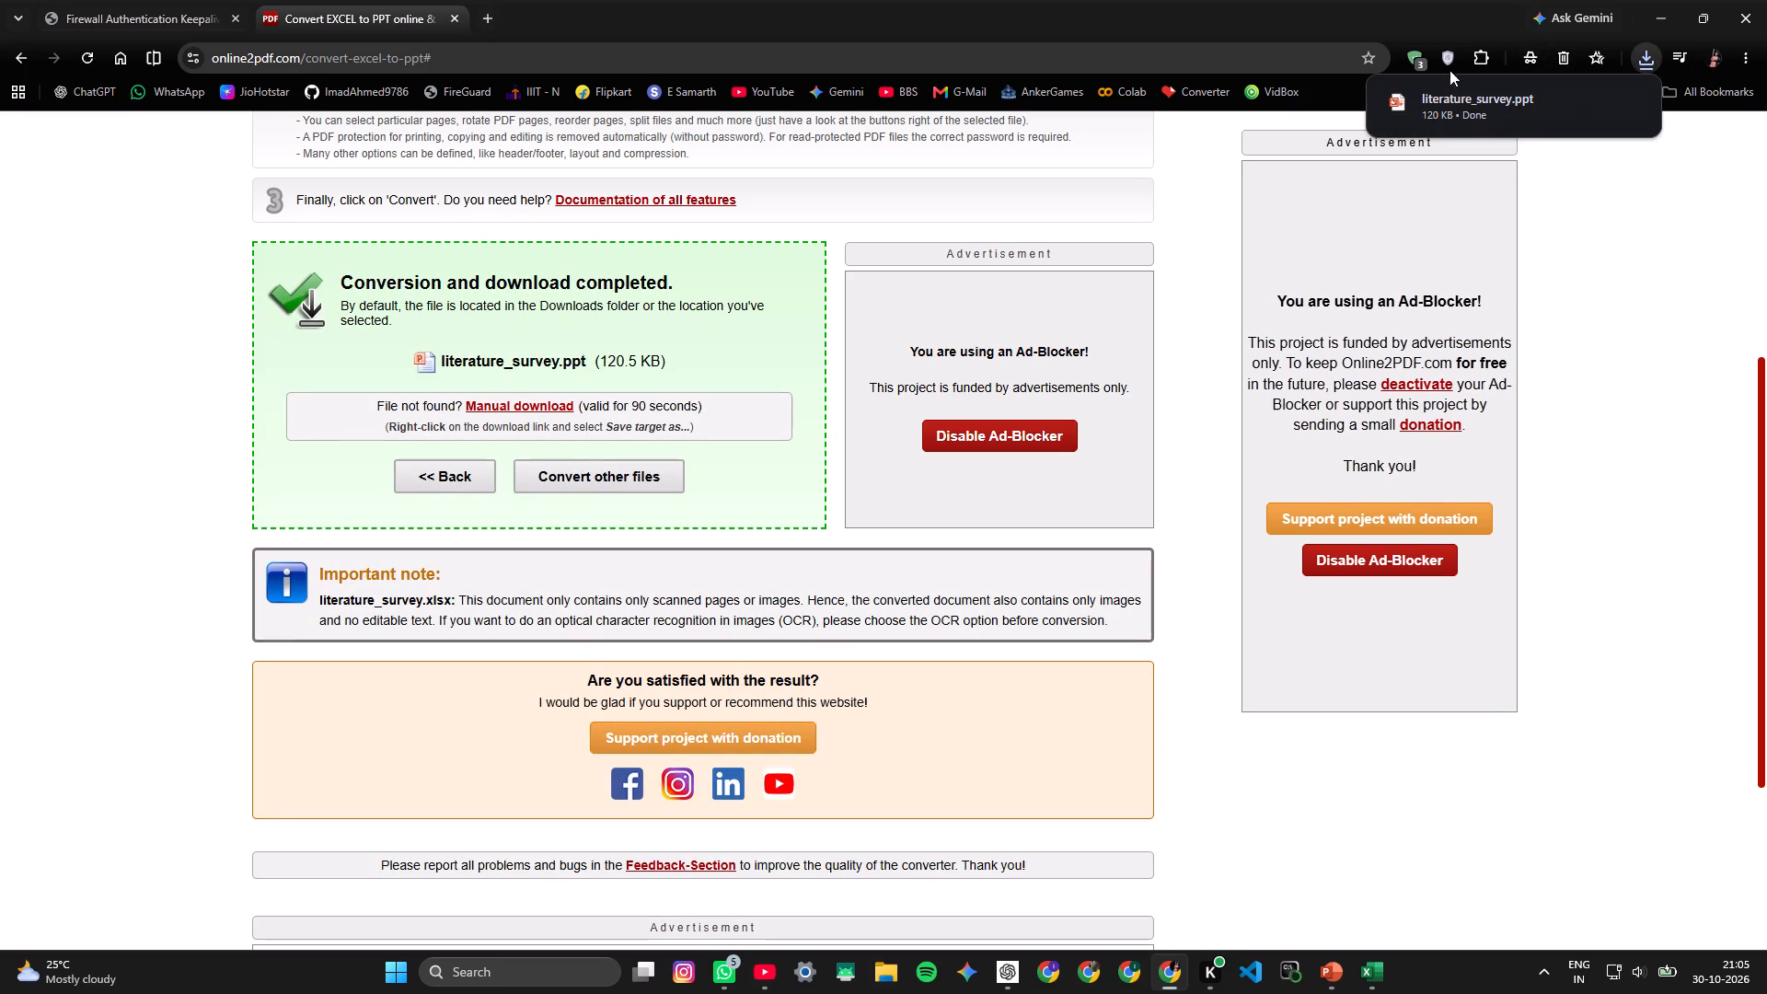
# Open the converted literature_survey.ppt and check how the survey table came out on its first two slides.
pyautogui.keyDown('alt'); pyautogui.click(1470, 102); pyautogui.keyUp('alt')
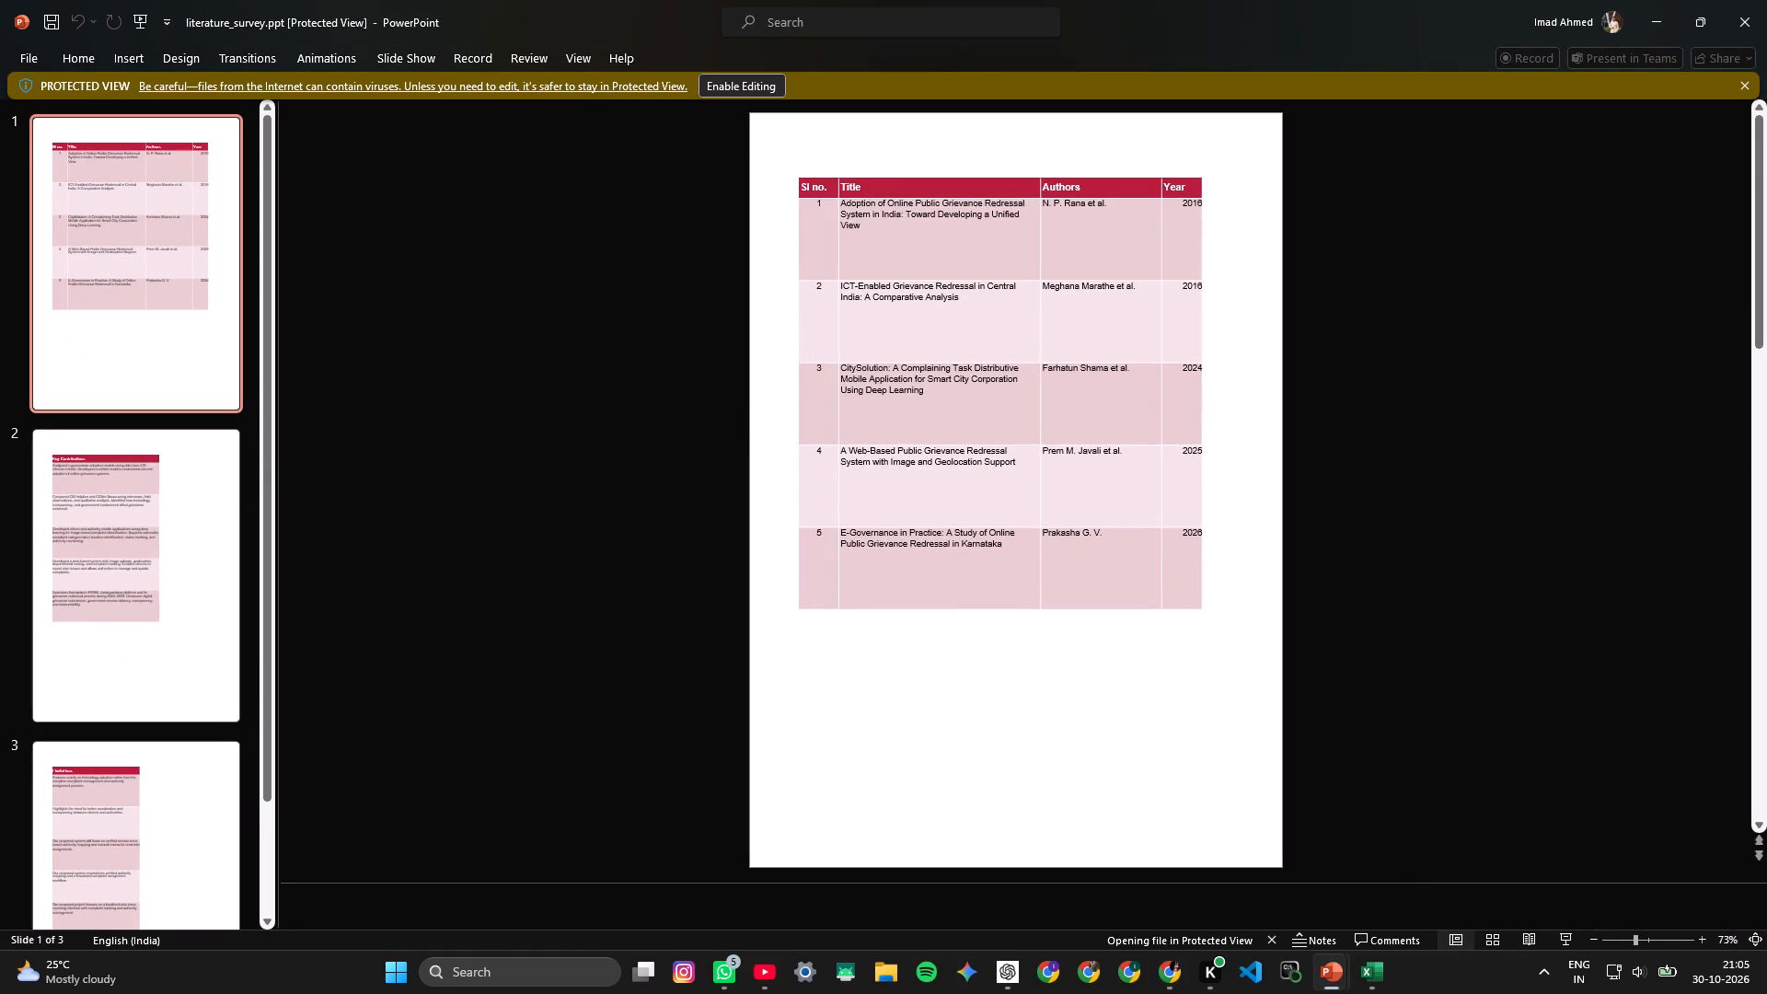
pyautogui.keyDown('alt'); pyautogui.click(219, 507); pyautogui.keyUp('alt')
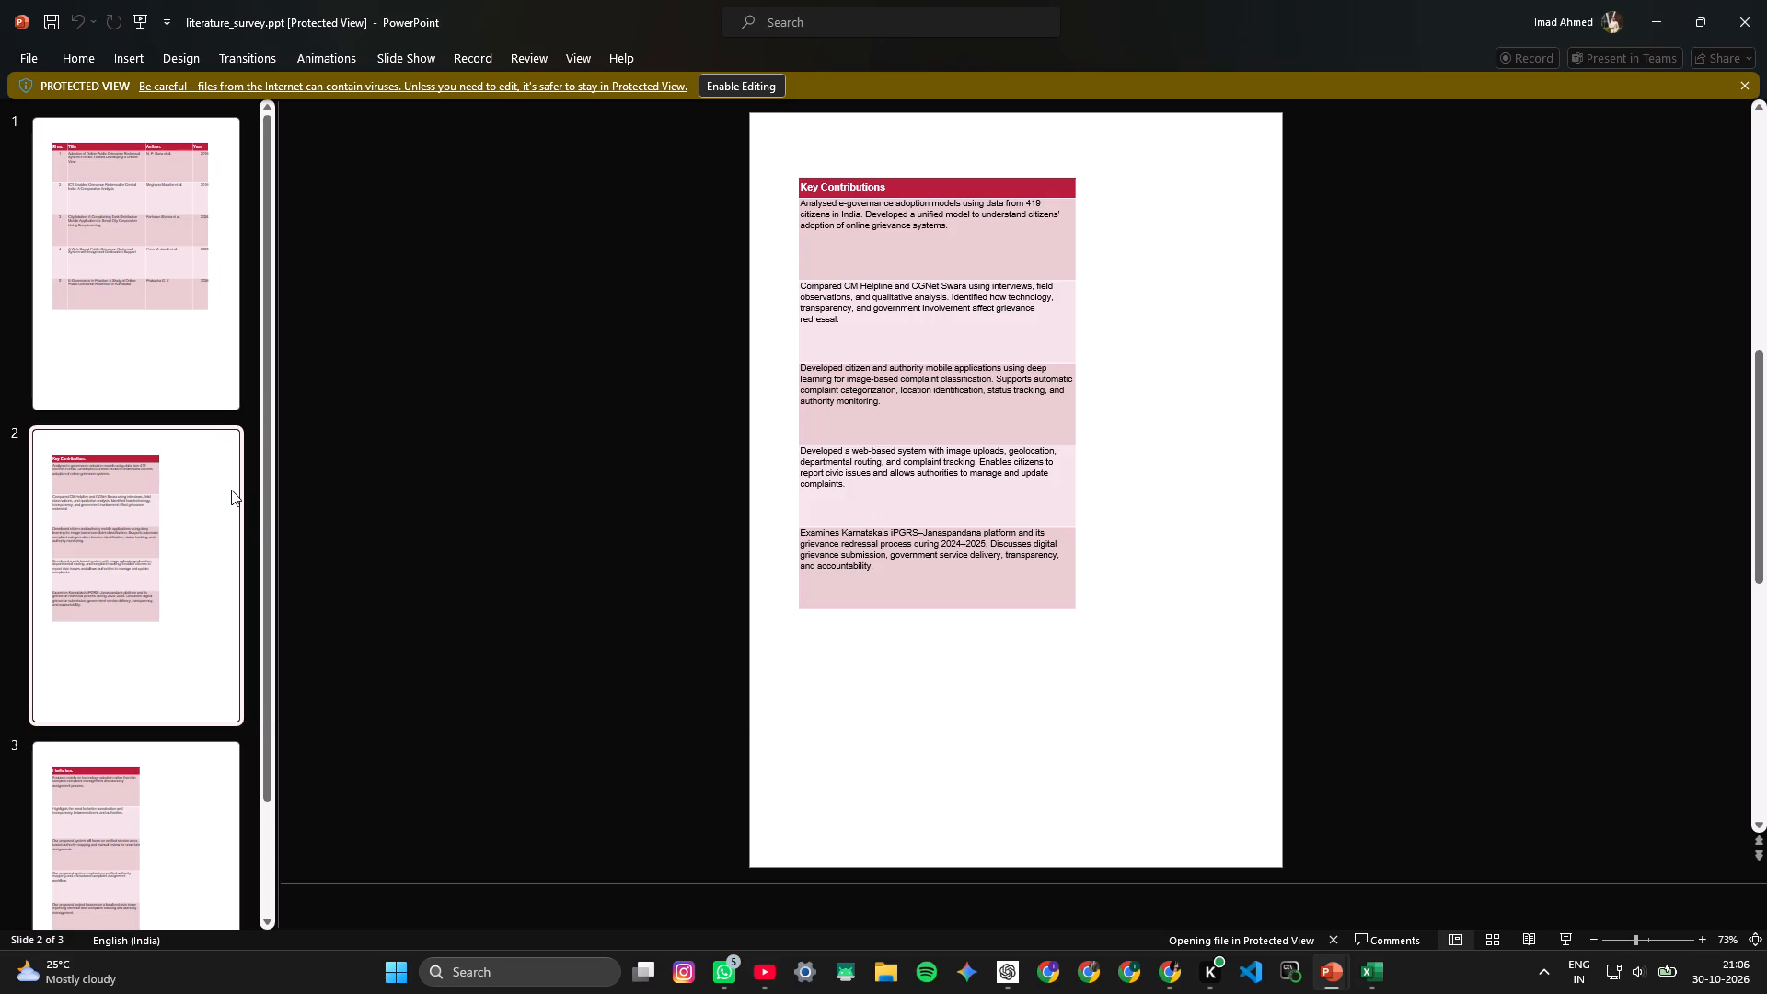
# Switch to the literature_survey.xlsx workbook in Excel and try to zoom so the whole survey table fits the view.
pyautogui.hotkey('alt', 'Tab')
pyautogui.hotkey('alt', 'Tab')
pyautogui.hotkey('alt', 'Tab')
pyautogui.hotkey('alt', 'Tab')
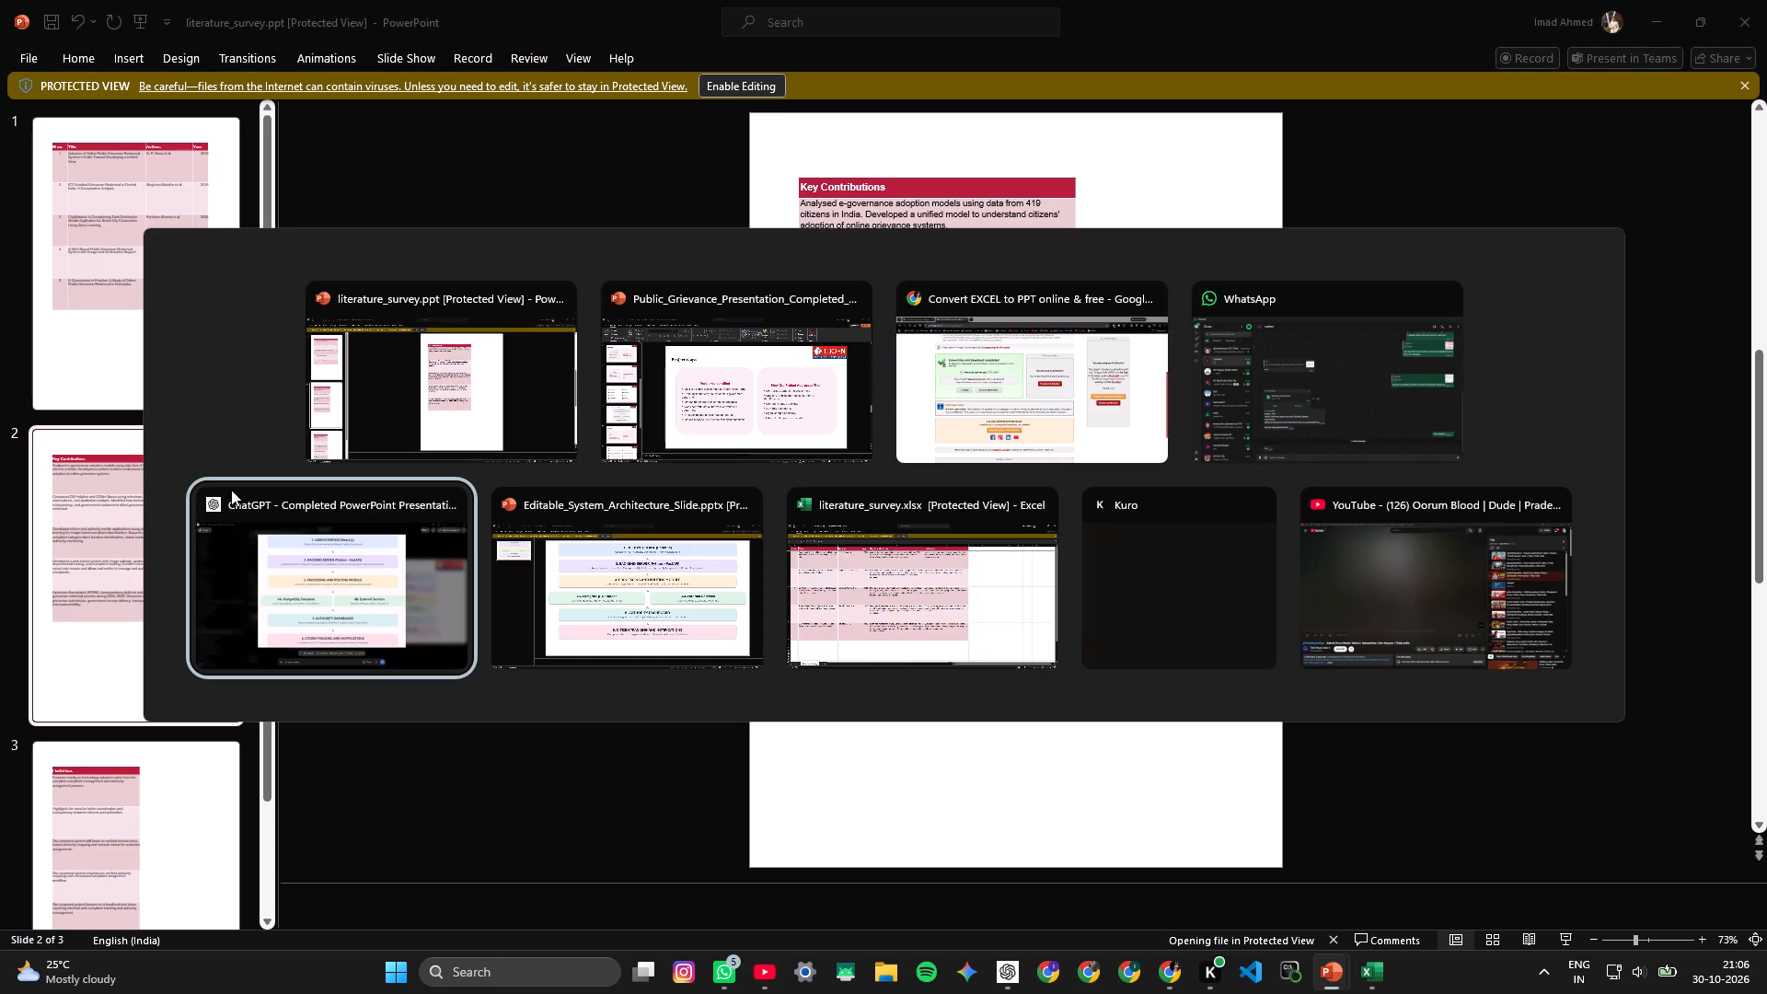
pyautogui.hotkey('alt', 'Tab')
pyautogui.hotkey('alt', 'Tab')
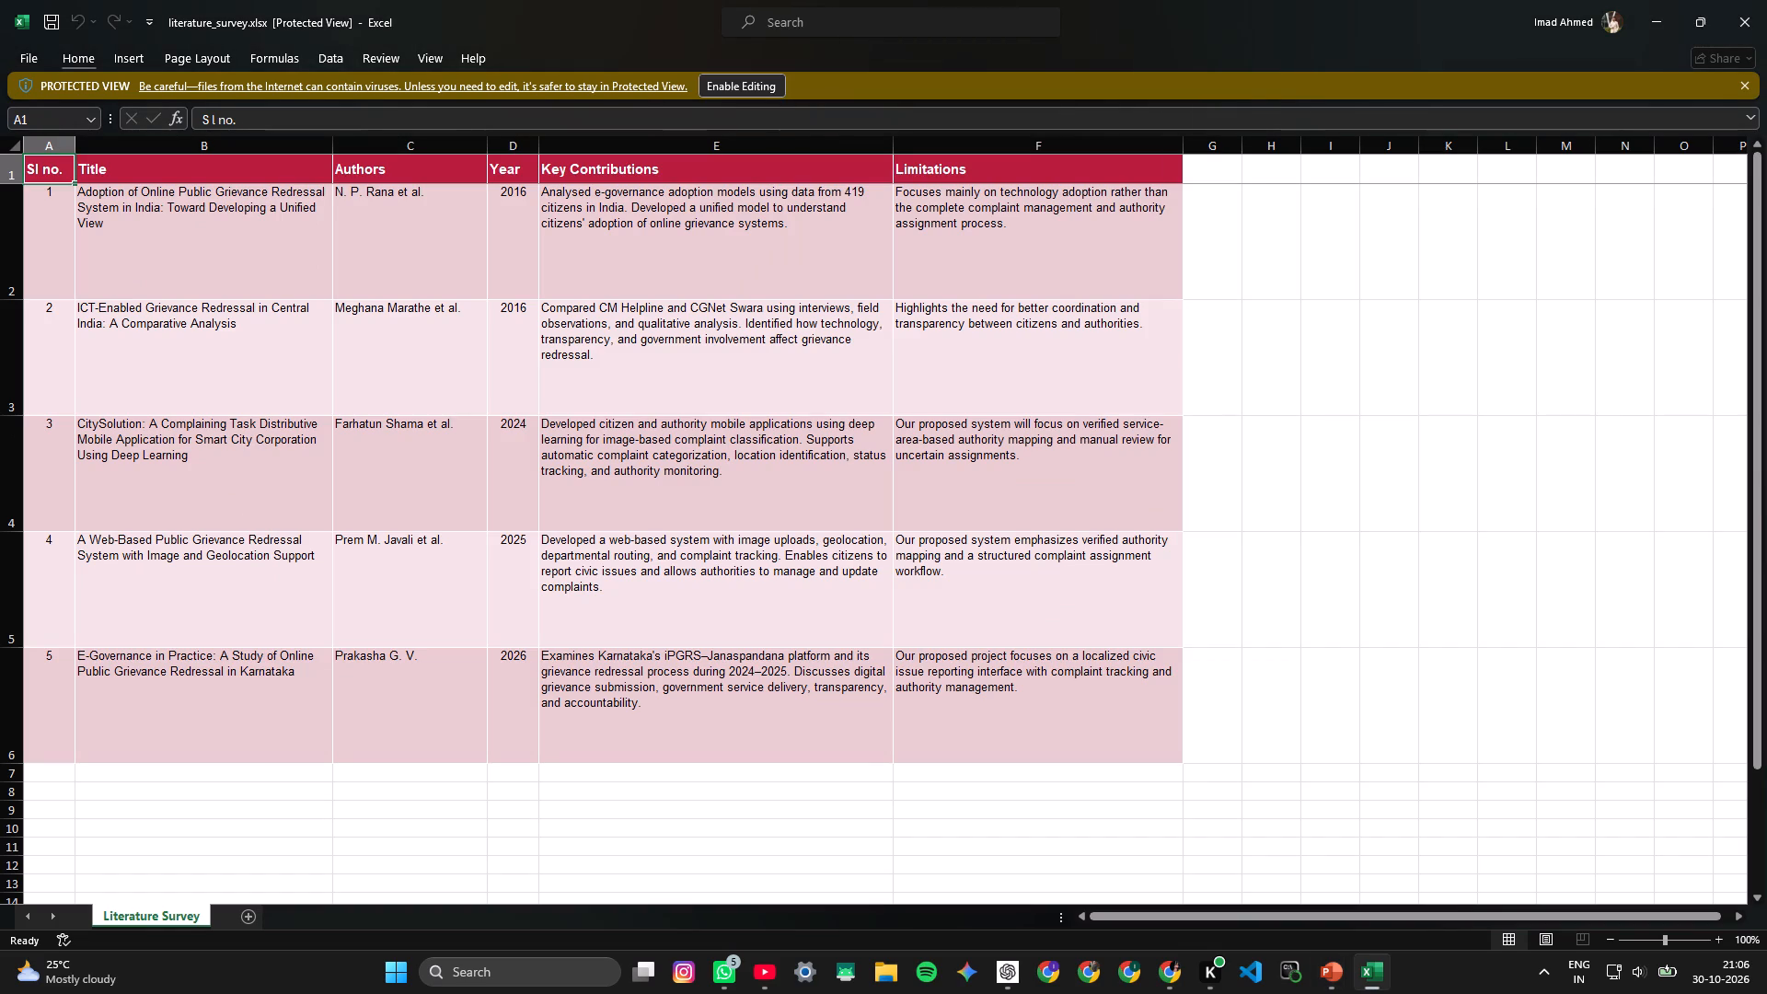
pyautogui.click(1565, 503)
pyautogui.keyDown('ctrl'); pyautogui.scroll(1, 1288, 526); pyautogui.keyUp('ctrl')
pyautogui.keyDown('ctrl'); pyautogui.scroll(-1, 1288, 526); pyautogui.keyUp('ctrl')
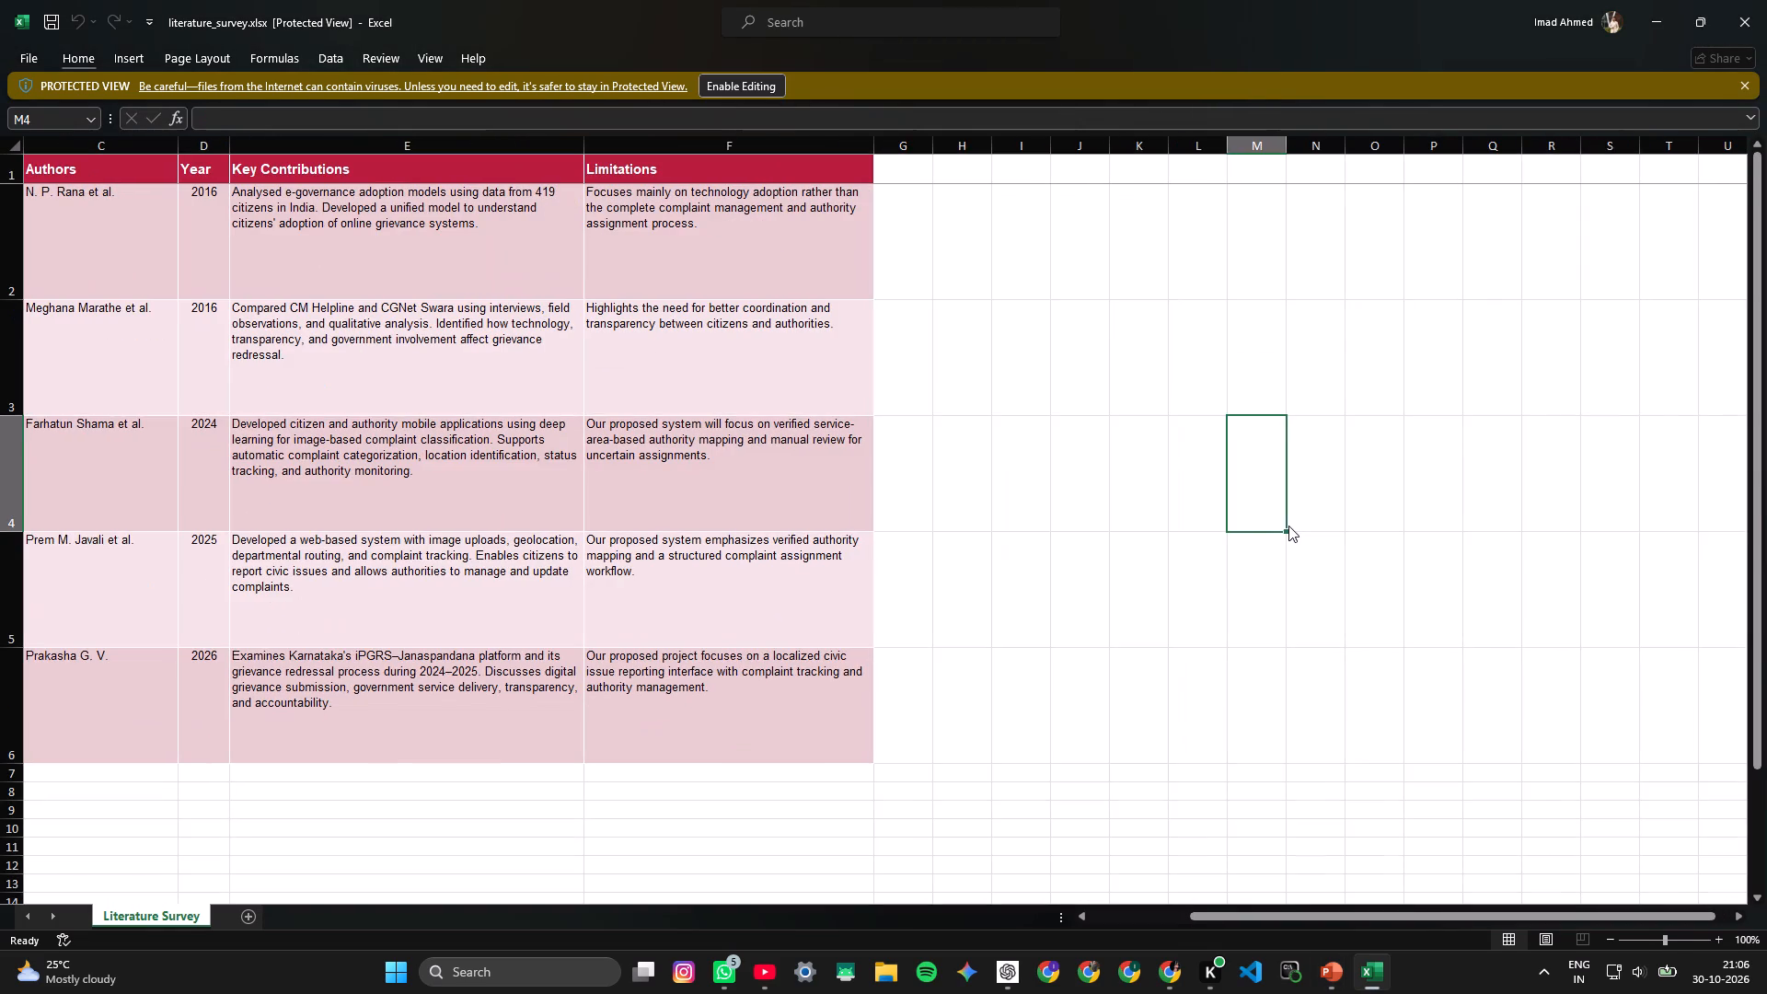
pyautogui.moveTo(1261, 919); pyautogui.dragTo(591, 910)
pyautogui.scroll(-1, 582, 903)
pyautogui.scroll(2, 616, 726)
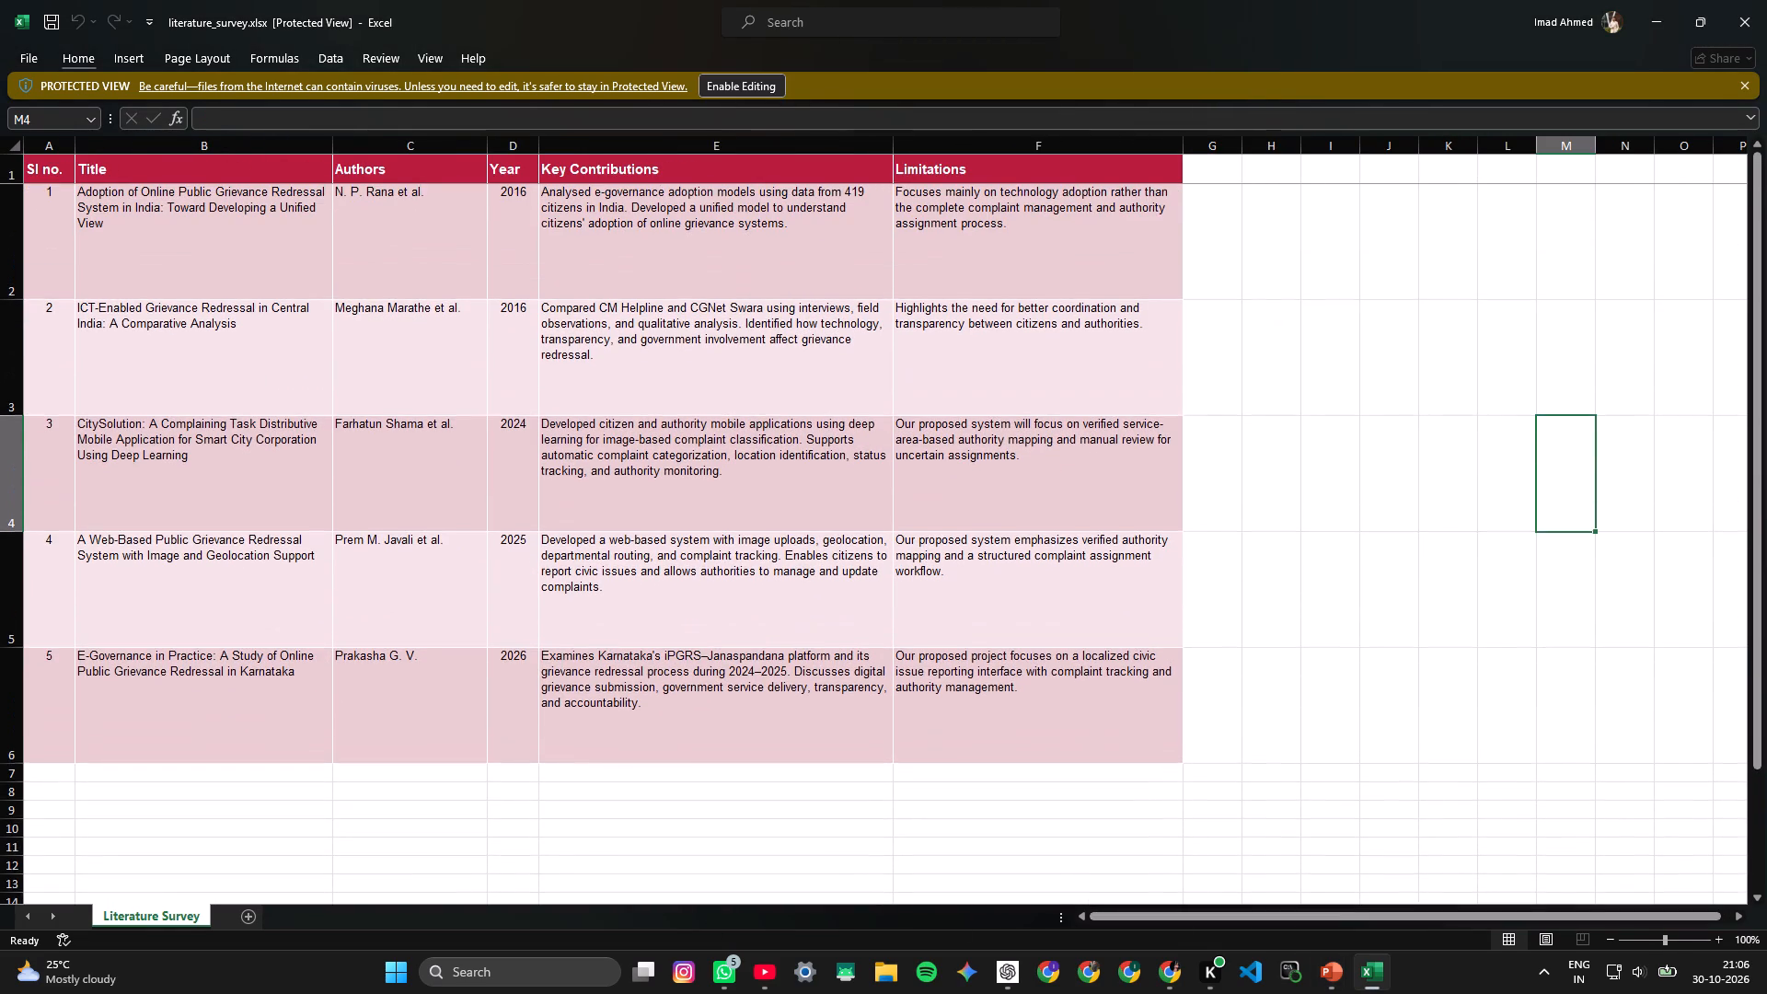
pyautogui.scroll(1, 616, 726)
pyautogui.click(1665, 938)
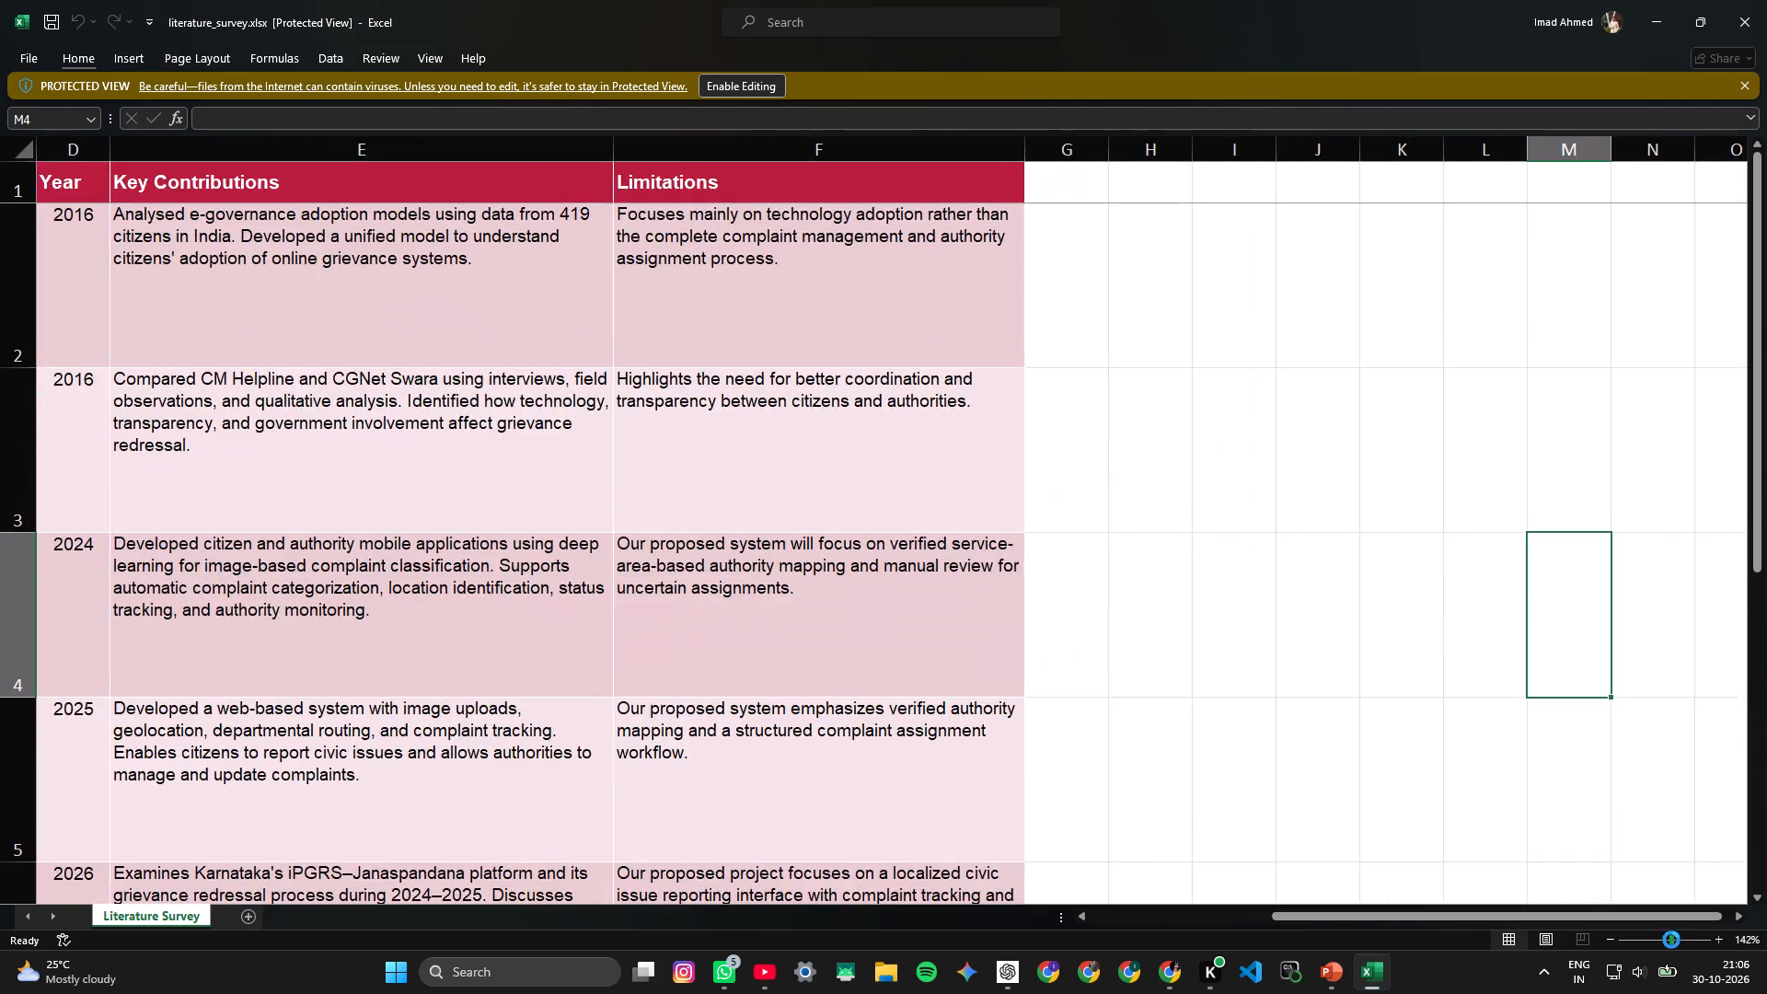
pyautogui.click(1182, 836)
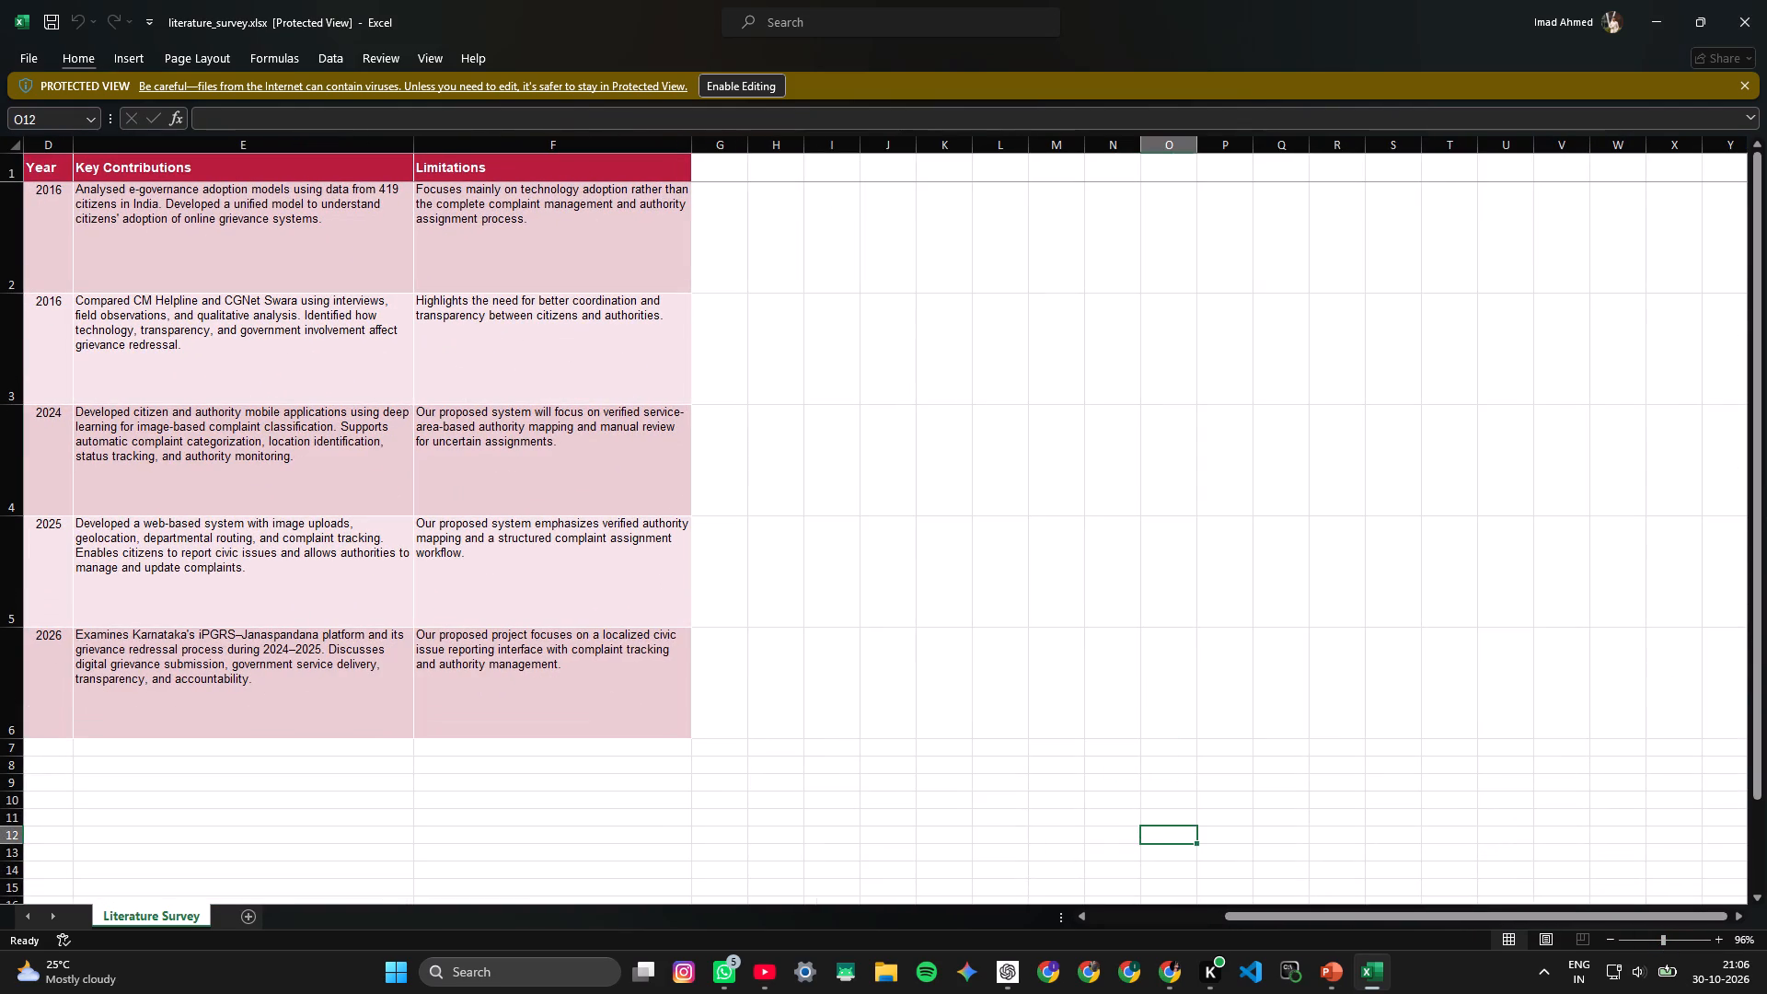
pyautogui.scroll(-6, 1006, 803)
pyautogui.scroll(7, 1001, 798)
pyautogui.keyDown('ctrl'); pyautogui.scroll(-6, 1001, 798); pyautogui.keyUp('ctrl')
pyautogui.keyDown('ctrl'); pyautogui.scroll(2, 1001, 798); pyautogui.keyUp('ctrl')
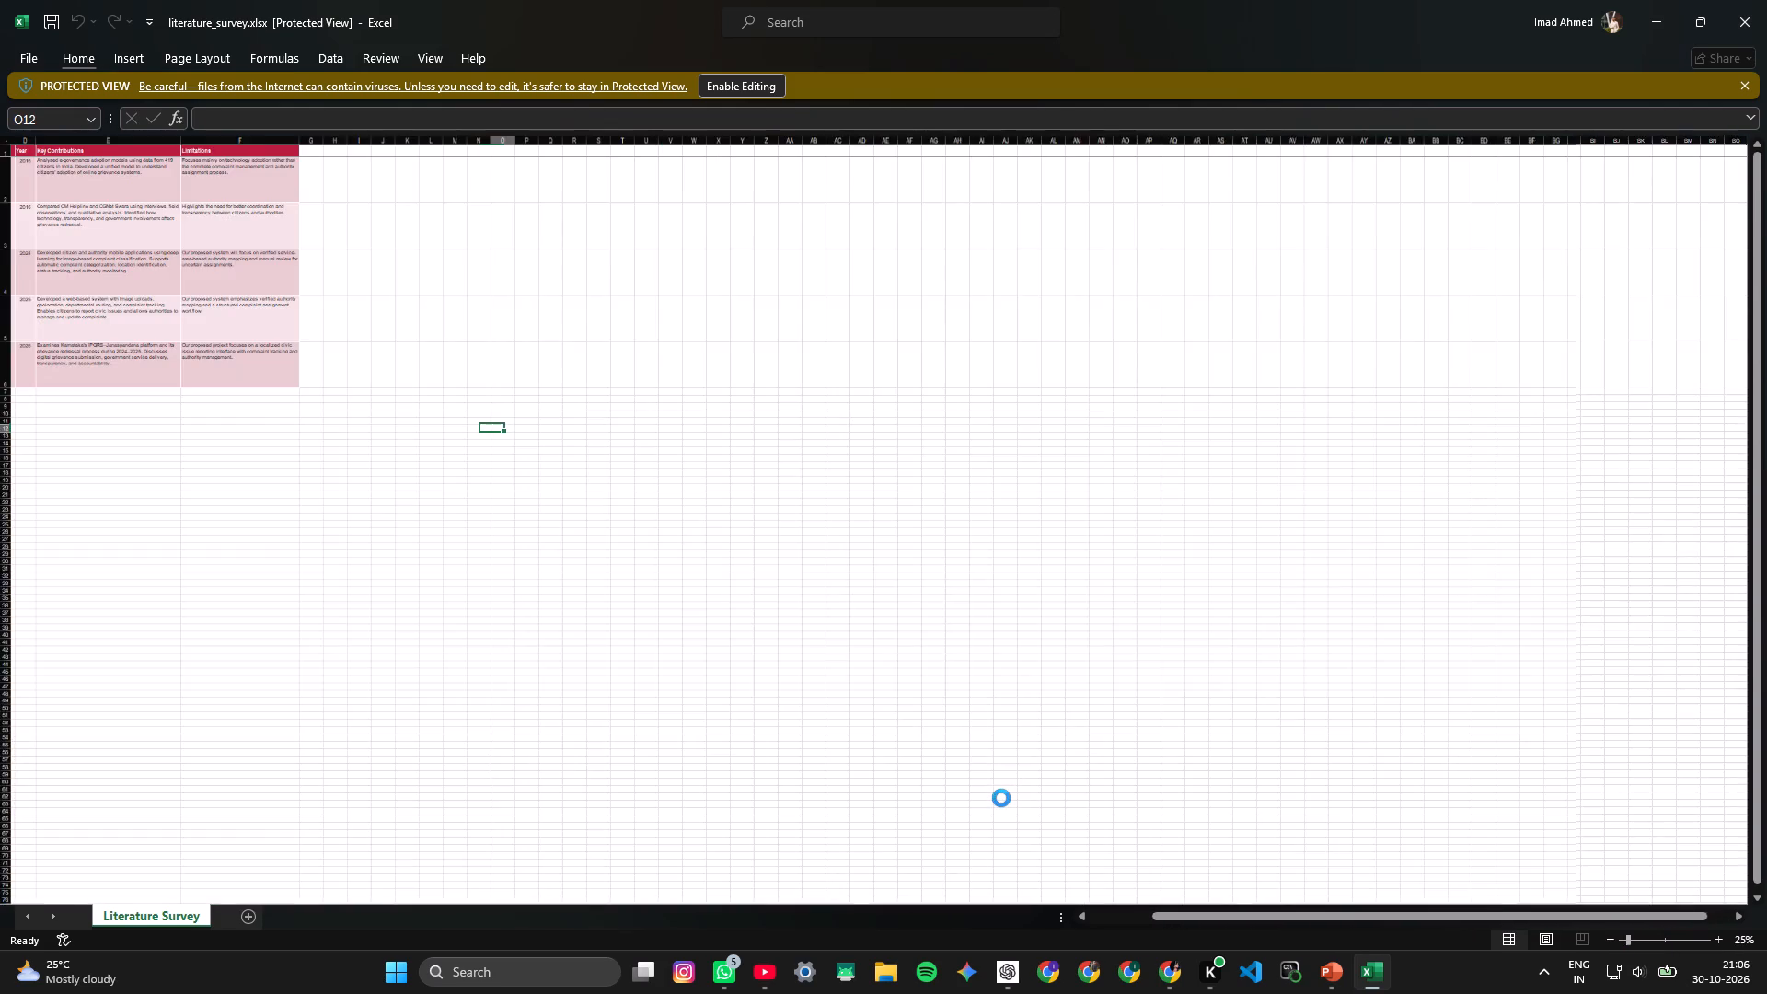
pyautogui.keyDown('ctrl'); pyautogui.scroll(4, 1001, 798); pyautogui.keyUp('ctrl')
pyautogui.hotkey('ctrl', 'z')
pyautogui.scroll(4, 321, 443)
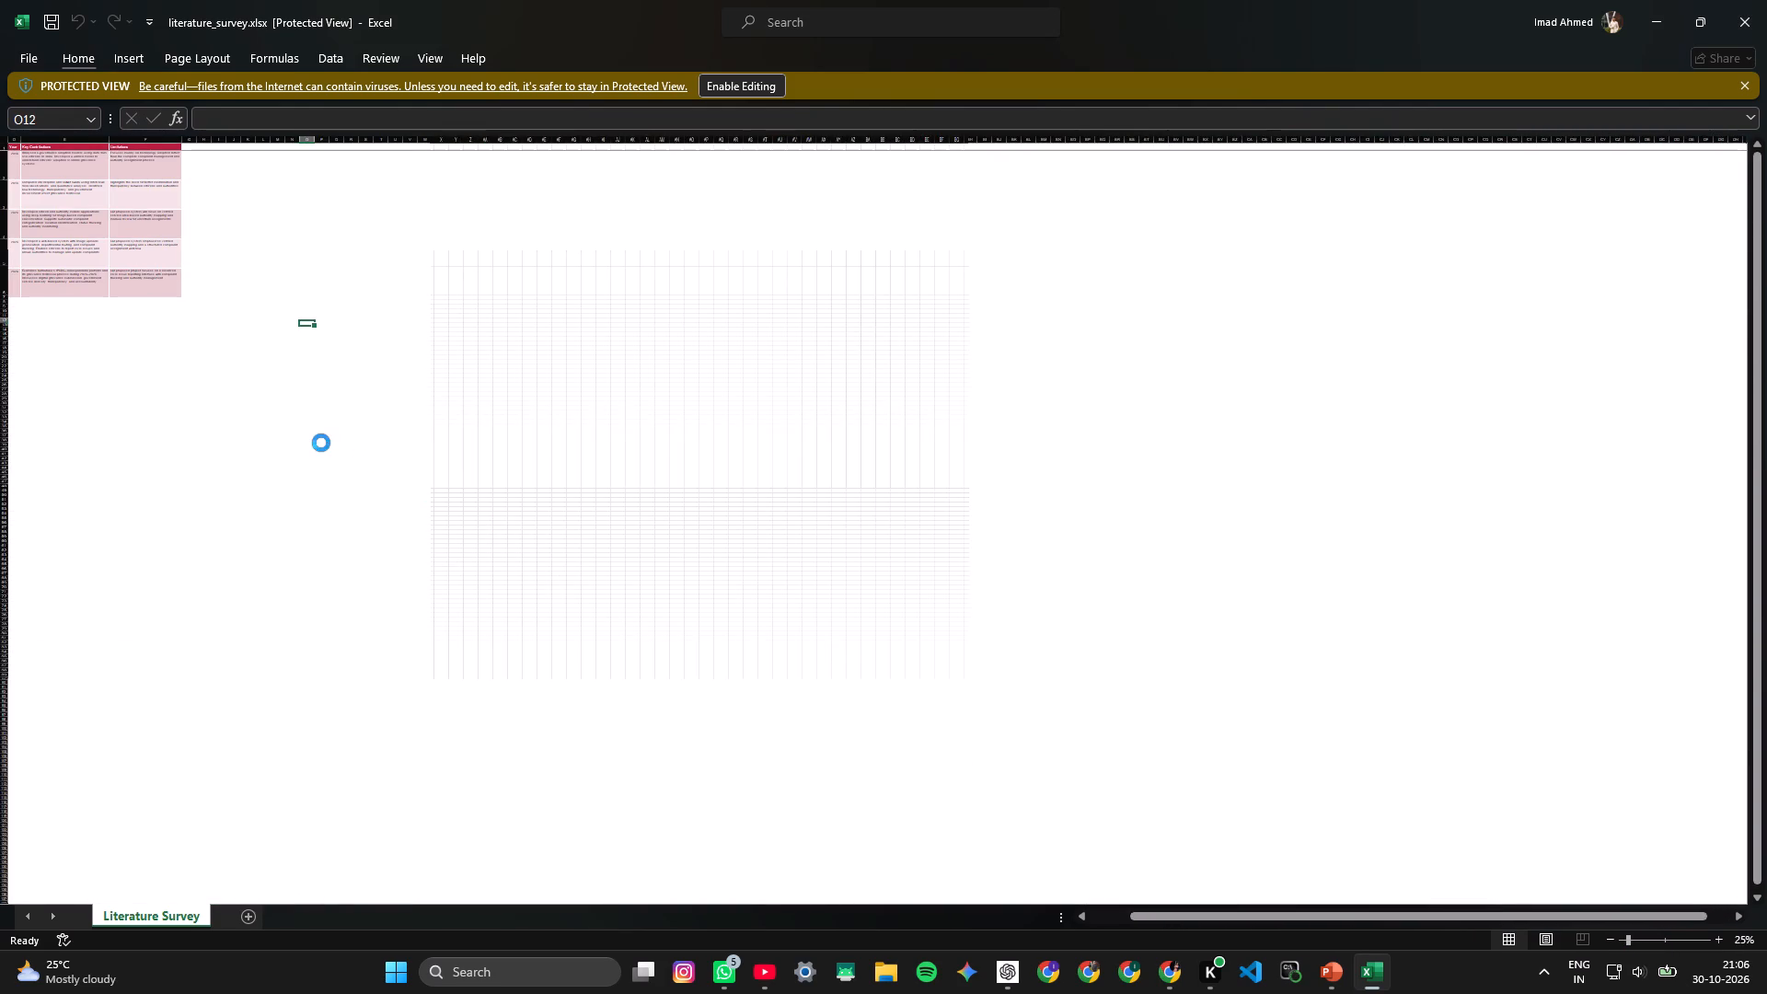
# Close the converted literature_survey.ppt presentation and the literature_survey.xlsx workbook.
pyautogui.click(1766, 0)
pyautogui.hotkey('alt', 'Tab')
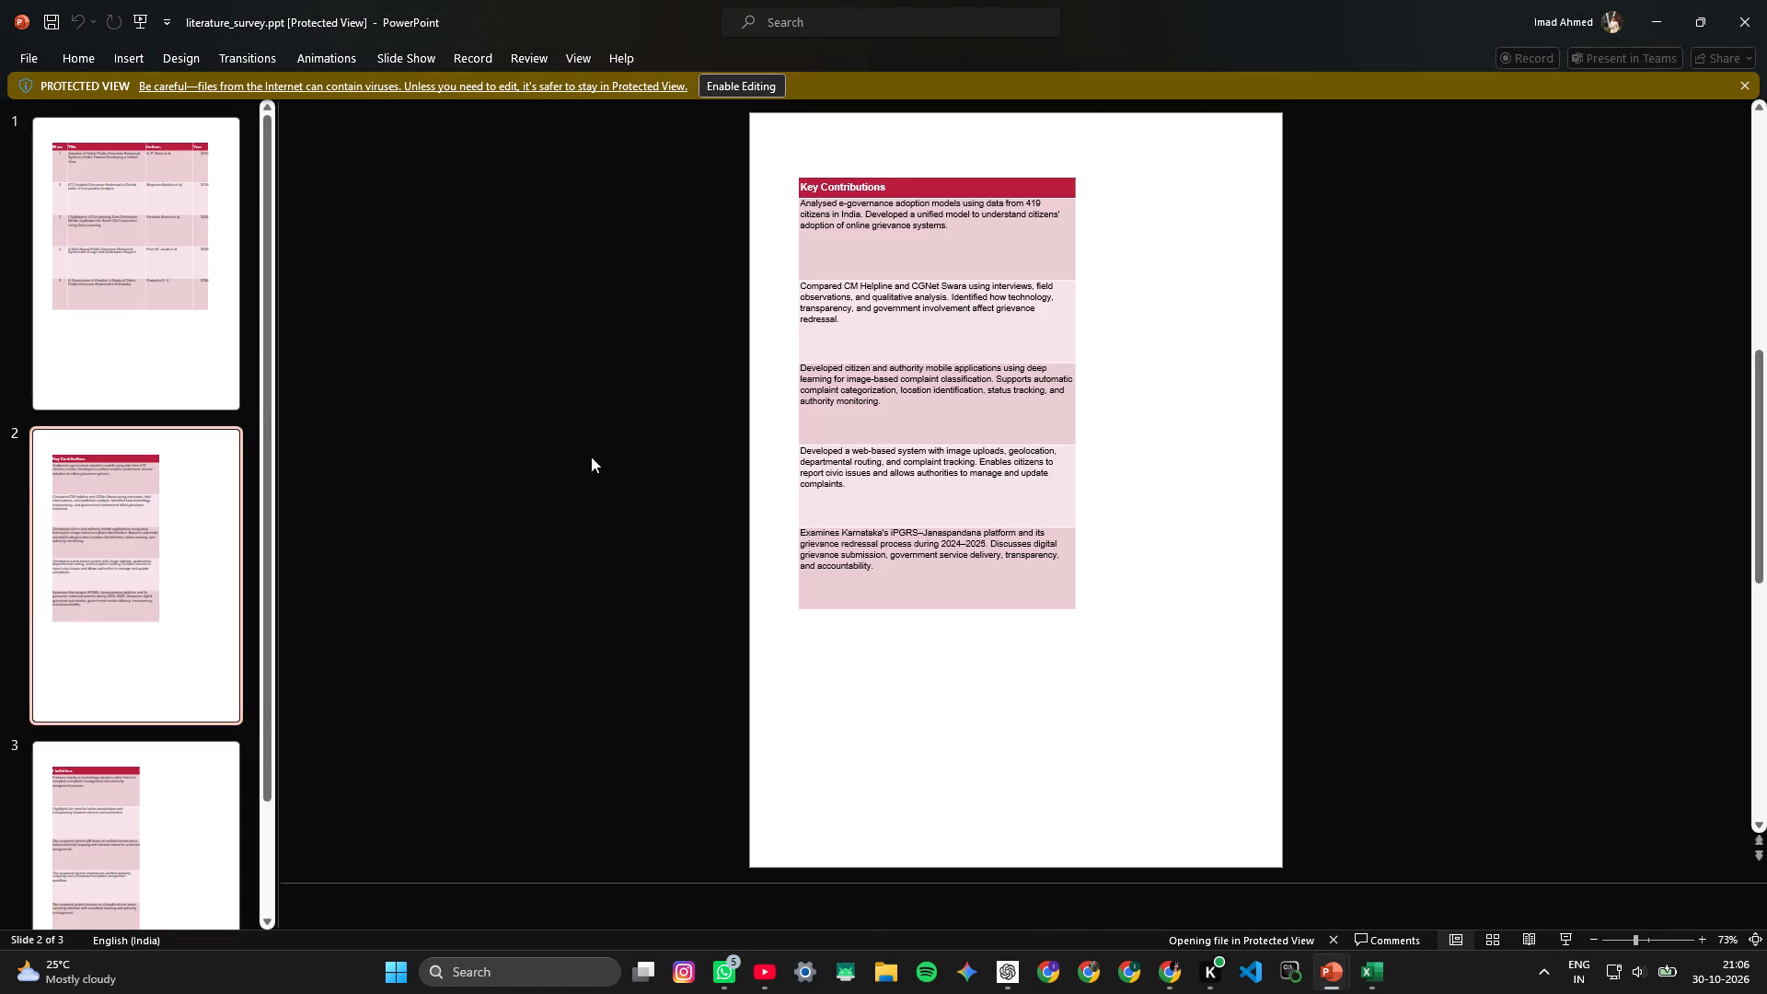
pyautogui.click(1766, 0)
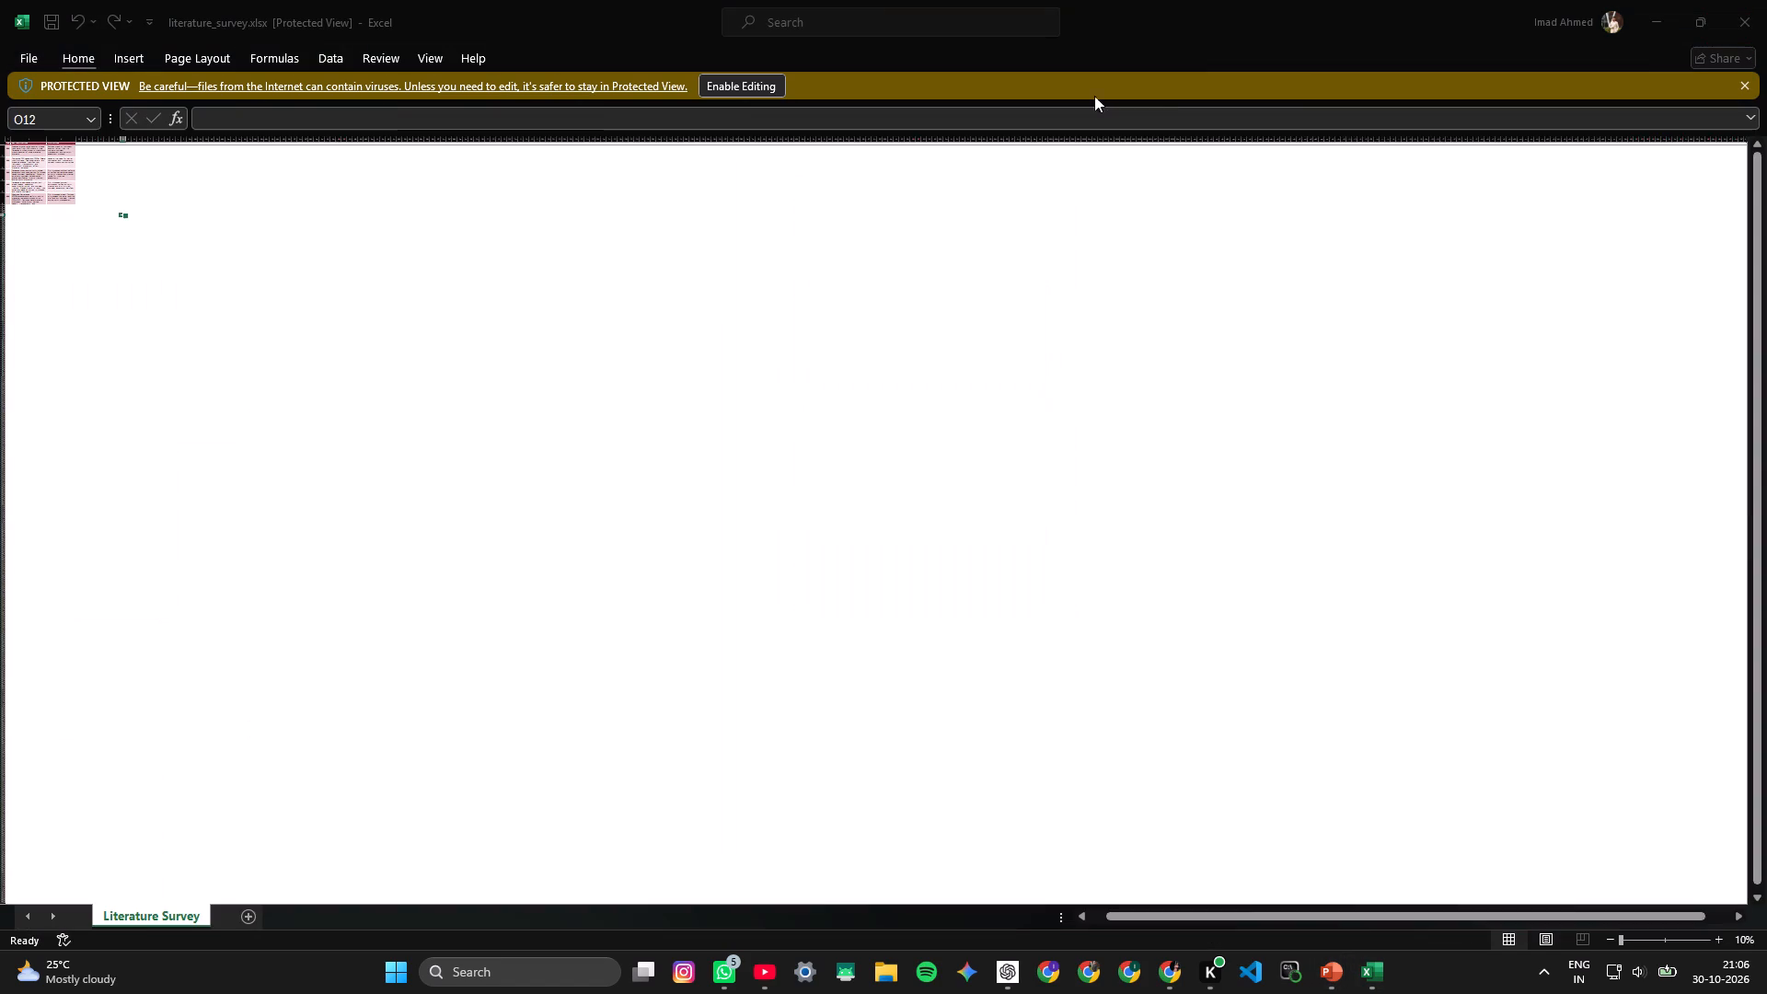
pyautogui.hotkey('alt', 'Tab')
pyautogui.hotkey('alt', 'Escape')
pyautogui.click(1751, 7)
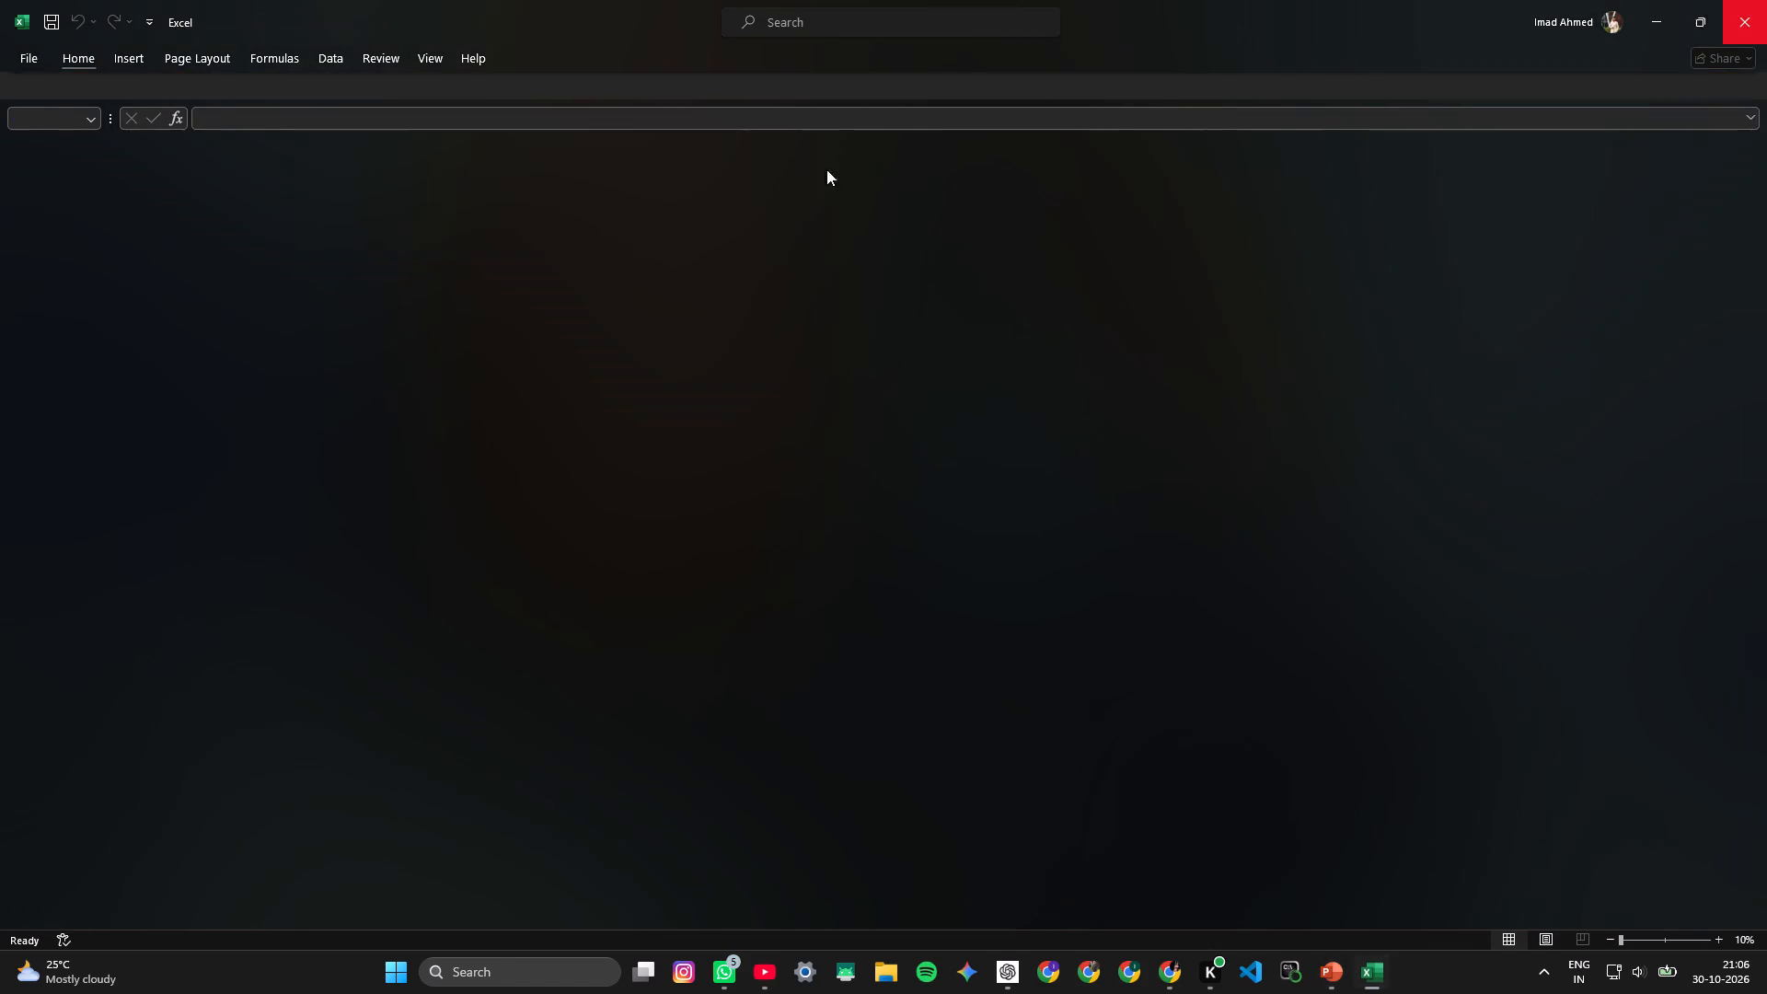
# Reopen literature_survey.xlsx of the Lakshmi folder from the recent files in File Explorer.
pyautogui.click(902, 977)
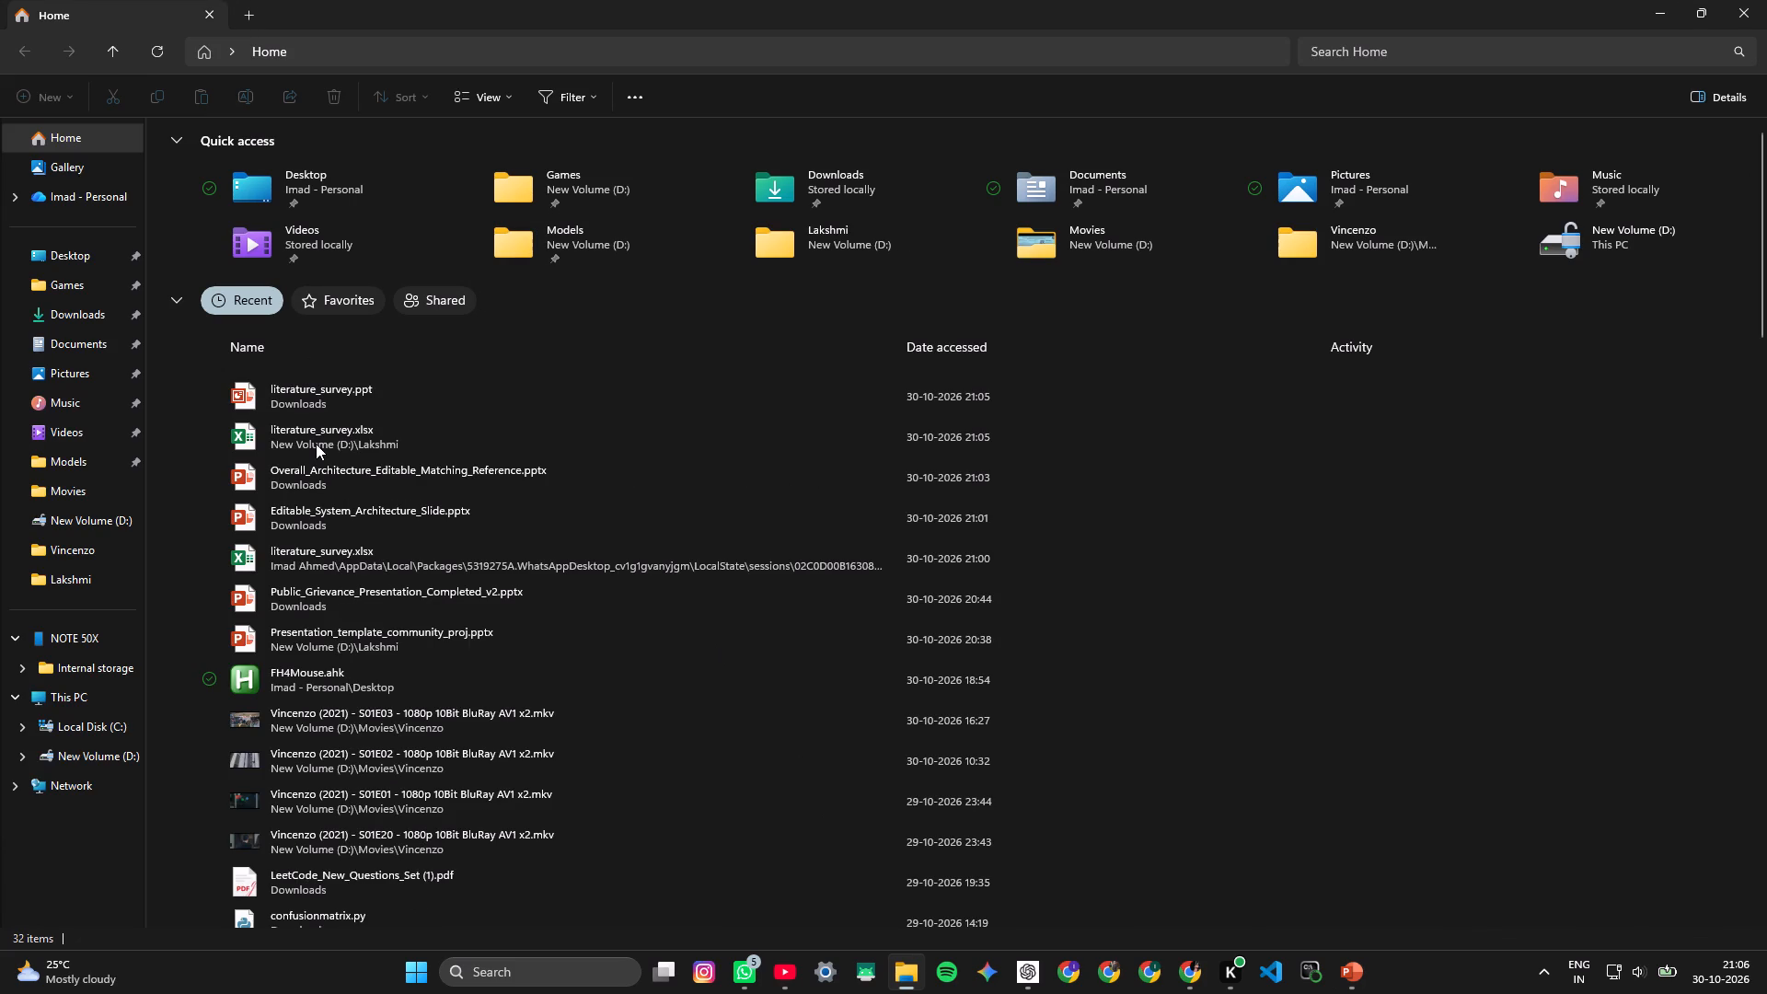
pyautogui.doubleClick(316, 444)
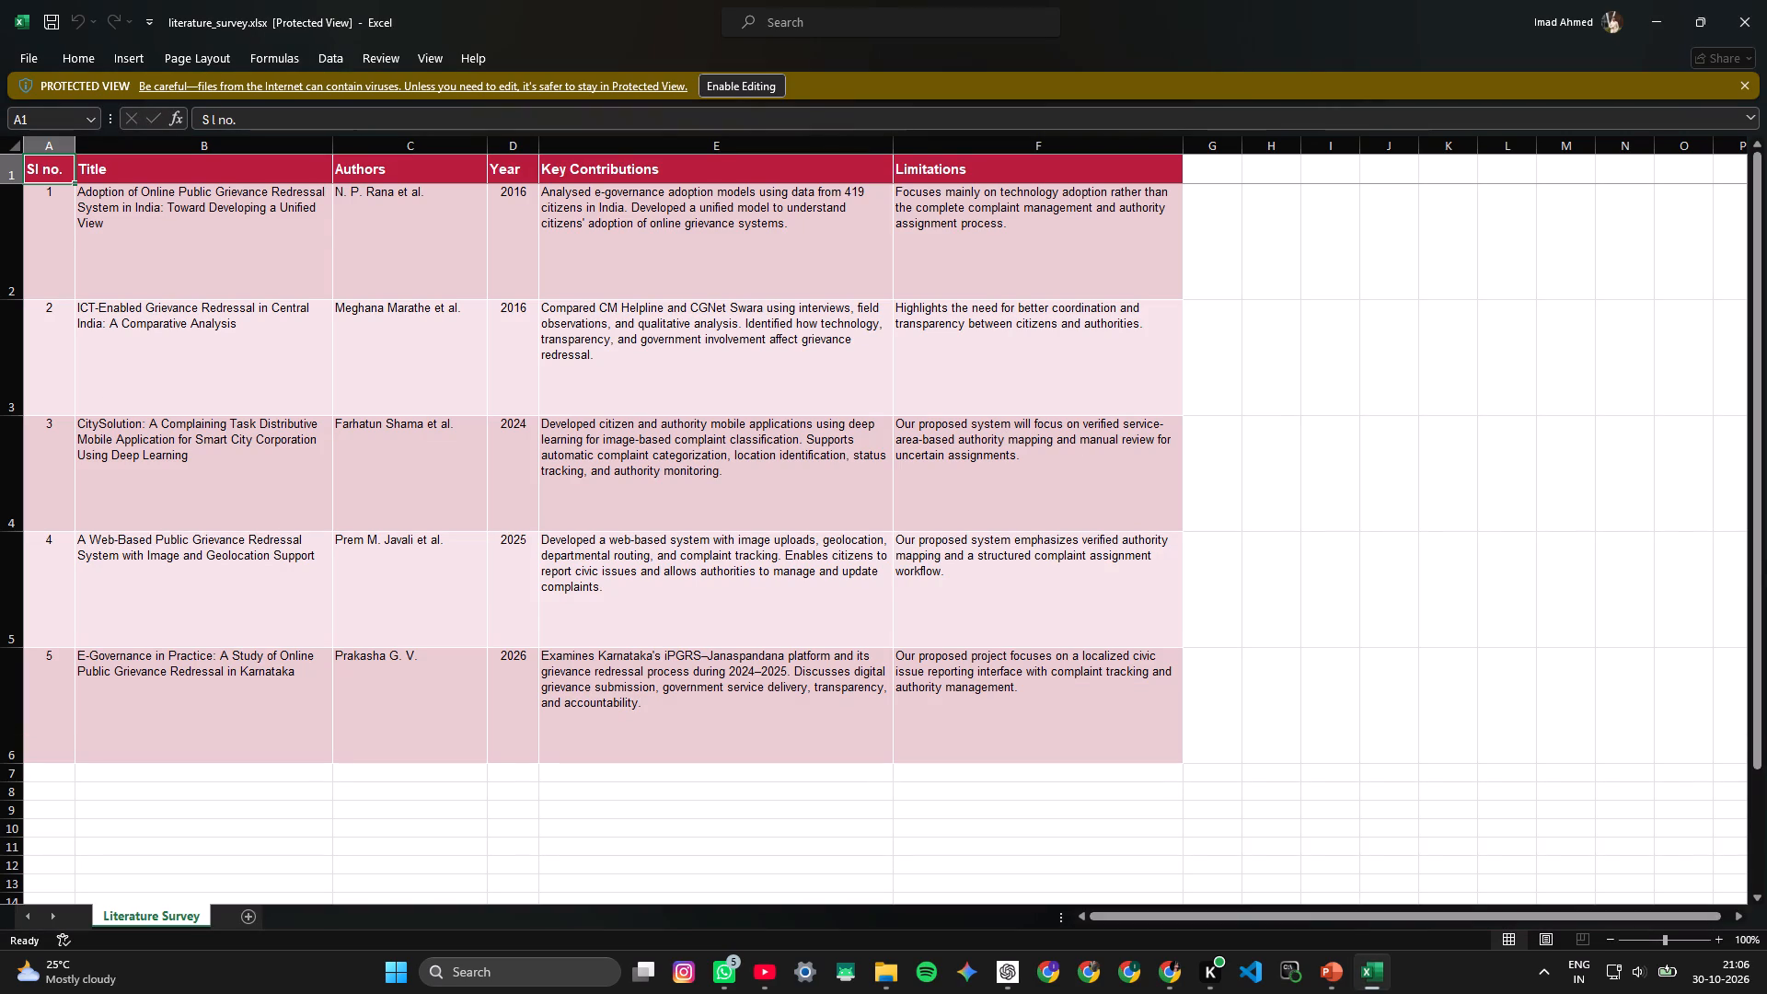
pyautogui.click(1172, 345)
pyautogui.click(1316, 340)
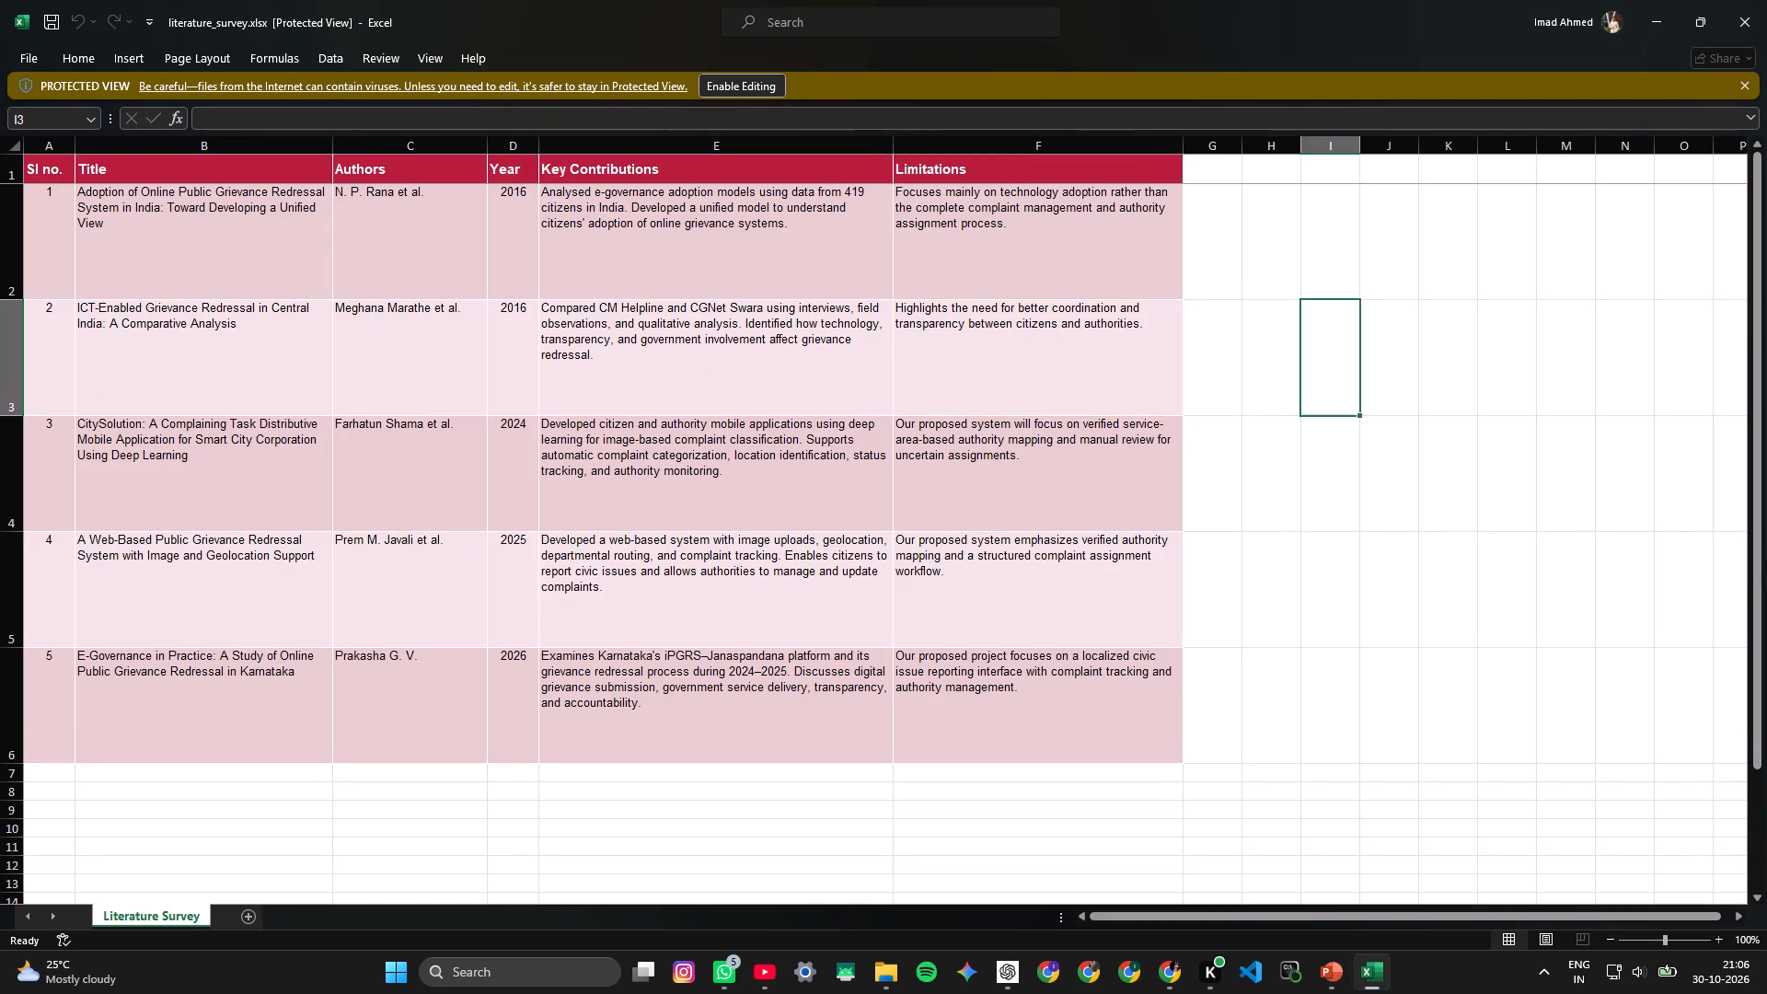
# Set the zoom of the Literature Survey sheet to 120%.
pyautogui.click(1669, 941)
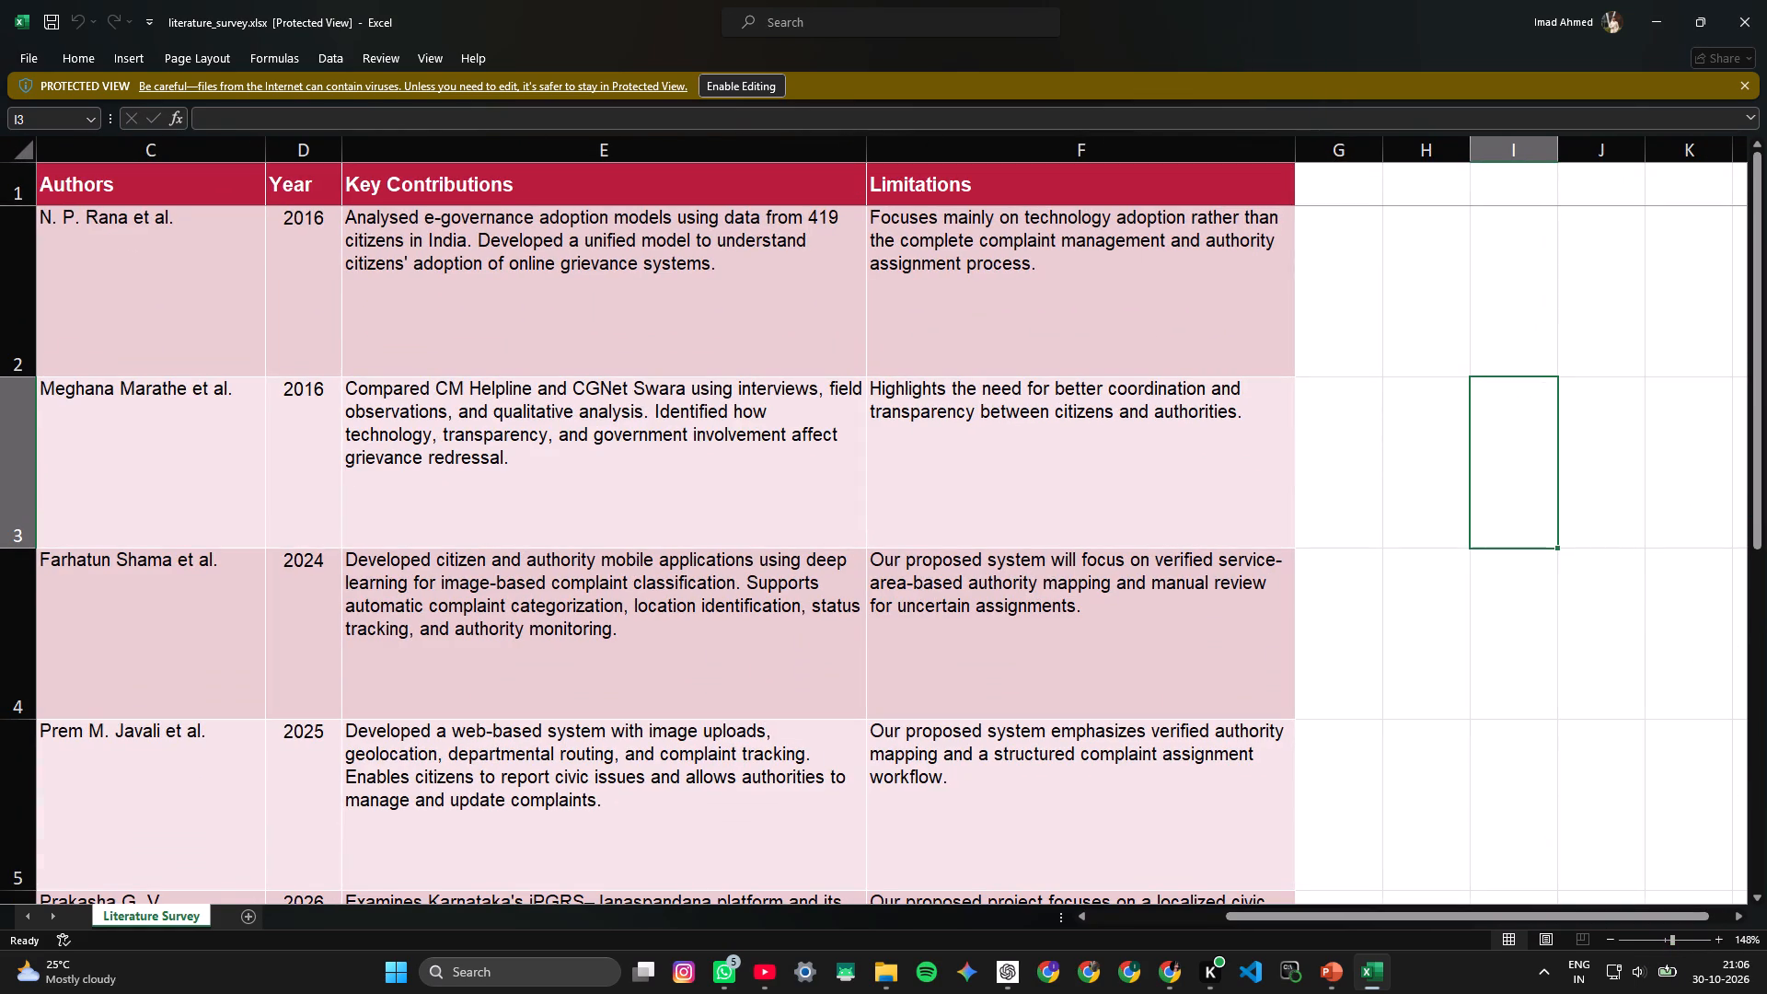
pyautogui.click(1607, 938)
pyautogui.doubleClick(1607, 938)
pyautogui.click(1607, 938)
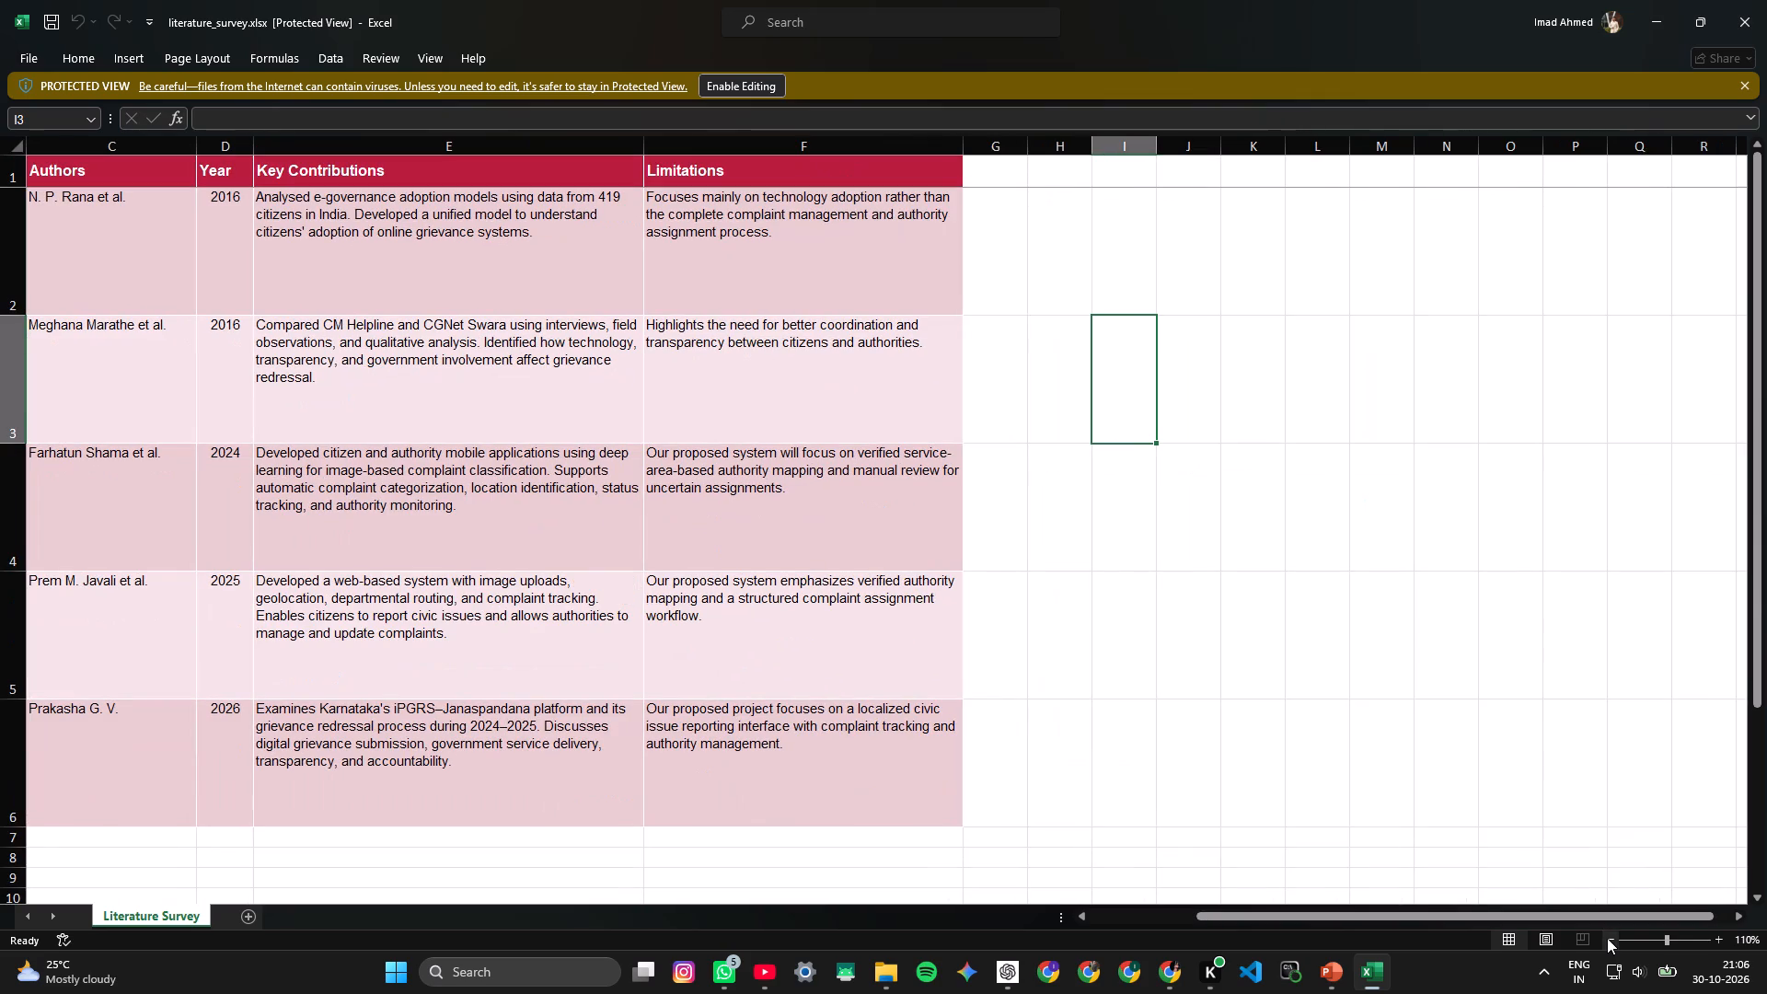
pyautogui.click(1713, 938)
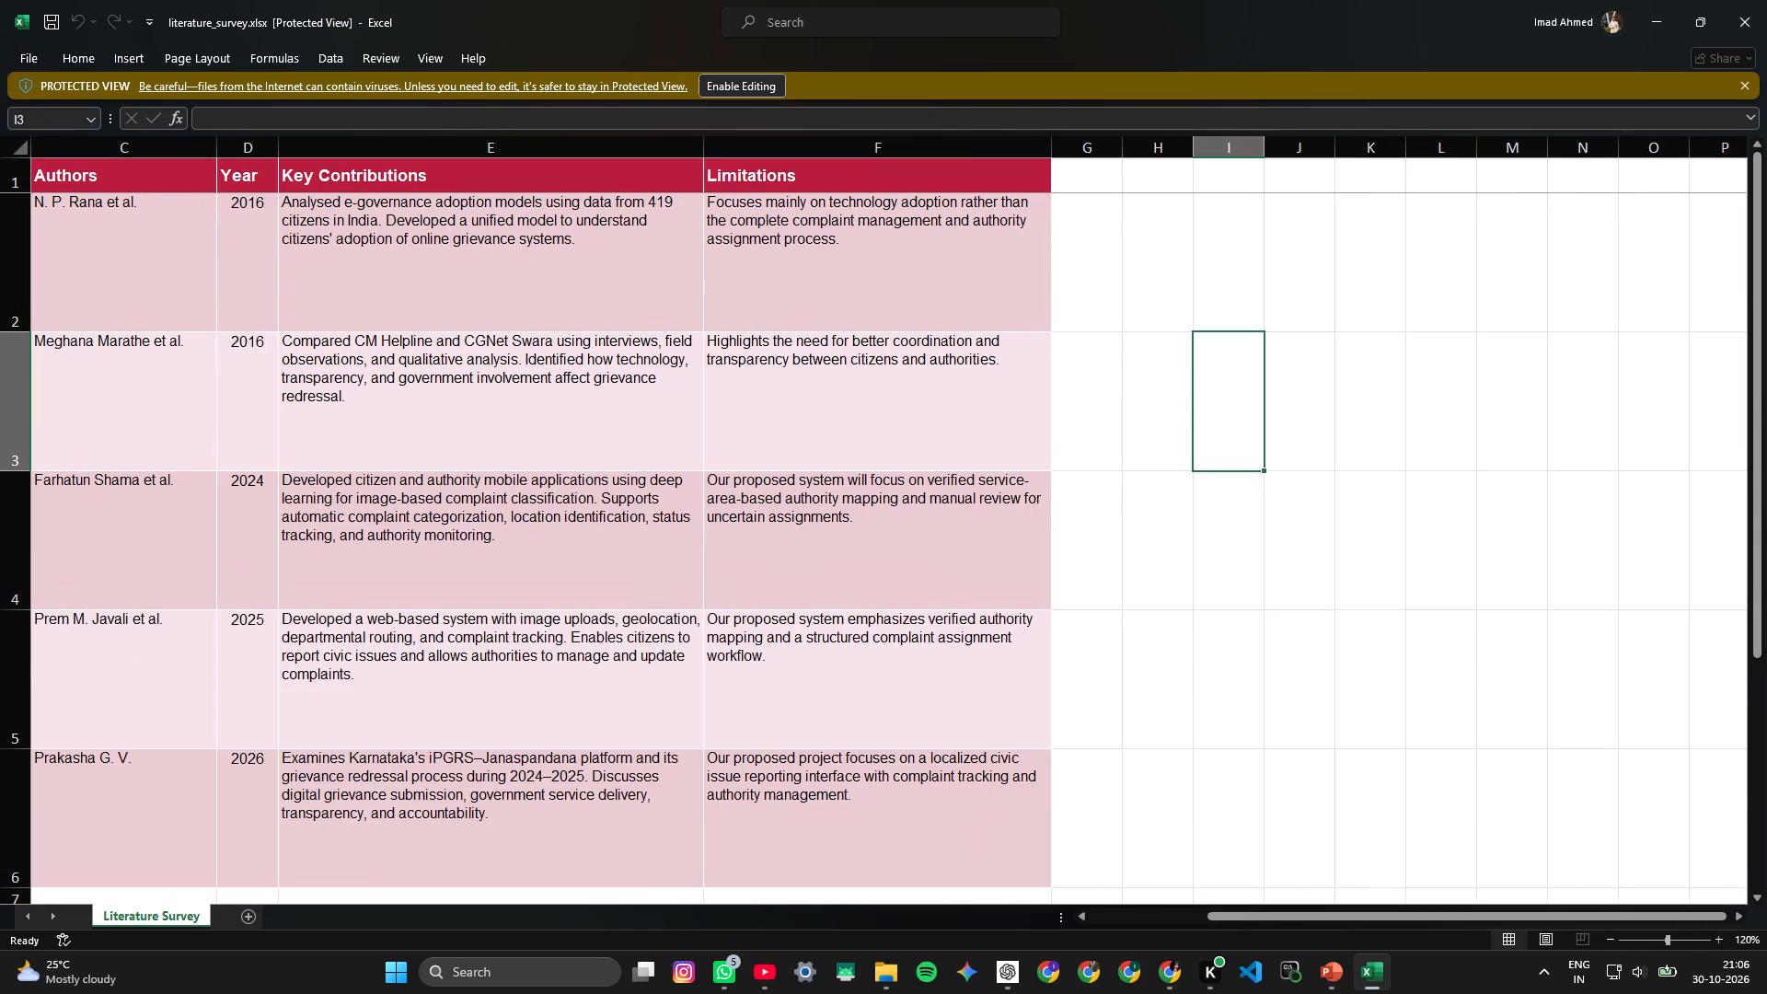
# Enable editing for the protected literature_survey.xlsx workbook.
pyautogui.click(752, 93)
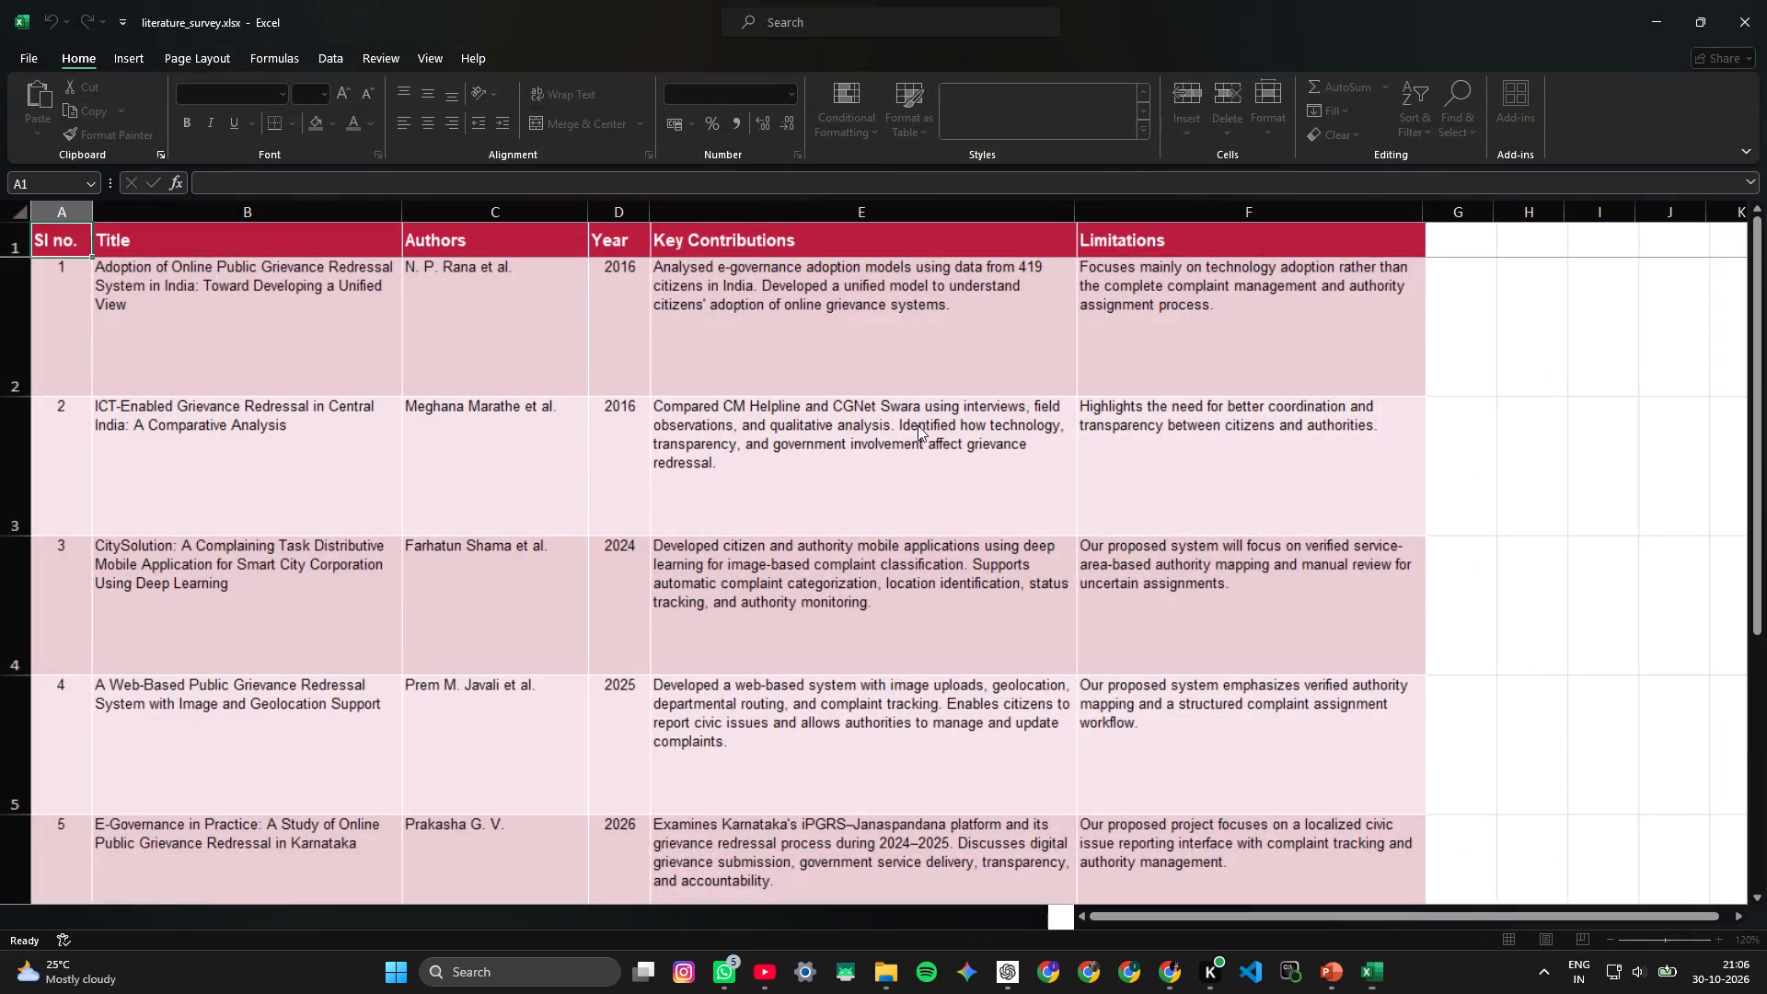
pyautogui.scroll(-1, 922, 485)
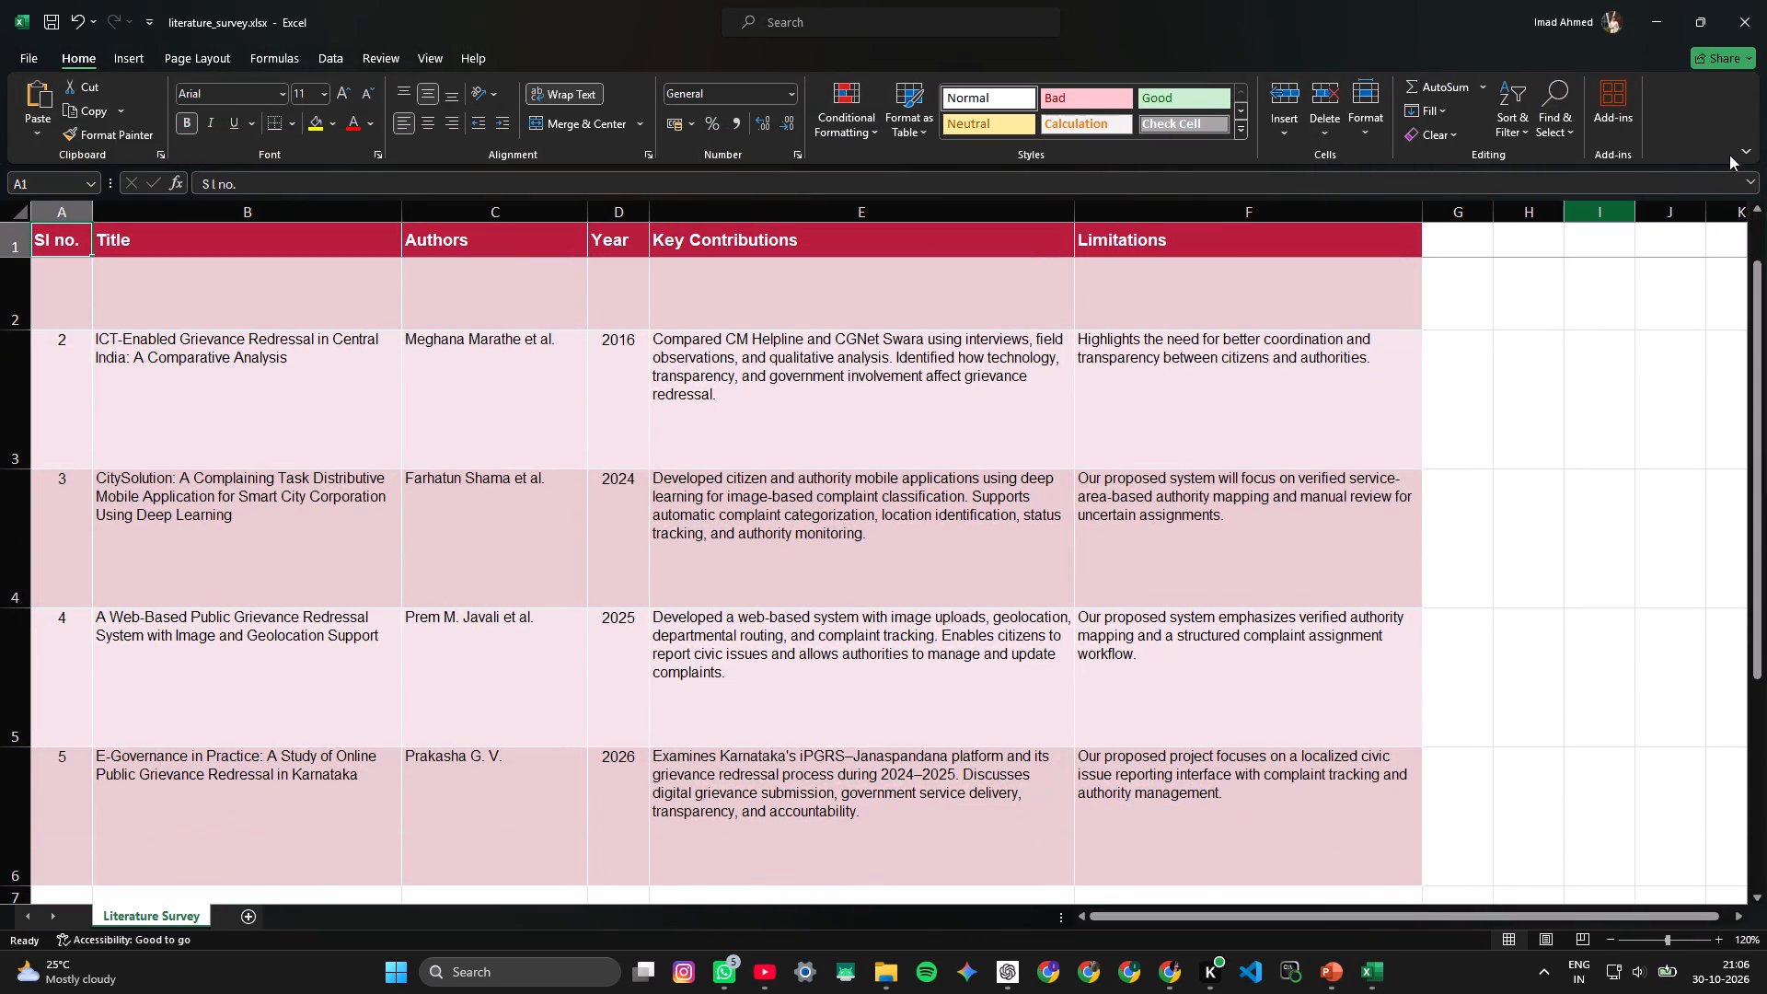
# Collapse the ribbon to make more room for the survey table.
pyautogui.rightClick(1726, 144)
pyautogui.click(1687, 152)
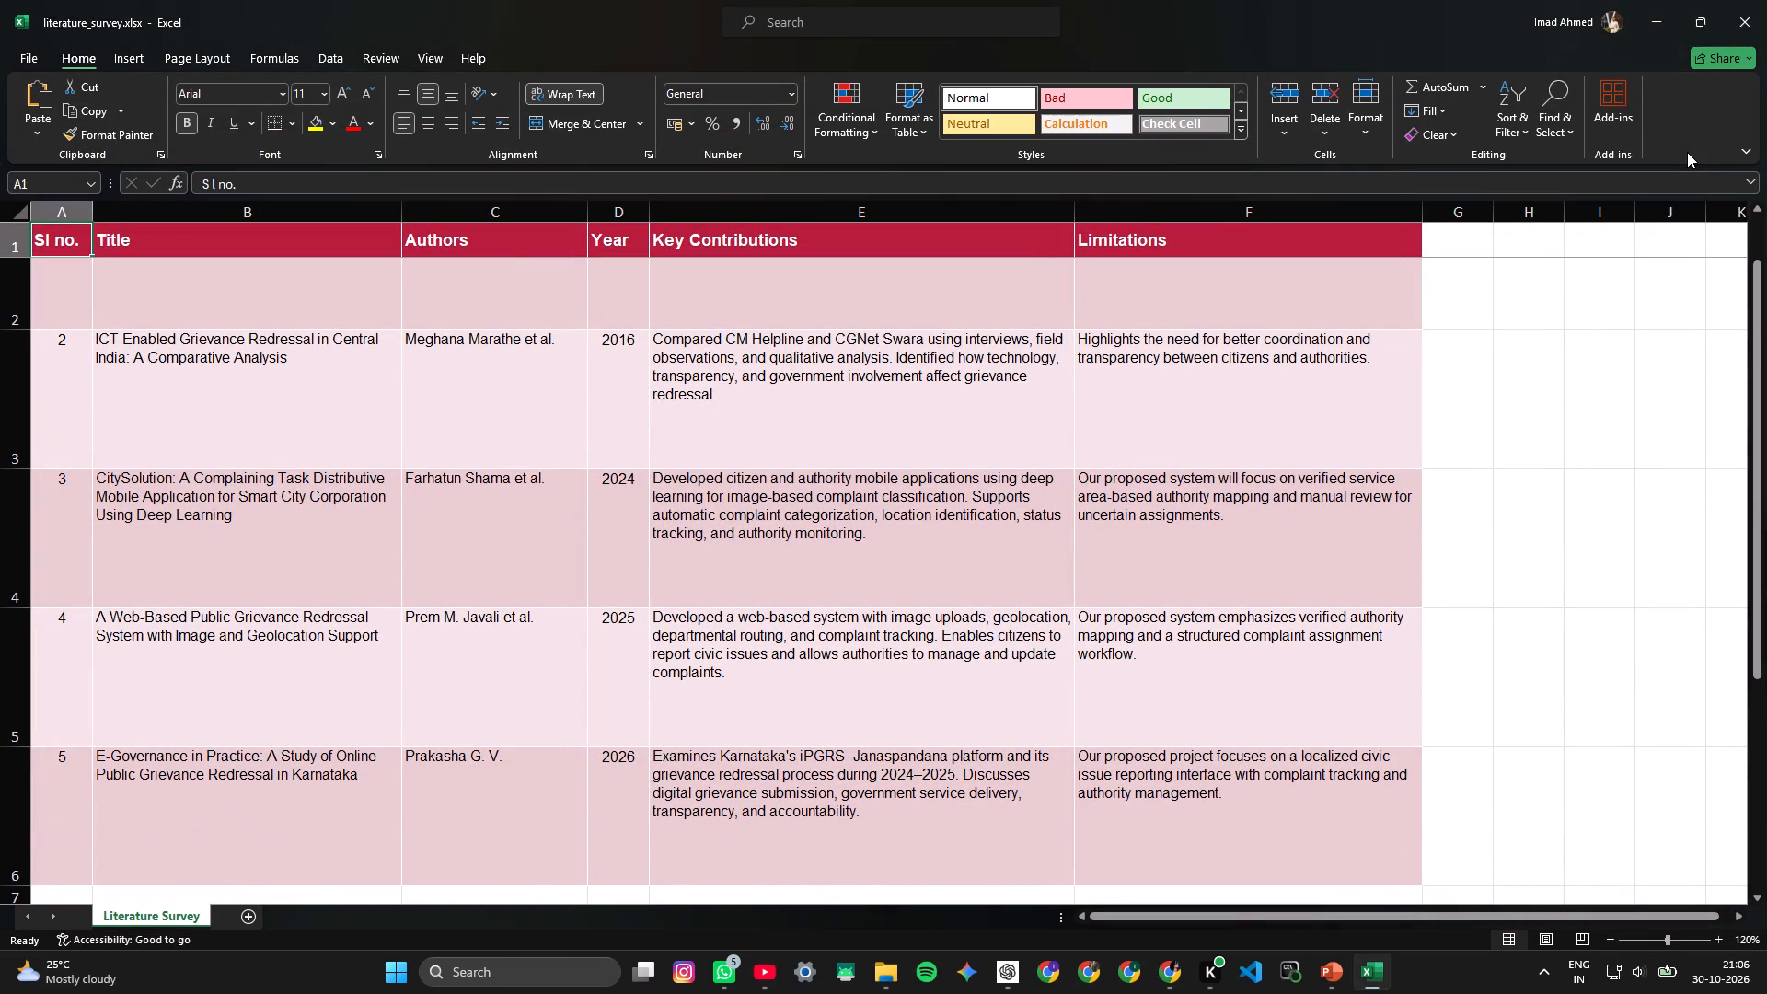
pyautogui.rightClick(1664, 106)
pyautogui.click(1645, 114)
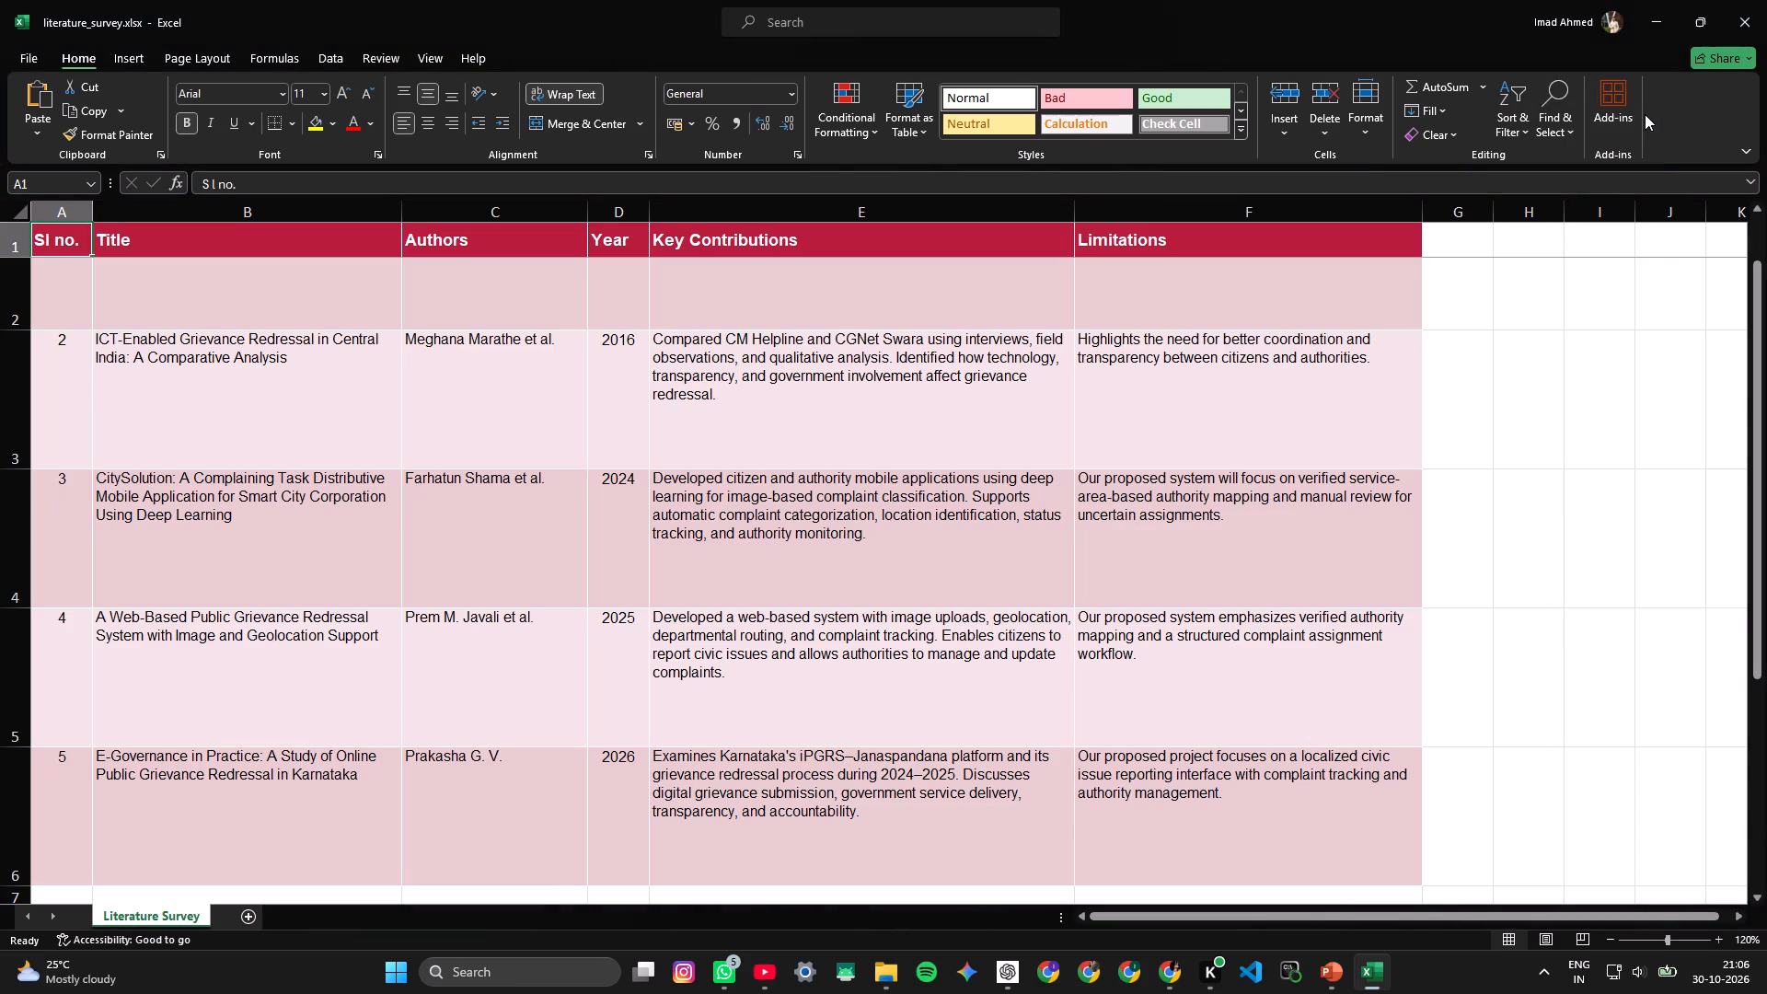
pyautogui.rightClick(1727, 113)
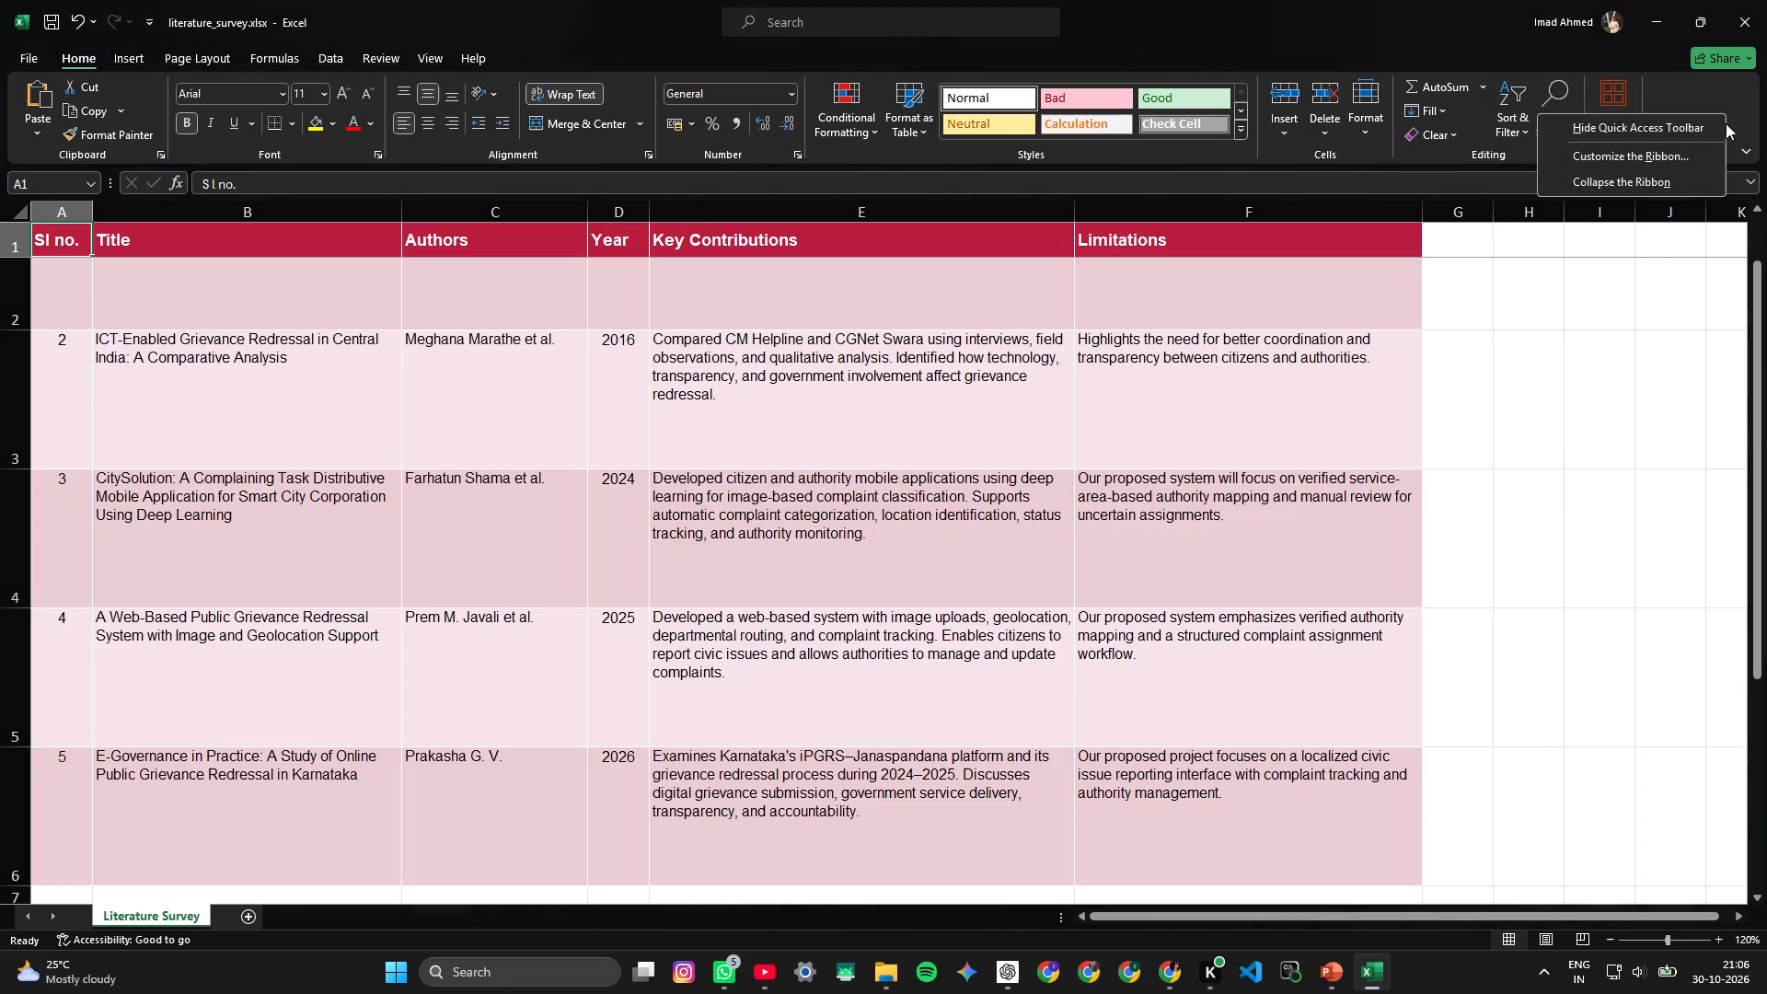
pyautogui.click(1685, 183)
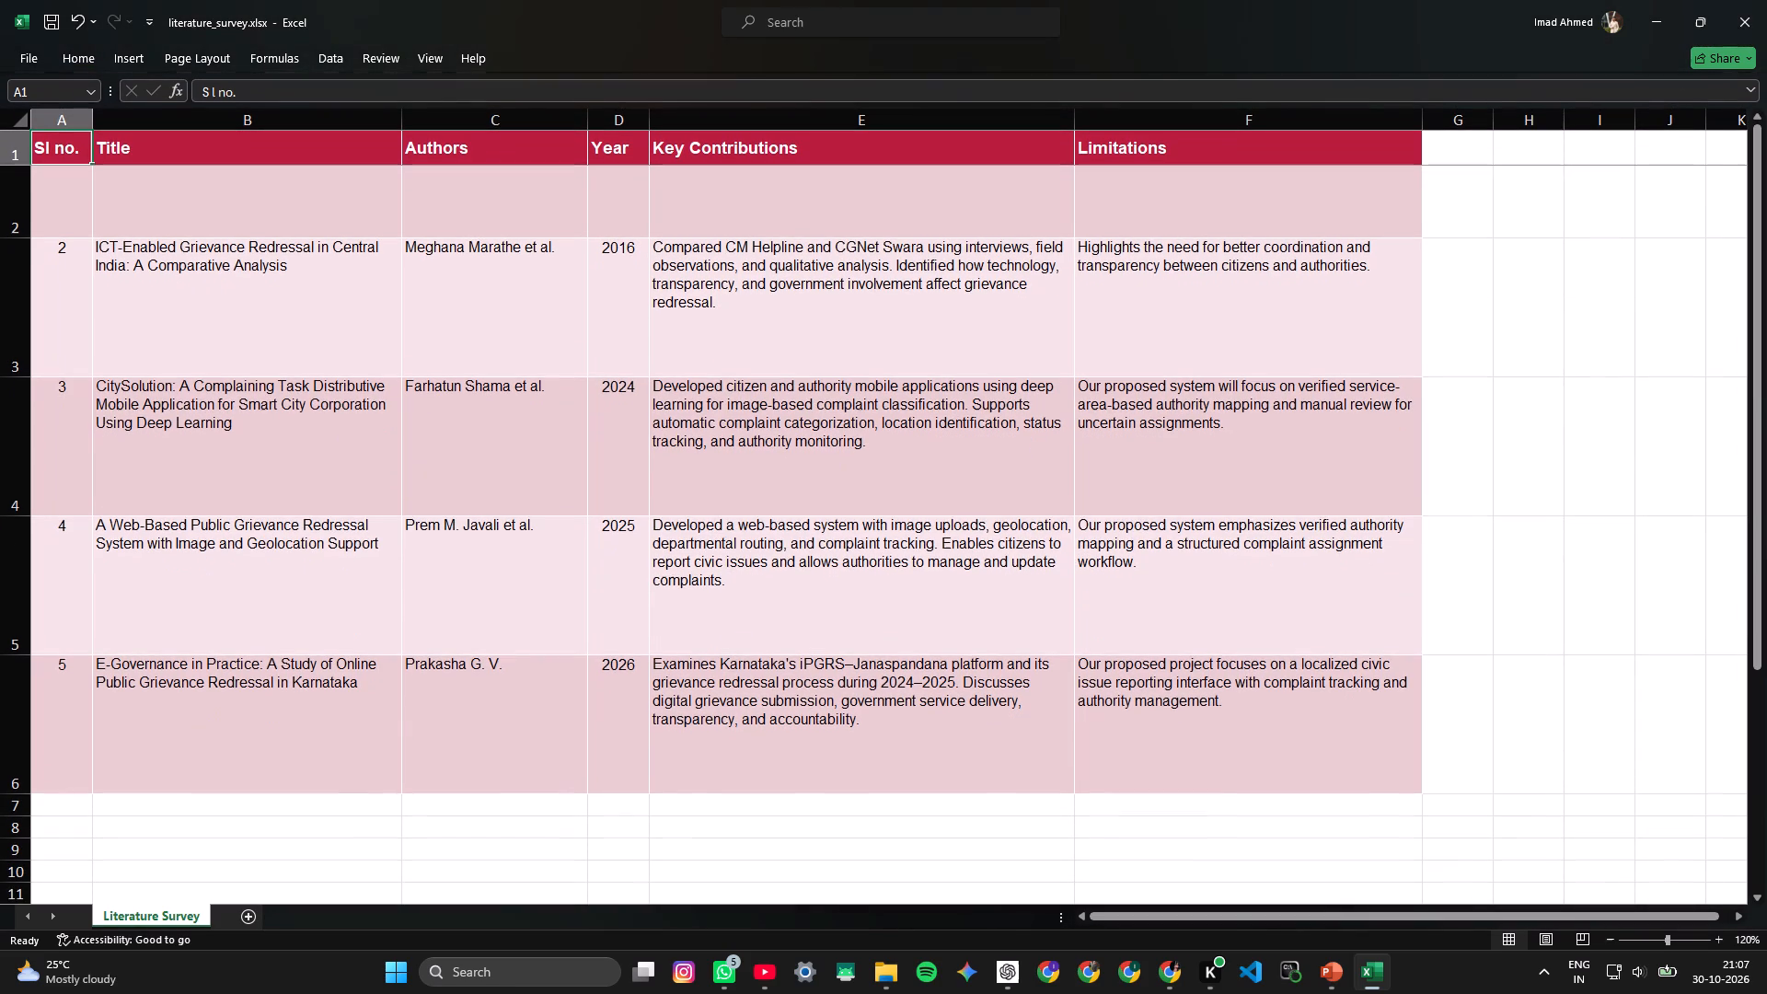
# Capture a rectangular screenshot of the visible survey table, from the Sl no. header to the end of the Limitations column.
pyautogui.click(1546, 308)
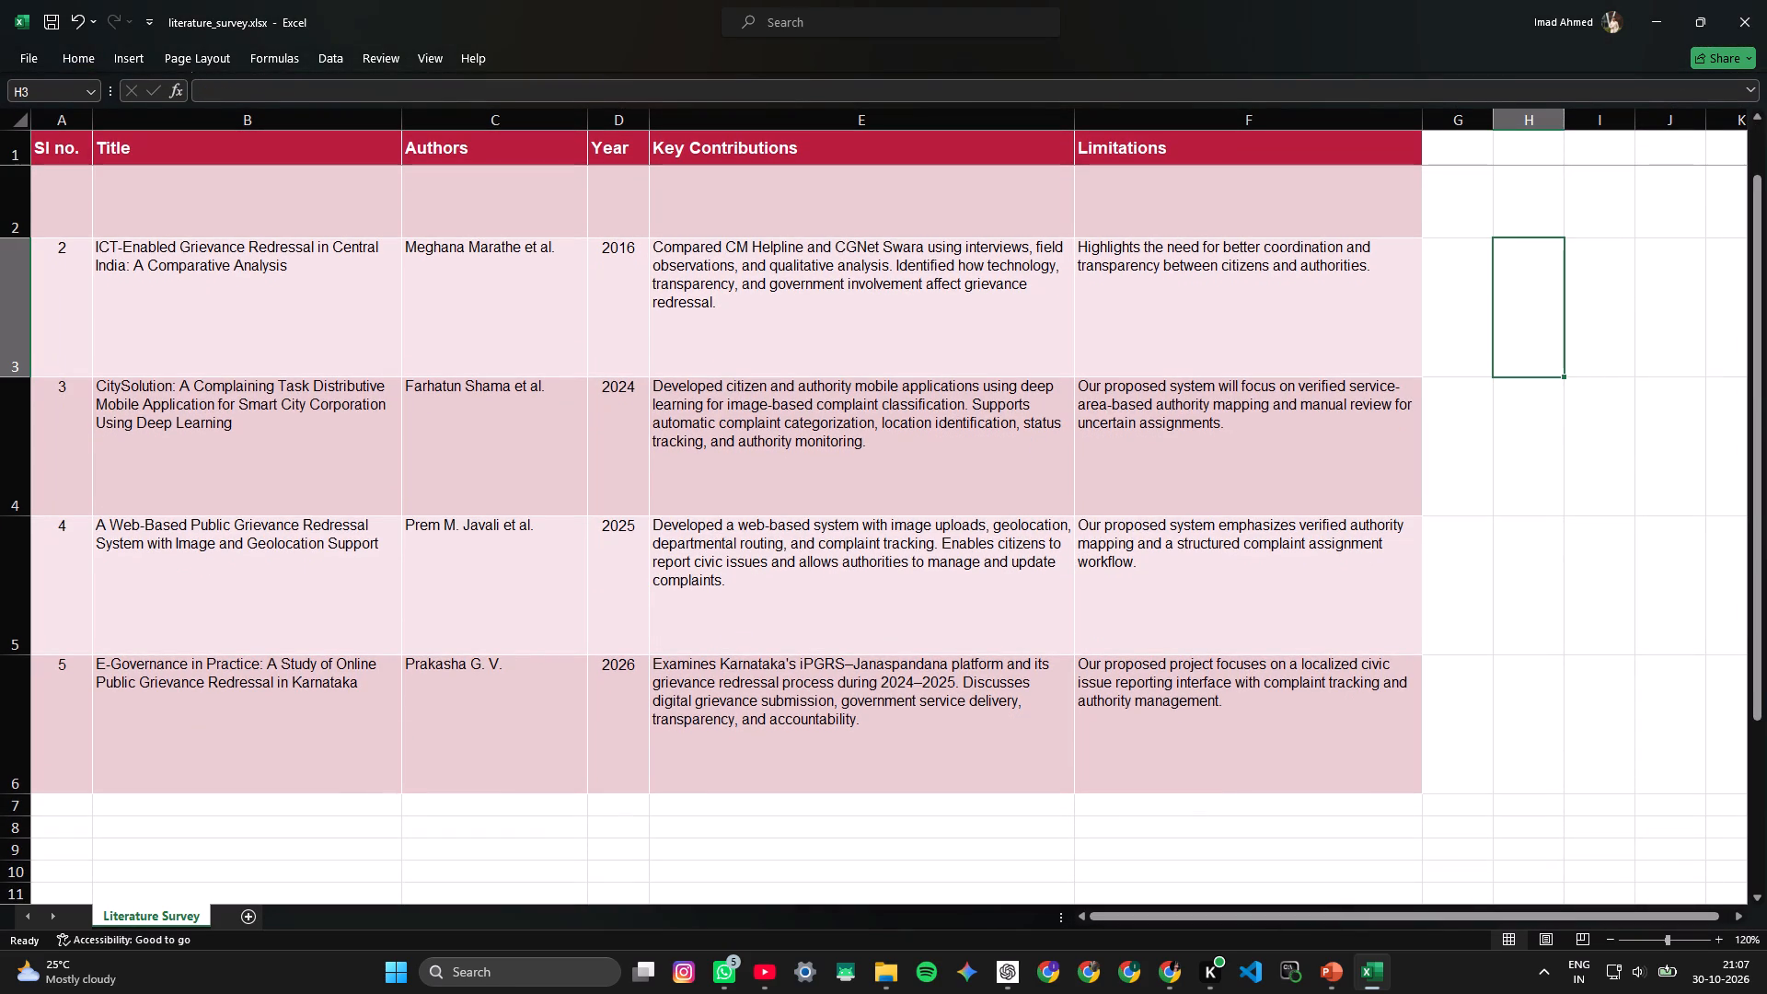
pyautogui.press('shift+super+s')
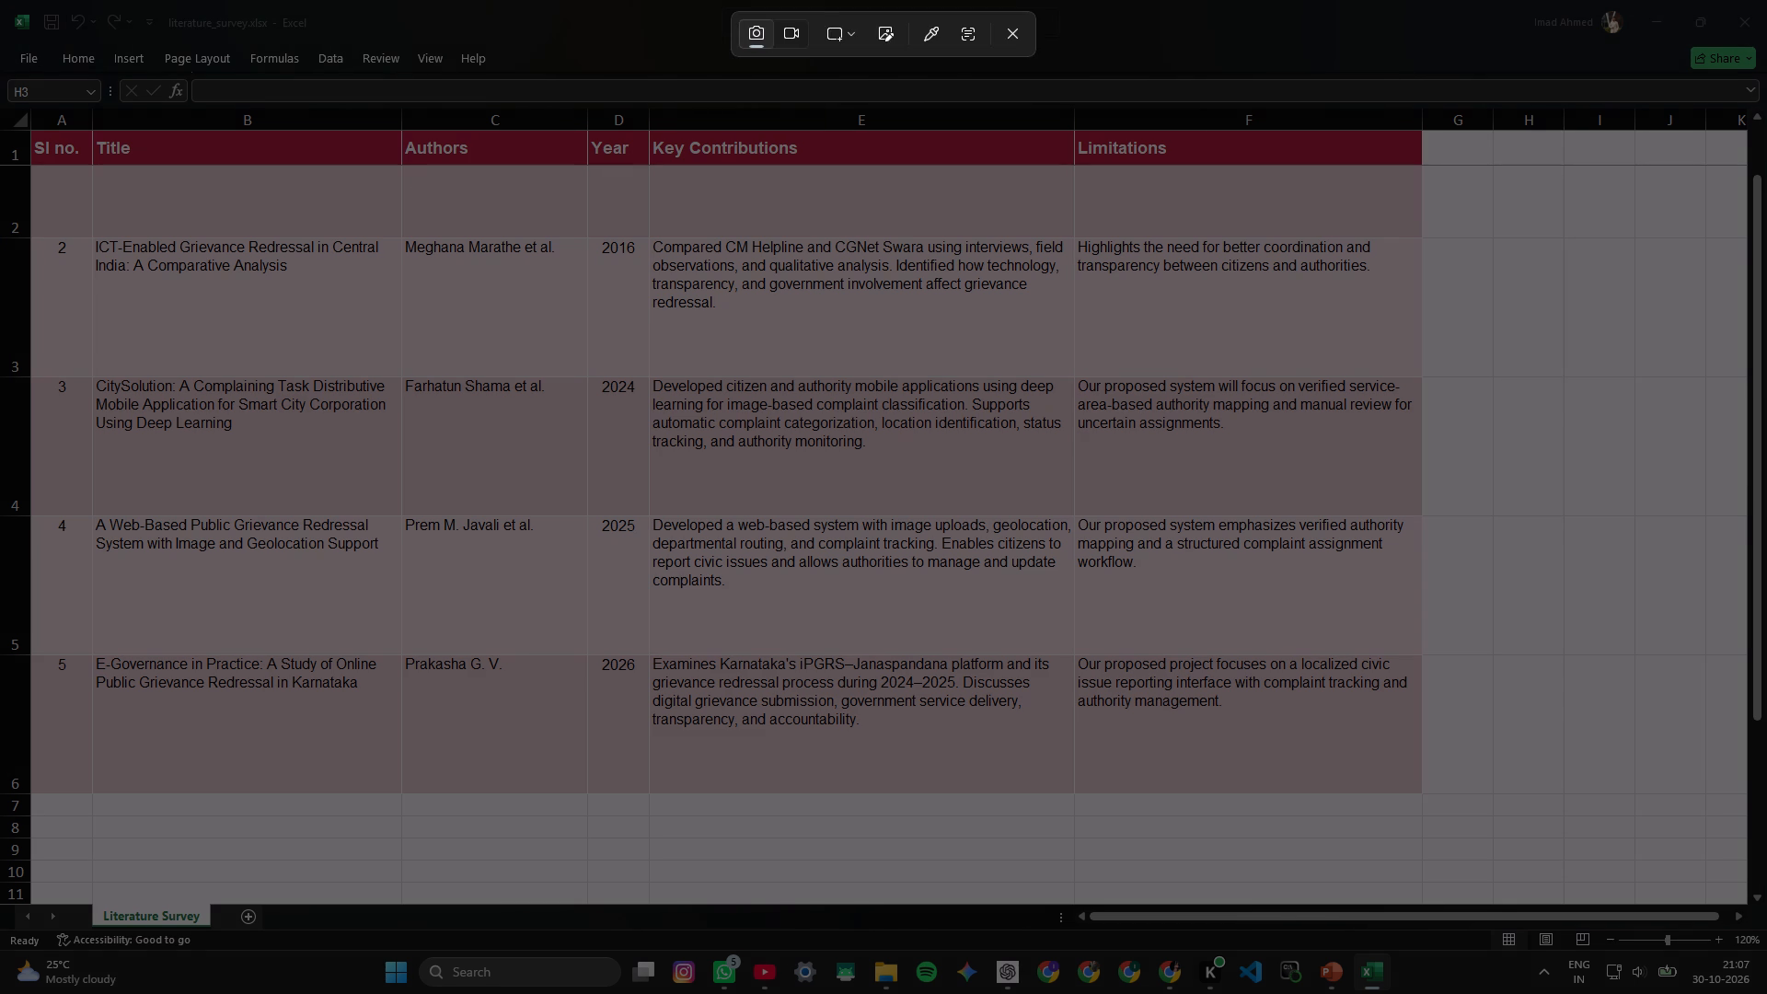
pyautogui.moveTo(30, 130); pyautogui.dragTo(1197, 650)
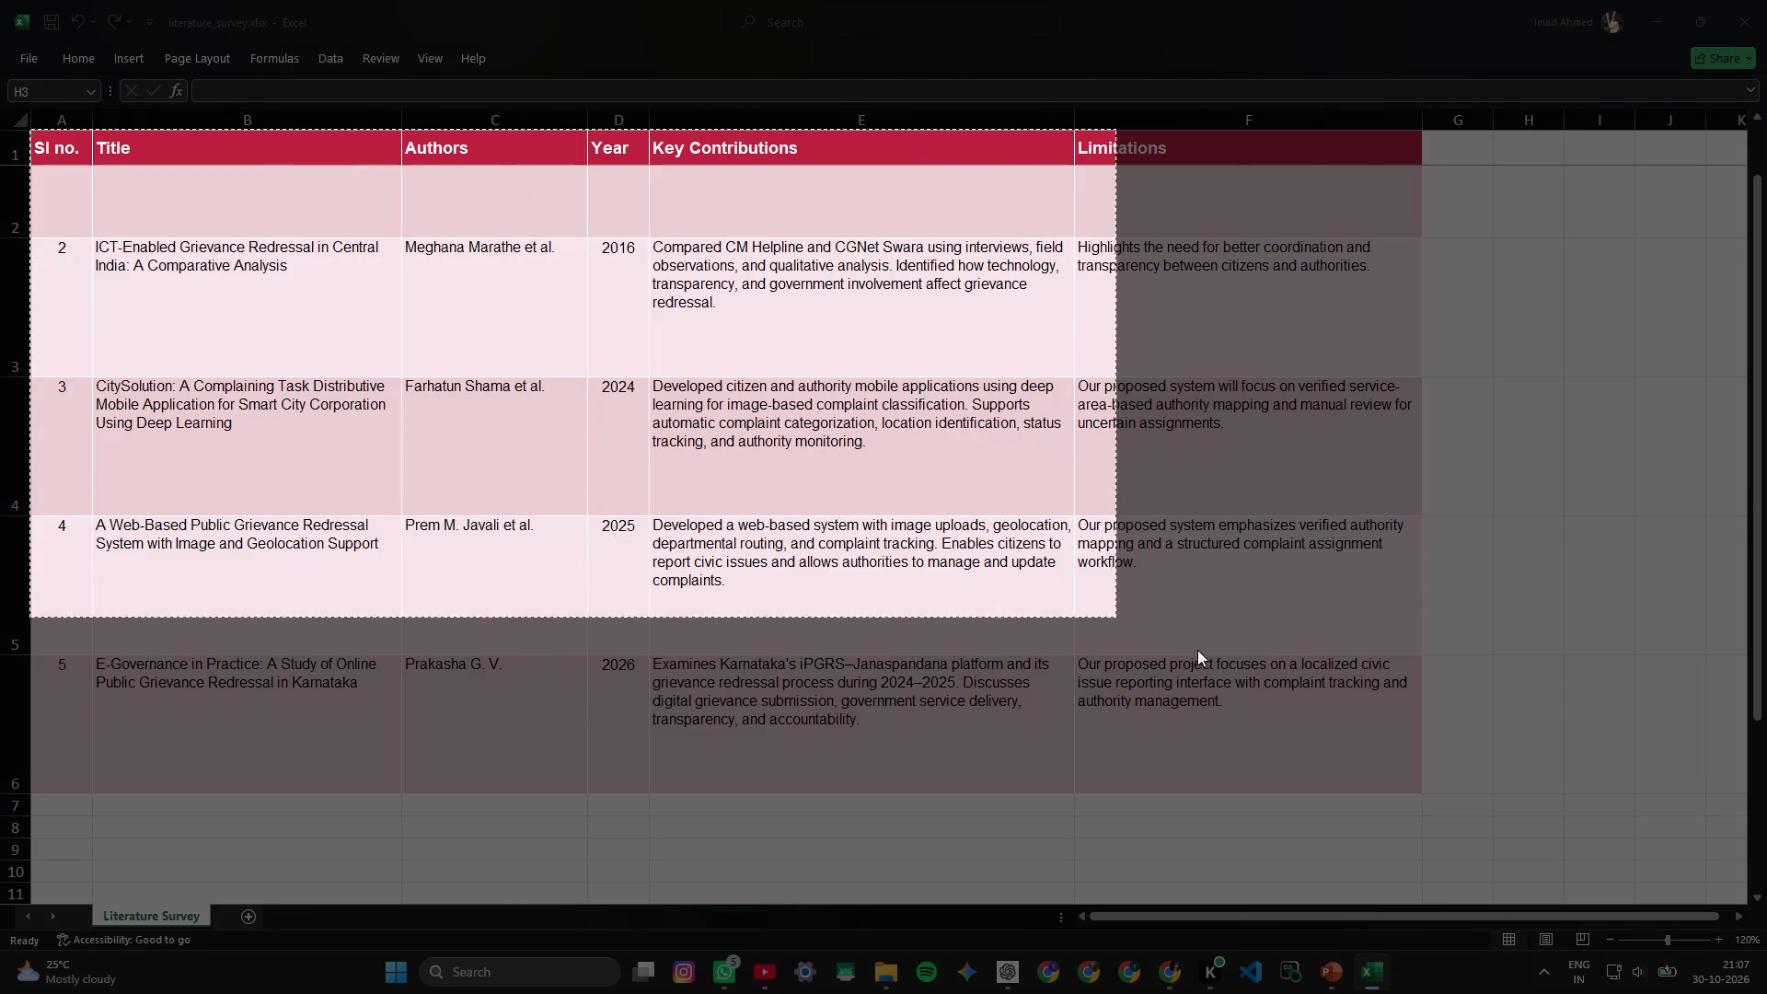
pyautogui.moveTo(1197, 650); pyautogui.dragTo(1423, 792)
# Switch to the Public_Grievance_Presentation_Completed_v2 presentation in PowerPoint.
pyautogui.hotkey('alt', 'Tab')
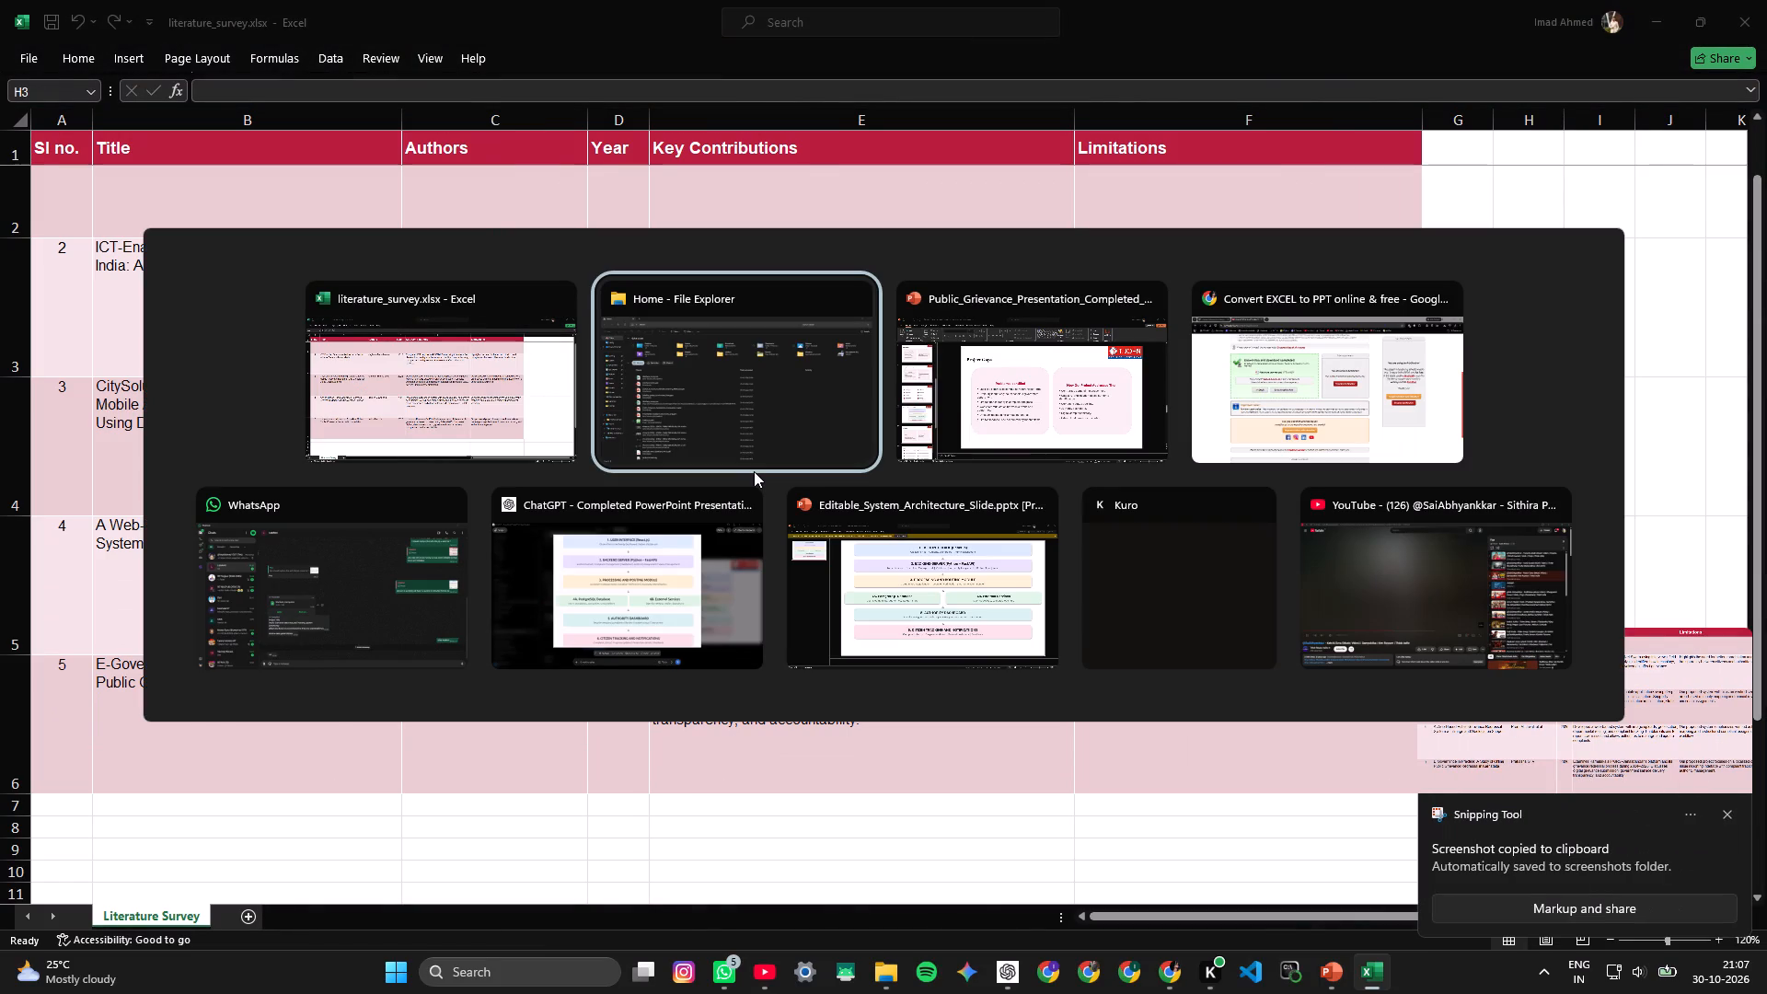
pyautogui.hotkey('alt', 'Escape')
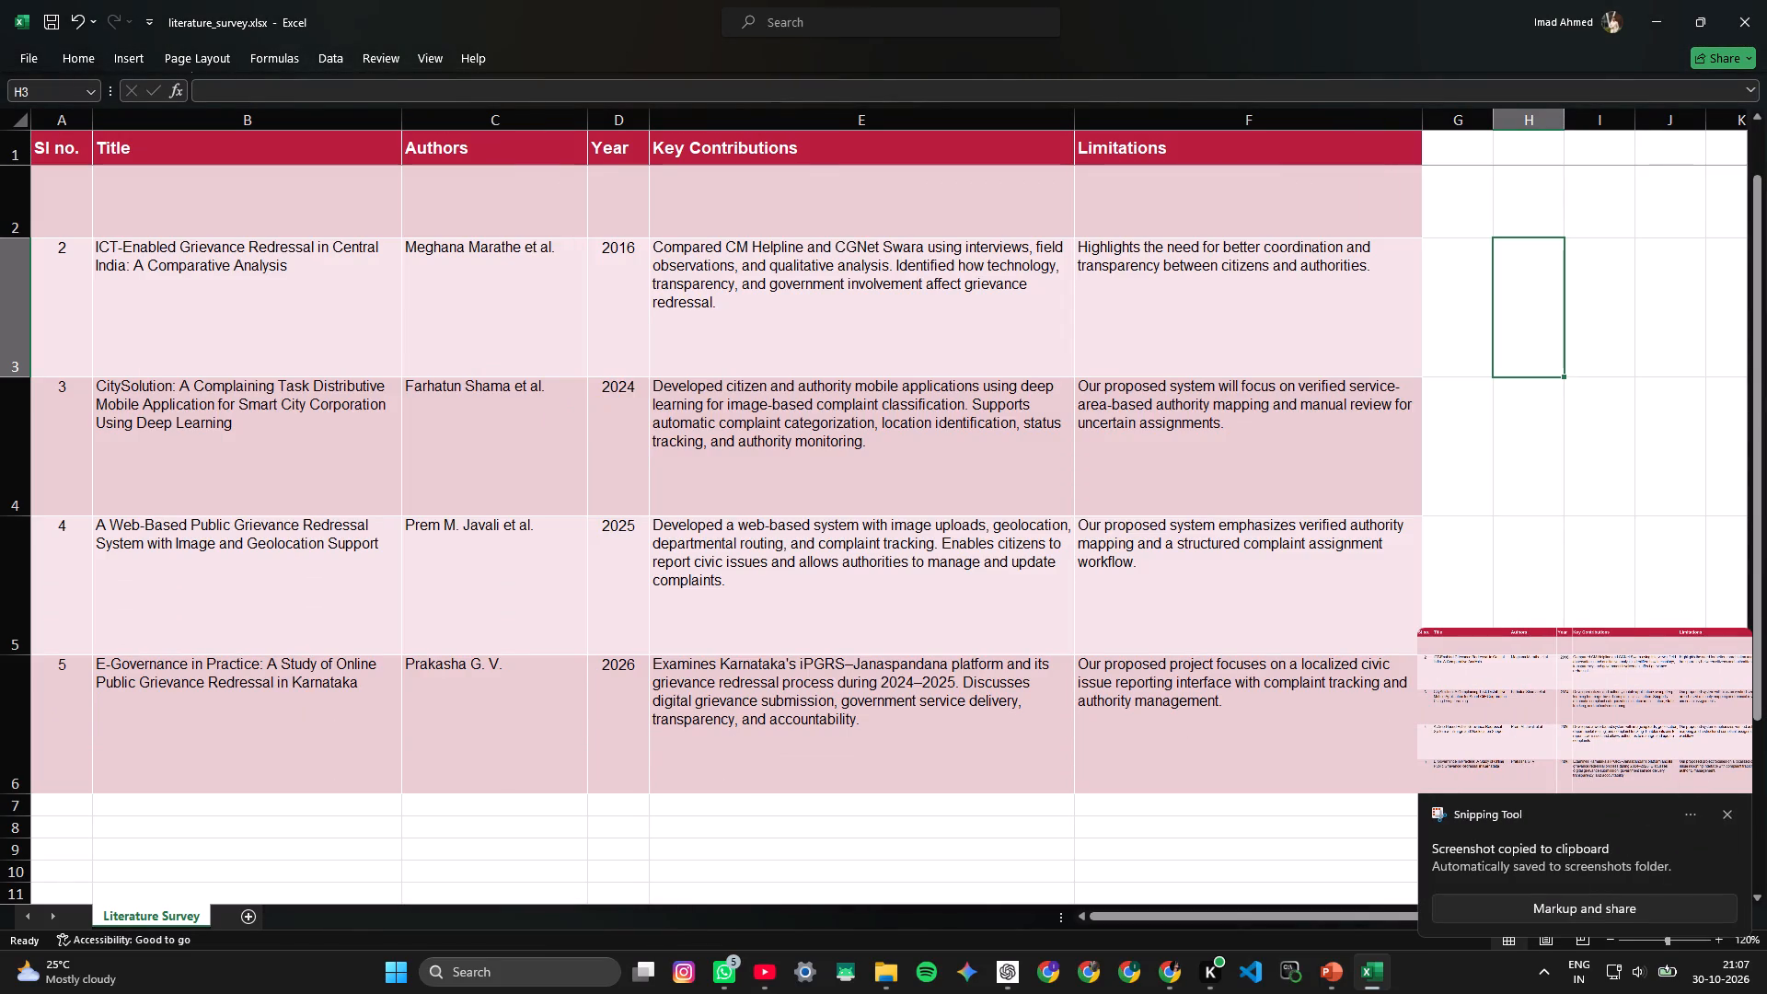
pyautogui.hotkey('alt', 'Tab')
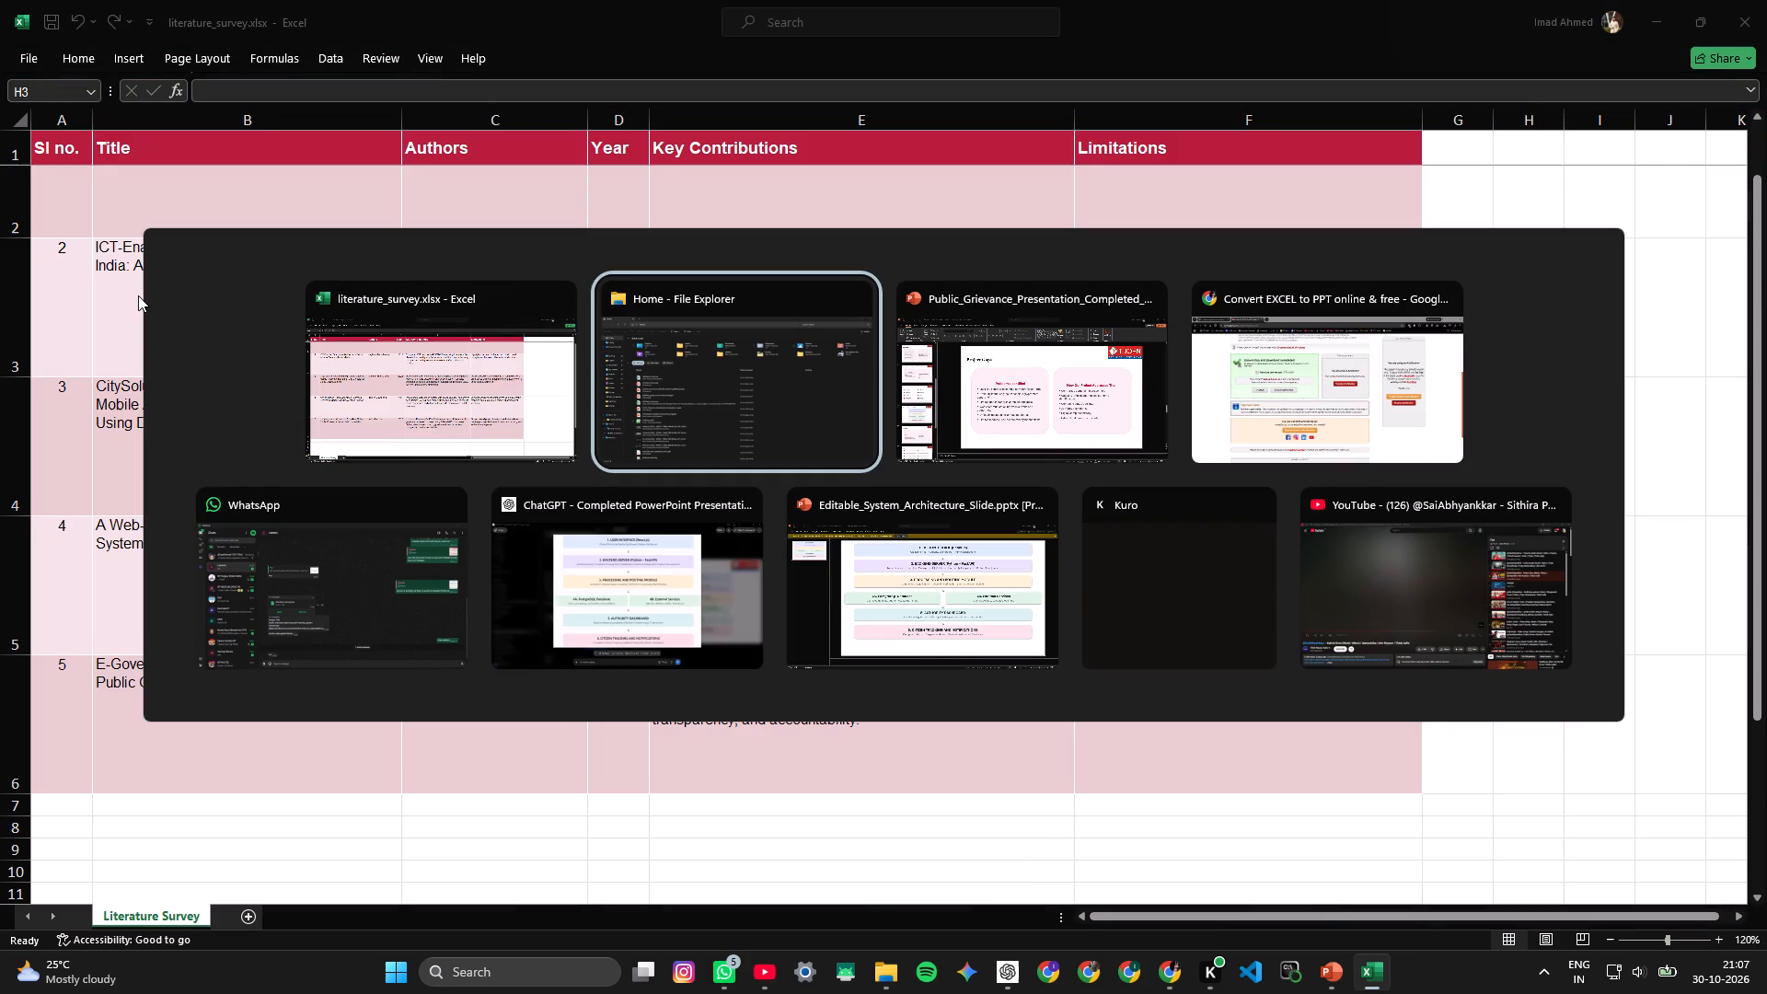
pyautogui.hotkey('alt', 'Tab')
pyautogui.hotkey('alt', 'Tab')
pyautogui.keyDown('alt'); pyautogui.click(1062, 429); pyautogui.keyUp('alt')
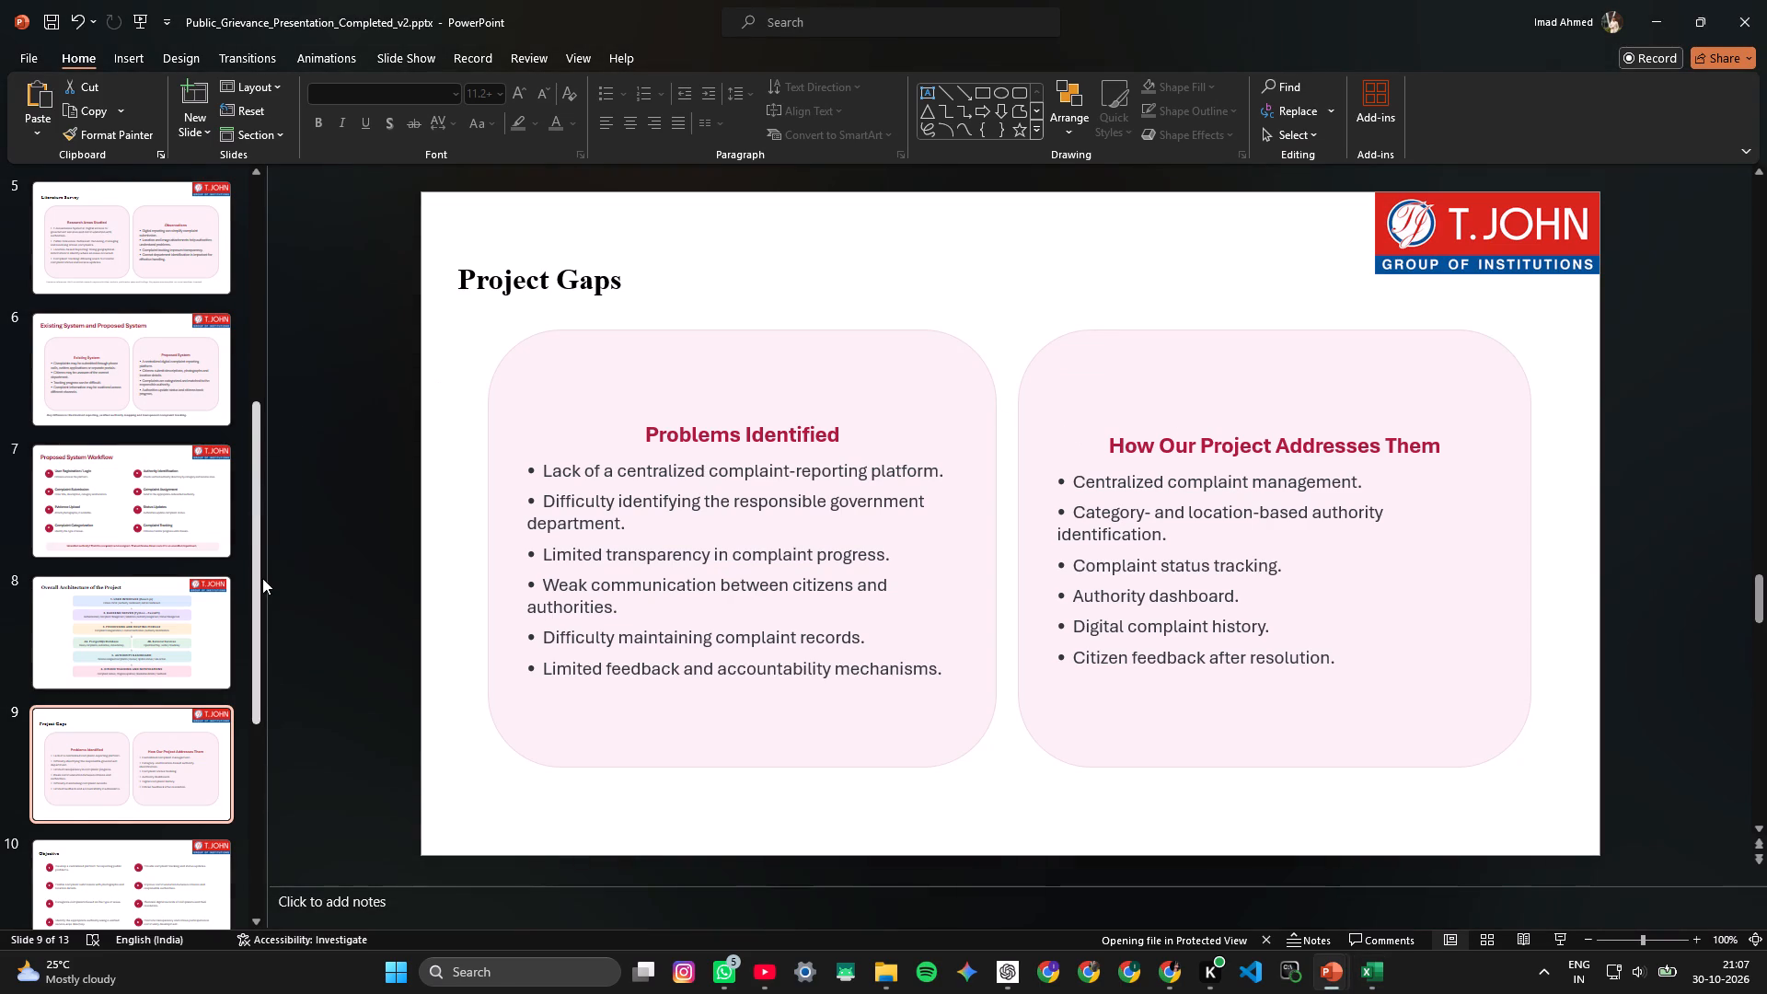
# Return to the literature_survey.xlsx workbook in Excel and switch onward to another open window.
pyautogui.hotkey('alt', 'Tab')
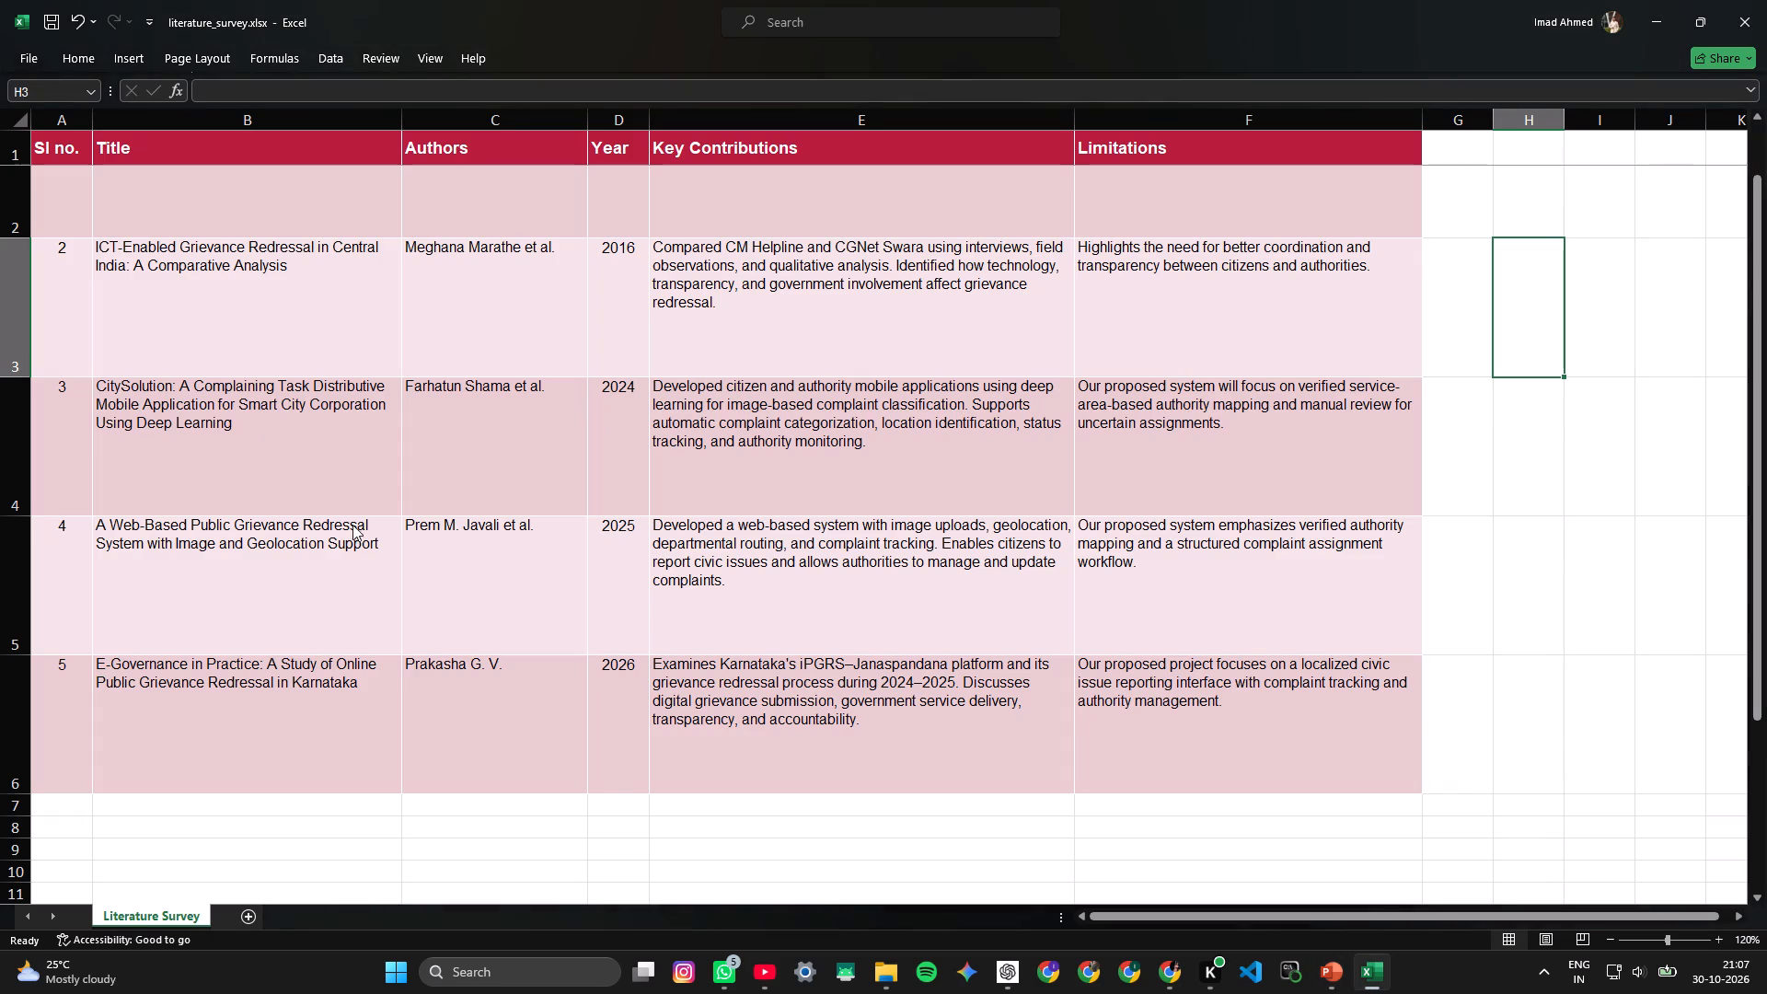
pyautogui.hotkey('alt', 'Tab')
pyautogui.hotkey('alt', 'Tab')
pyautogui.hotkey('alt', 'Tab')
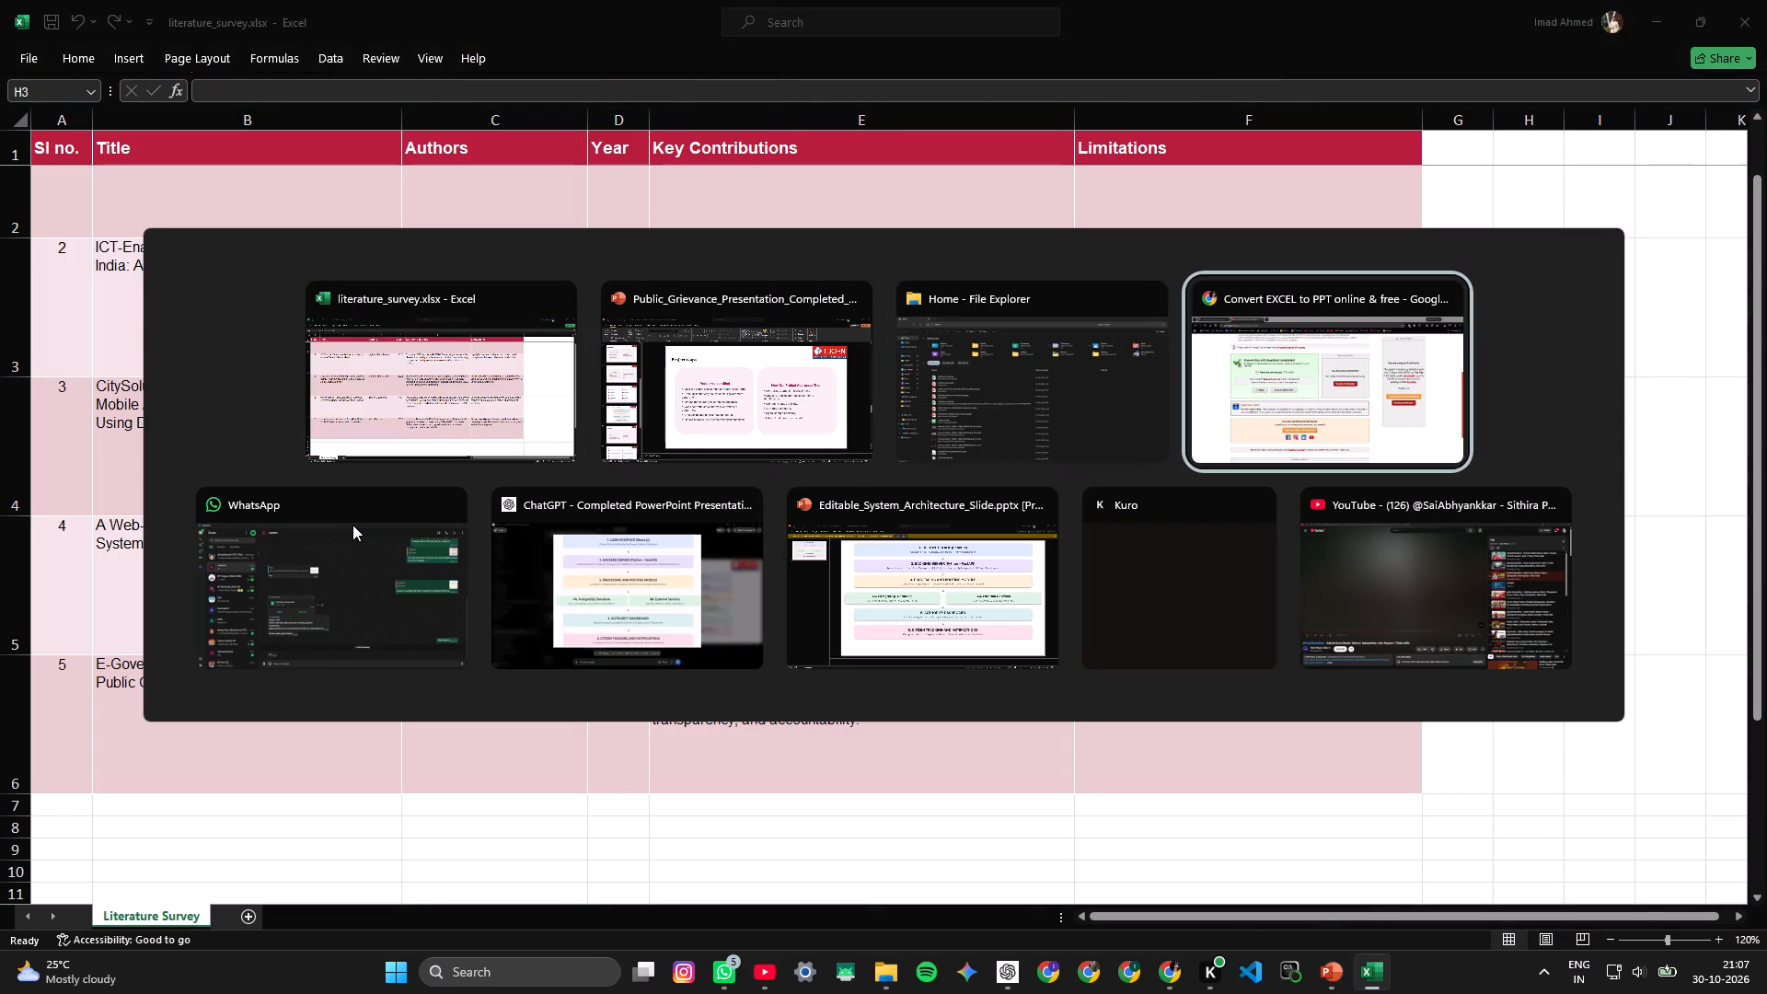
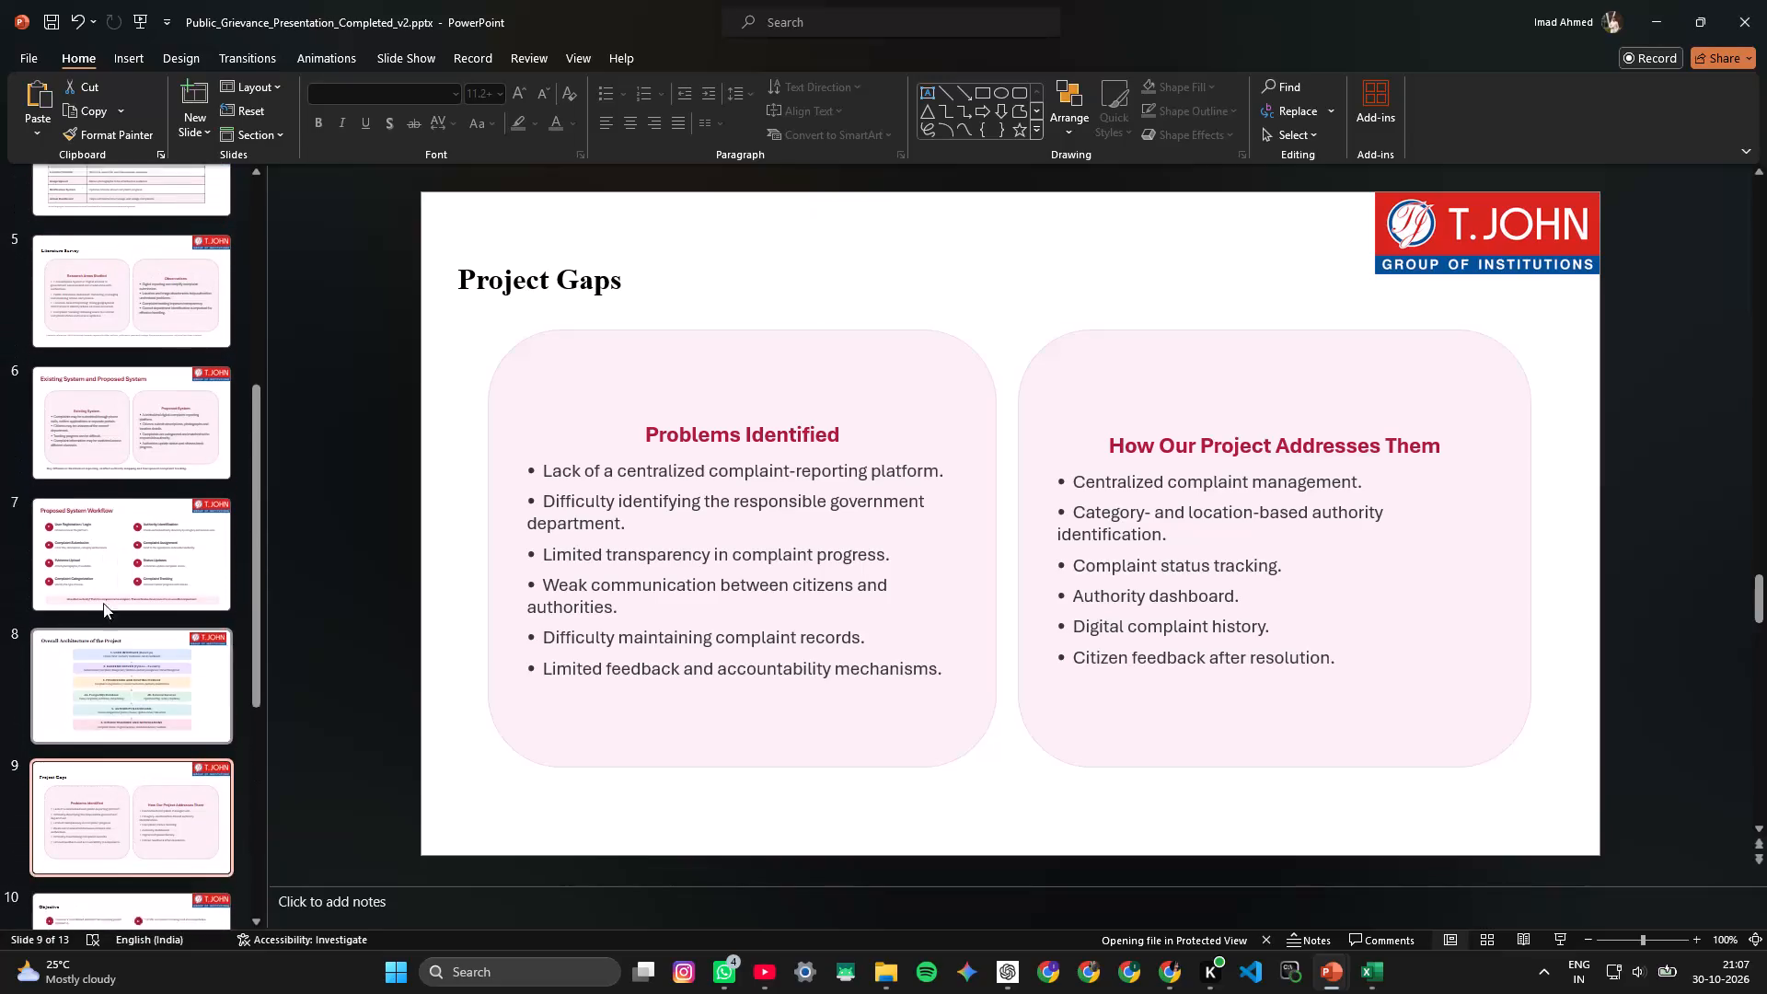
# Go to the Literature Survey slide and delete the word "Survey" from its title.
pyautogui.click(99, 519)
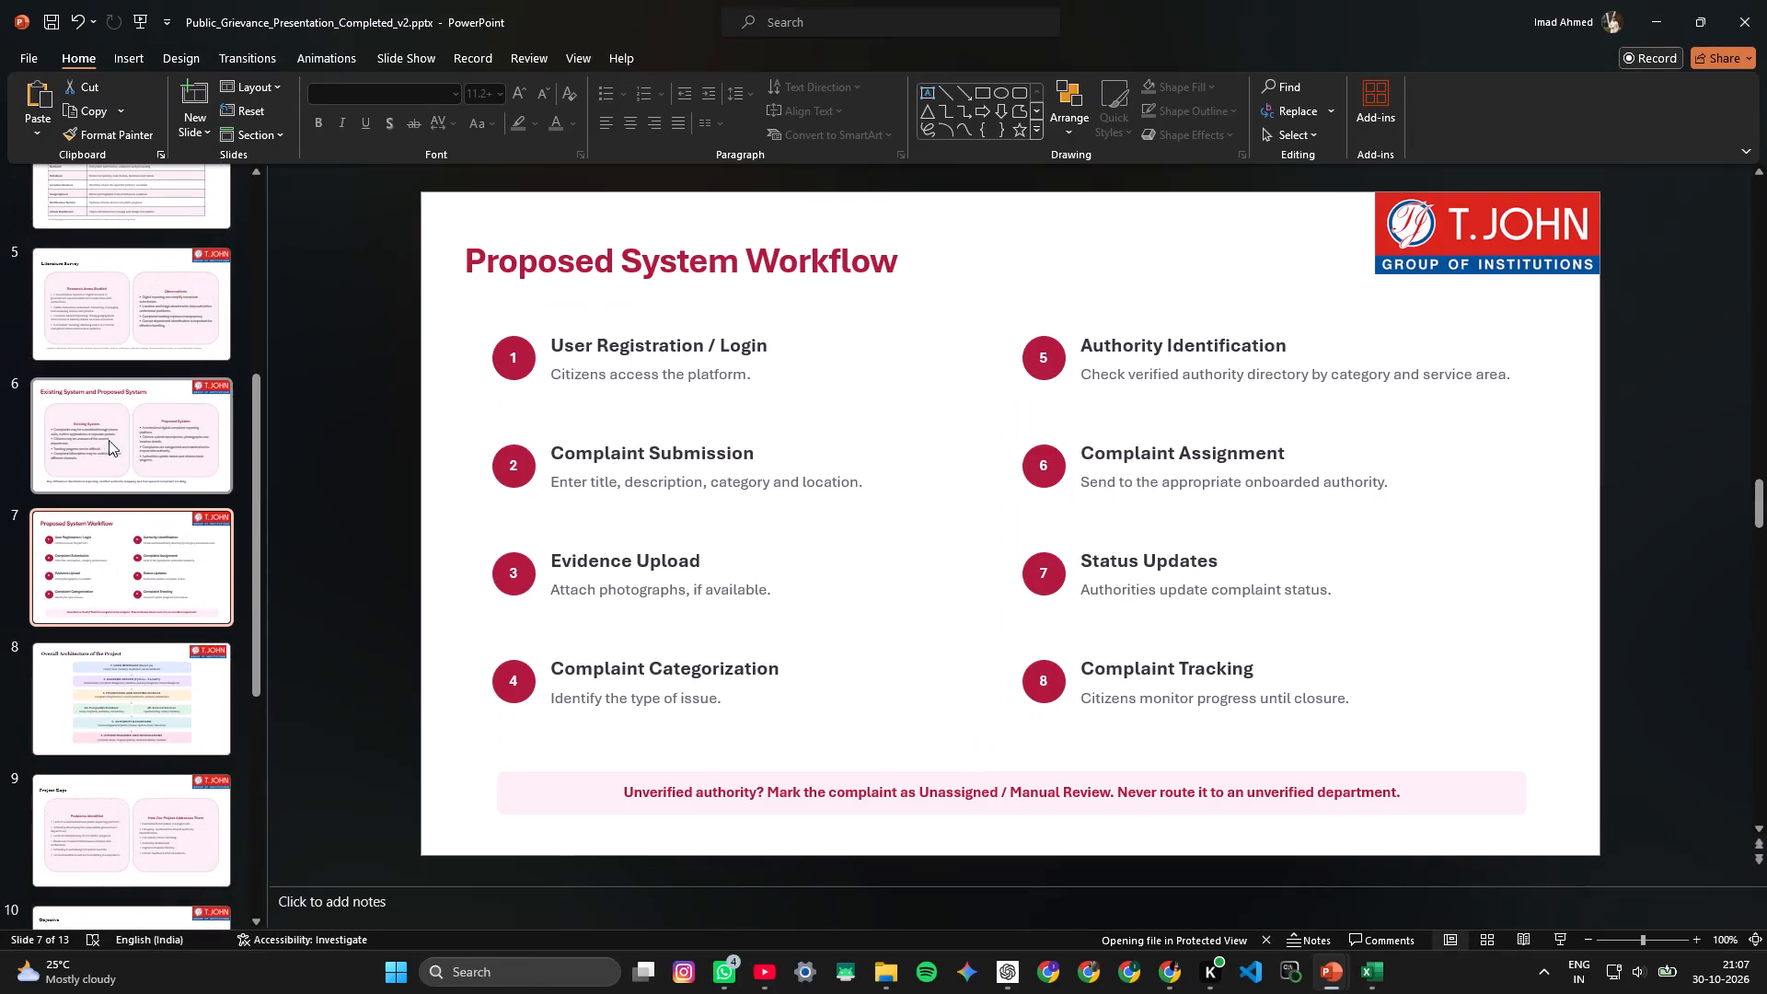
pyautogui.scroll(3, 119, 422)
pyautogui.scroll(3, 557, 469)
pyautogui.scroll(-1, 564, 471)
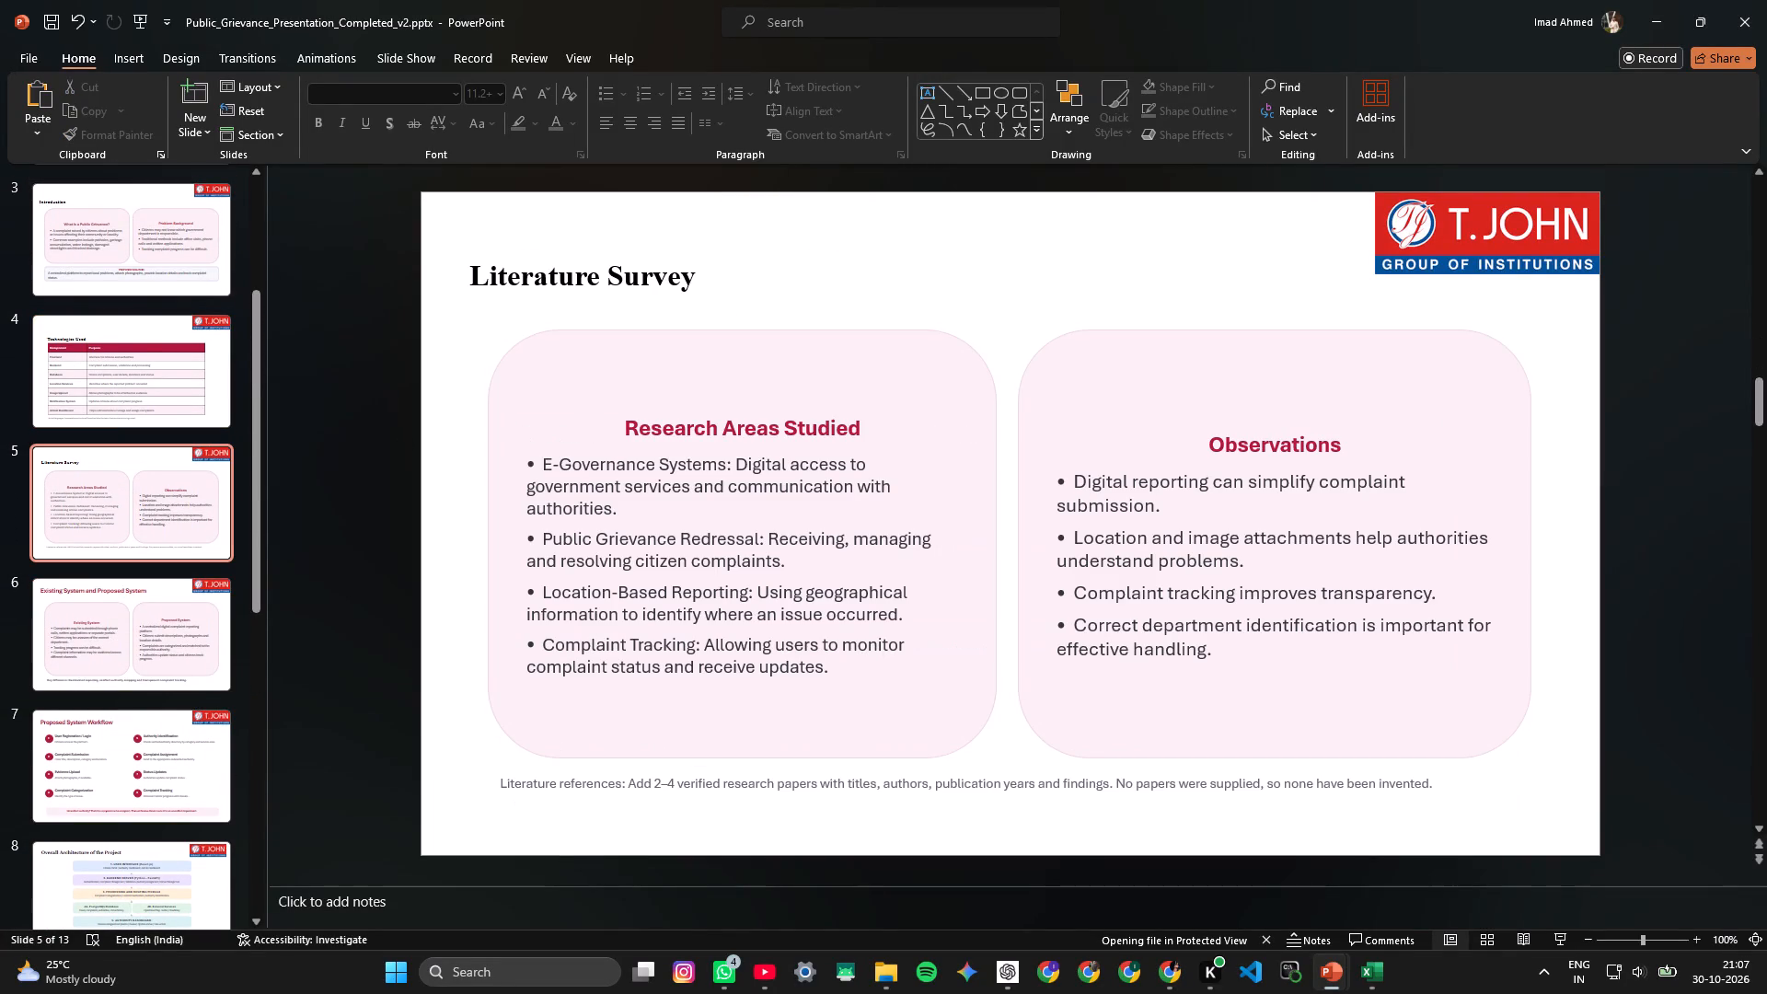
pyautogui.click(454, 319)
pyautogui.tripleClick(622, 279)
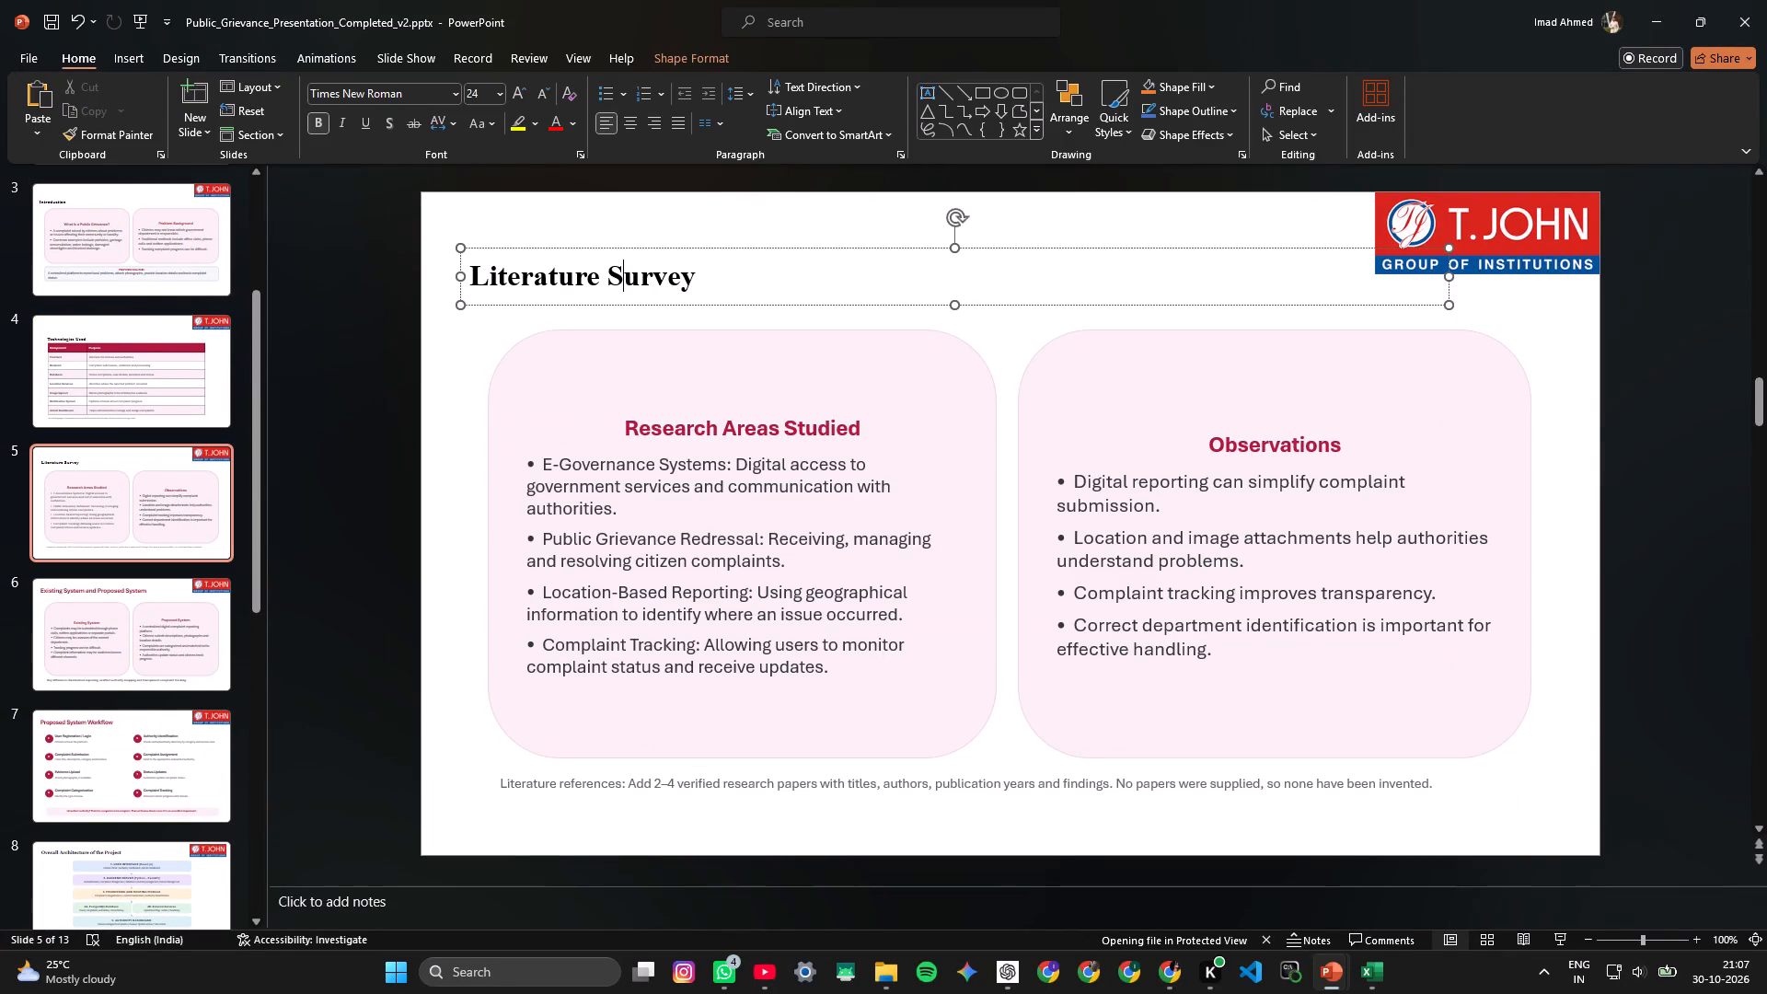
pyautogui.press('Delete')
# Delete the Research Areas Studied box, the Observations box and the literature references note from the slide.
pyautogui.click(621, 399)
pyautogui.moveTo(444, 302); pyautogui.dragTo(1766, 873)
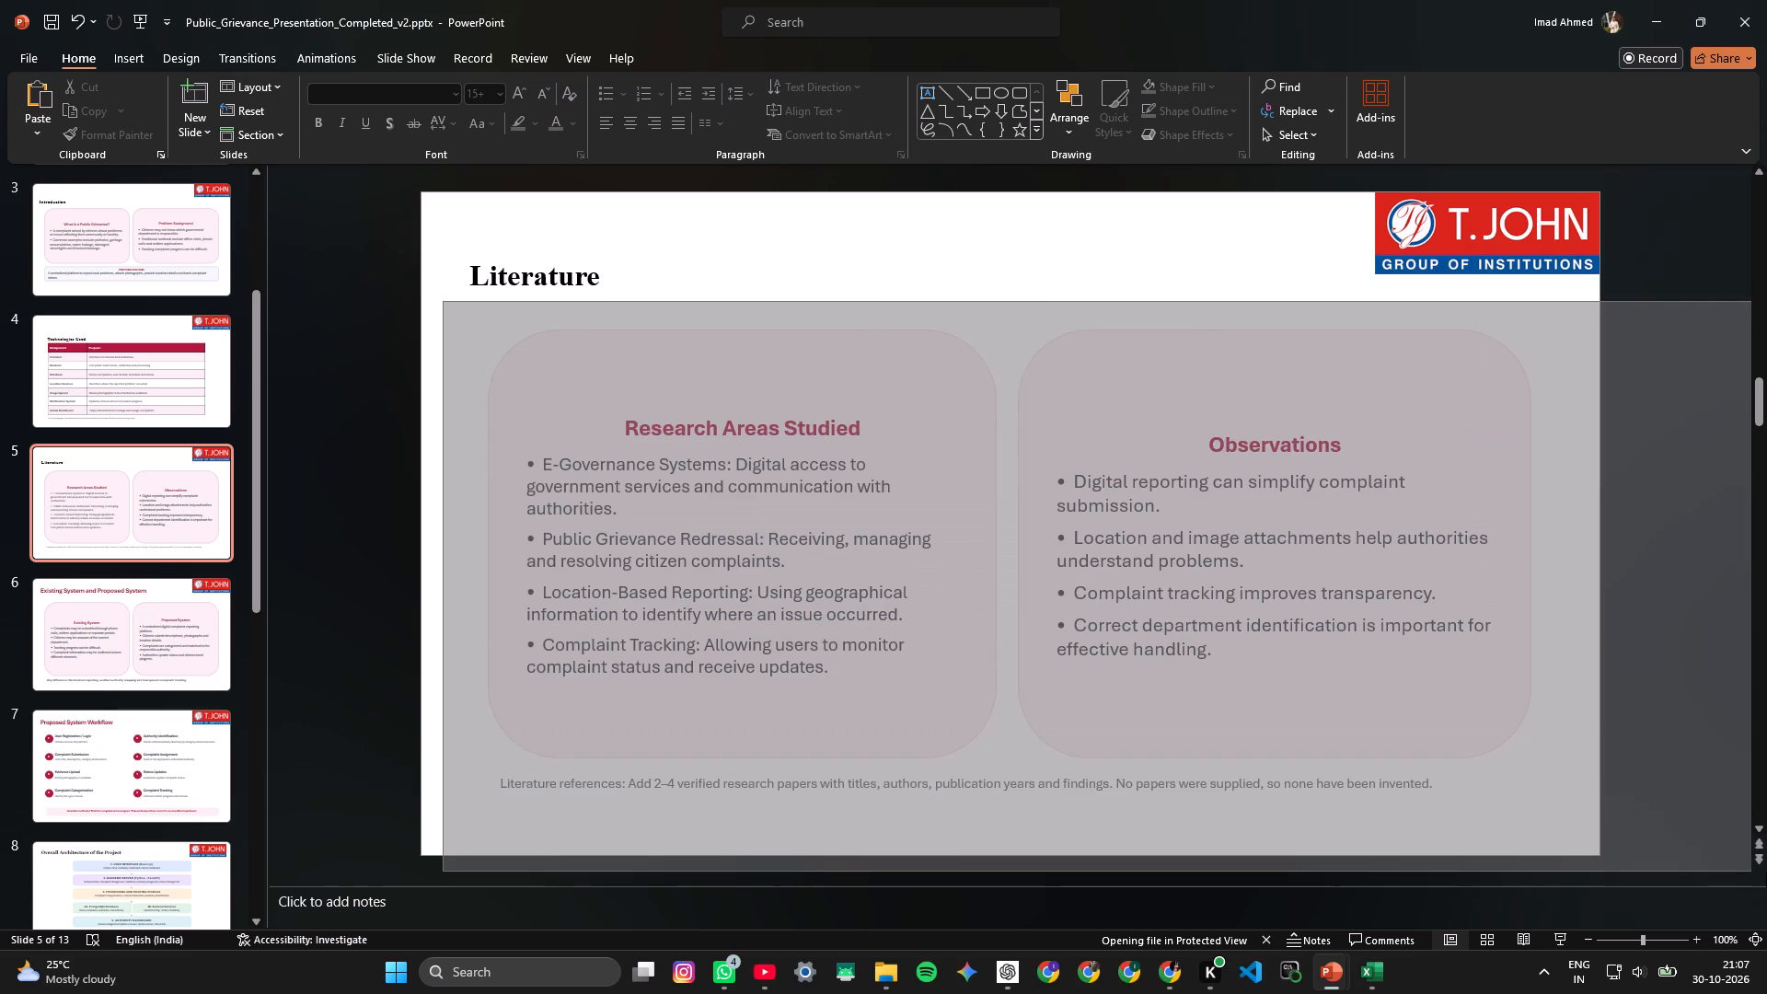
pyautogui.moveTo(1766, 873); pyautogui.dragTo(1563, 815)
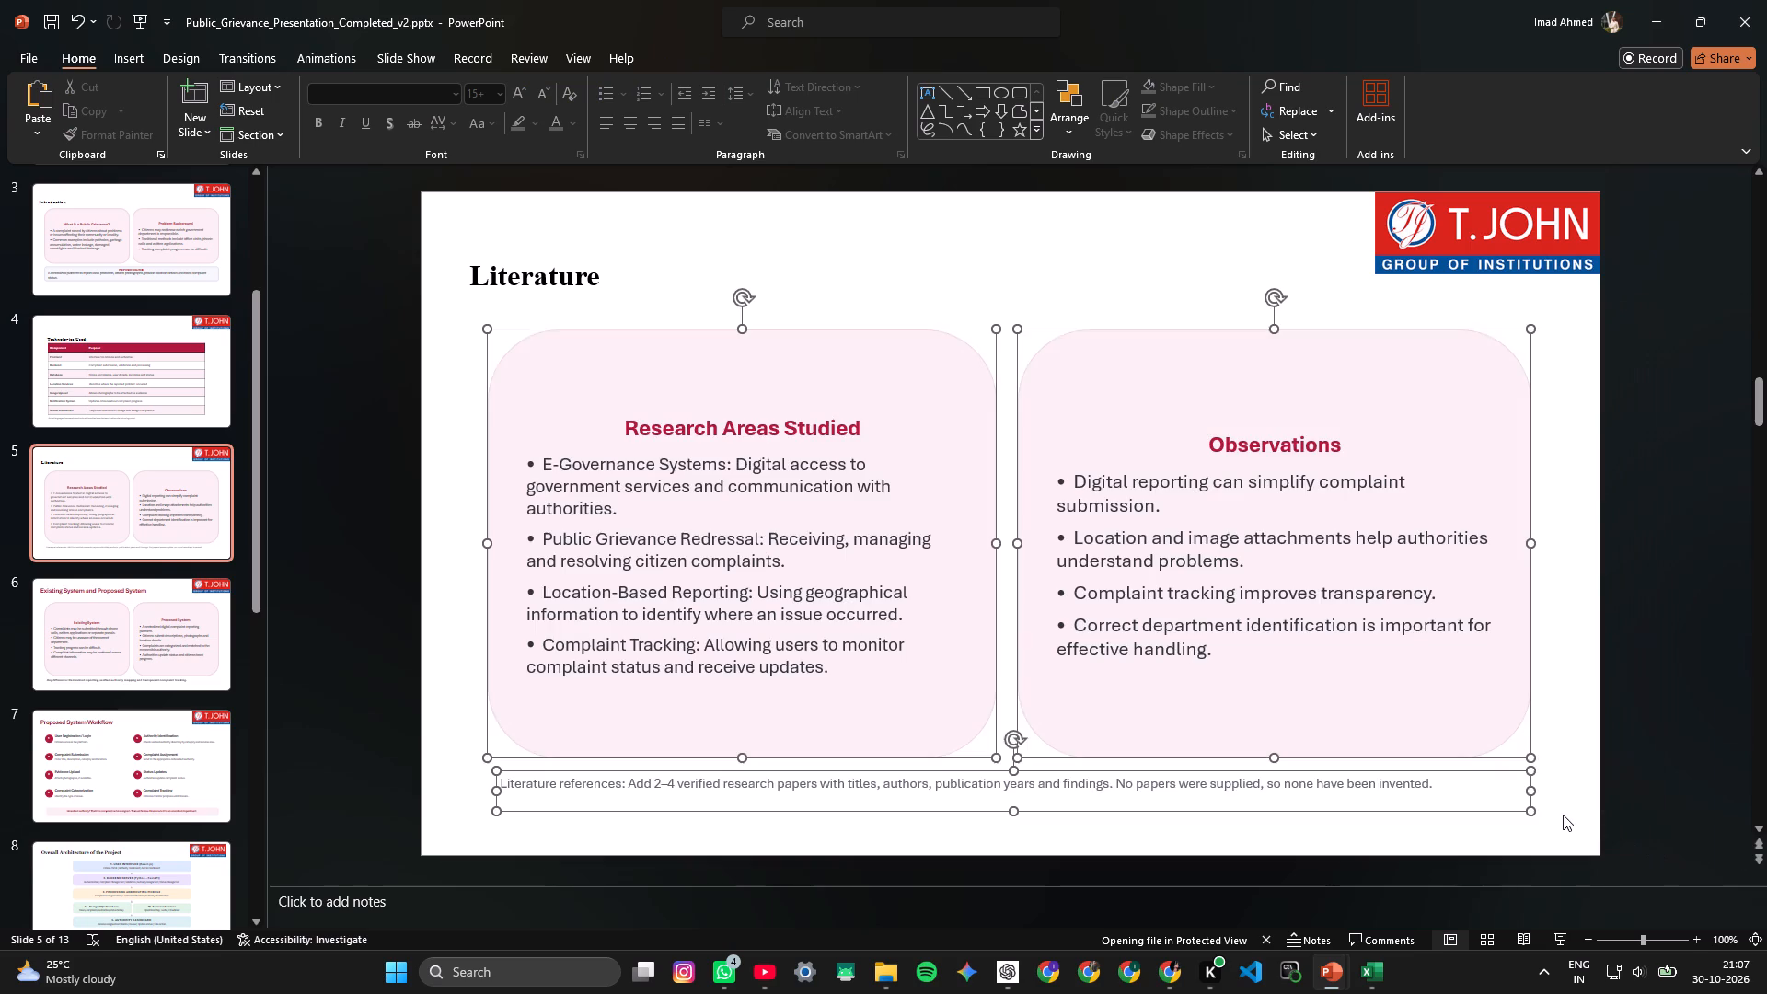
pyautogui.press('Delete')
# Move the Literature title box slightly upward on the slide to free space beneath it.
pyautogui.click(564, 290)
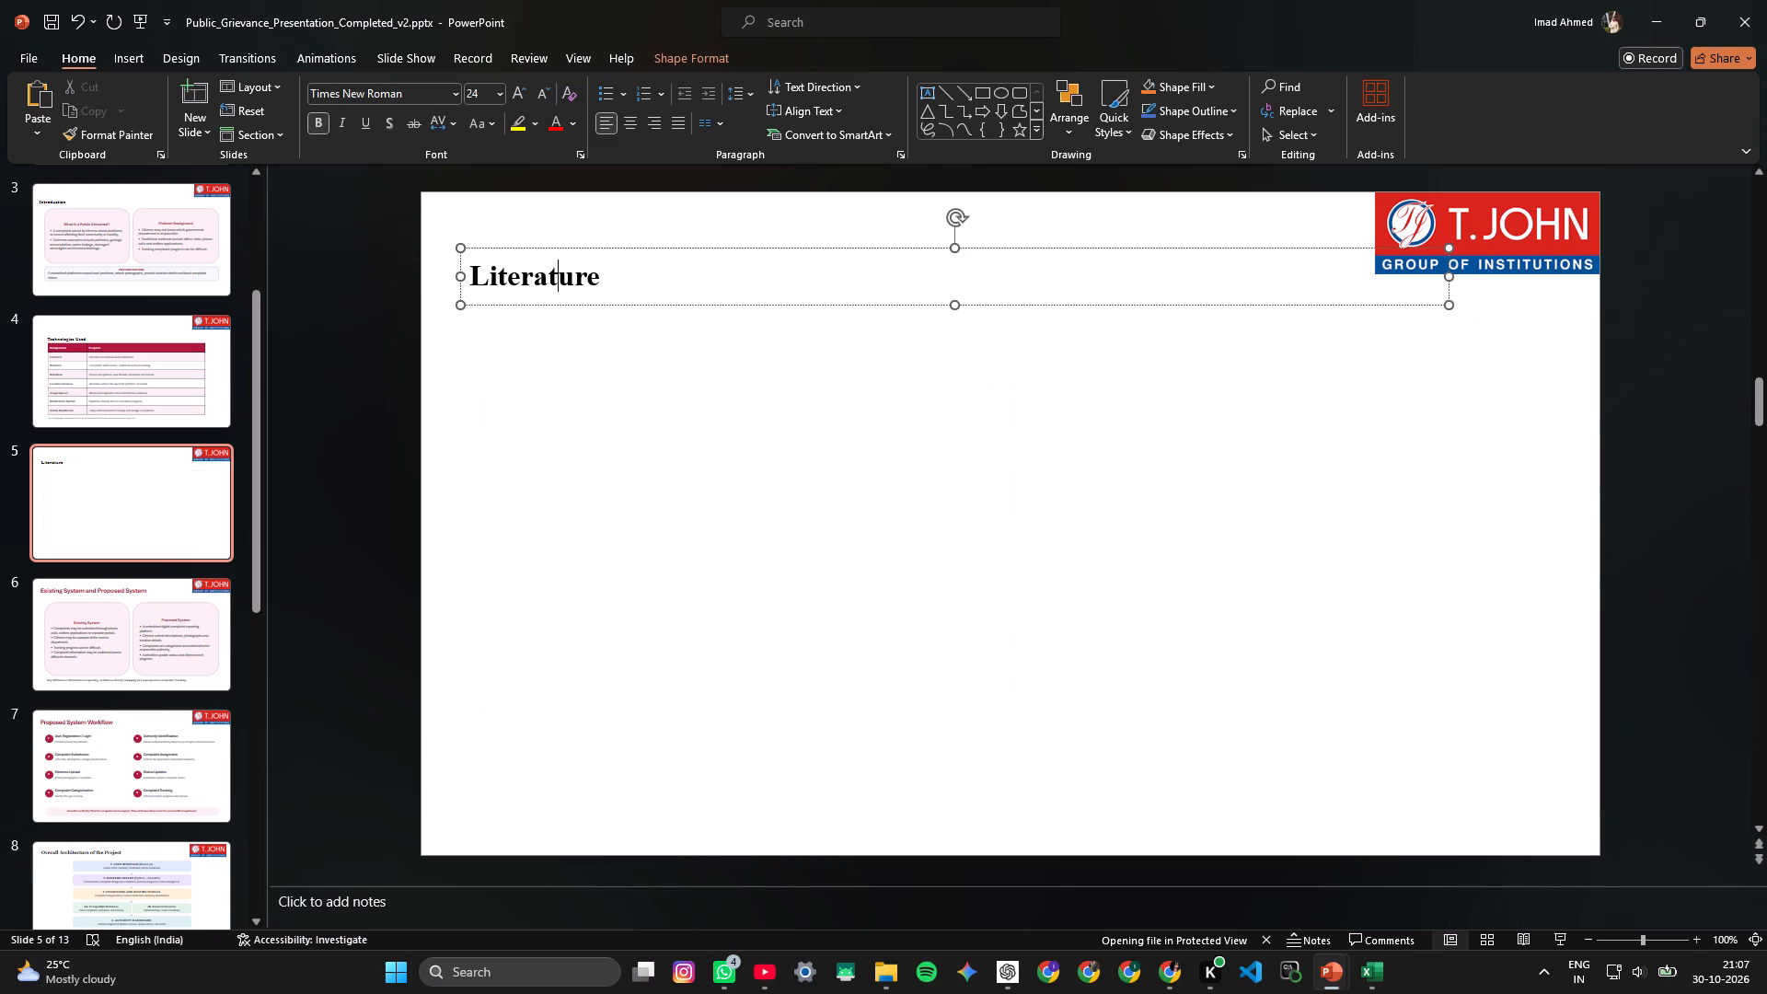
pyautogui.moveTo(556, 248); pyautogui.dragTo(556, 227)
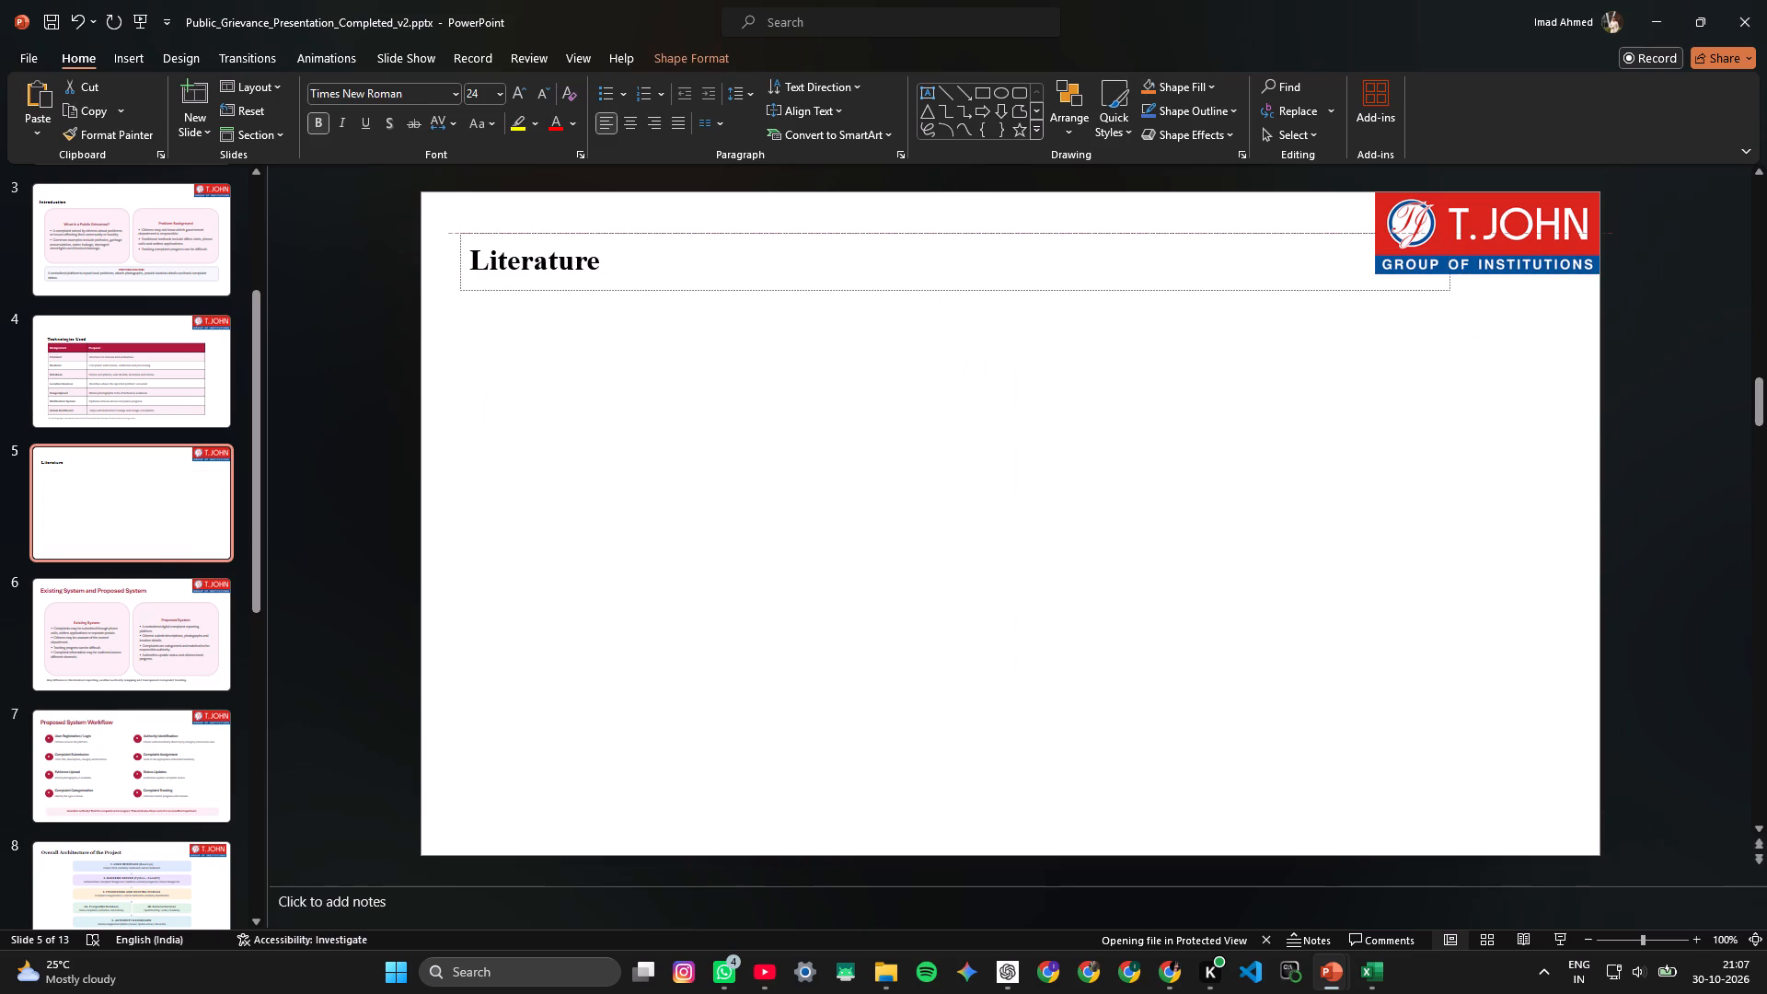
pyautogui.moveTo(556, 227); pyautogui.dragTo(557, 224)
pyautogui.click(649, 416)
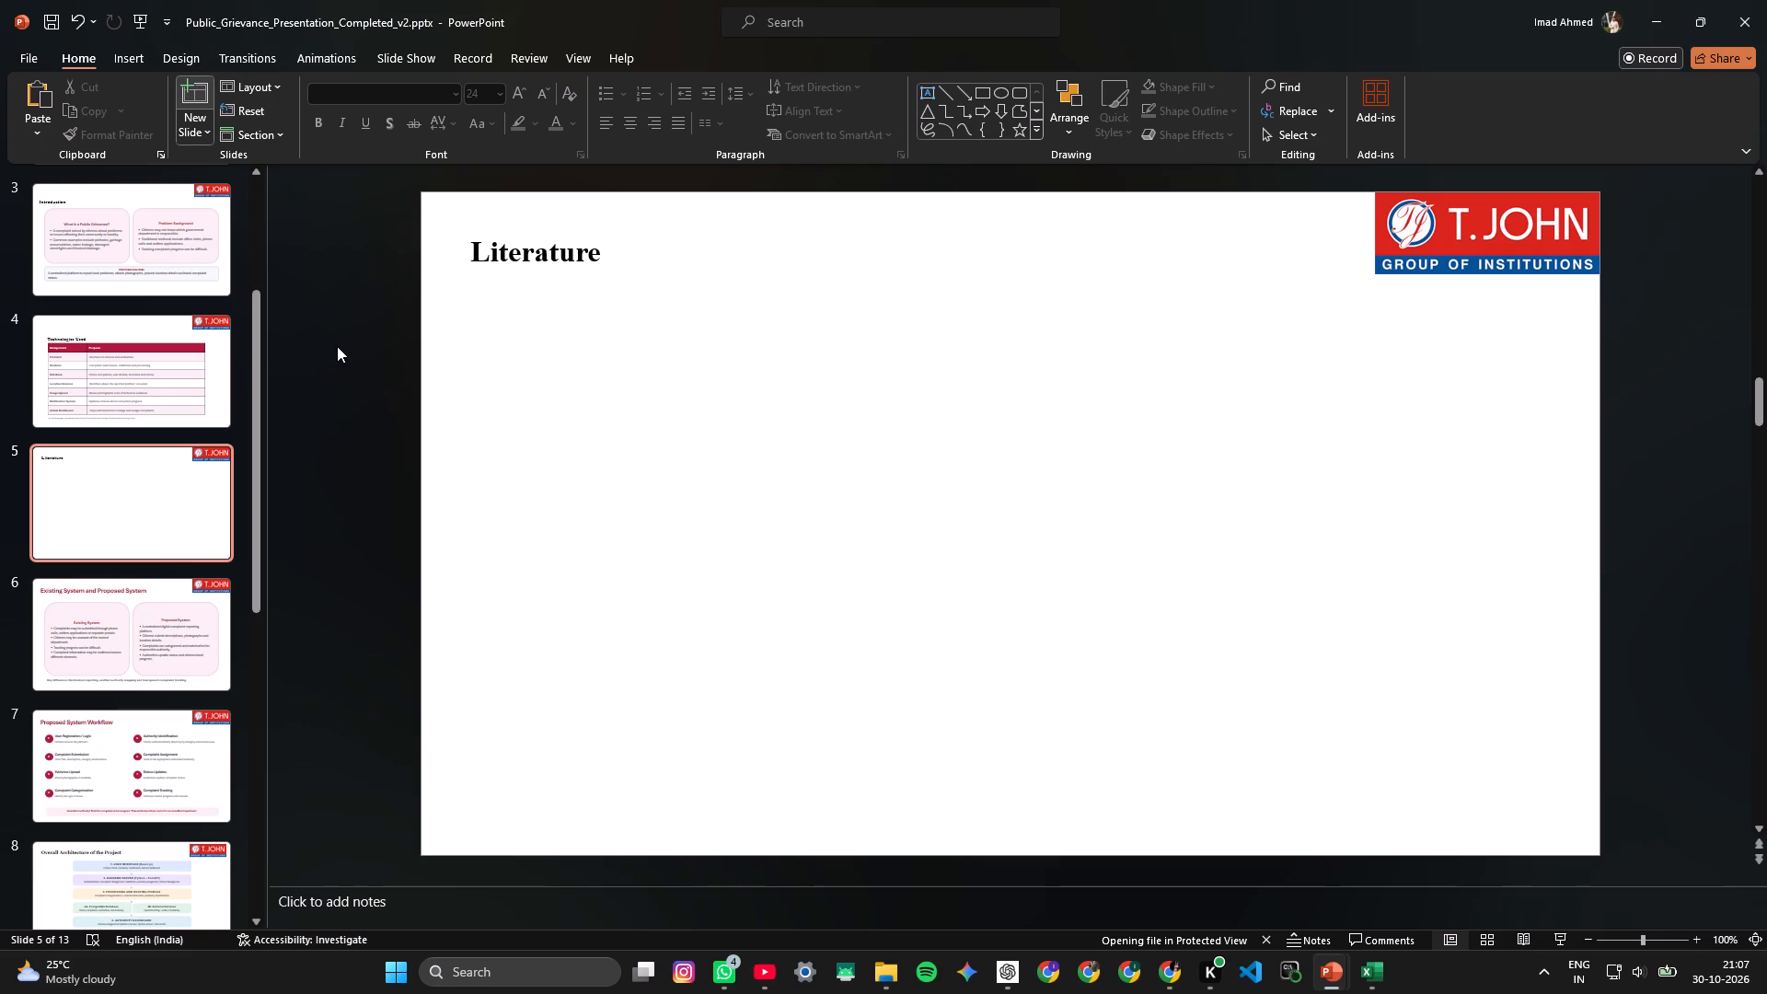
# Check the survey table in the Excel workbook, return to the presentation, and insert a 6x6 table on the Literature slide.
pyautogui.hotkey('alt', 'Tab')
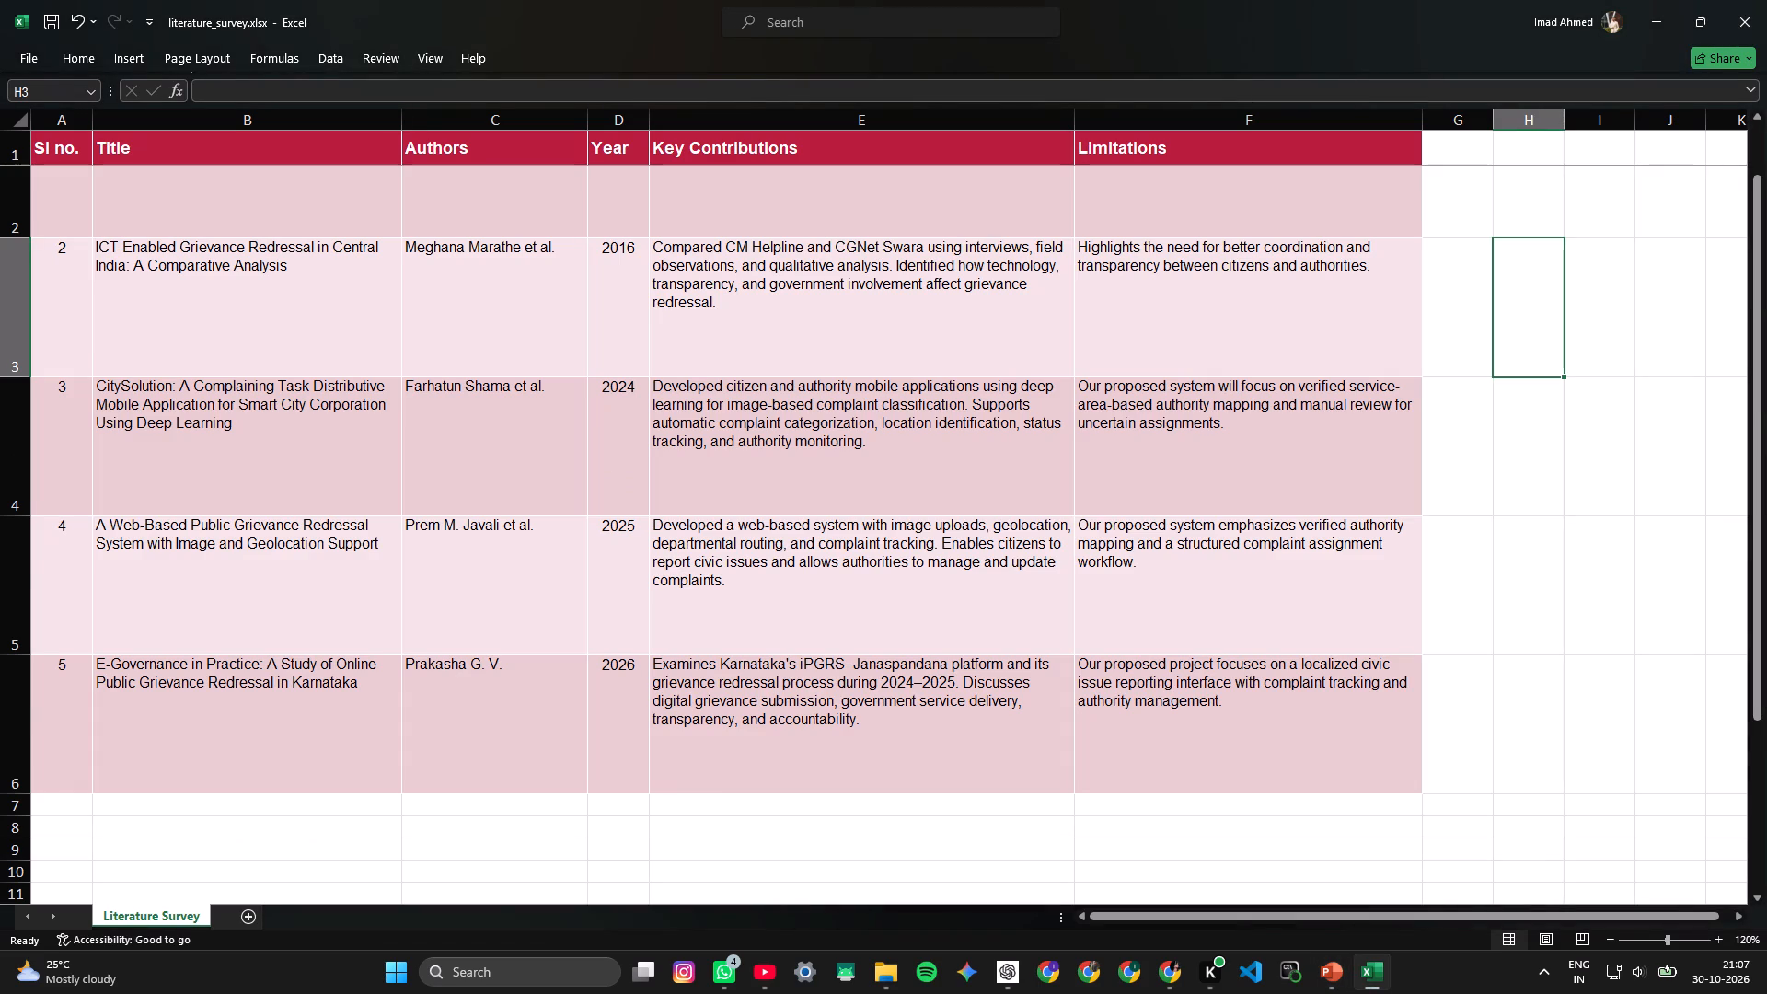
pyautogui.hotkey('alt', 'Tab')
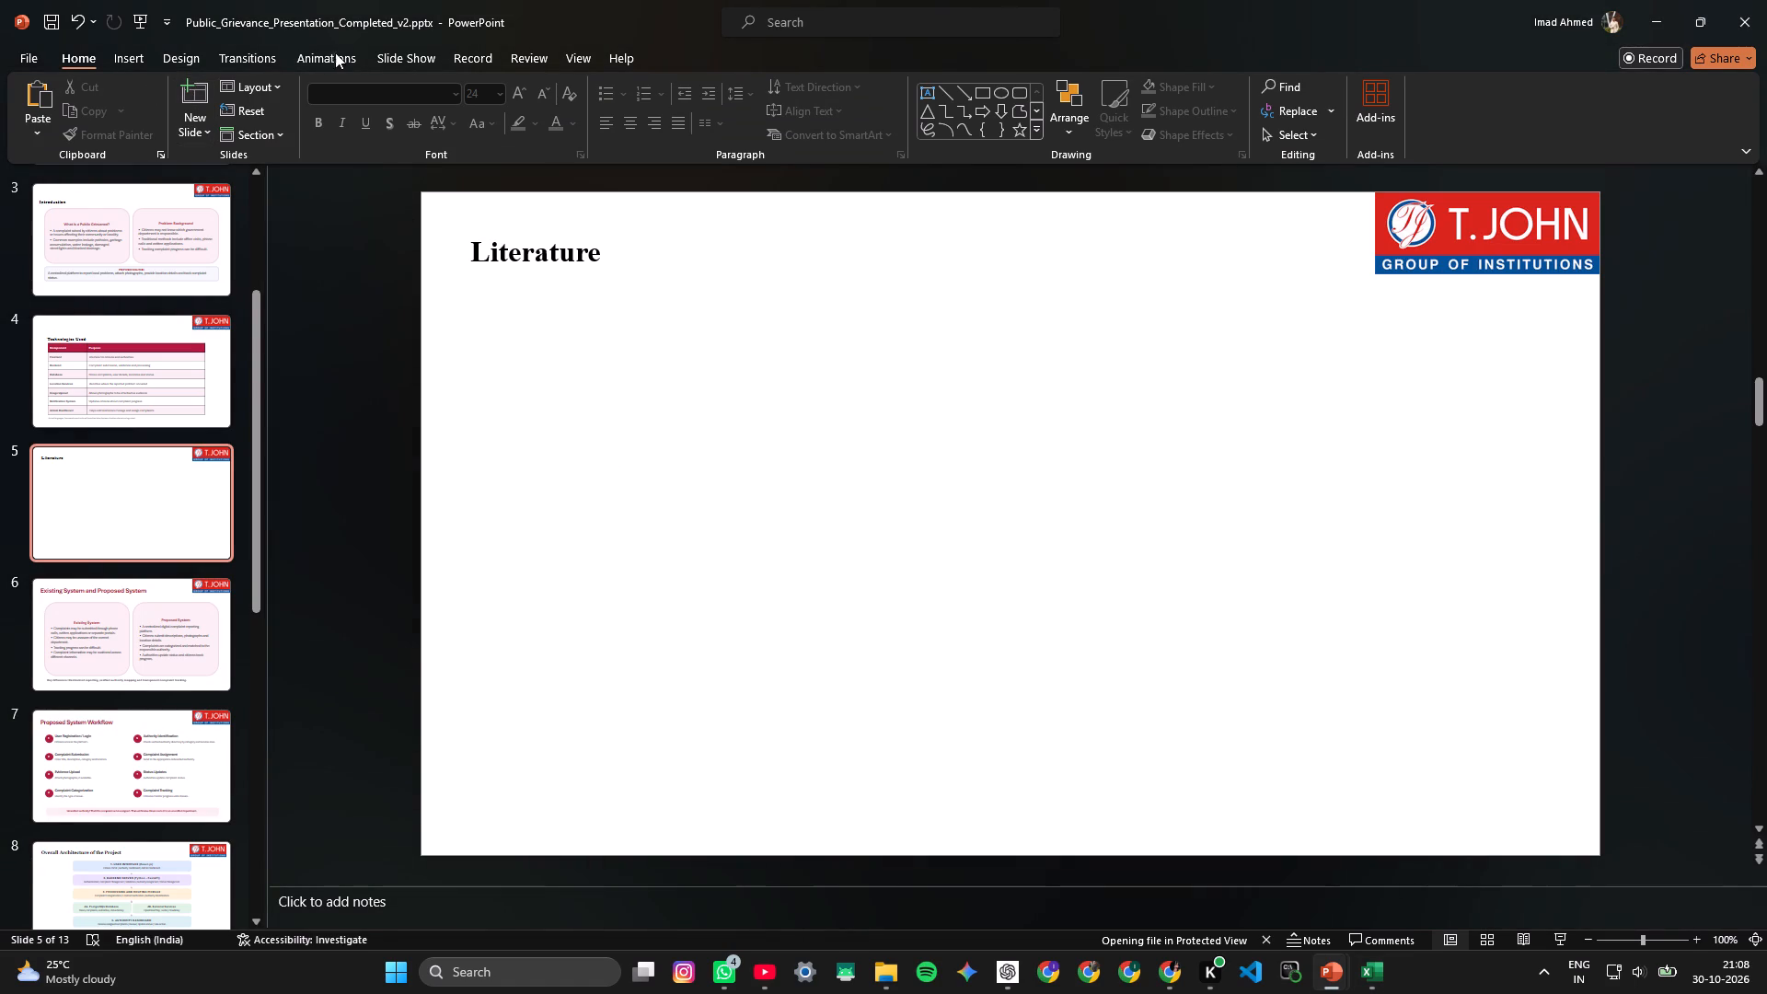
pyautogui.click(163, 52)
pyautogui.click(132, 59)
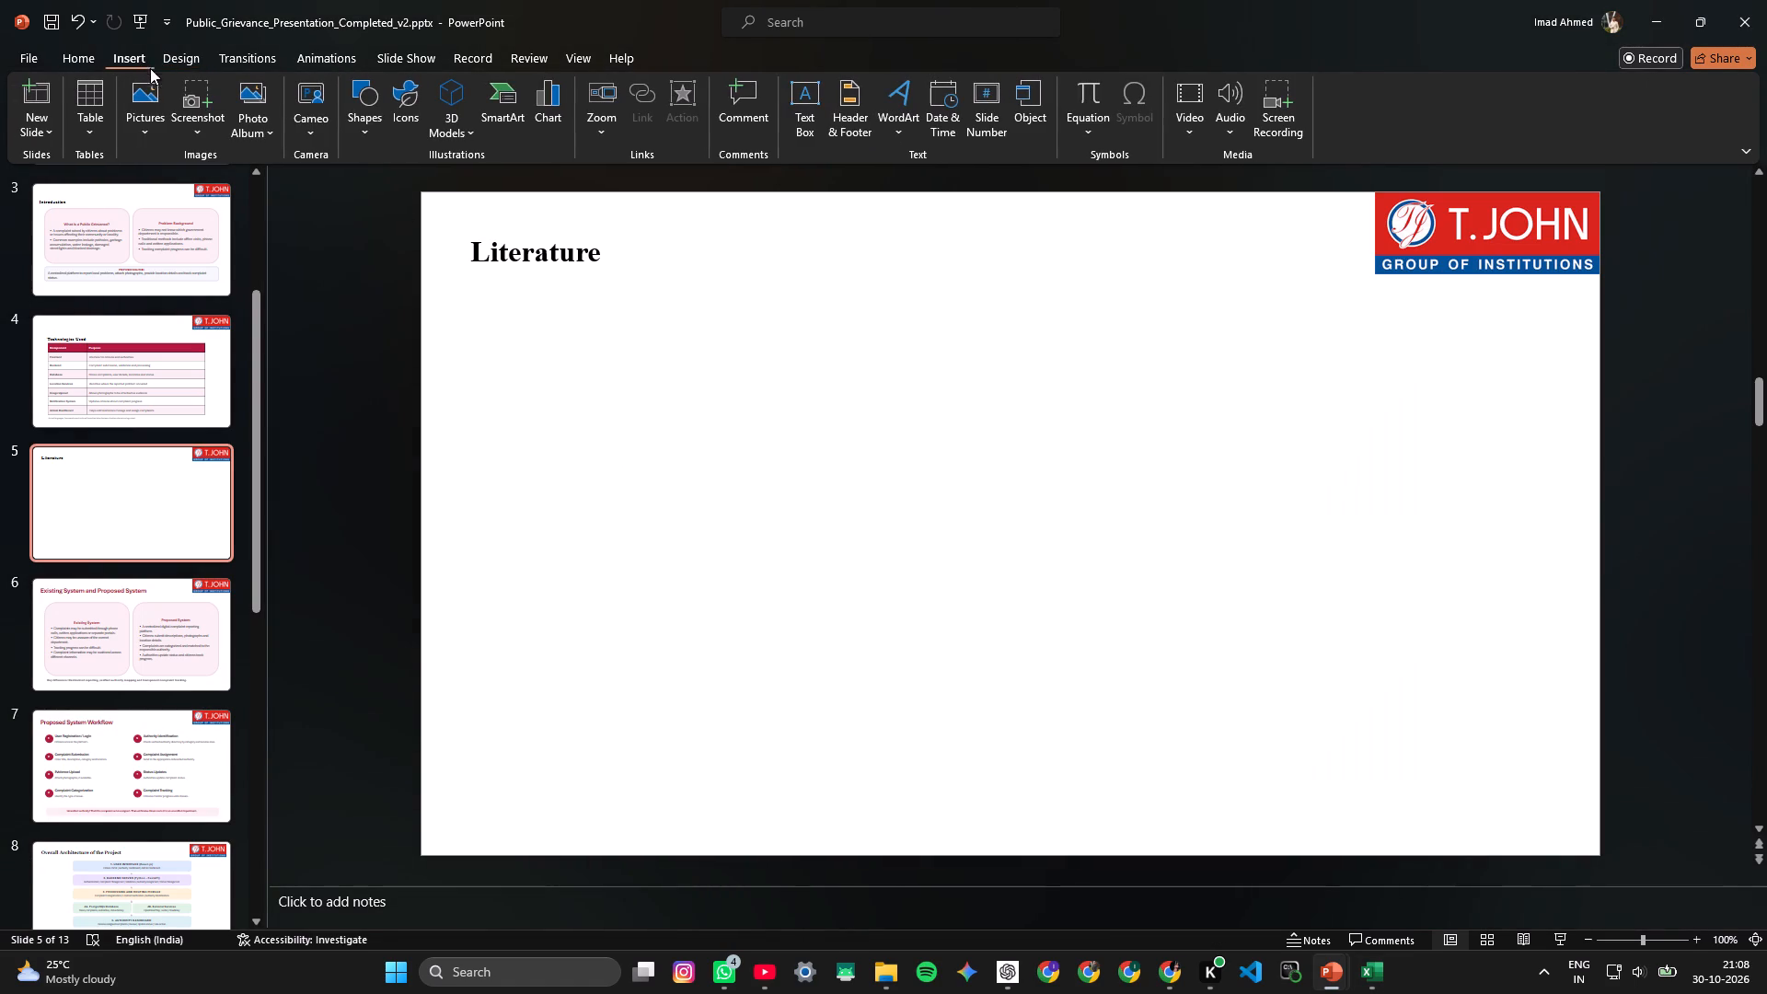
pyautogui.click(99, 111)
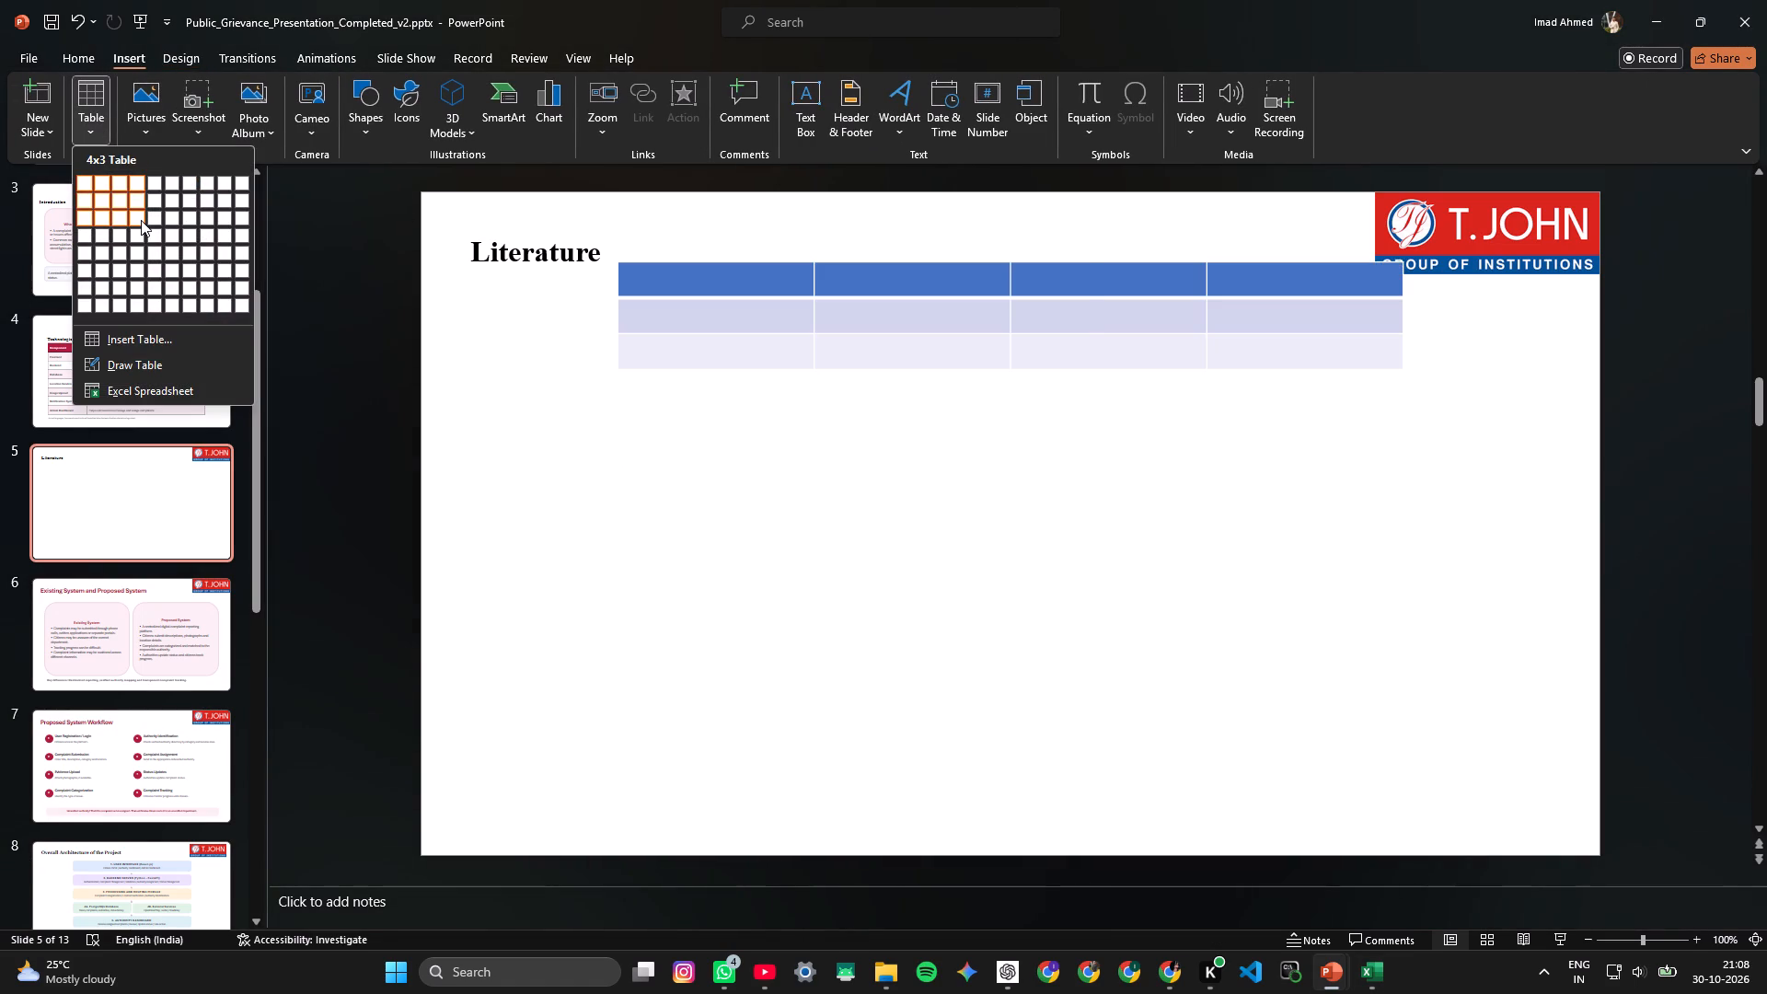
pyautogui.click(177, 262)
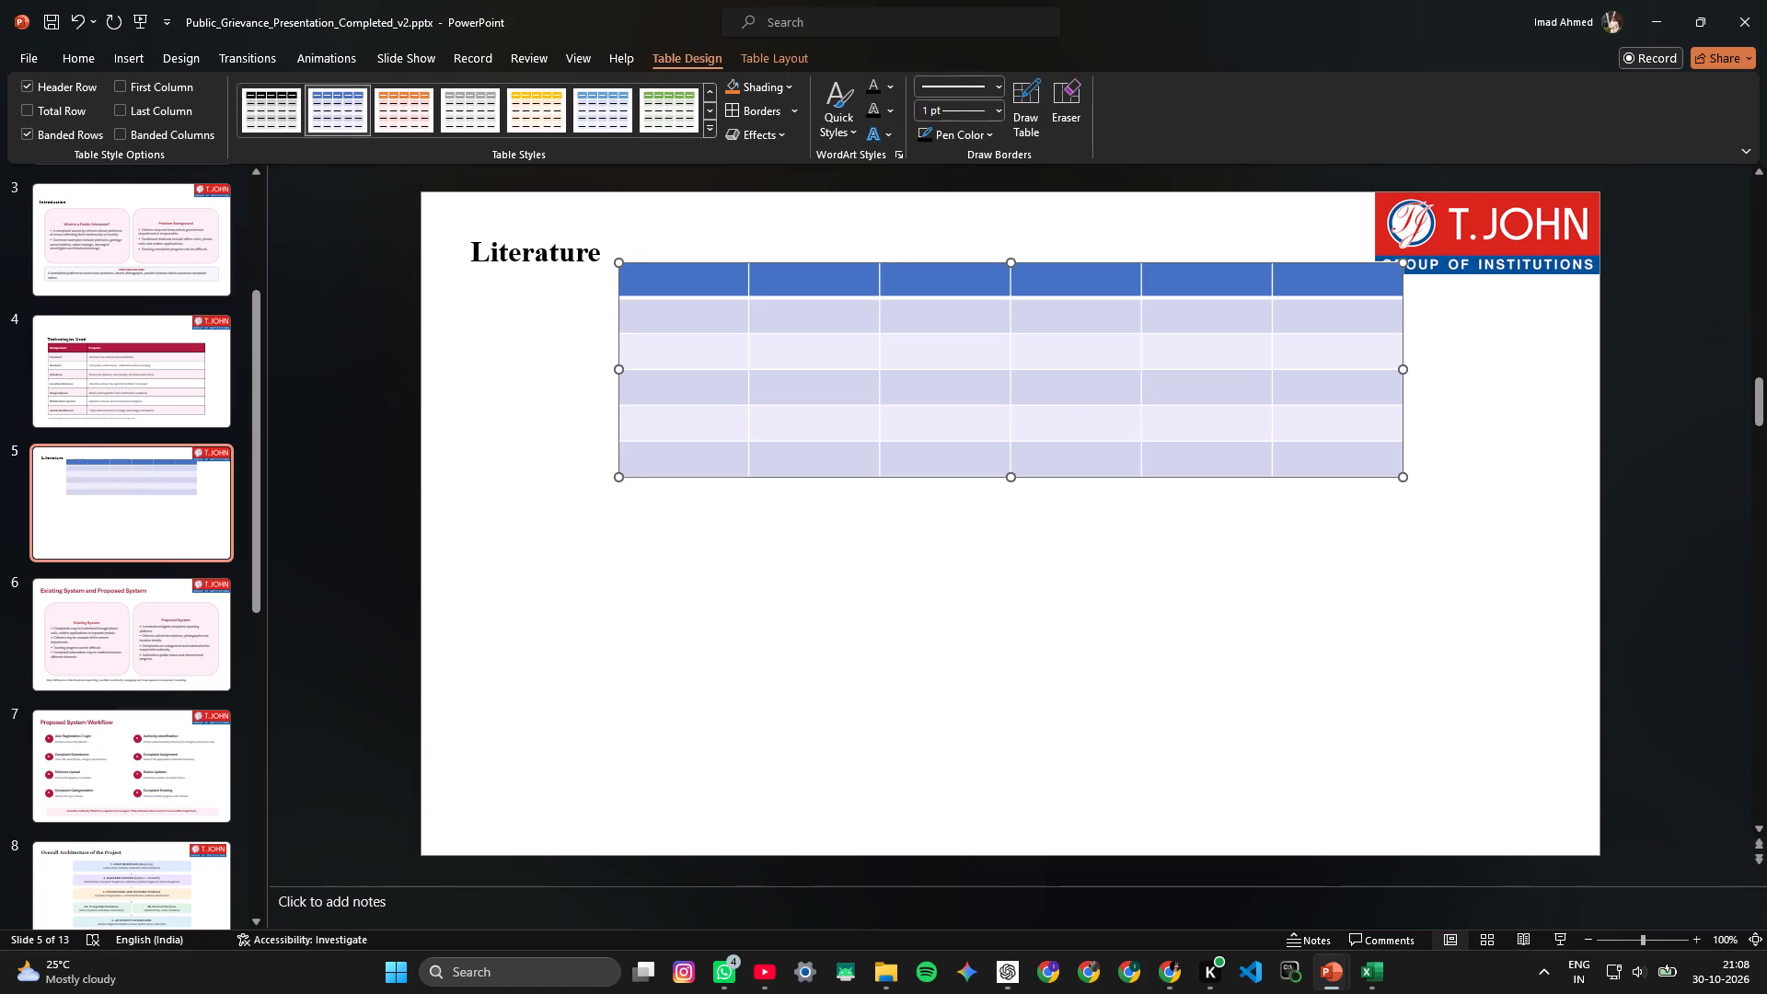
# Move the new table just below the Literature title and enlarge it to fill the rest of the slide.
pyautogui.moveTo(751, 262); pyautogui.dragTo(591, 283)
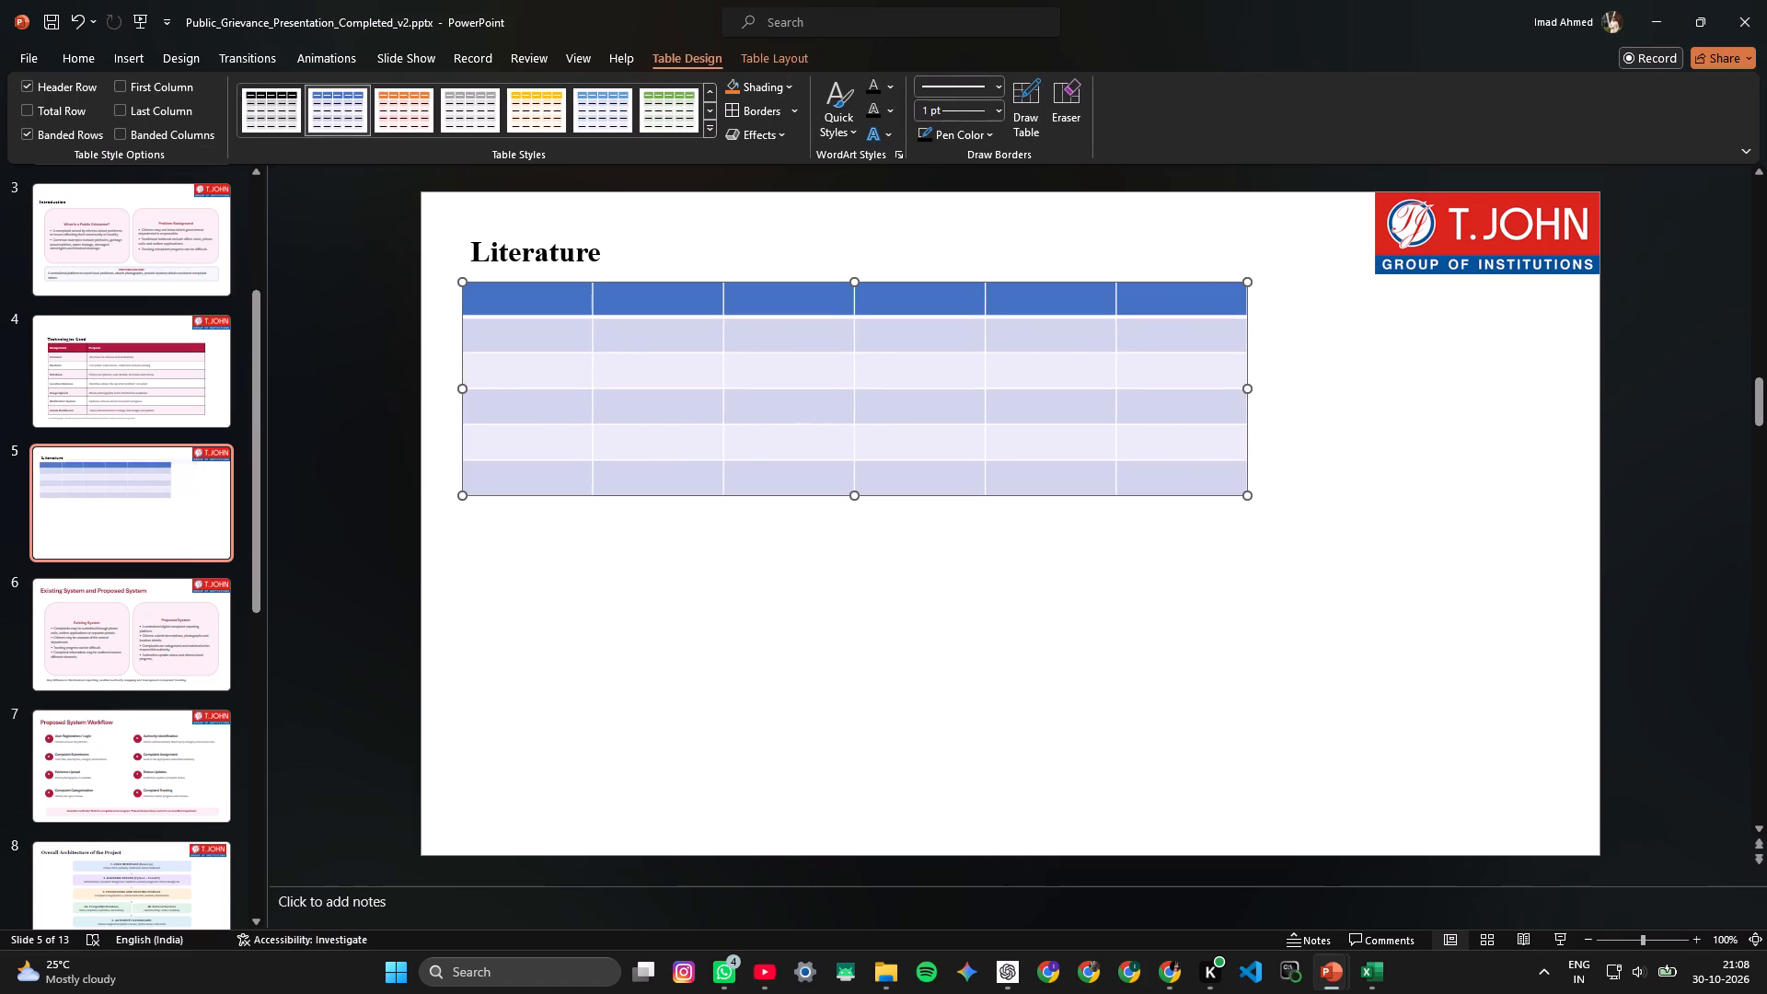
pyautogui.moveTo(1249, 497); pyautogui.dragTo(1550, 830)
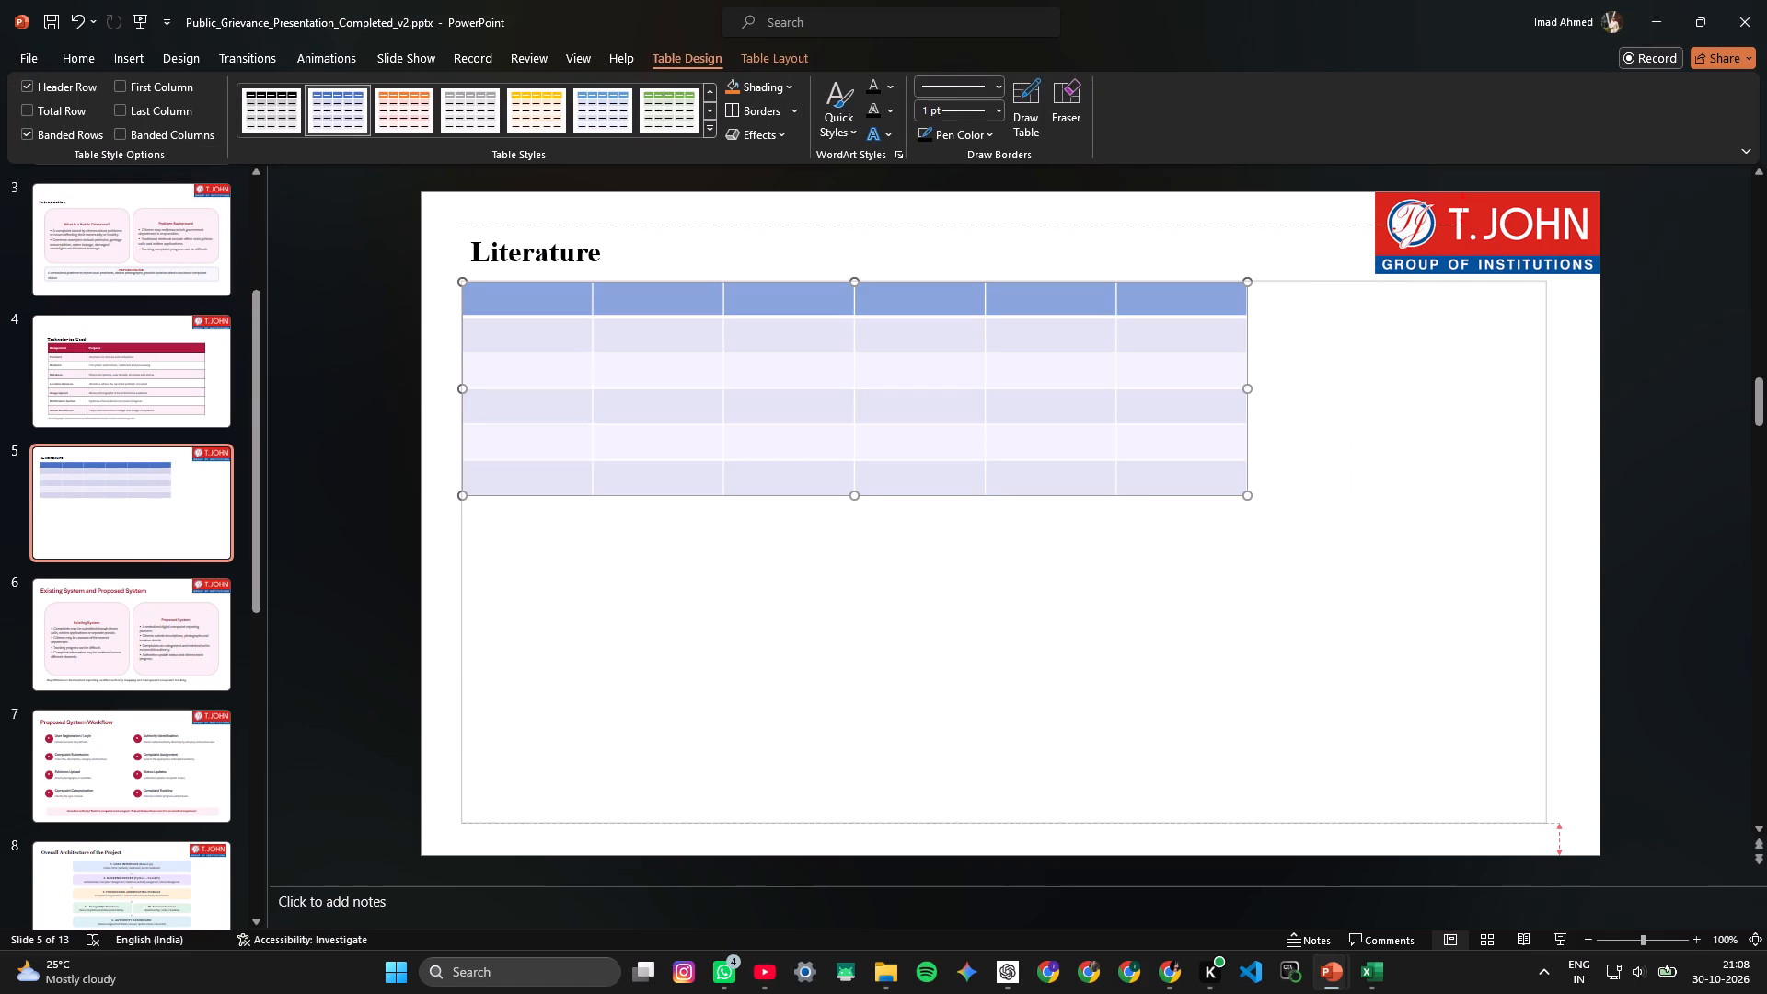
pyautogui.moveTo(1550, 830); pyautogui.dragTo(1554, 834)
pyautogui.click(543, 340)
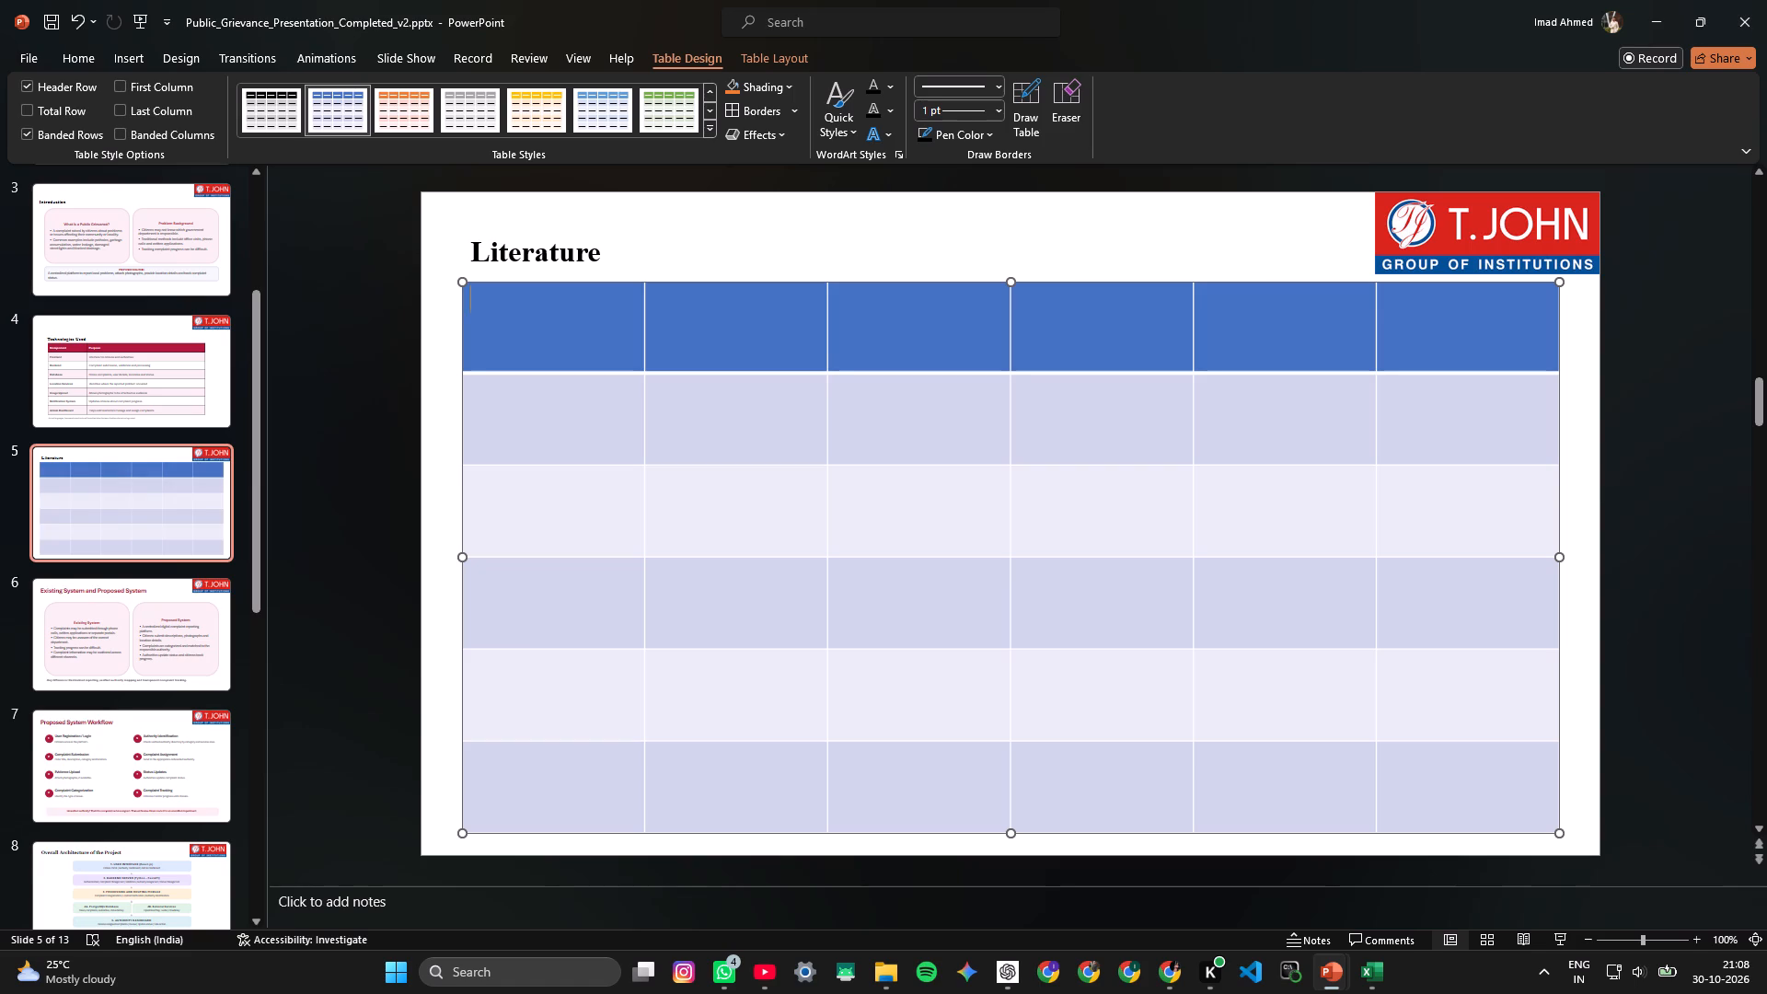
# Examine the header and text formatting of the Technologies Used table, glancing back at the Excel survey table.
pyautogui.click(131, 367)
pyautogui.click(716, 394)
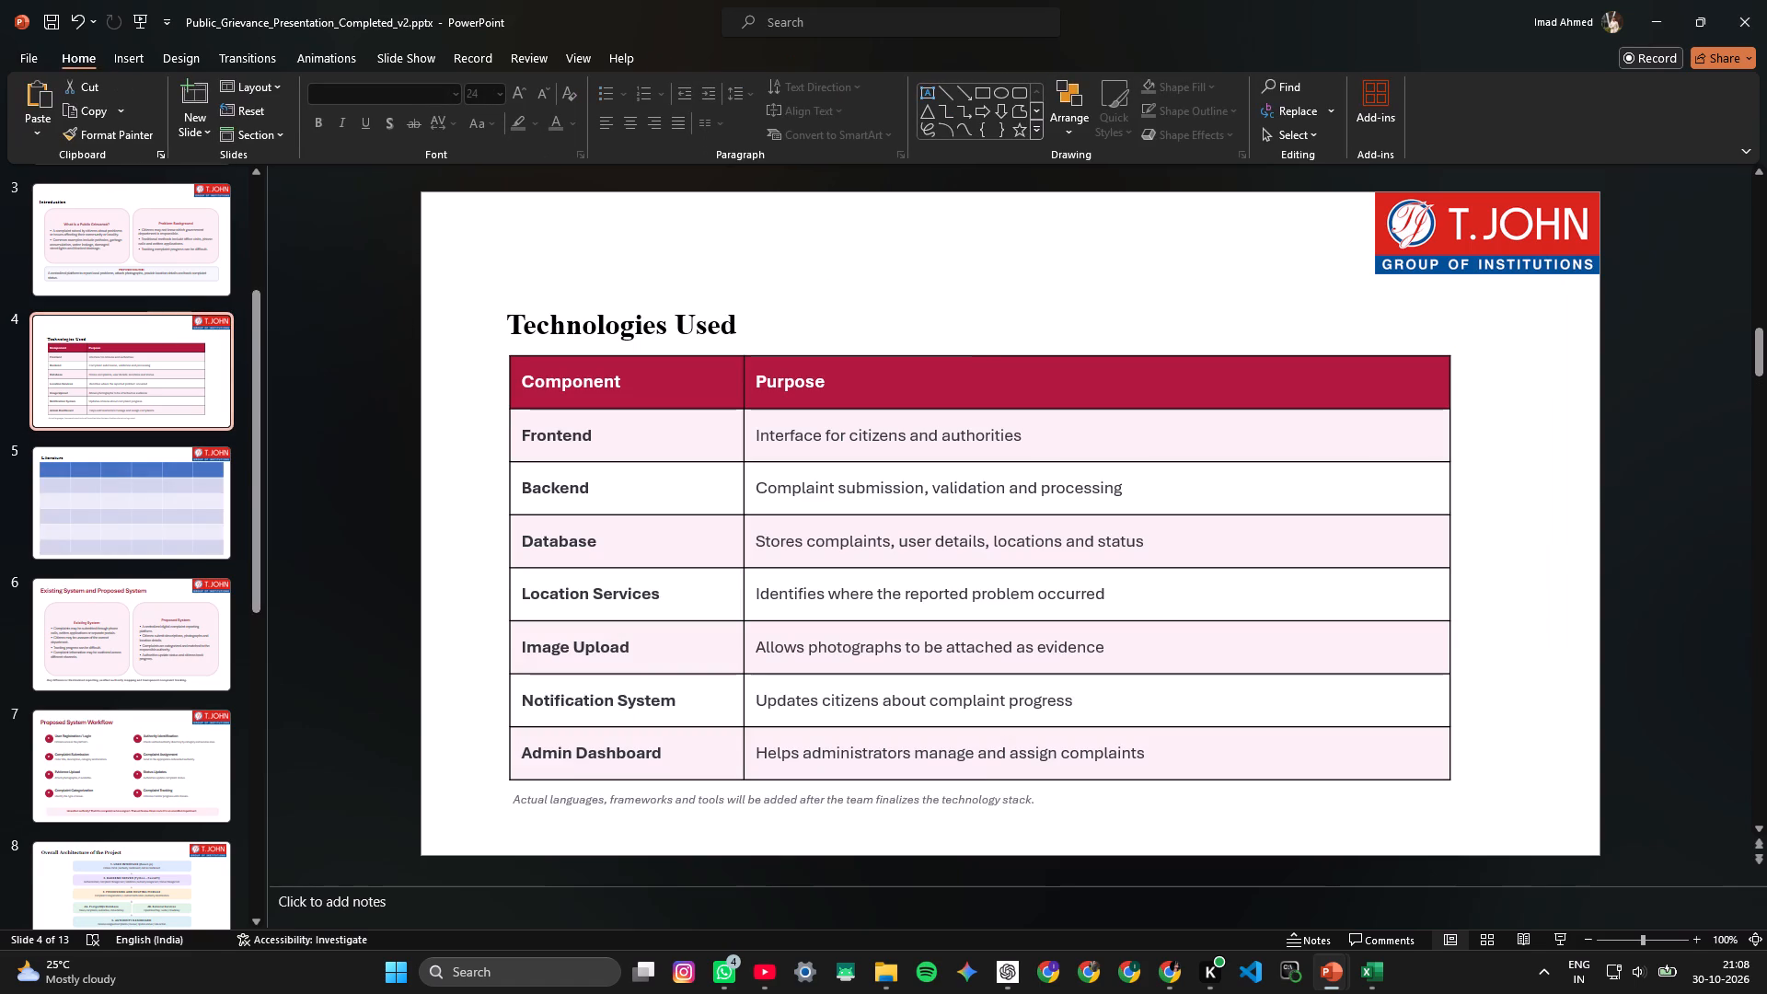
pyautogui.click(574, 123)
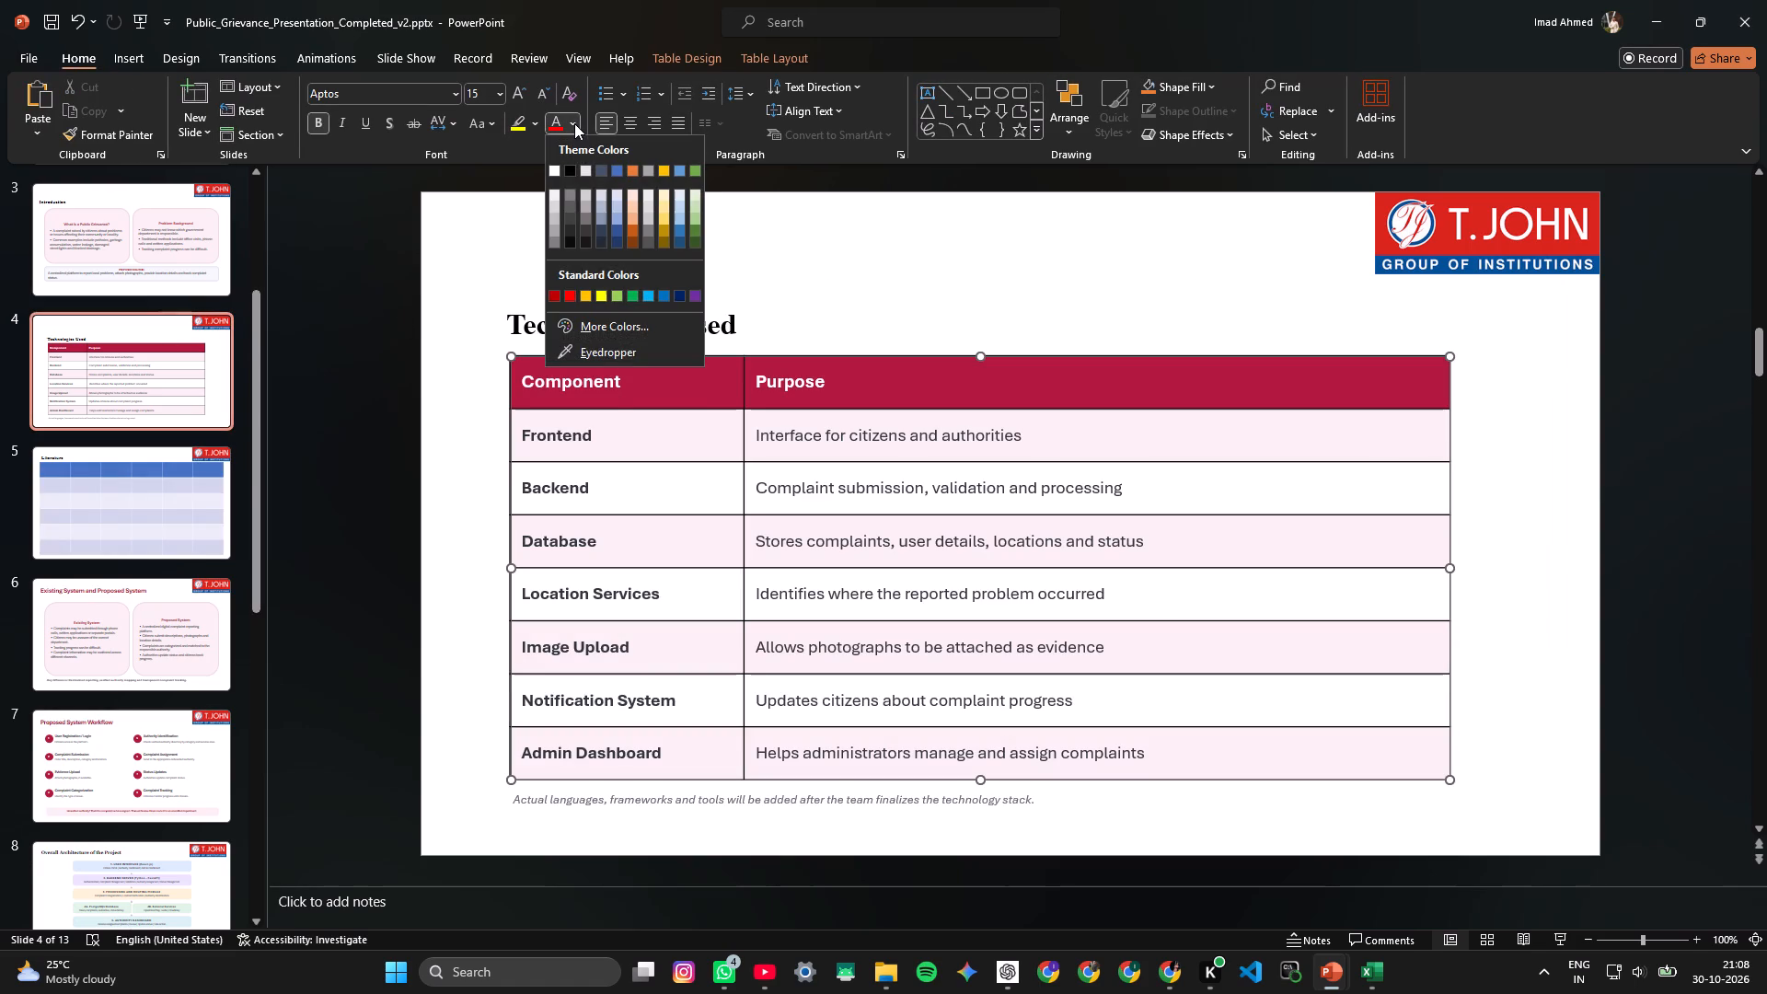
pyautogui.click(703, 404)
pyautogui.click(703, 387)
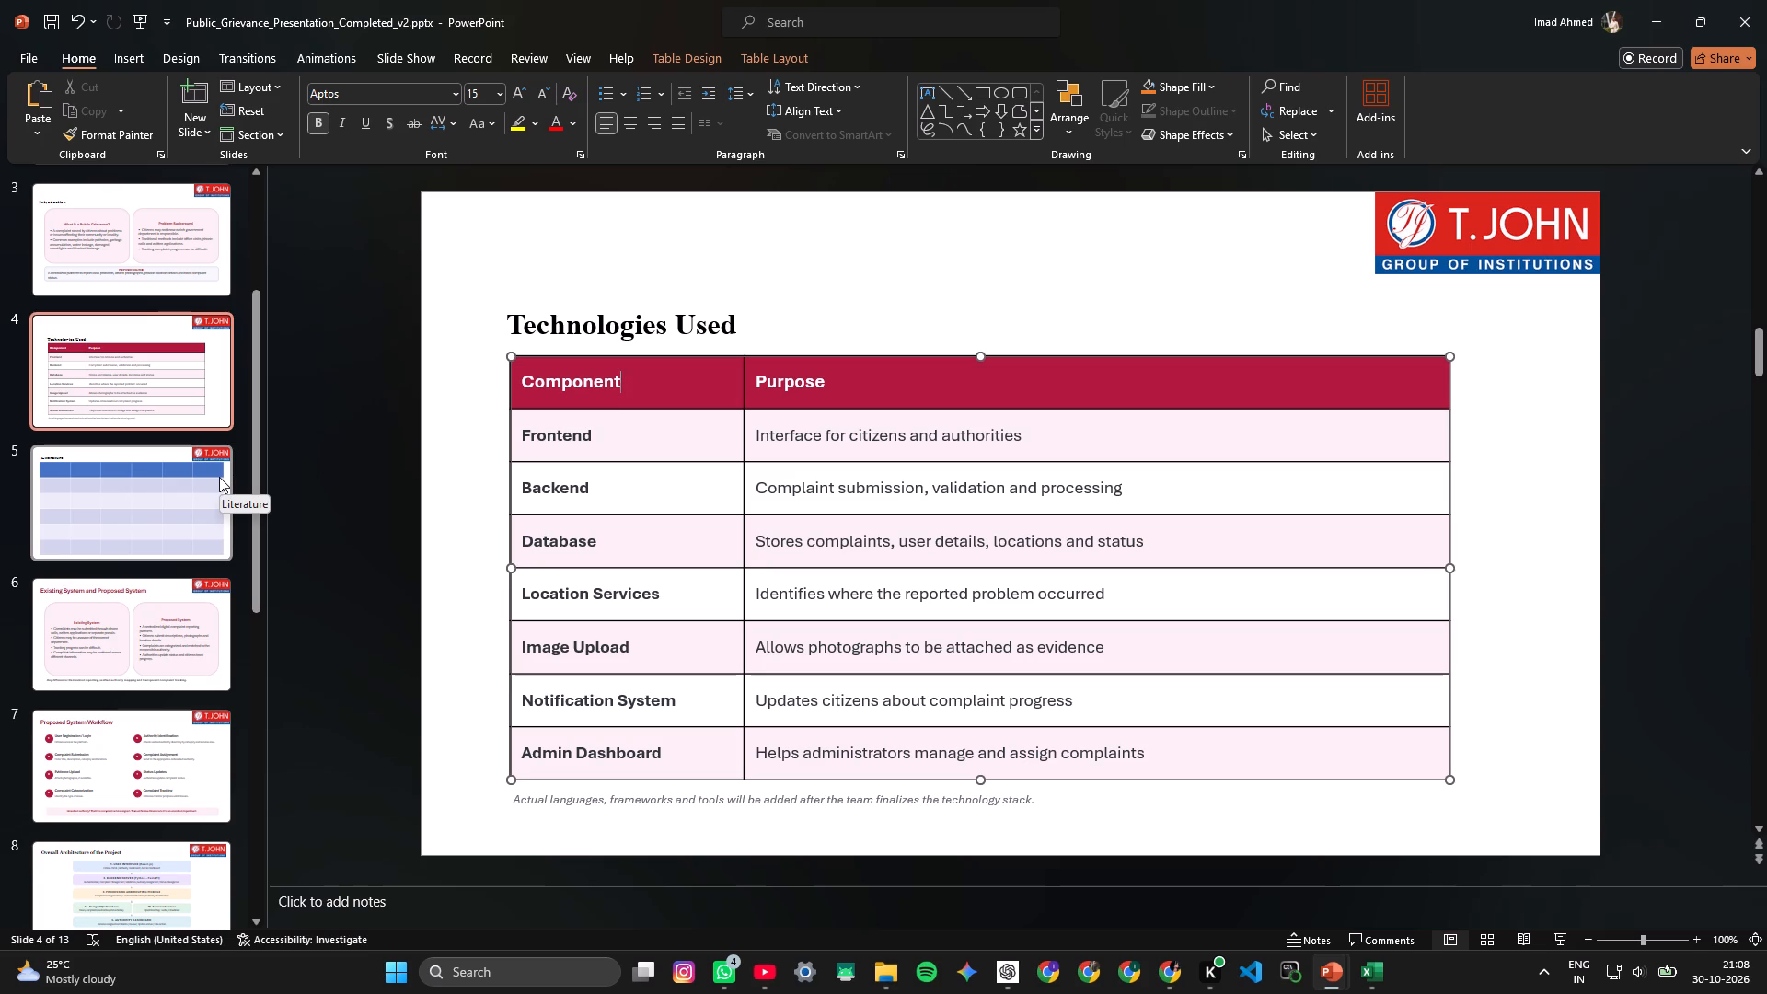
pyautogui.hotkey('alt', 'Tab')
pyautogui.hotkey('alt', 'Tab')
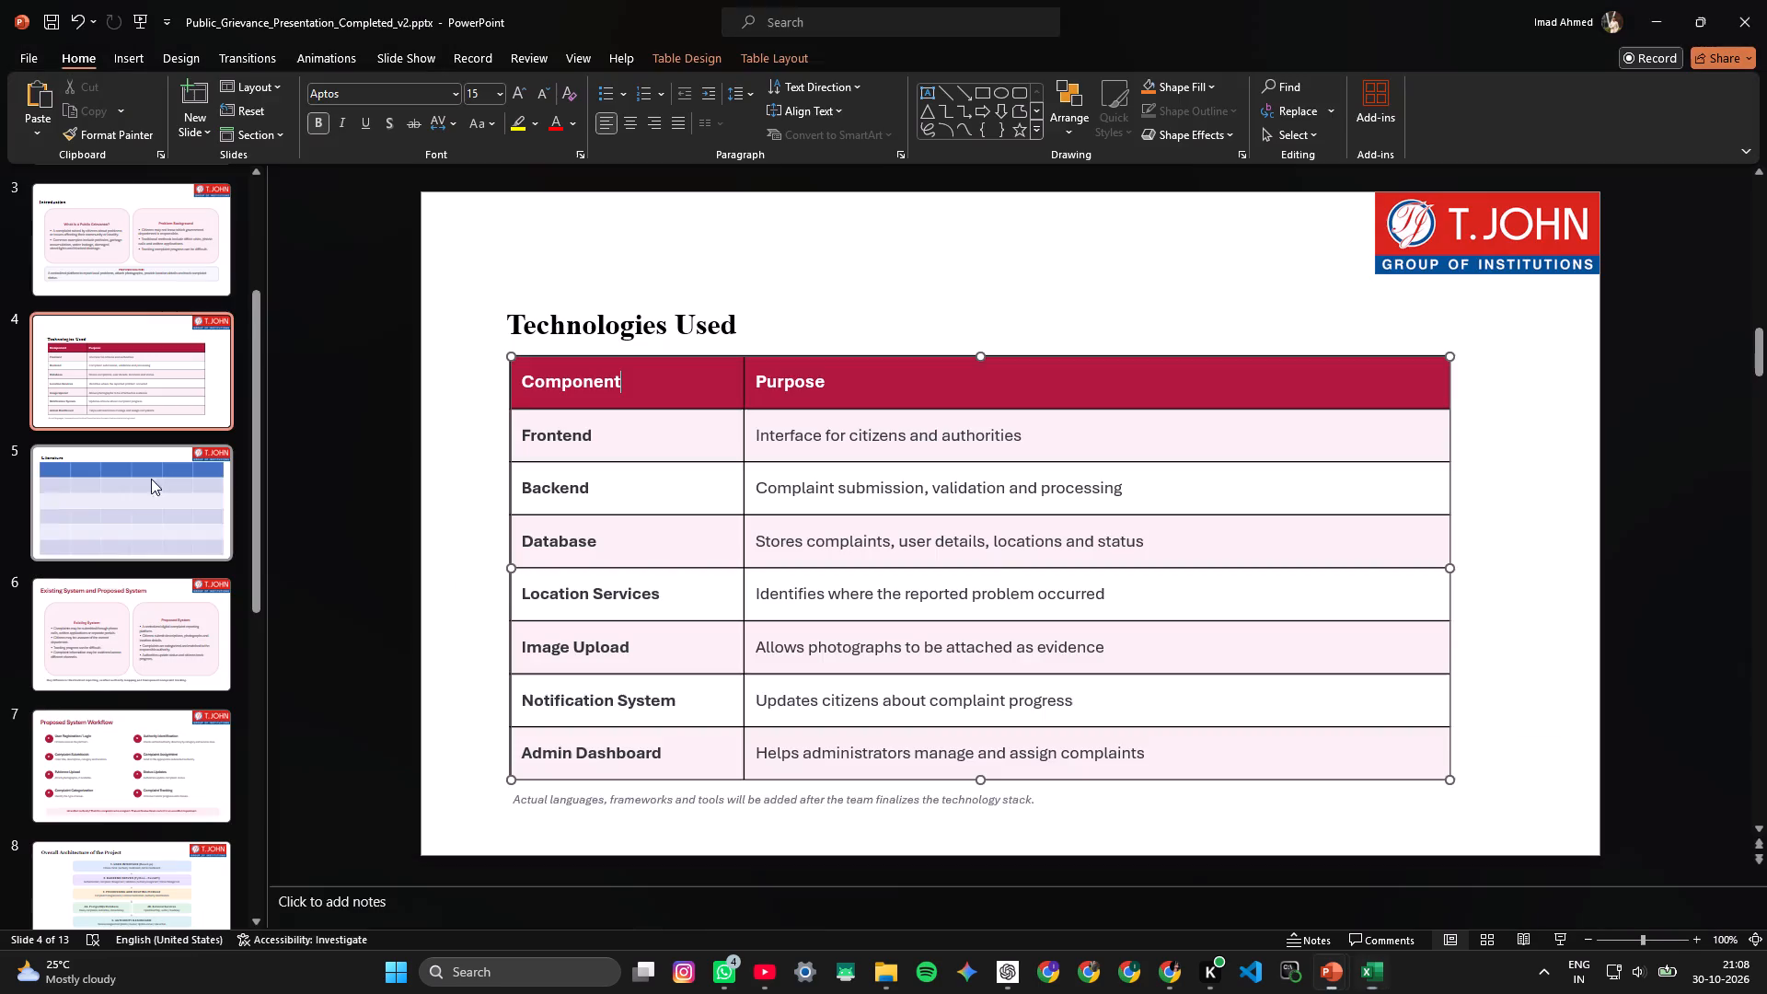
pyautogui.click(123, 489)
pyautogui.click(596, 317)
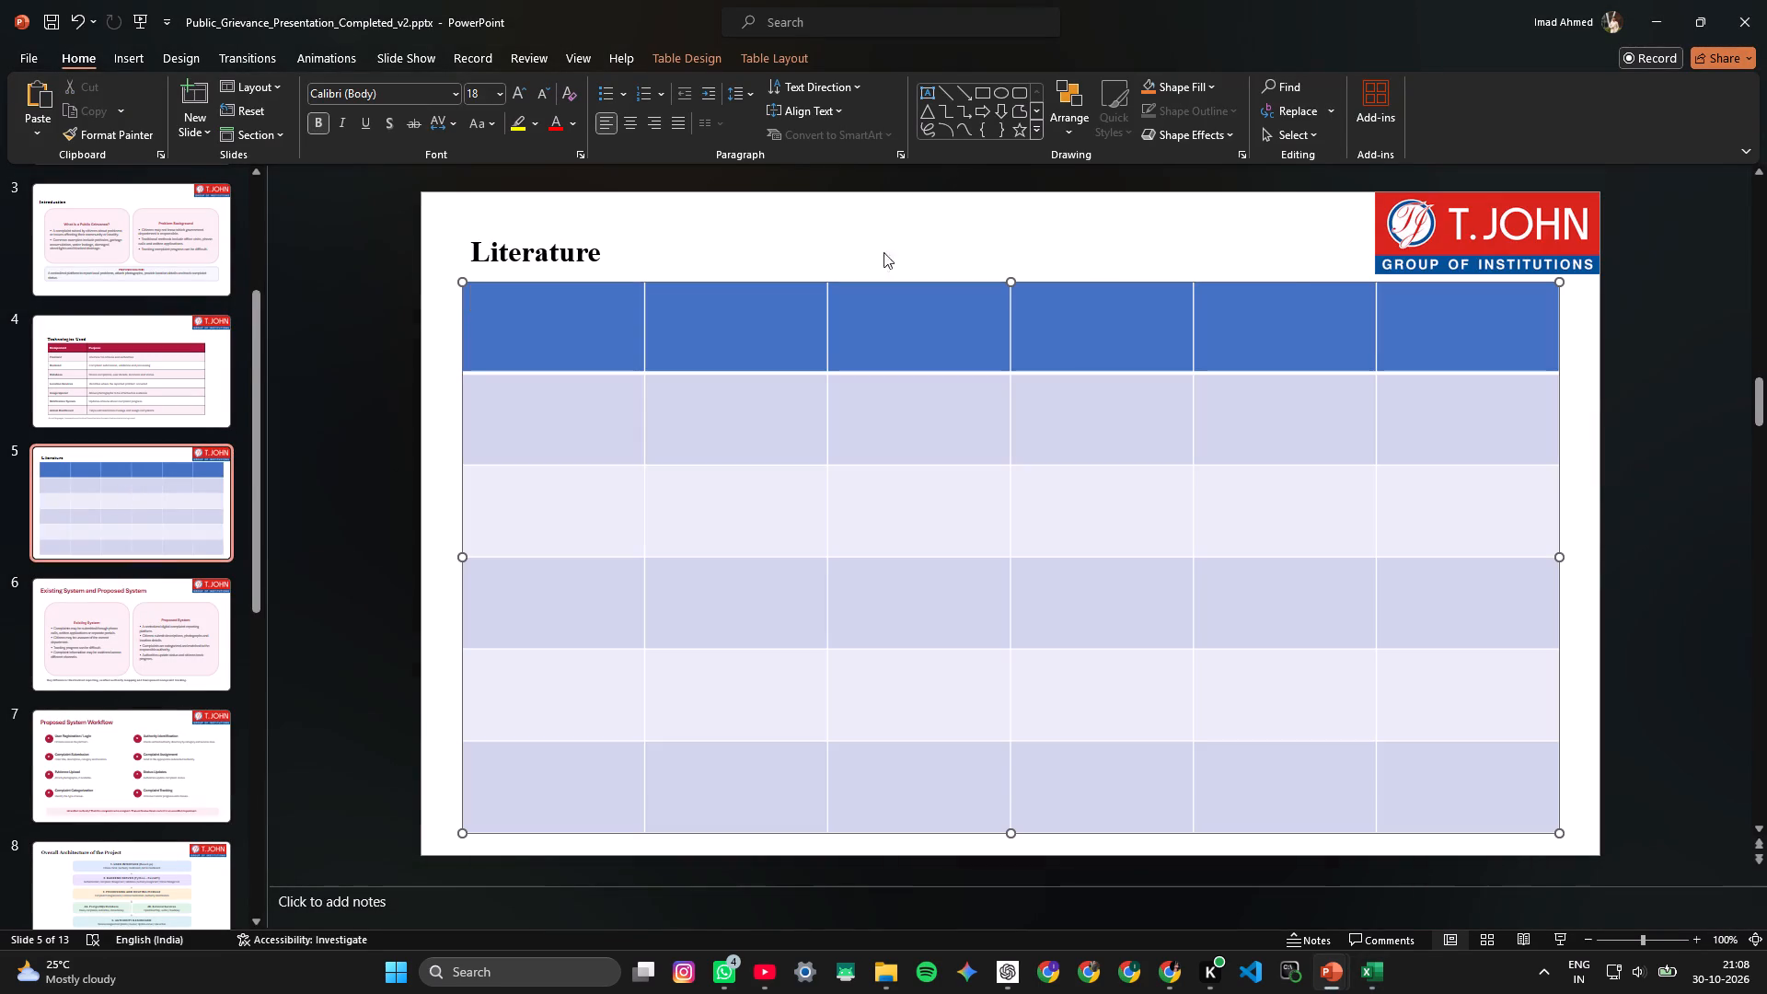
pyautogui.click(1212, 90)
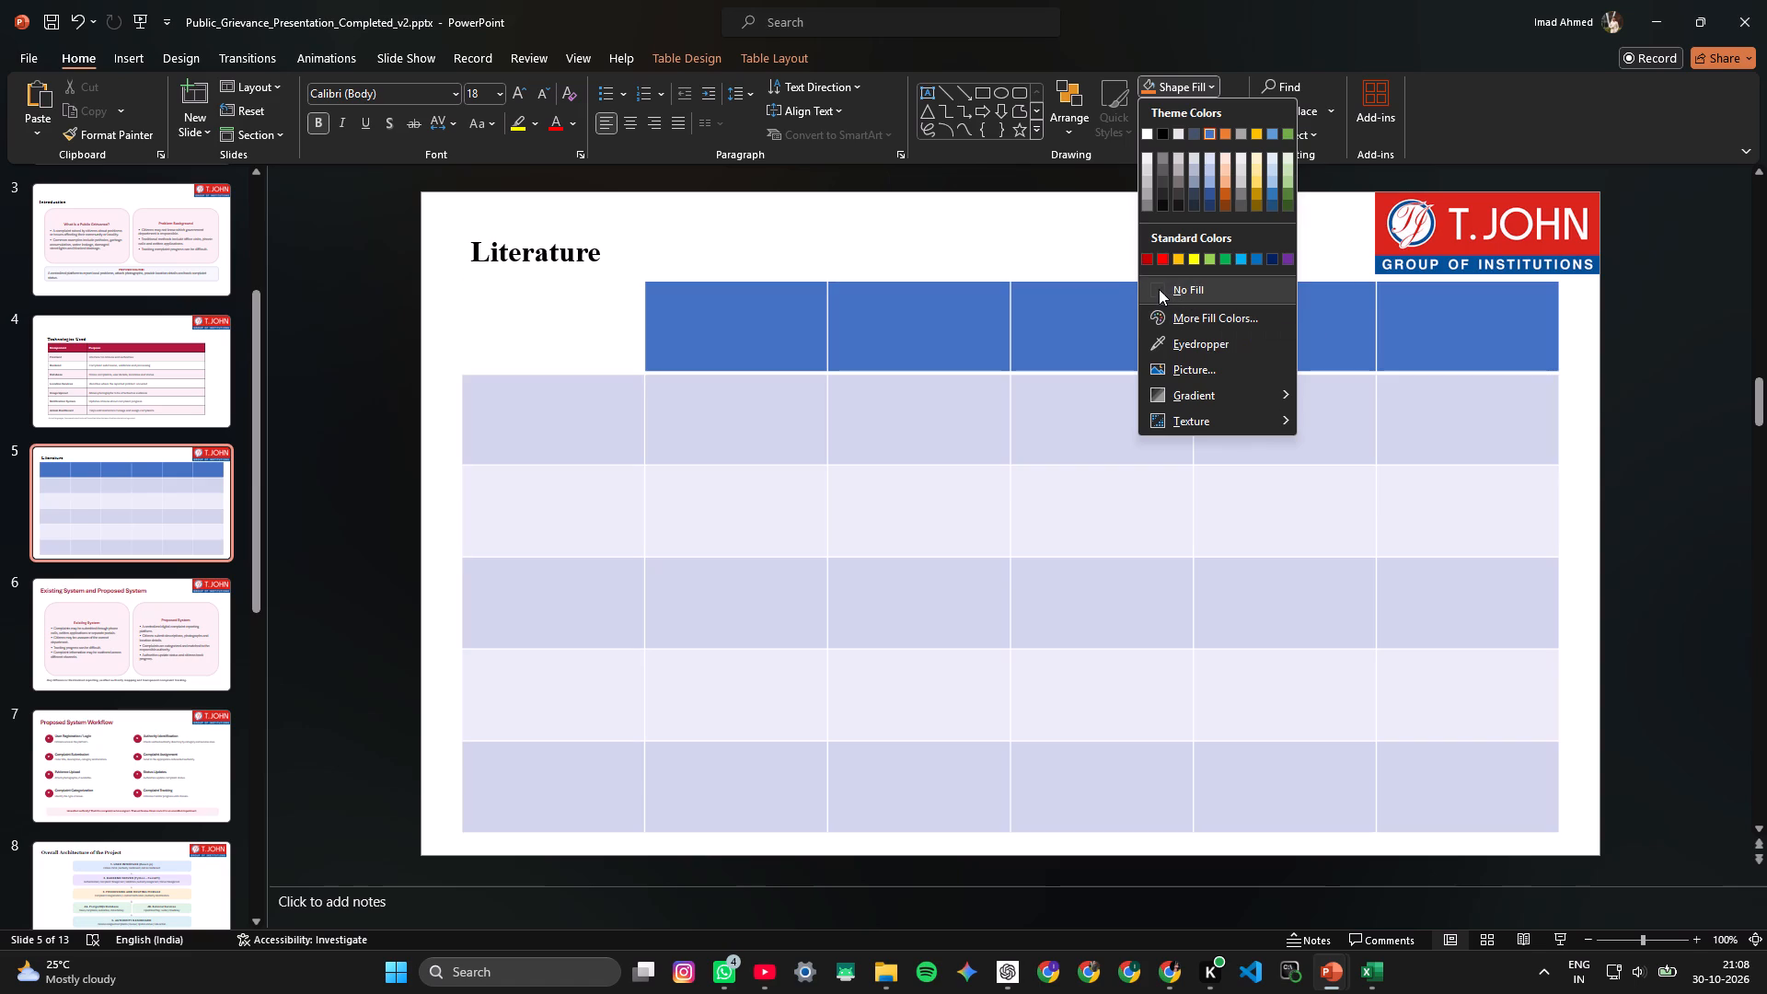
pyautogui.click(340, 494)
# Shade the Component and Purpose header row of the Technologies Used table with standard Red.
pyautogui.click(204, 408)
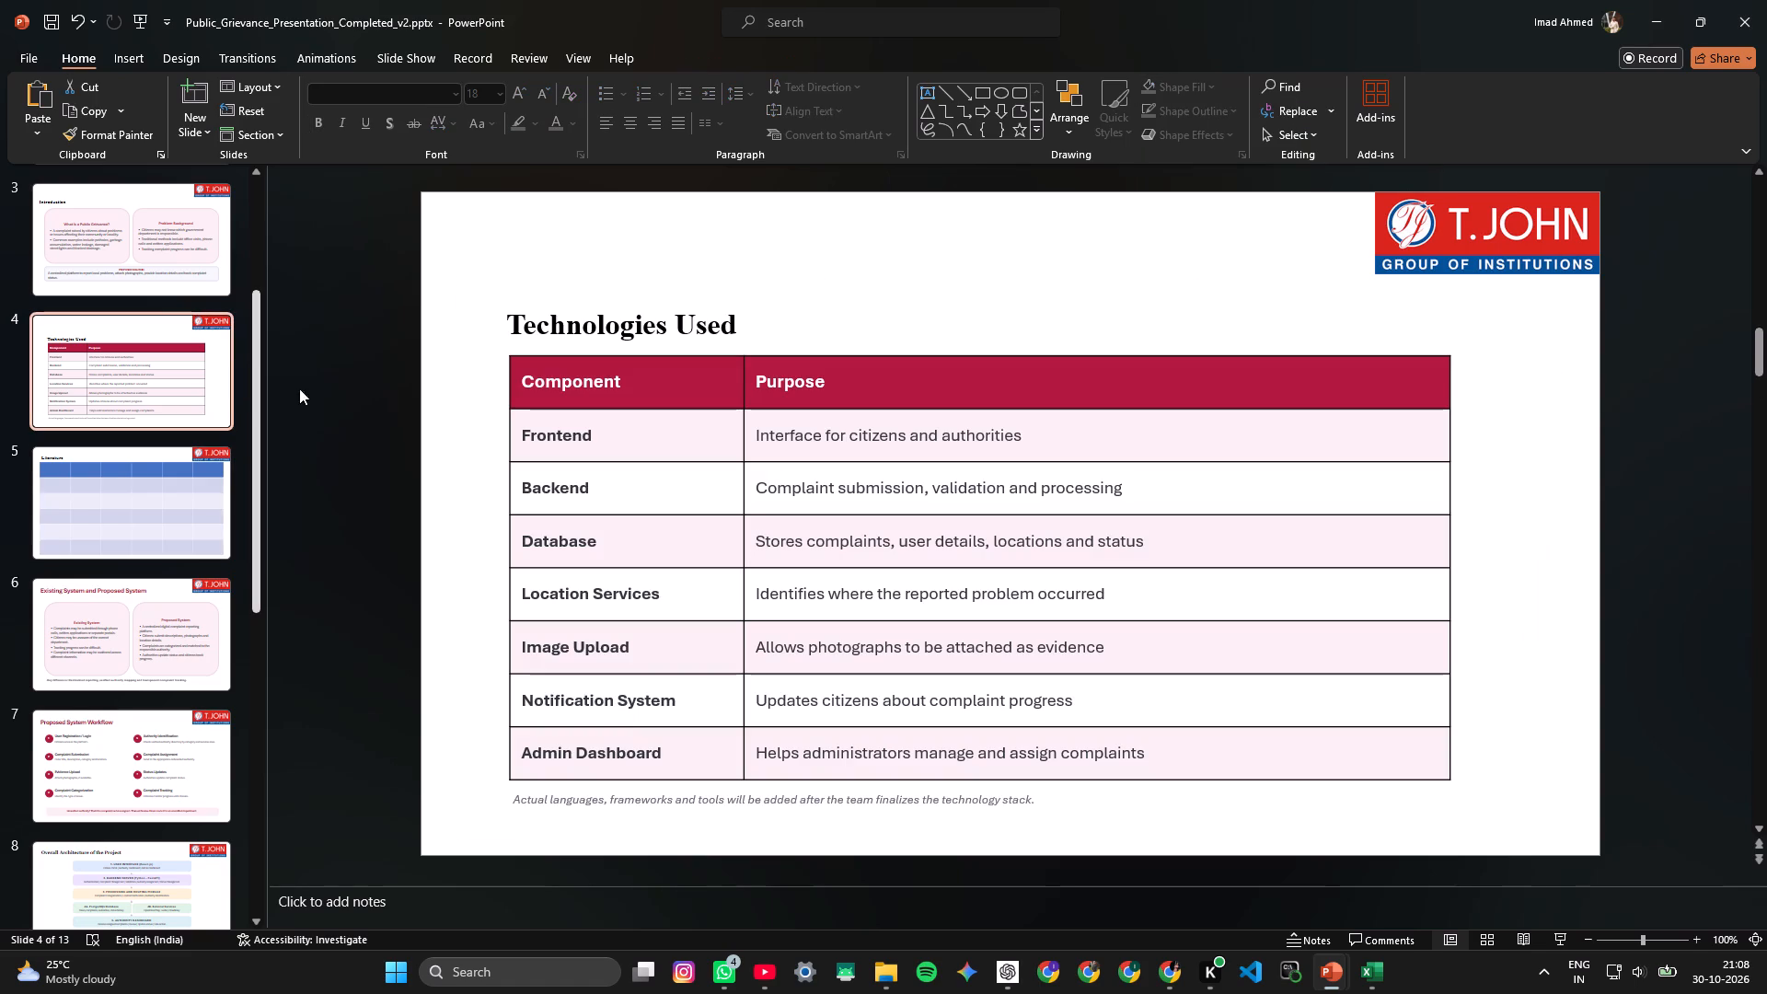
pyautogui.click(705, 388)
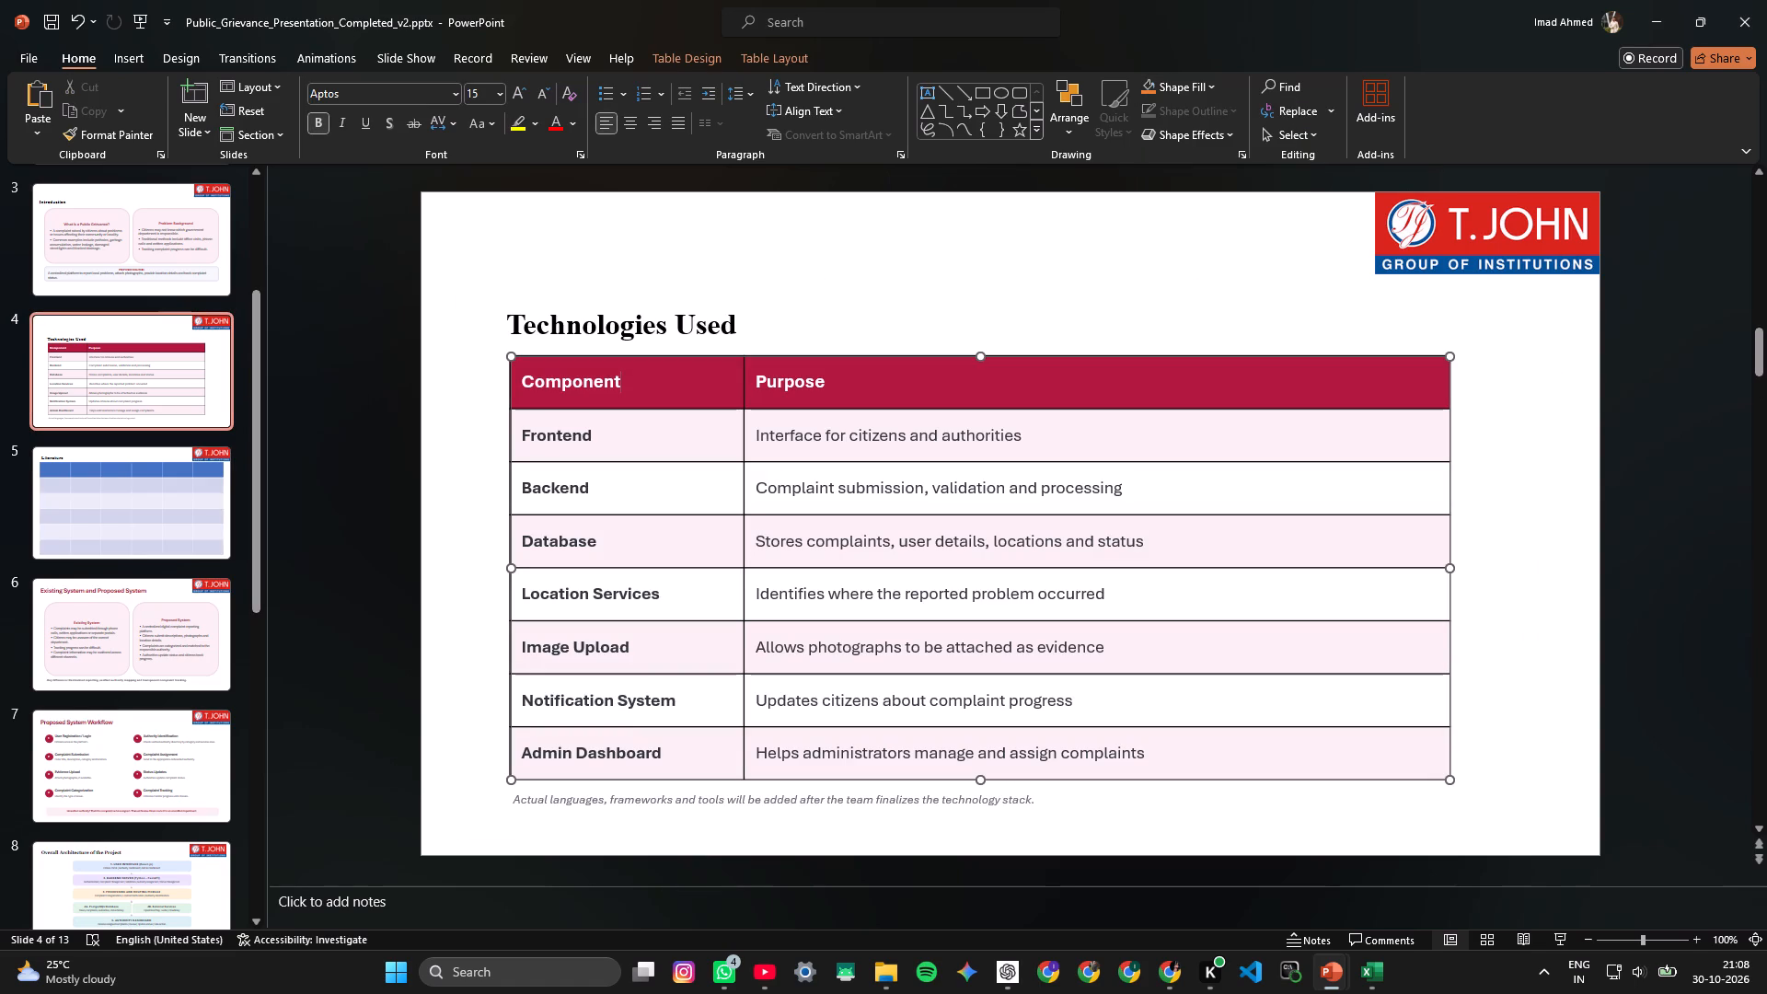
pyautogui.click(520, 362)
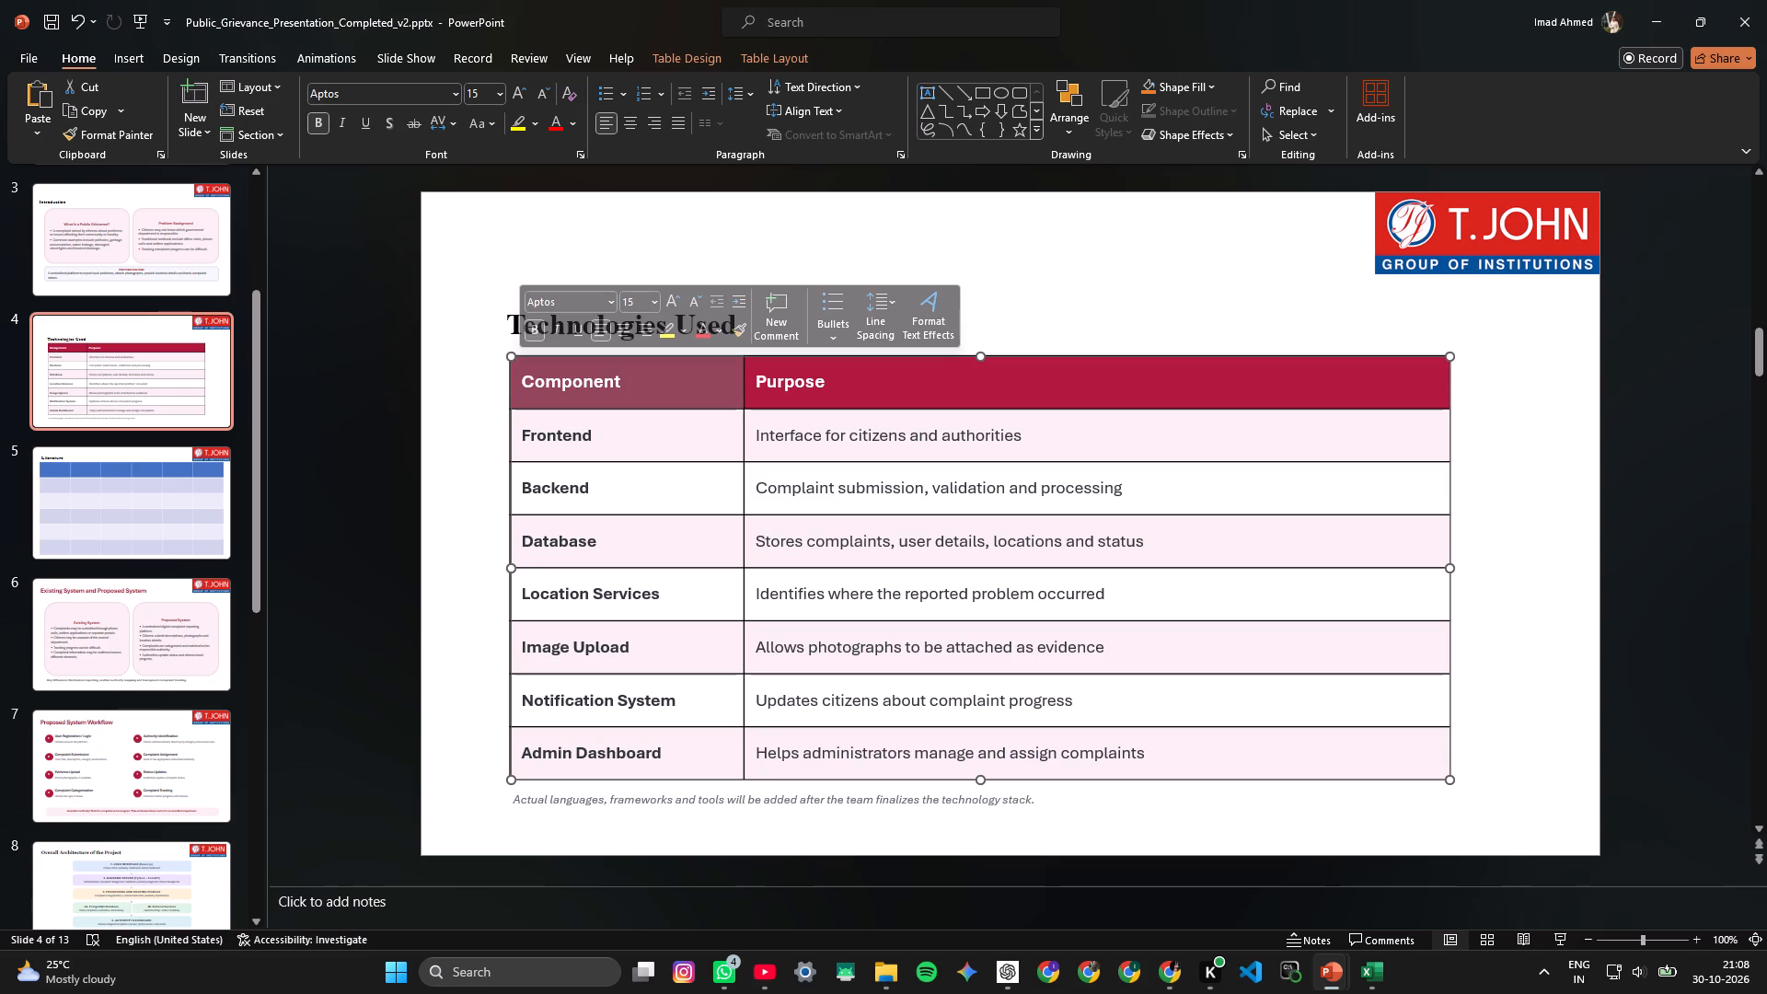
pyautogui.keyDown('ctrl'); pyautogui.click(753, 371); pyautogui.keyUp('ctrl')
pyautogui.keyDown('ctrl'); pyautogui.click(735, 372); pyautogui.keyUp('ctrl')
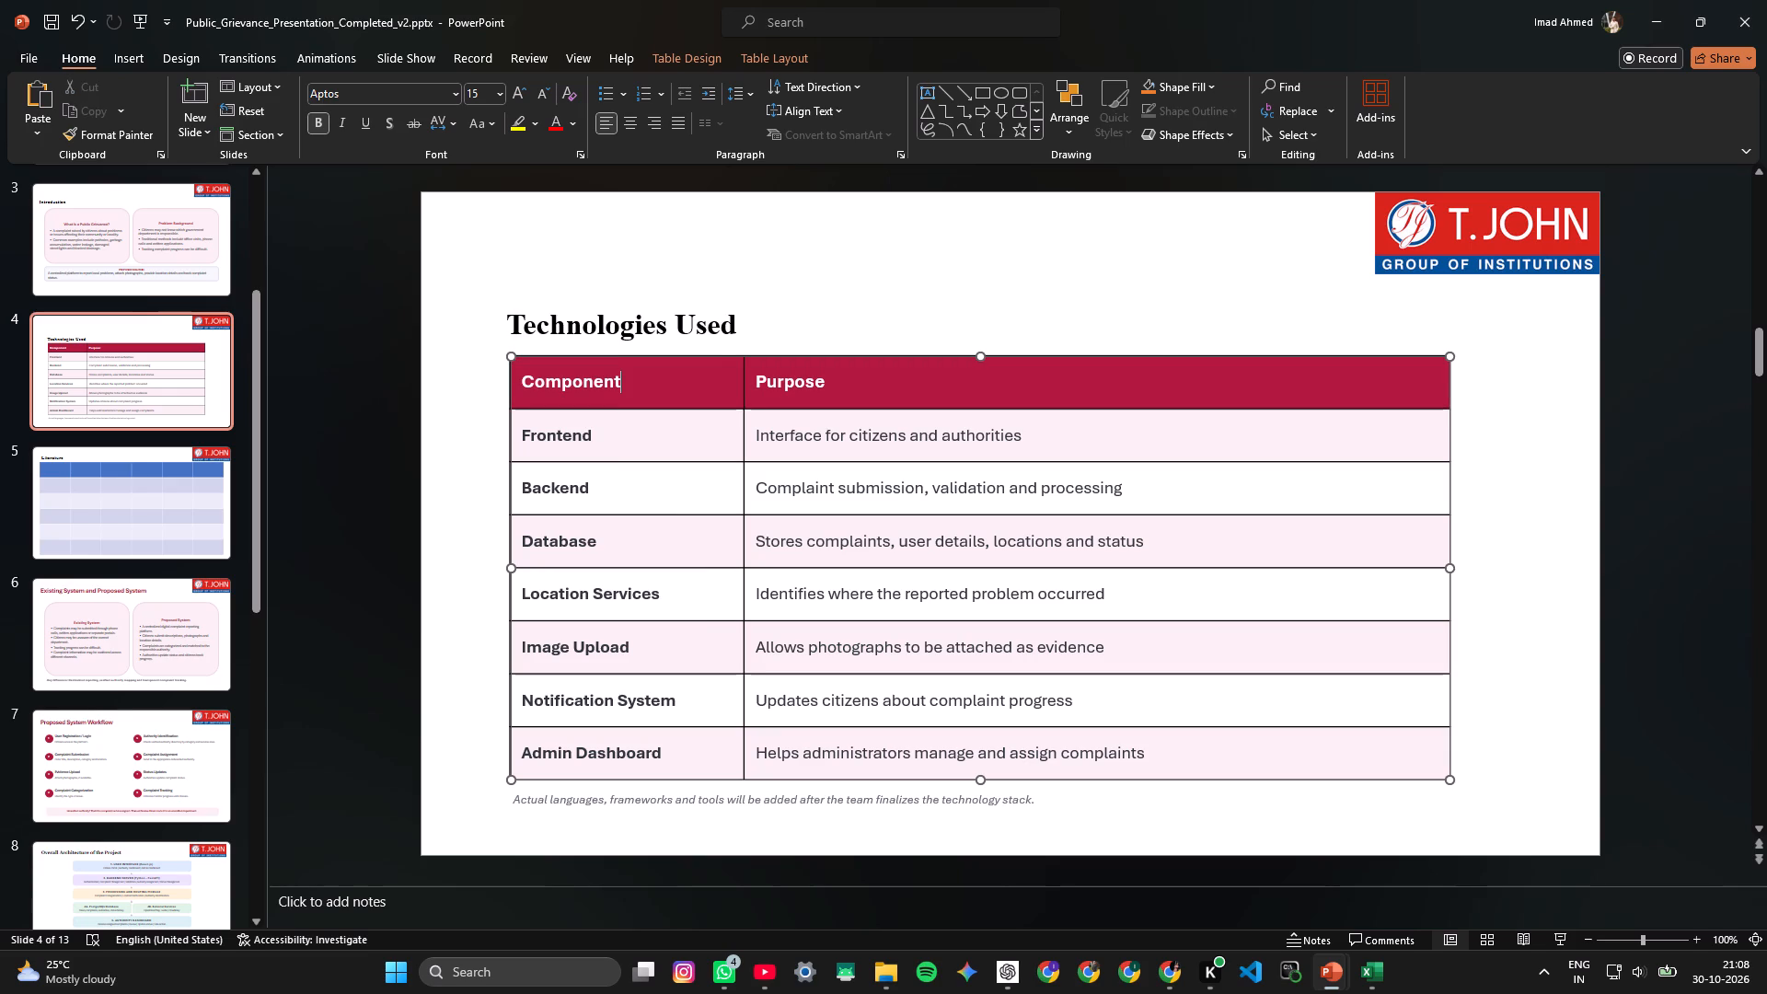
pyautogui.keyDown('shift'); pyautogui.click(520, 366); pyautogui.keyUp('shift')
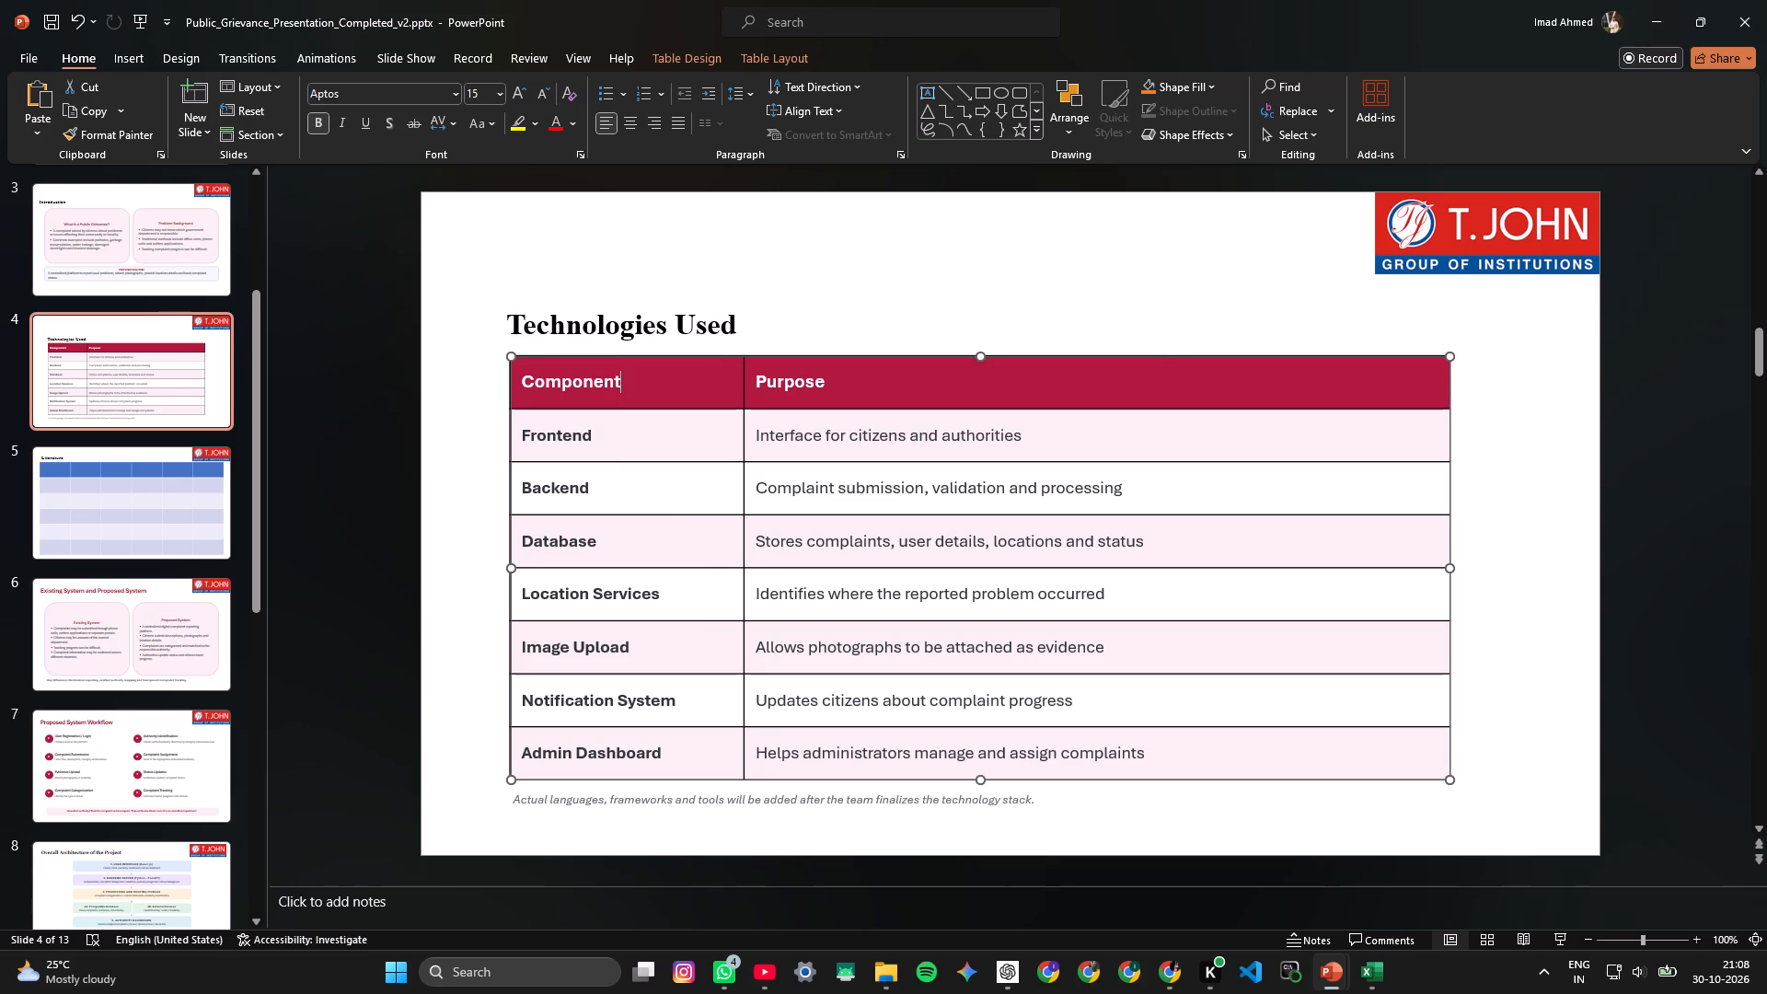
pyautogui.keyDown('shift'); pyautogui.click(748, 366); pyautogui.keyUp('shift')
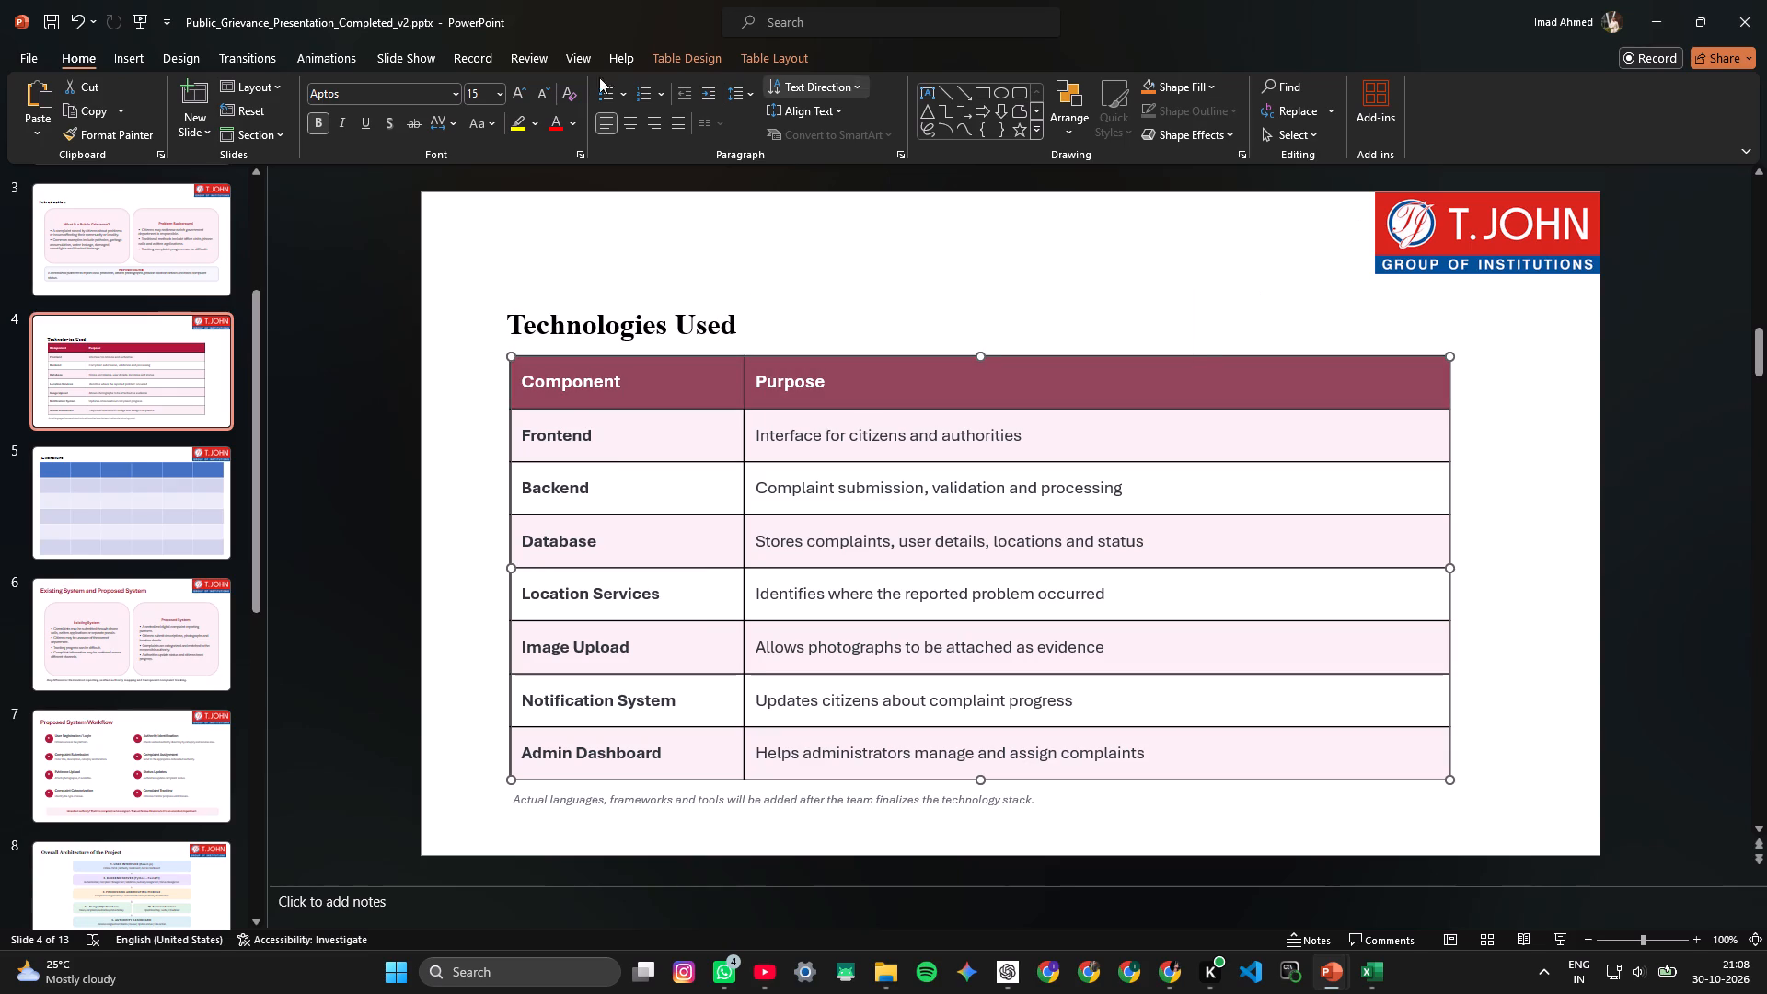
pyautogui.click(653, 51)
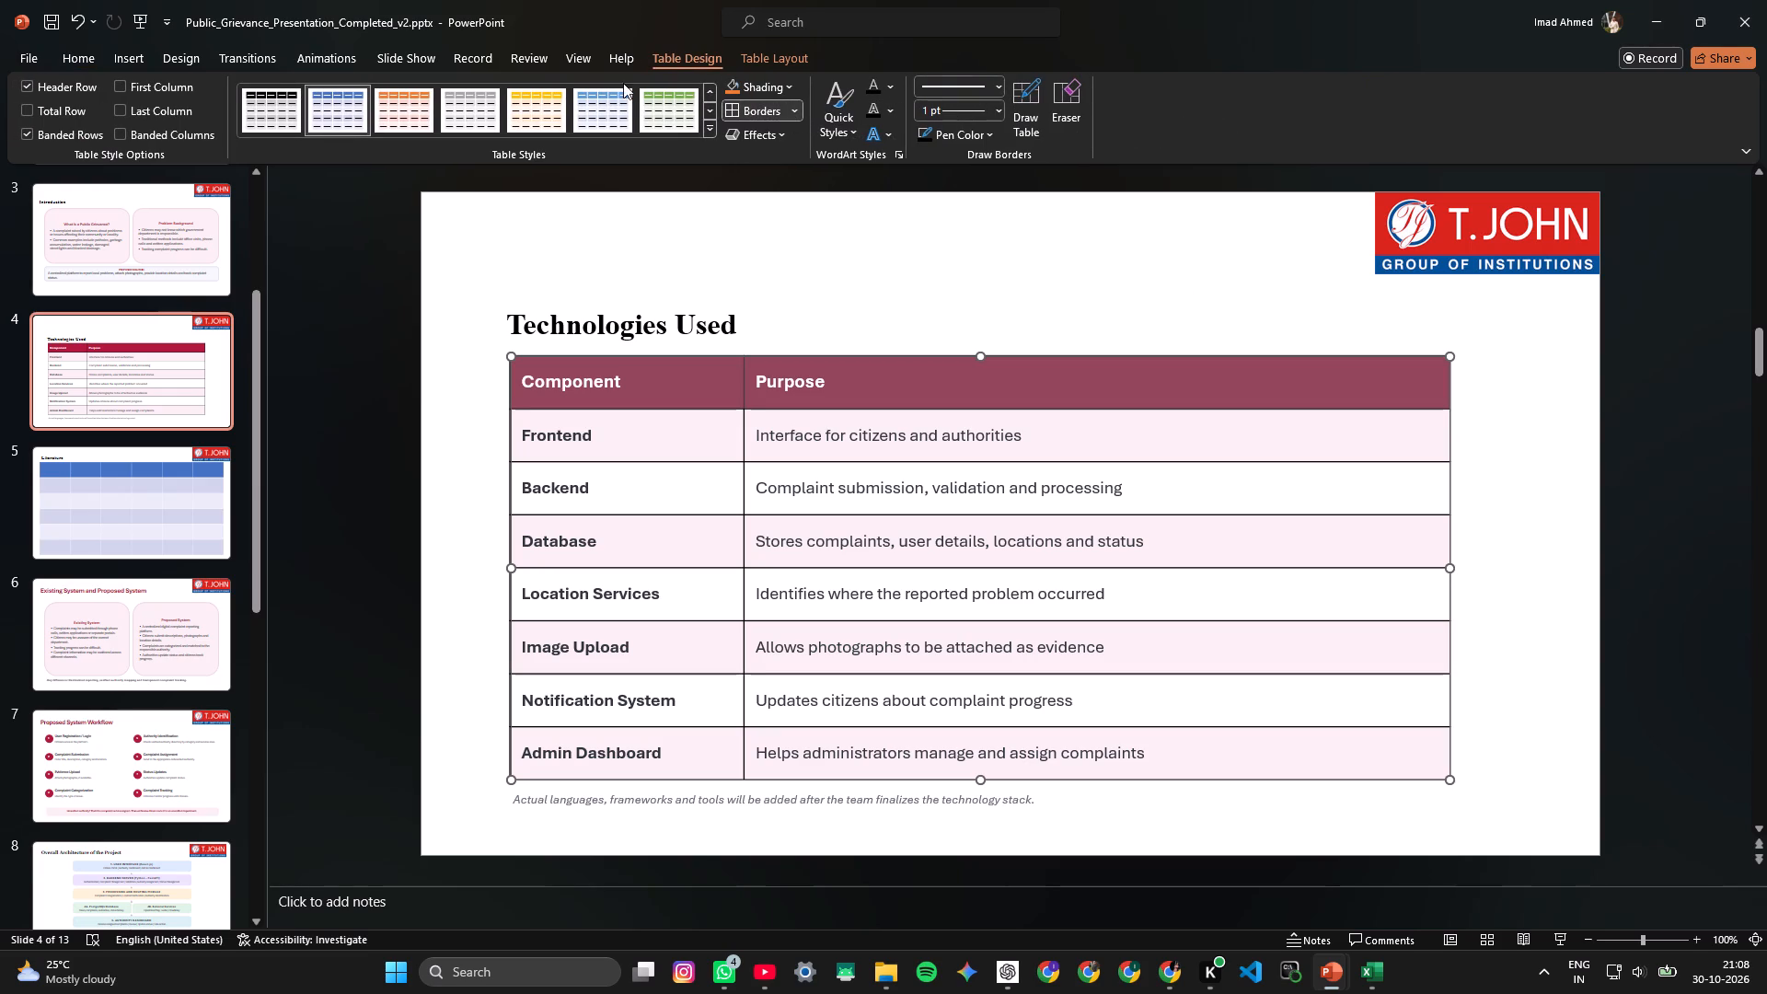
pyautogui.click(788, 90)
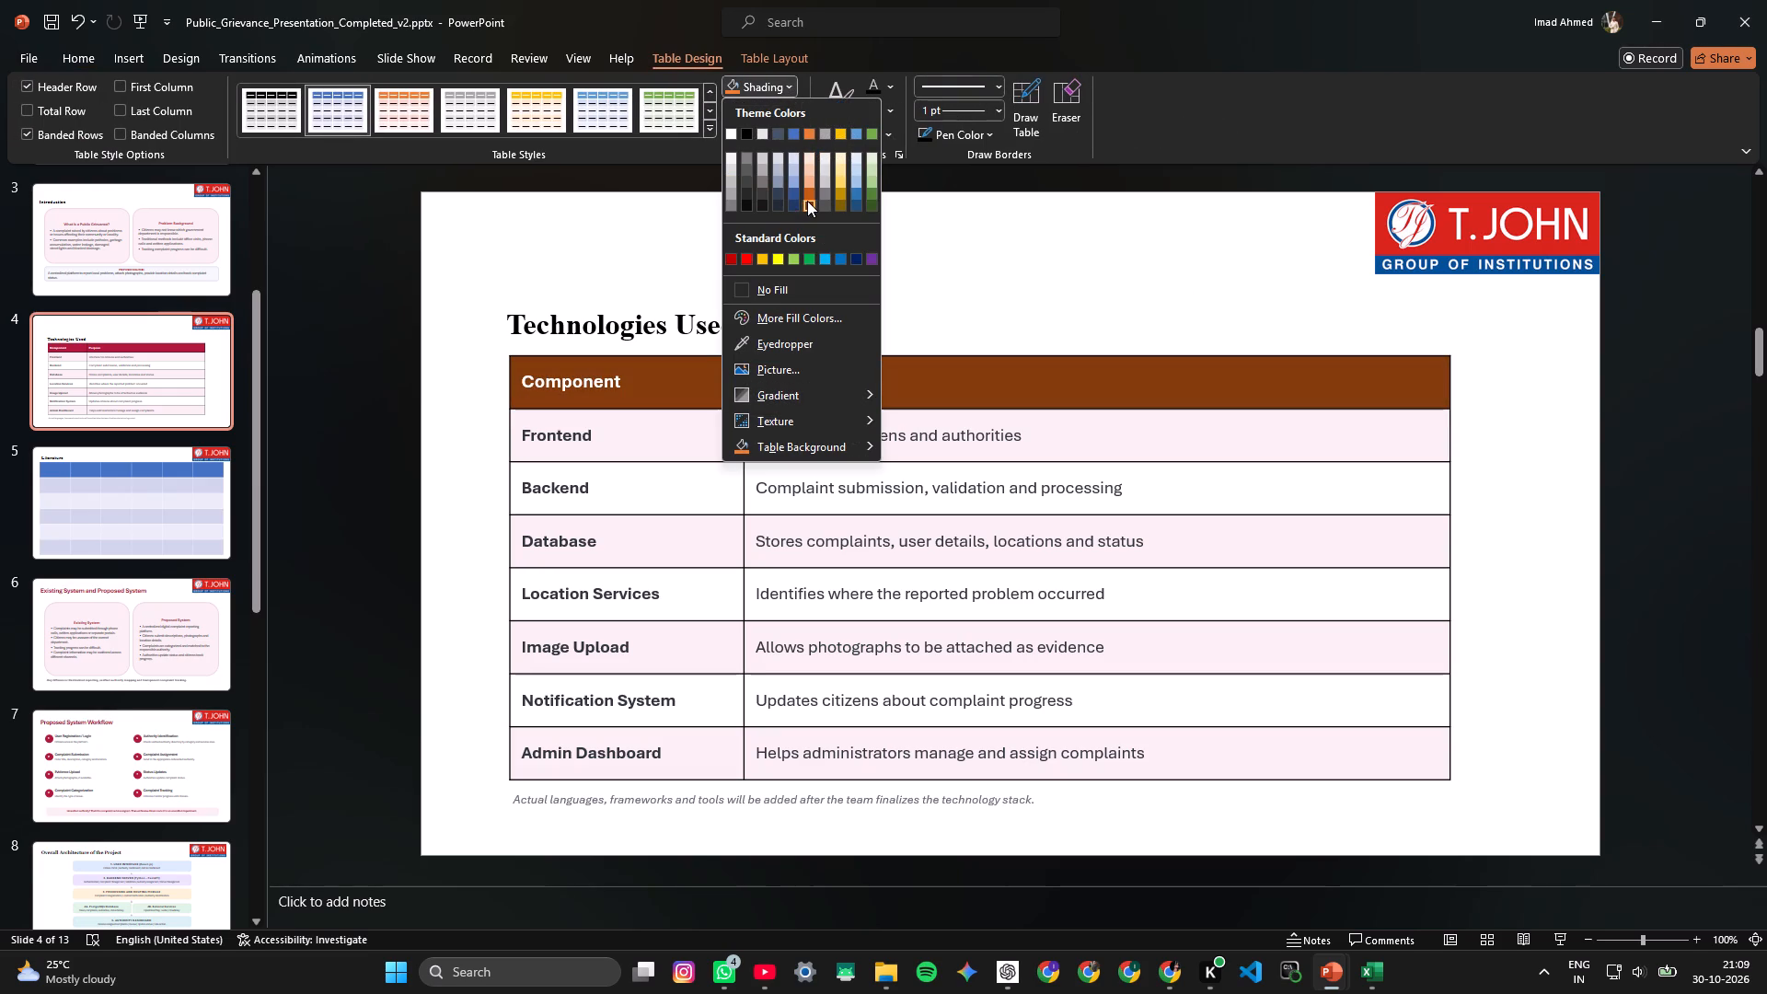
pyautogui.click(741, 257)
pyautogui.click(900, 277)
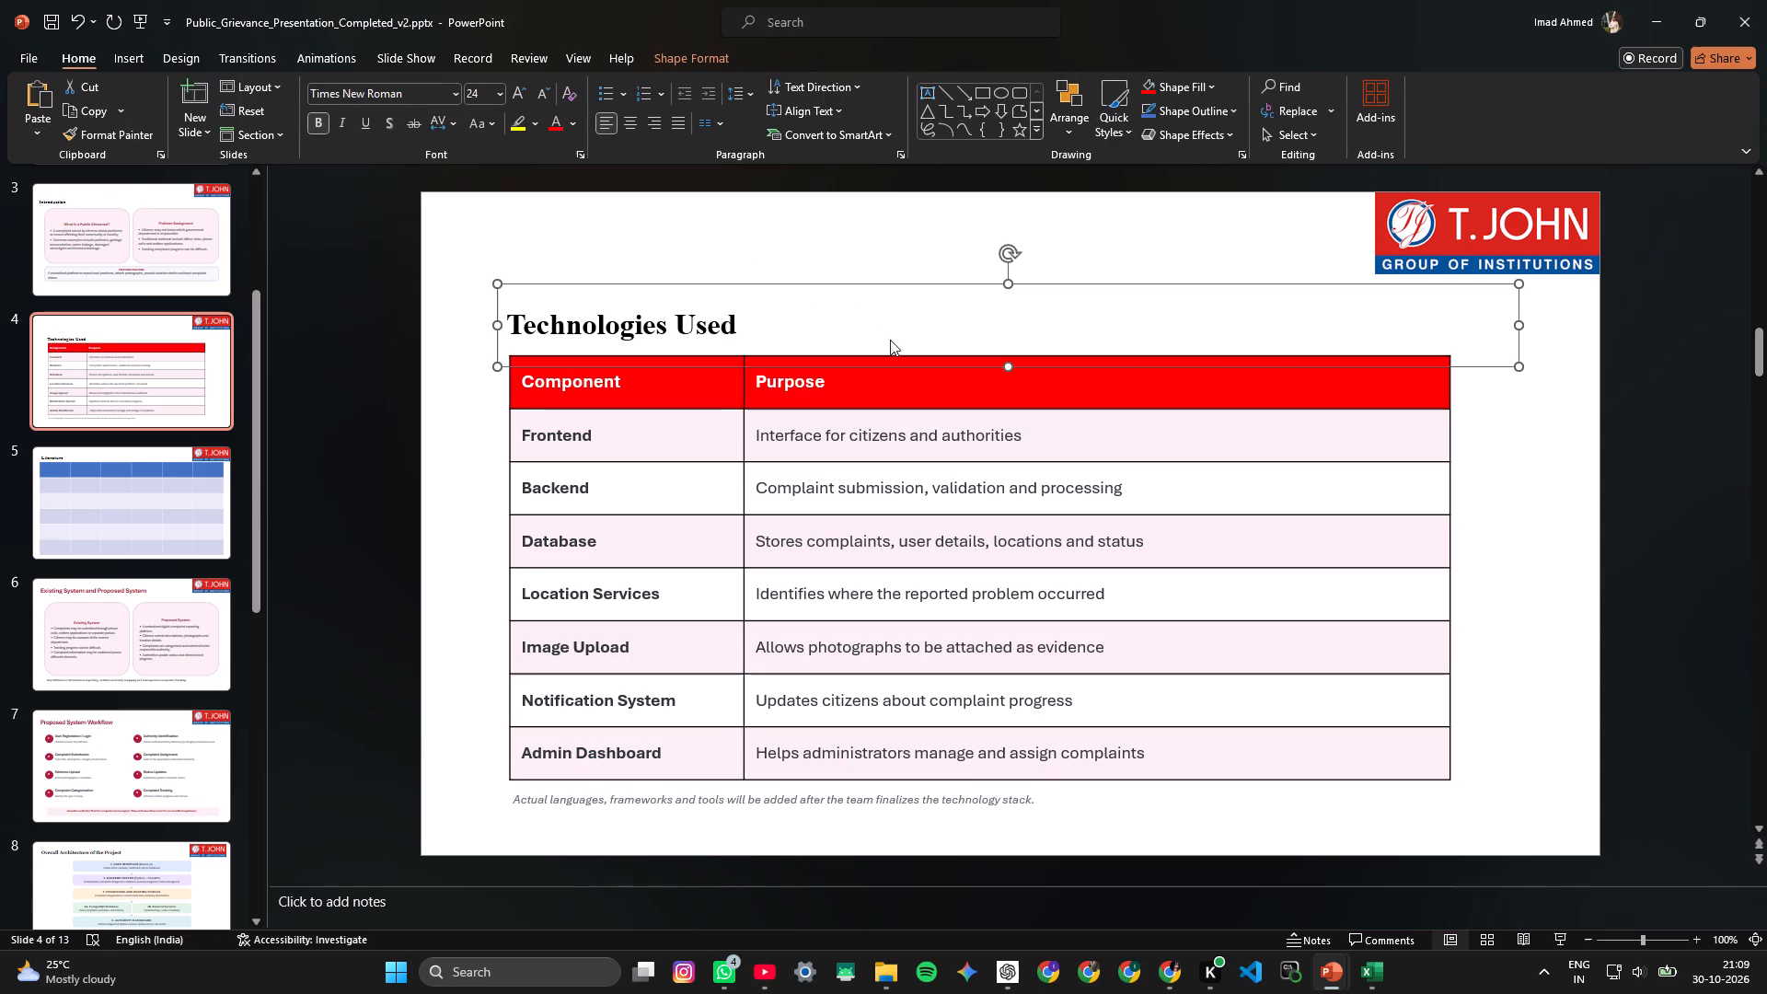
pyautogui.click(1504, 485)
# Shade the Phase, Activities and Duration header row of the Timeline slide's table with standard Red.
pyautogui.scroll(-2, 157, 480)
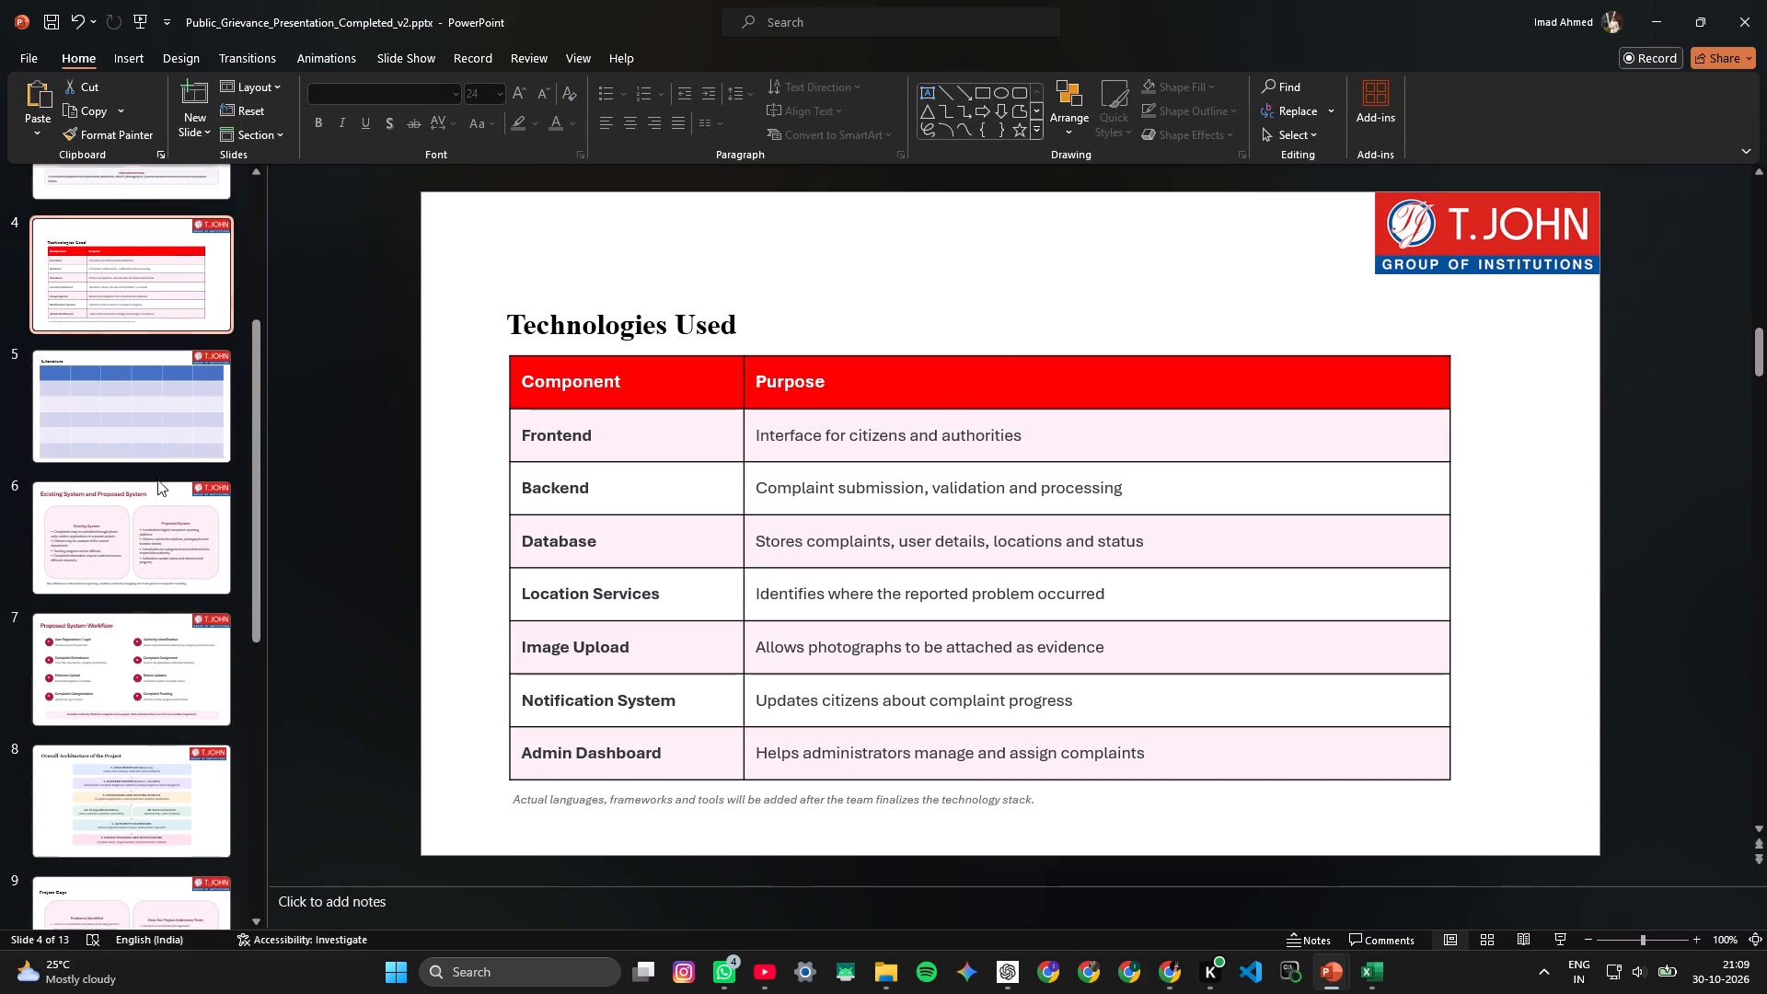
pyautogui.scroll(-4, 157, 480)
pyautogui.scroll(1, 151, 504)
pyautogui.scroll(-2, 151, 504)
pyautogui.click(183, 858)
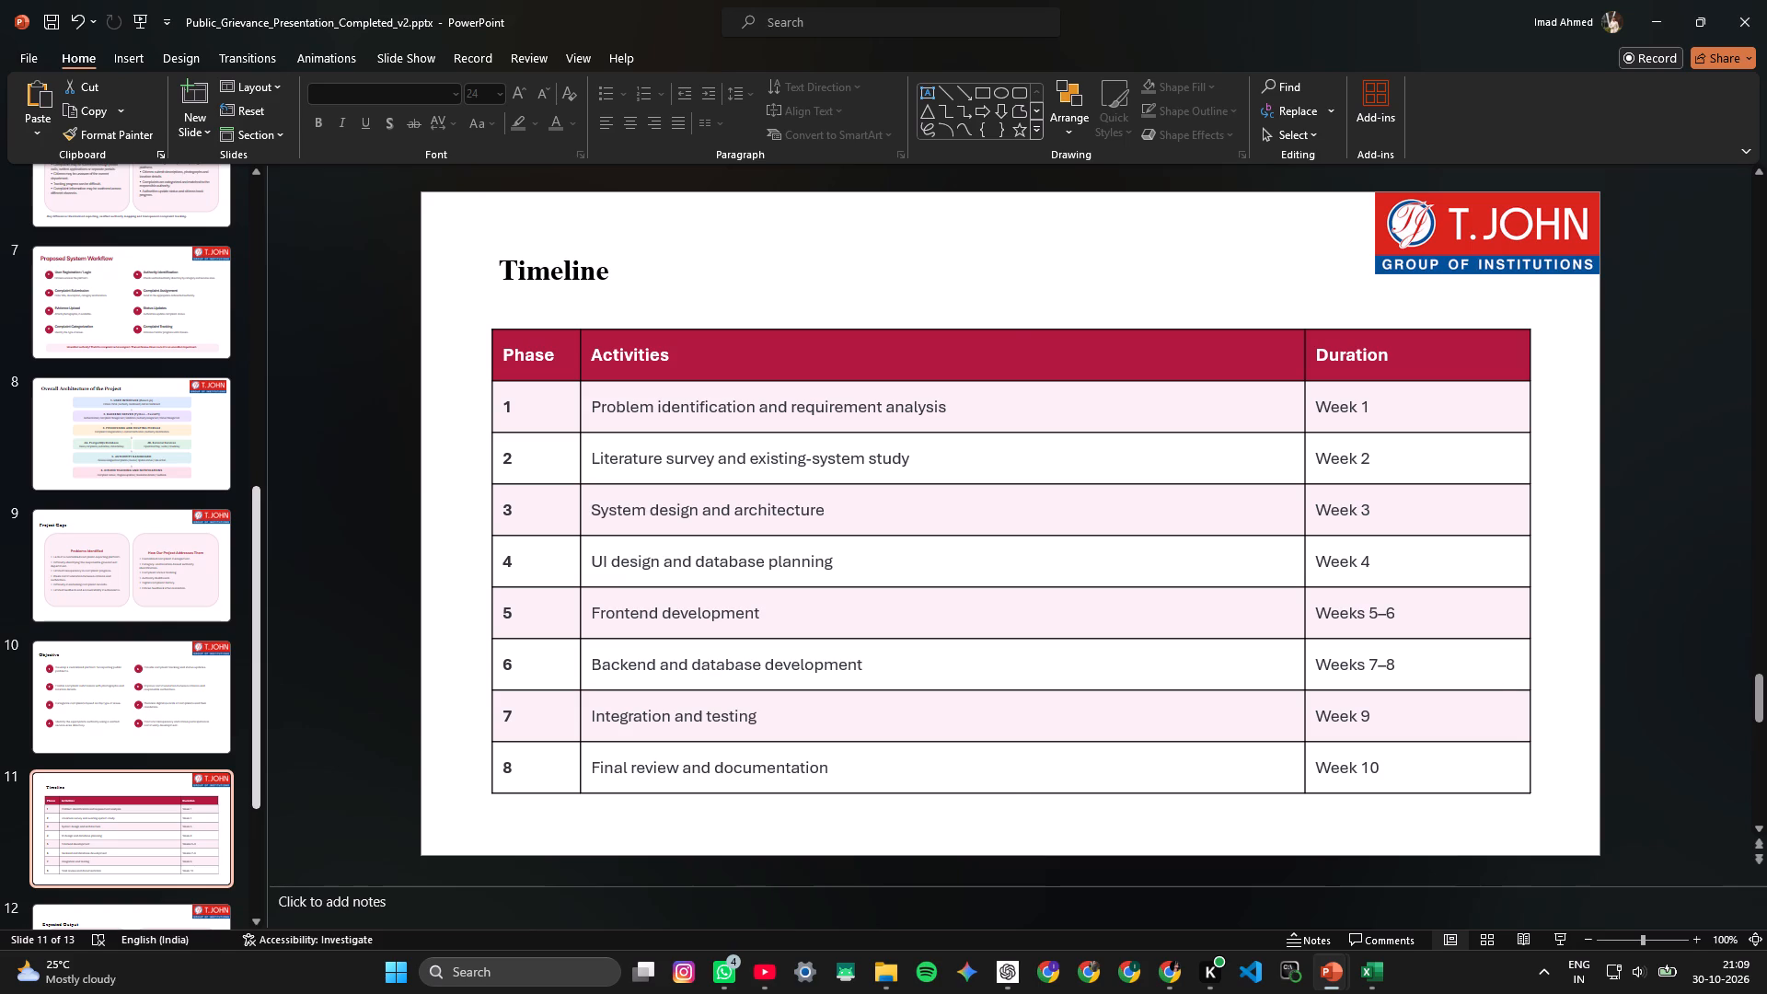
pyautogui.keyDown('shift'); pyautogui.click(501, 335); pyautogui.keyUp('shift')
pyautogui.keyDown('shift'); pyautogui.click(583, 336); pyautogui.keyUp('shift')
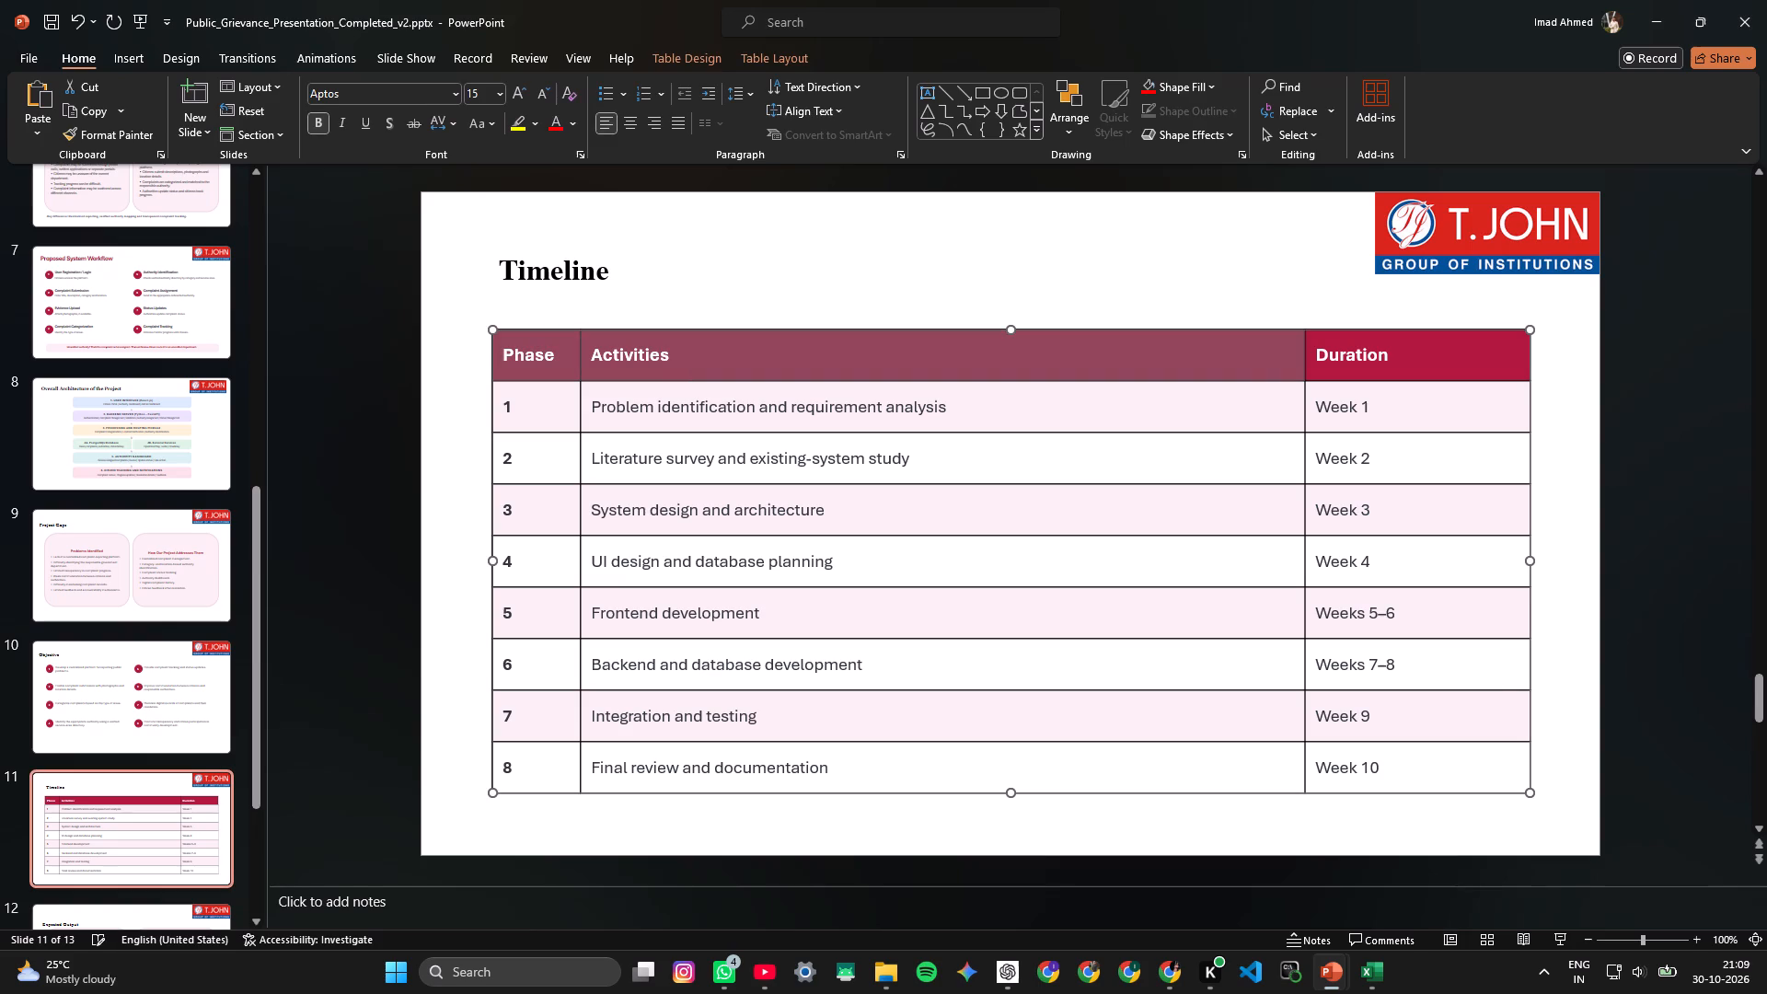
pyautogui.keyDown('shift'); pyautogui.click(1311, 341); pyautogui.keyUp('shift')
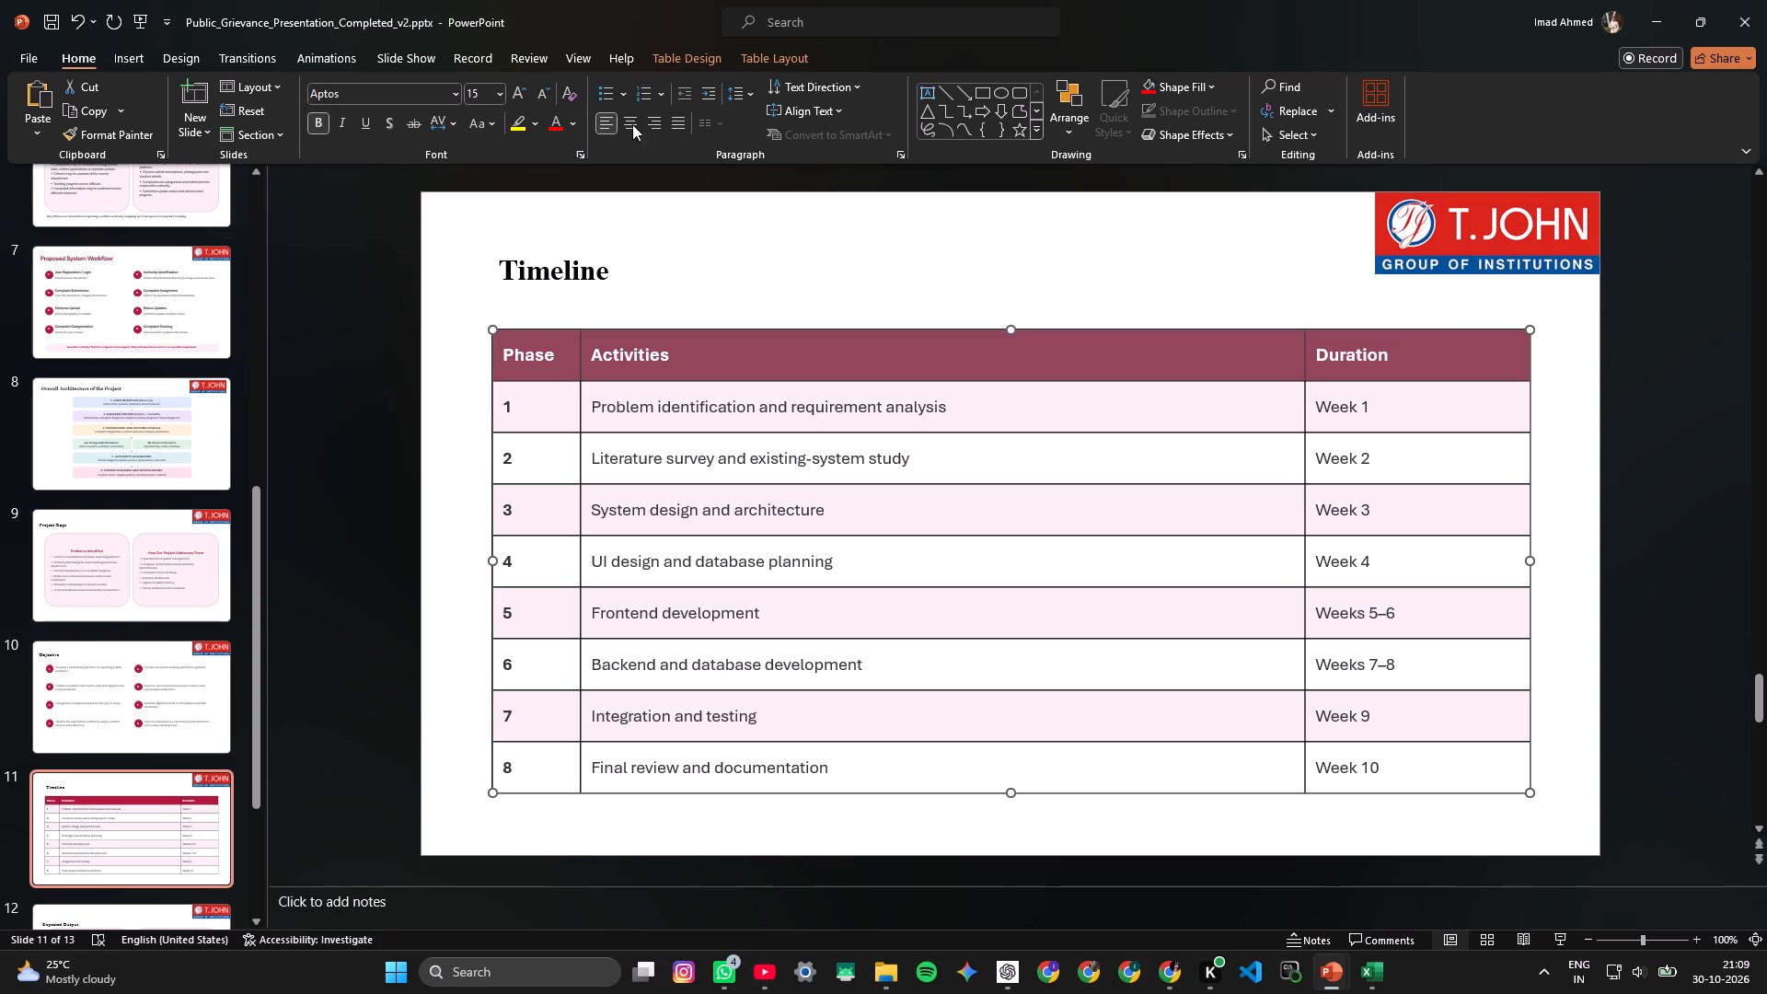
pyautogui.click(1152, 87)
pyautogui.click(1060, 229)
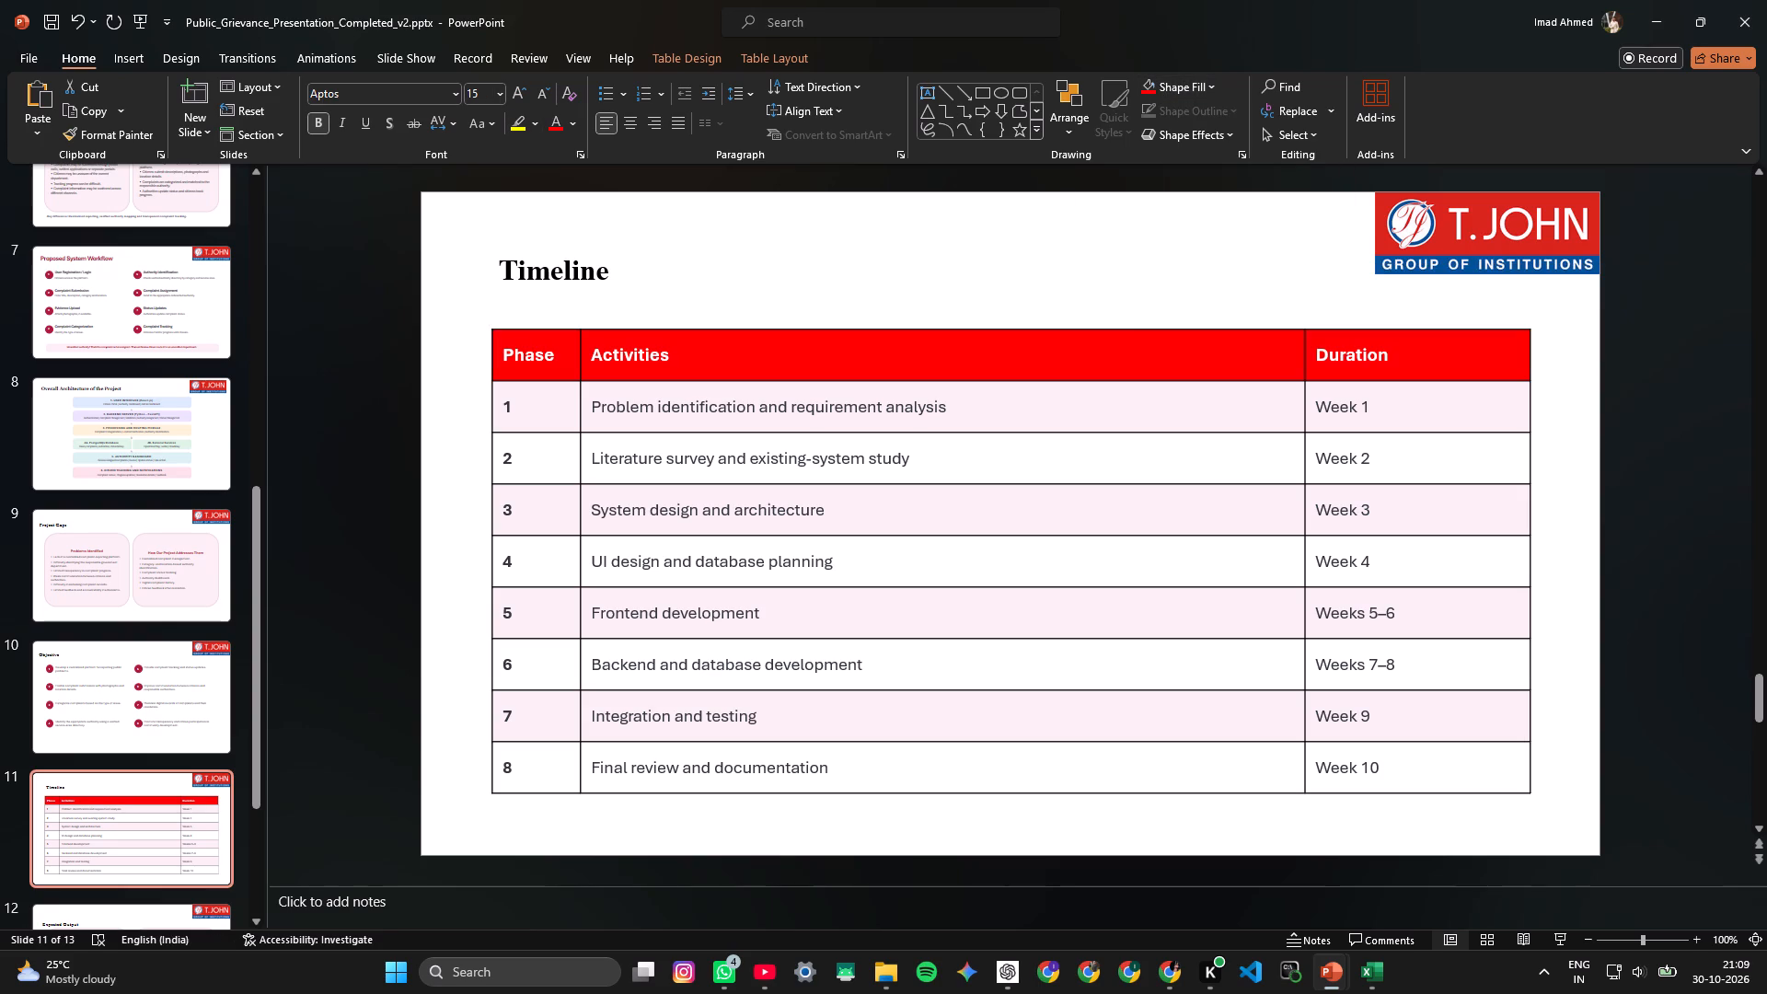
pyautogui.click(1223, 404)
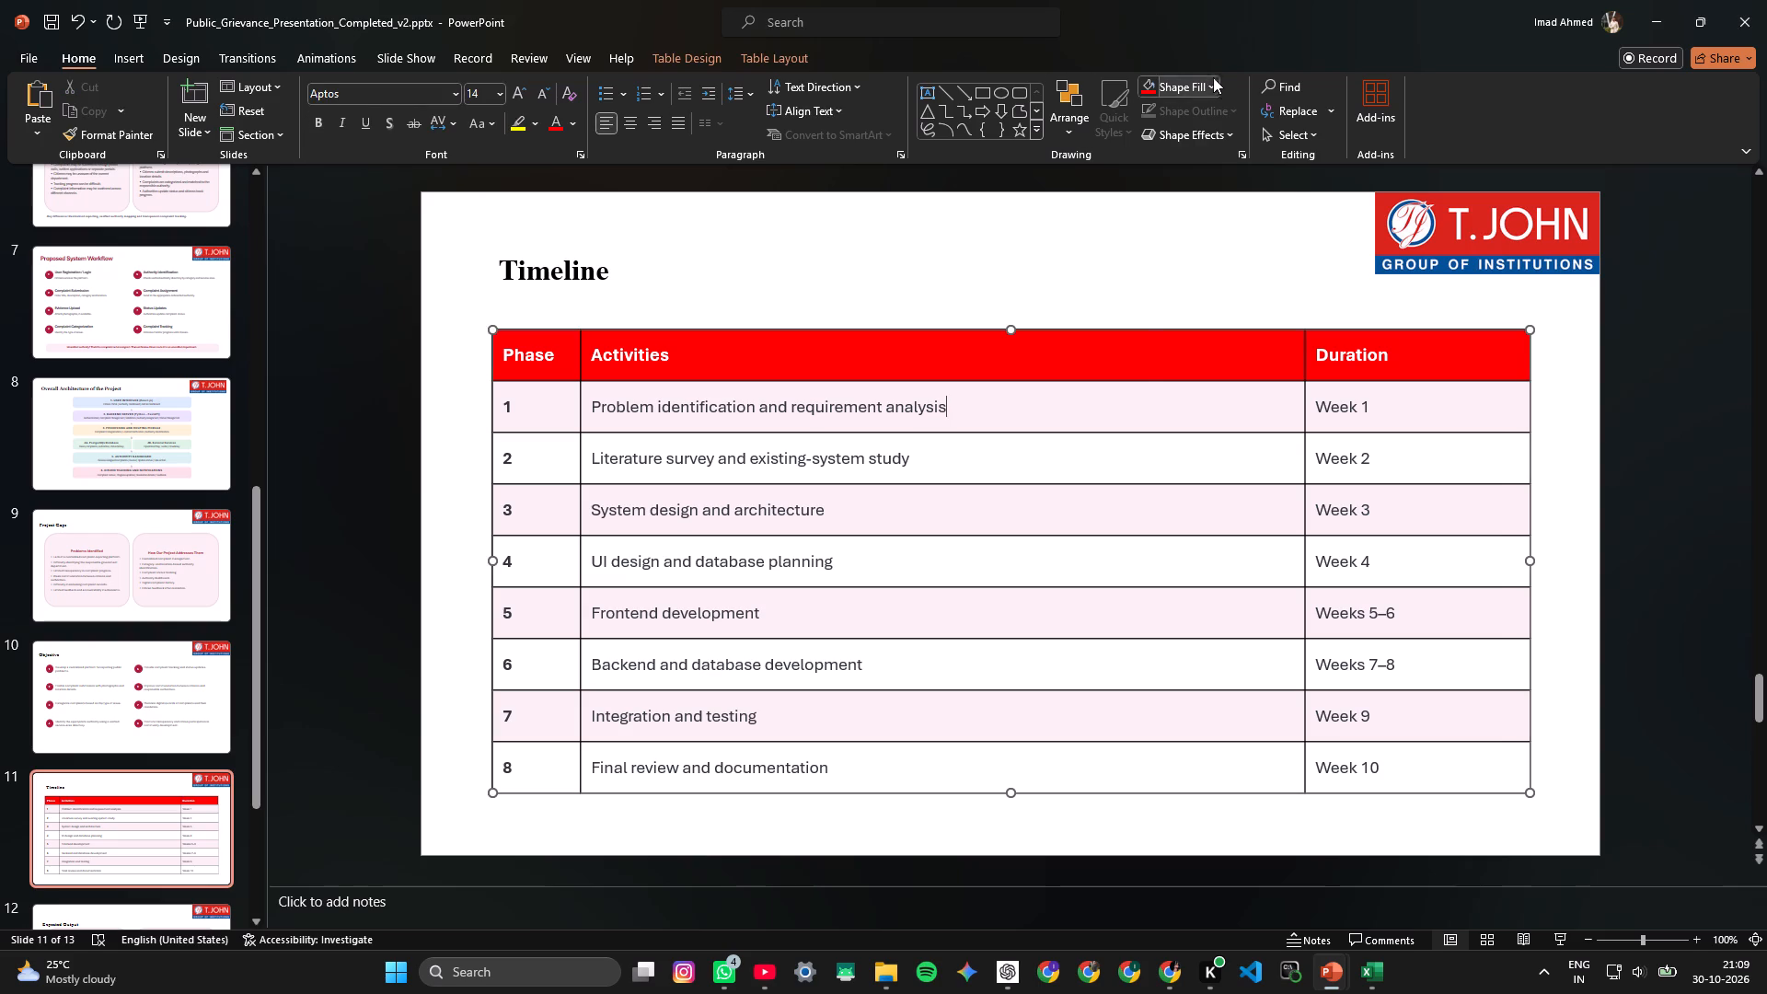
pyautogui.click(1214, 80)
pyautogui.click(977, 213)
# Shade all six header cells of the empty table on the Literature slide with standard Red.
pyautogui.scroll(6, 110, 413)
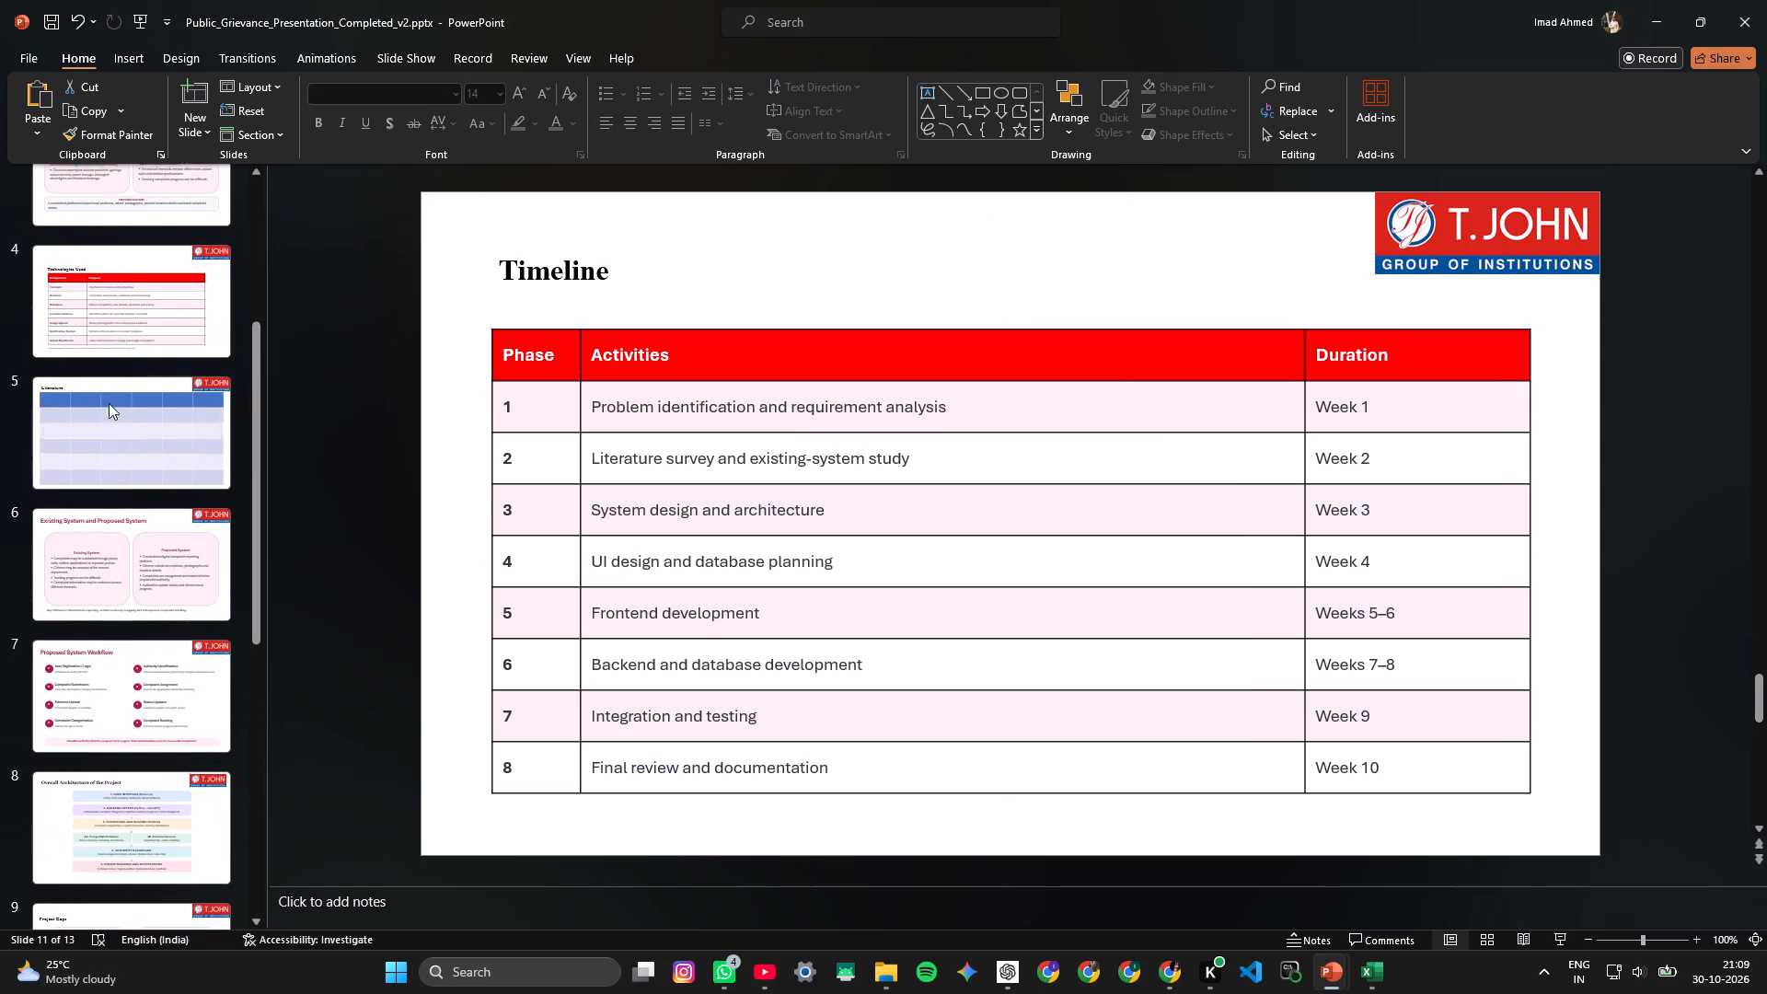
pyautogui.click(114, 388)
pyautogui.click(525, 305)
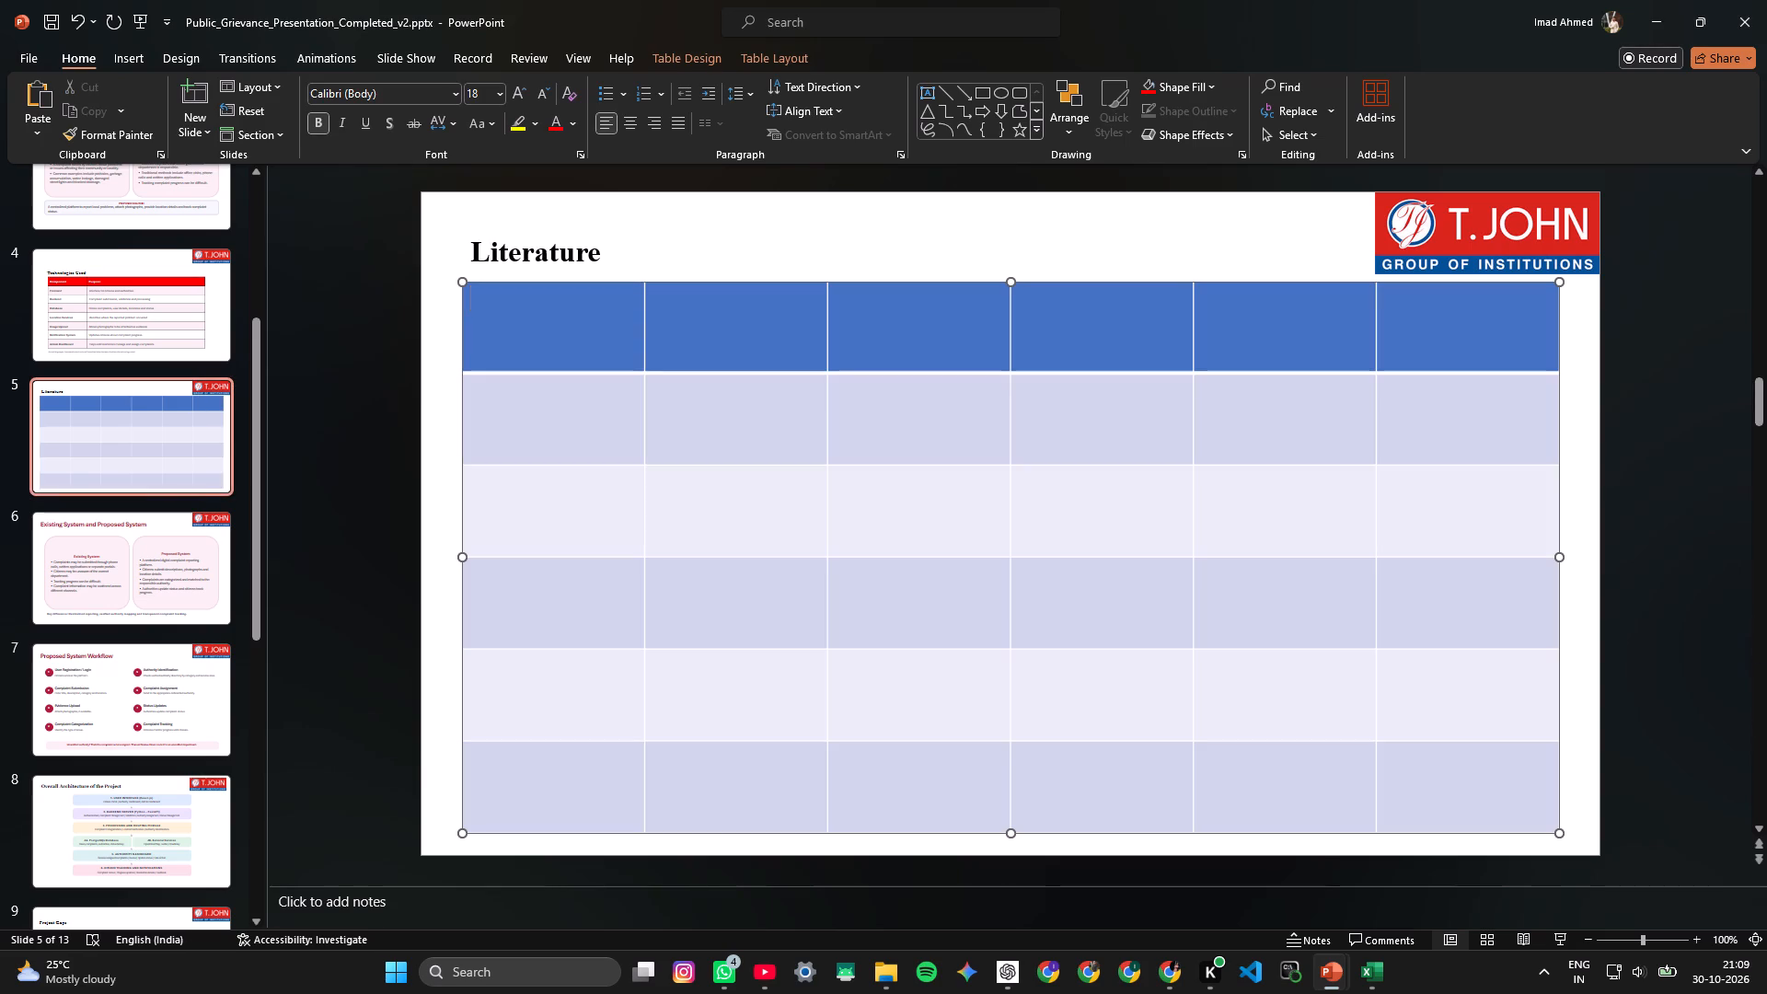
pyautogui.hotkey('ctrl', 'shift', 'Right')
pyautogui.hotkey('ctrl', 'shift', 'Right')
pyautogui.hotkey('ctrl', 'shift', 'Right')
pyautogui.hotkey('ctrl', 'shift', 'Right')
pyautogui.hotkey('ctrl', 'shift', 'Right')
pyautogui.hotkey('ctrl', 'shift', 'Right')
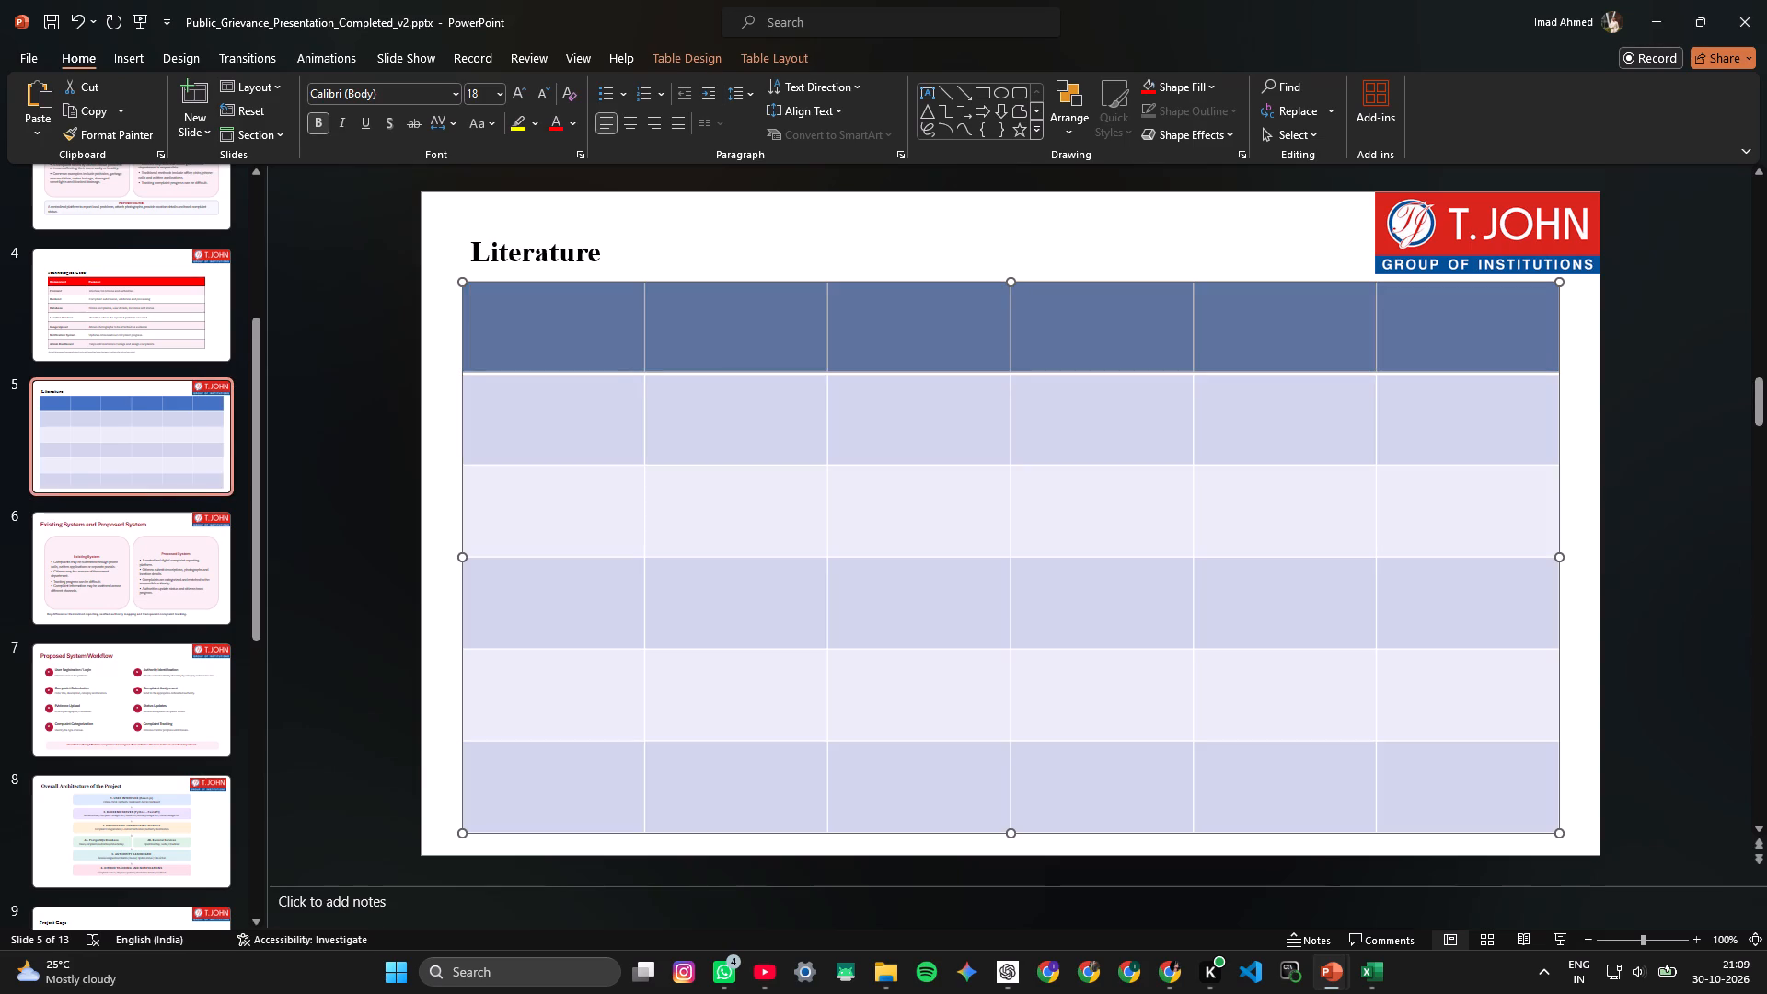
pyautogui.click(1146, 89)
pyautogui.click(1112, 245)
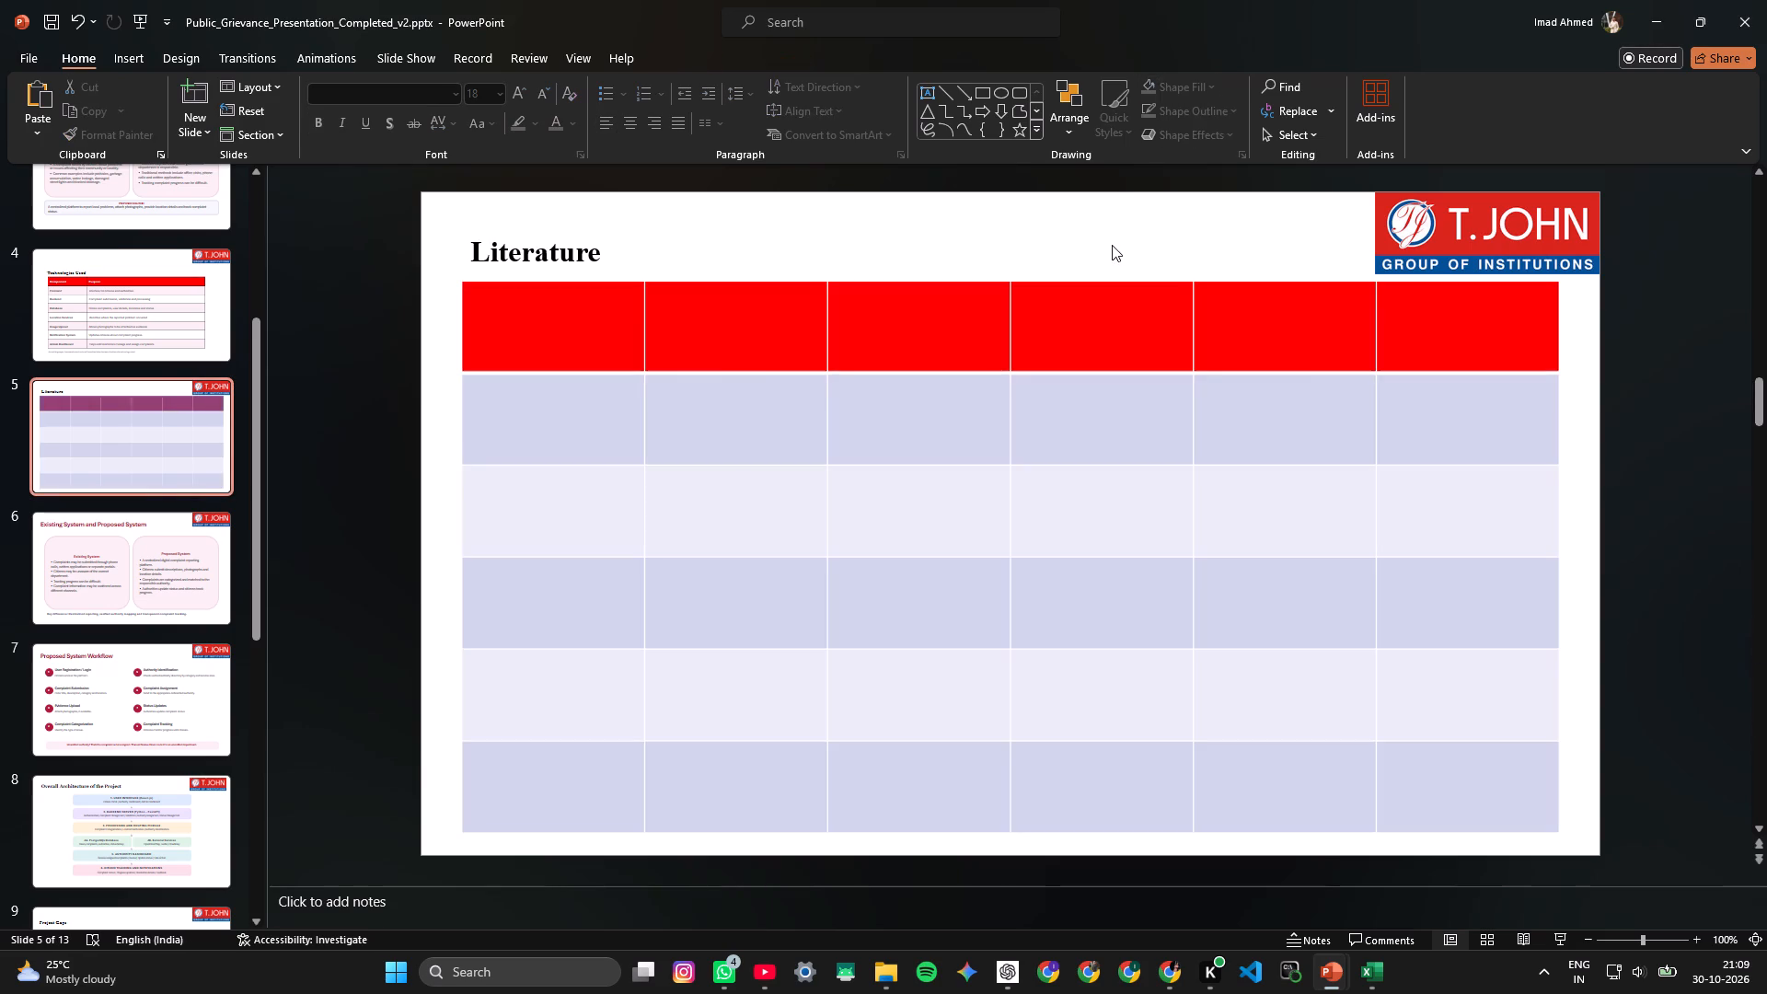
# Switch to the Excel literature survey, arrange it side by side with the presentation, and collapse the slide thumbnails.
pyautogui.hotkey('alt', 'Tab')
pyautogui.doubleClick(67, 154)
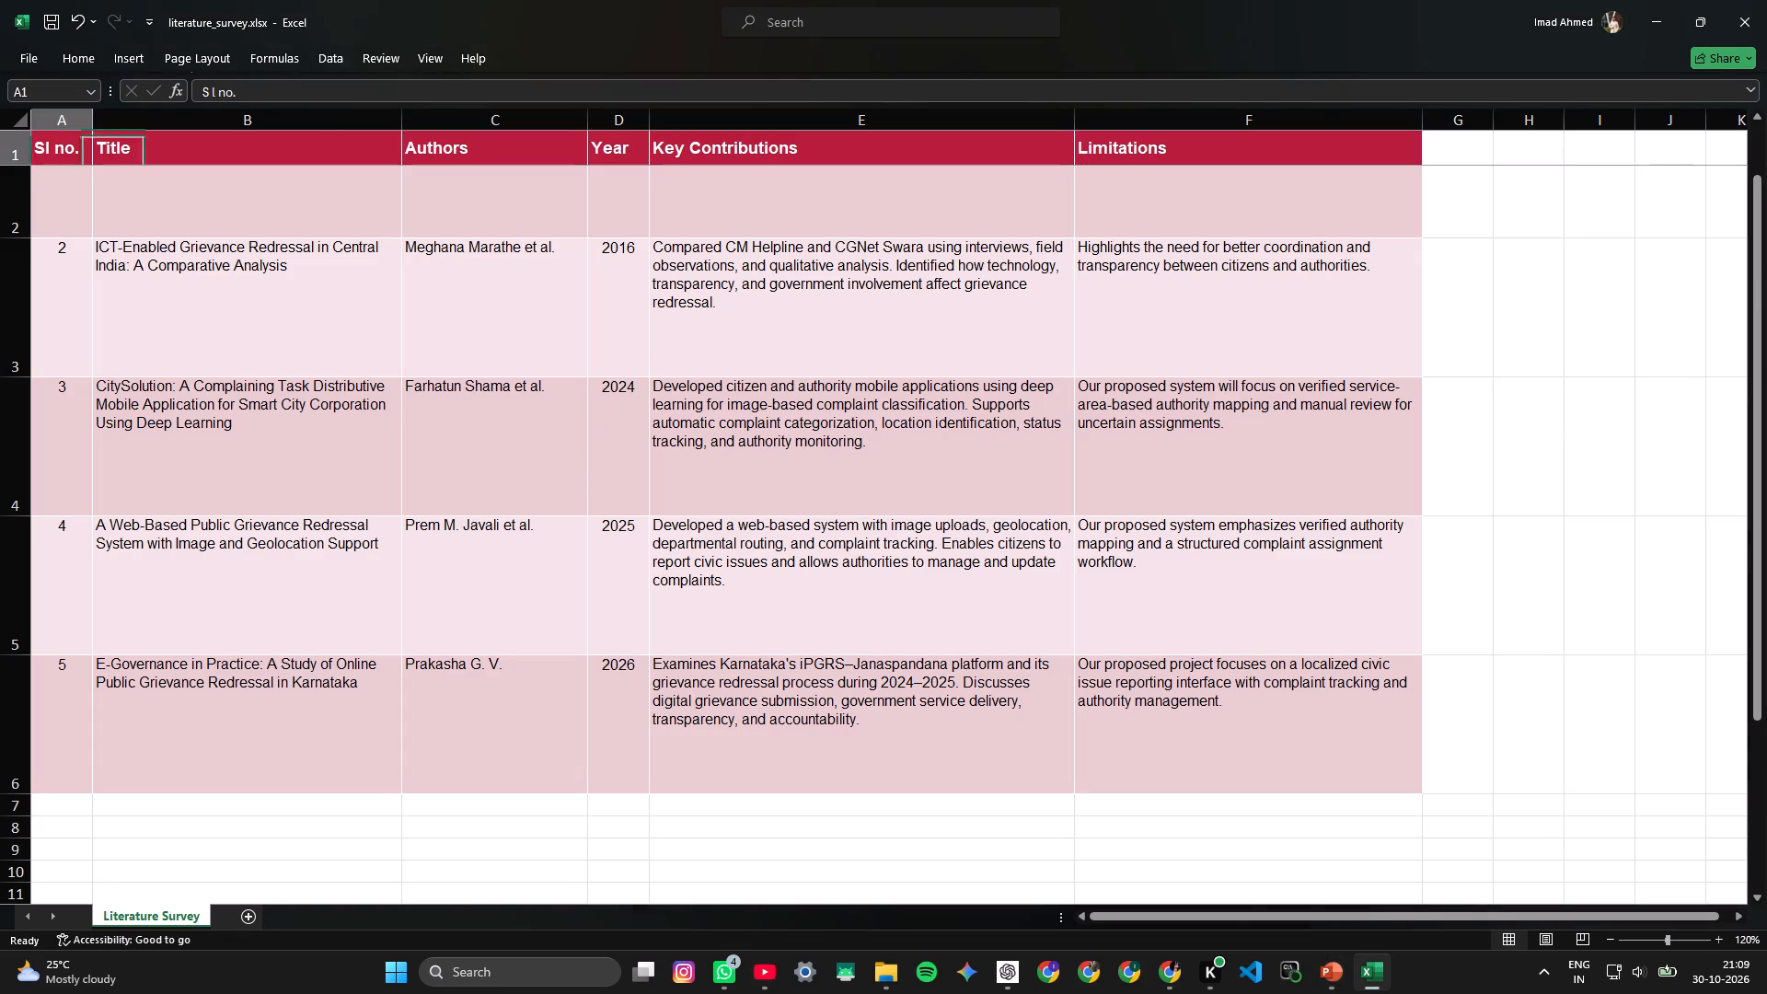
pyautogui.click(75, 154)
pyautogui.hotkey('ctrl', 'a')
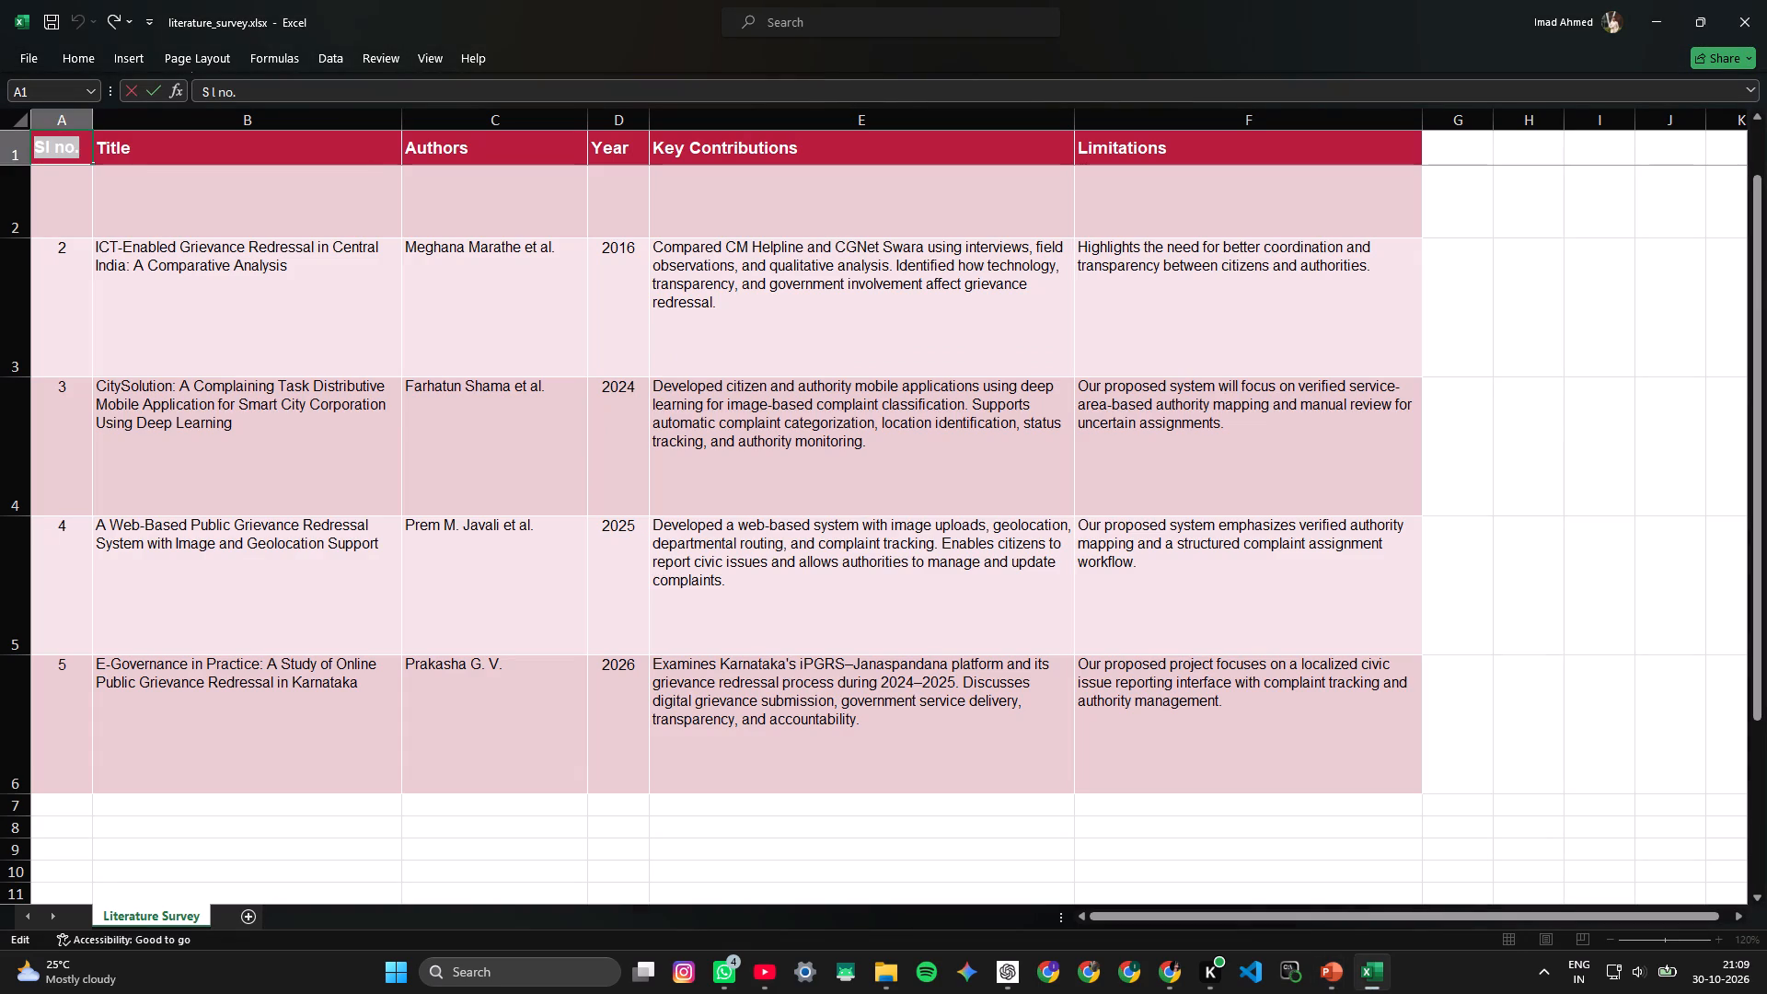
pyautogui.hotkey('ctrl', 'c')
pyautogui.press('super+Left')
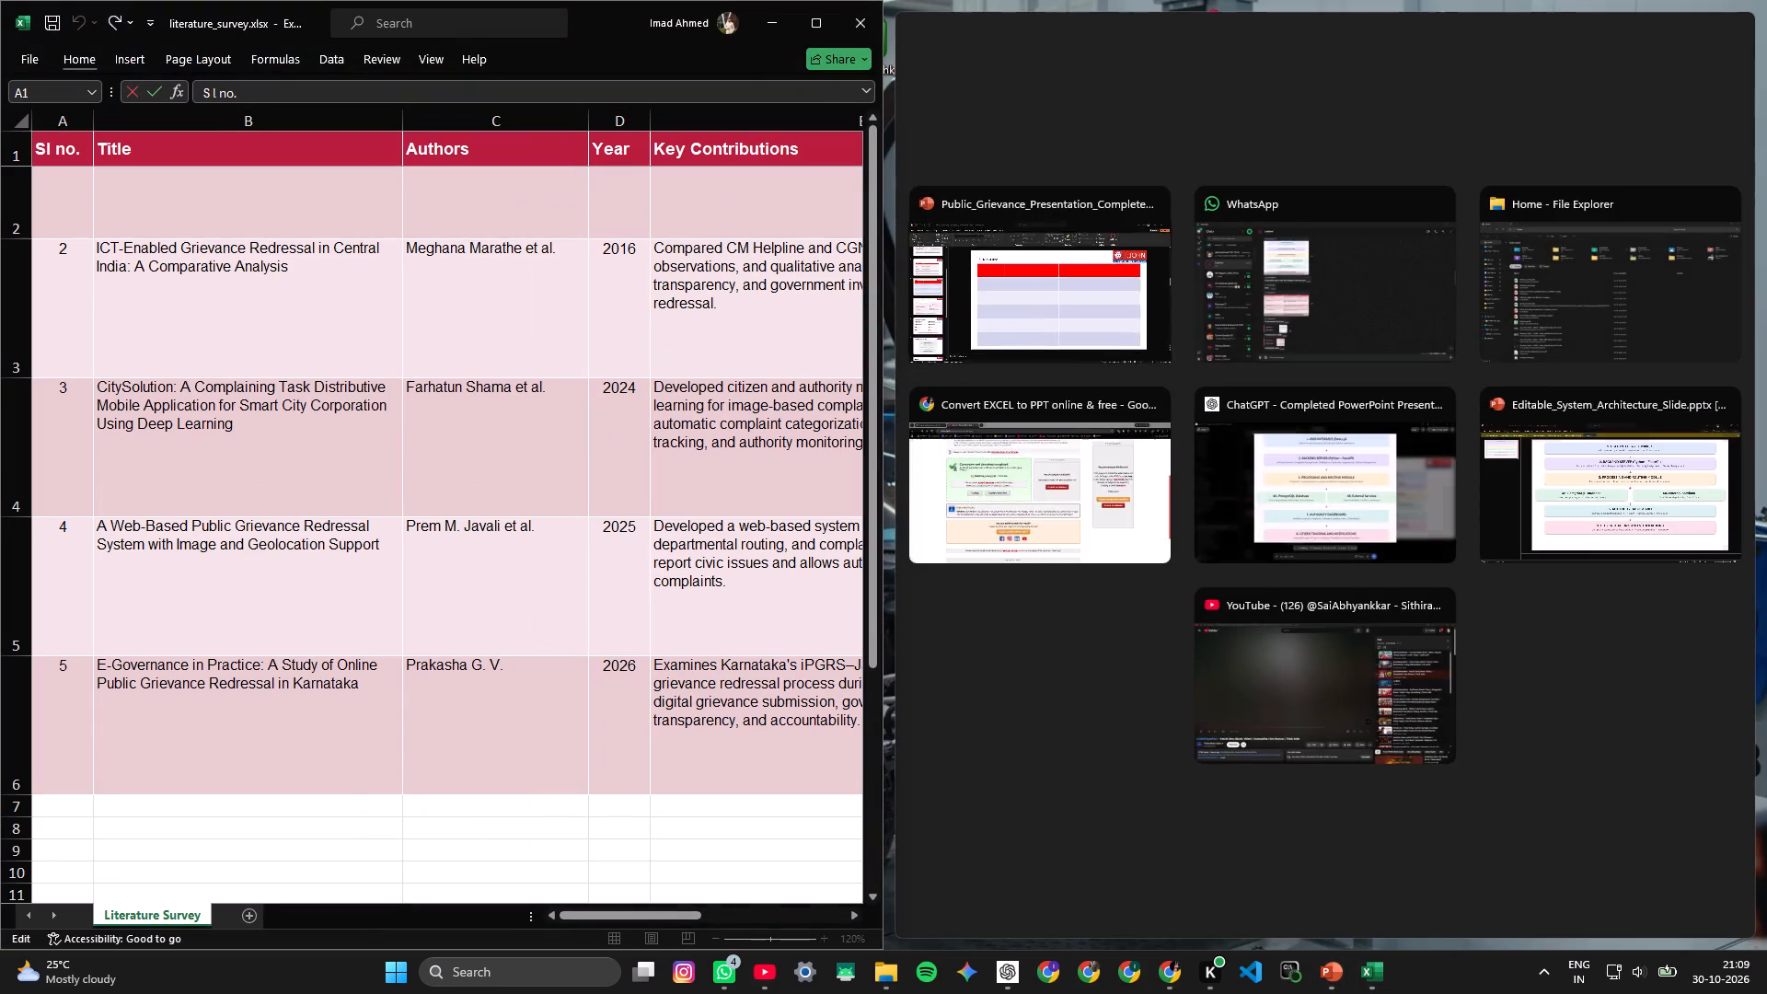
pyautogui.press('Return')
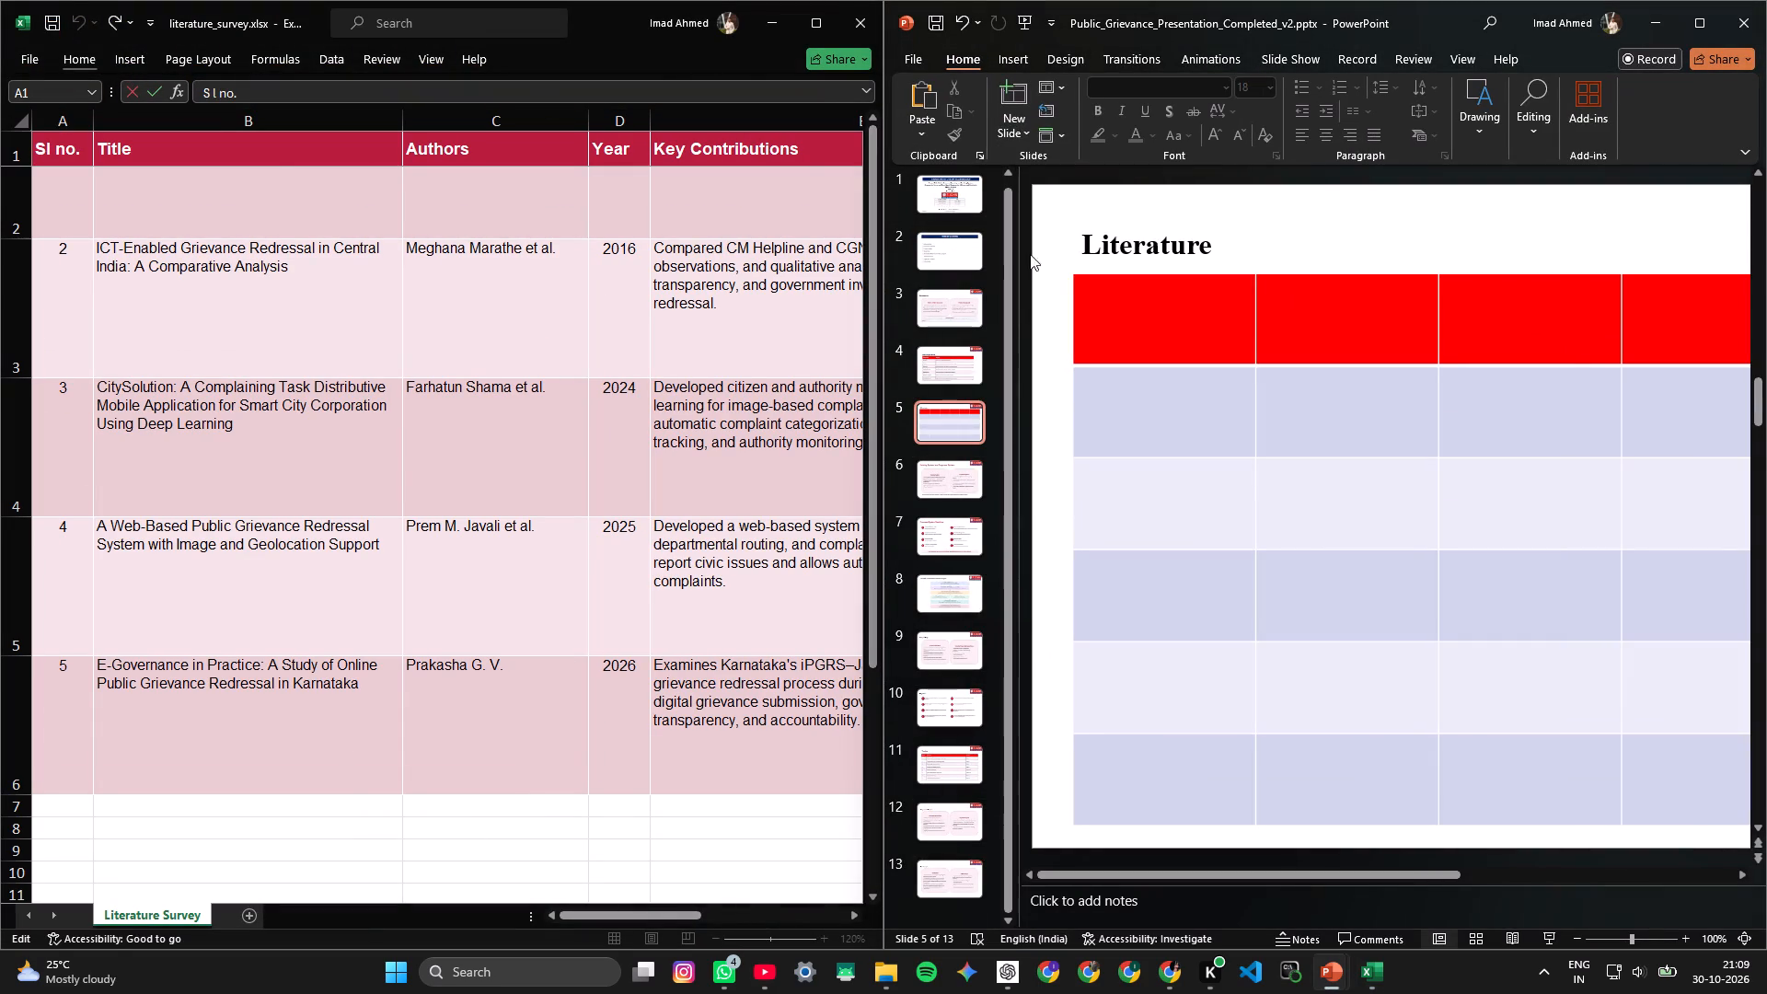
pyautogui.moveTo(1017, 252); pyautogui.dragTo(714, 250)
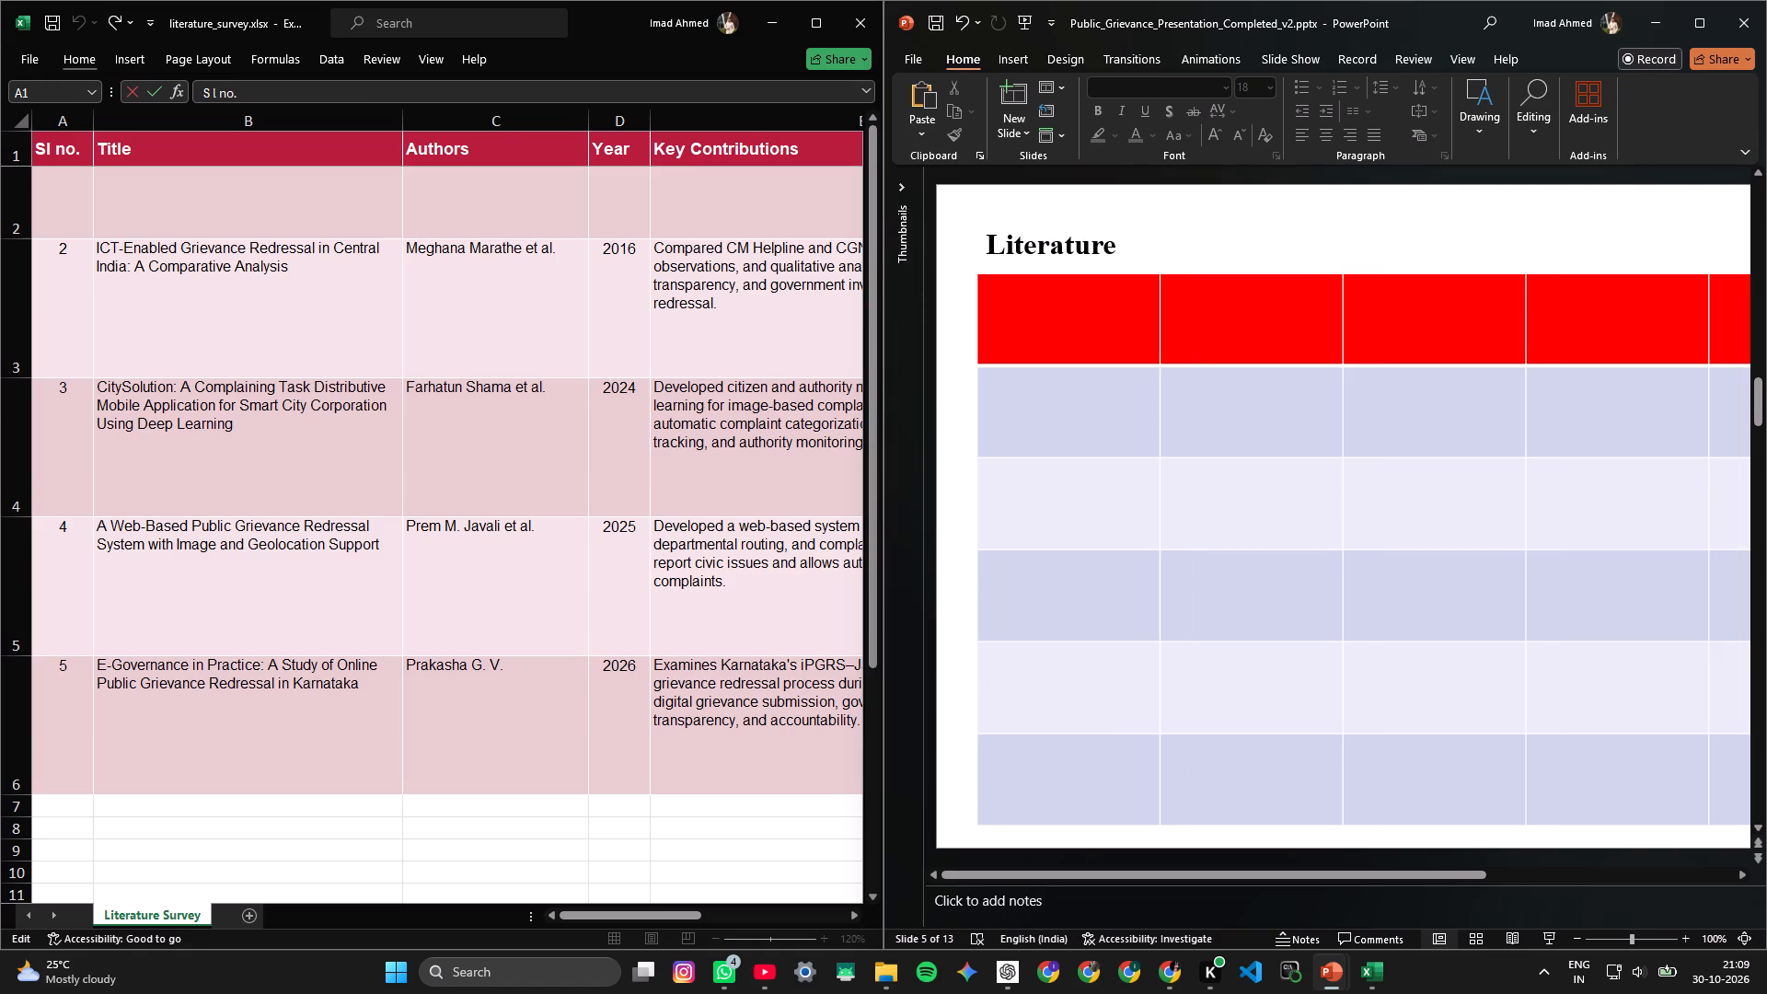
# Copy the heading Sl no. from the Excel survey into the first header cell of the Literature table.
pyautogui.moveTo(78, 144); pyautogui.dragTo(34, 147)
pyautogui.hotkey('ctrl', 'c')
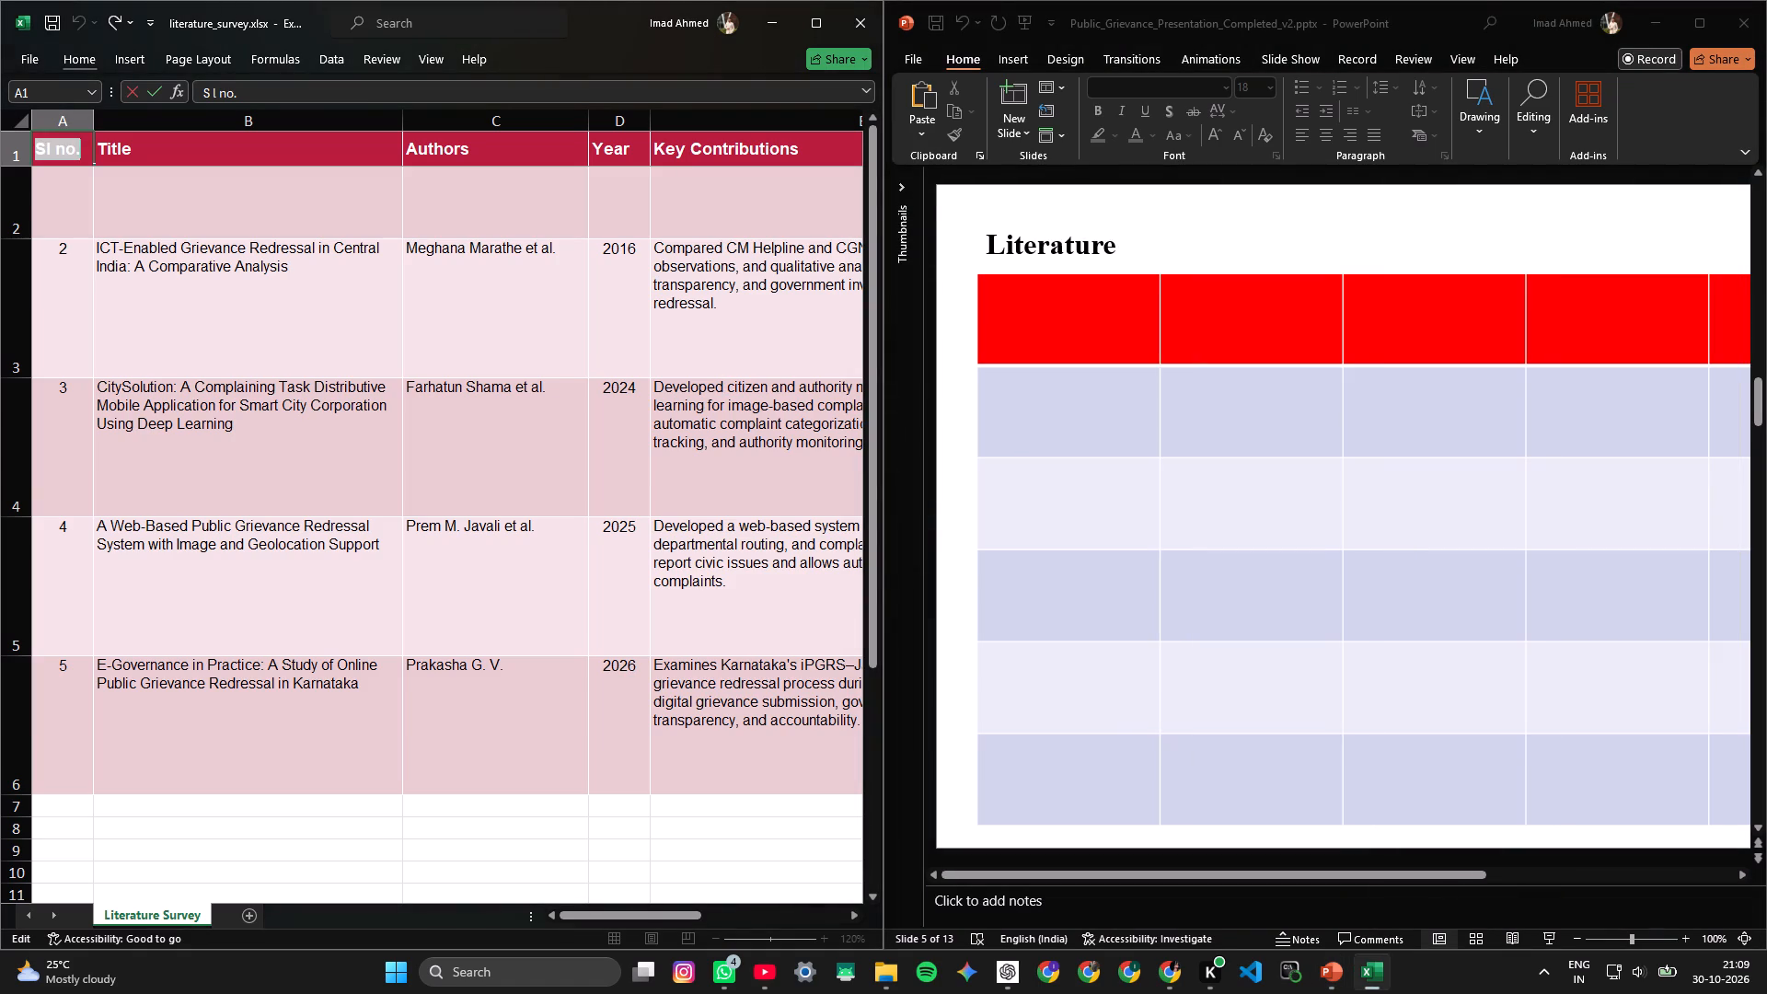
pyautogui.click(1041, 310)
pyautogui.hotkey('ctrl', 'v')
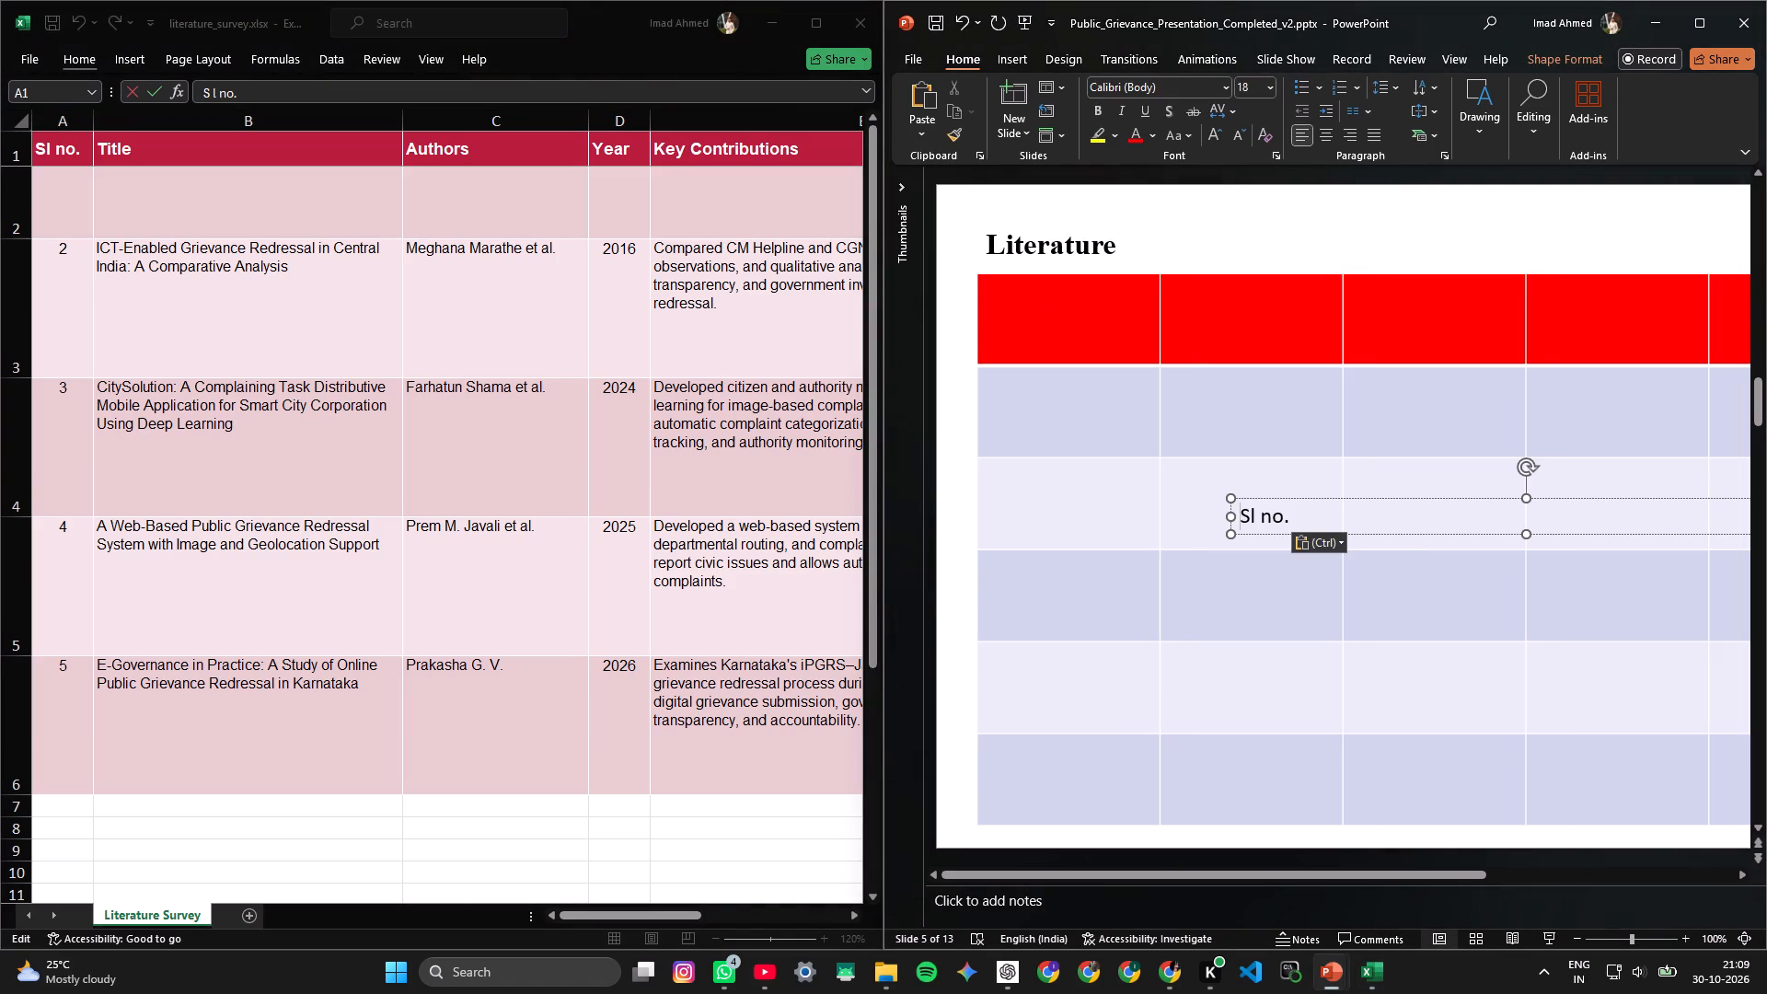
pyautogui.hotkey('ctrl', 'z')
pyautogui.doubleClick(1067, 313)
pyautogui.hotkey('ctrl', 'v')
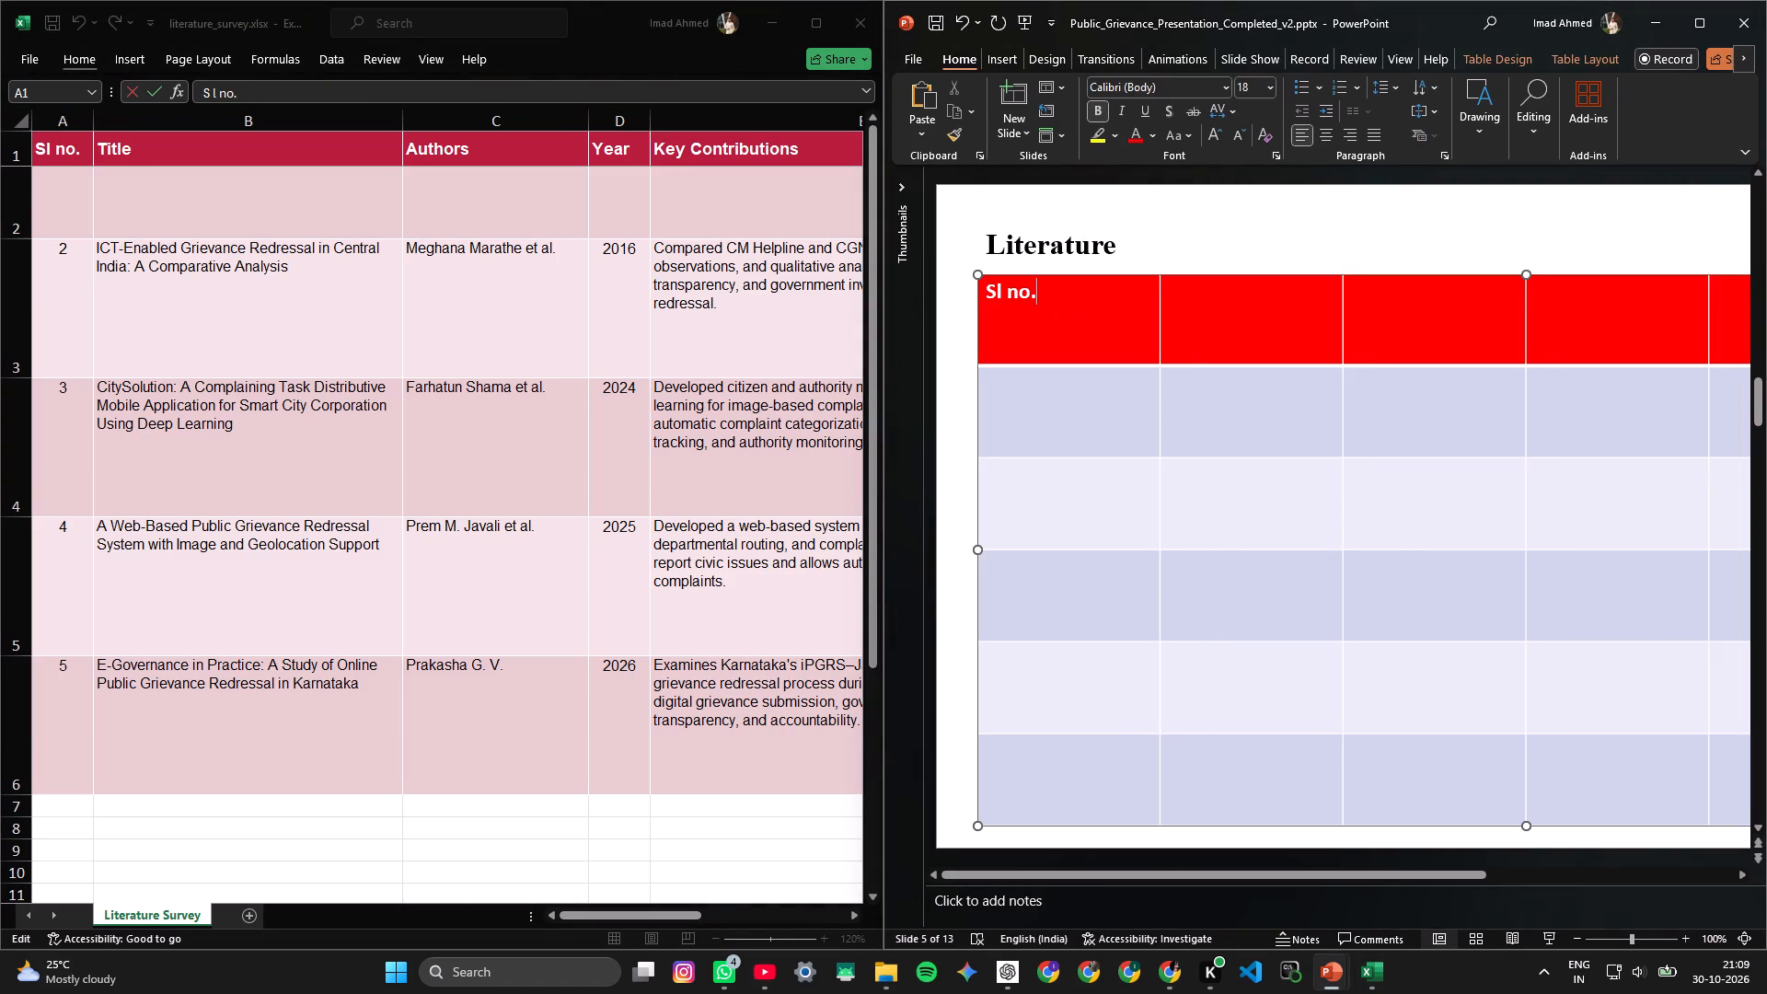
# Copy the heading Title from the Excel survey into the second header cell of the Literature table.
pyautogui.moveTo(133, 146); pyautogui.dragTo(105, 146)
pyautogui.click(123, 146)
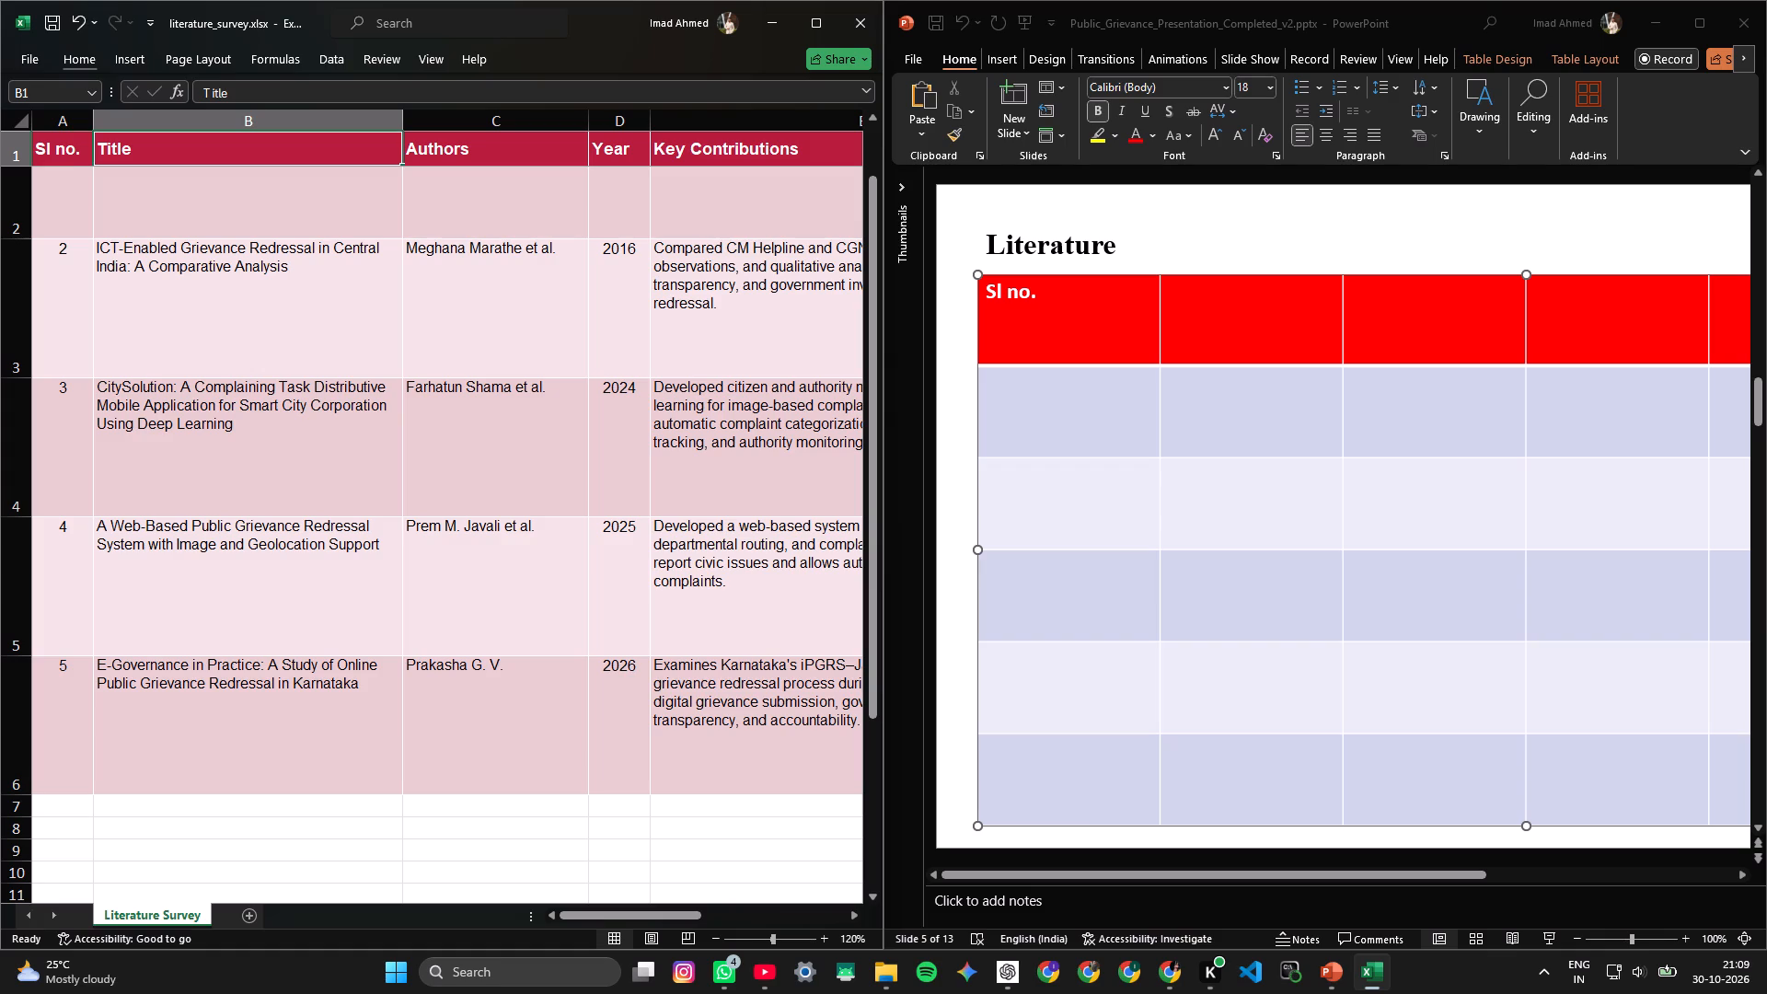
pyautogui.click(116, 149)
pyautogui.hotkey('ctrl', 'a')
pyautogui.hotkey('ctrl', 'c')
pyautogui.press('Escape')
pyautogui.click(141, 155)
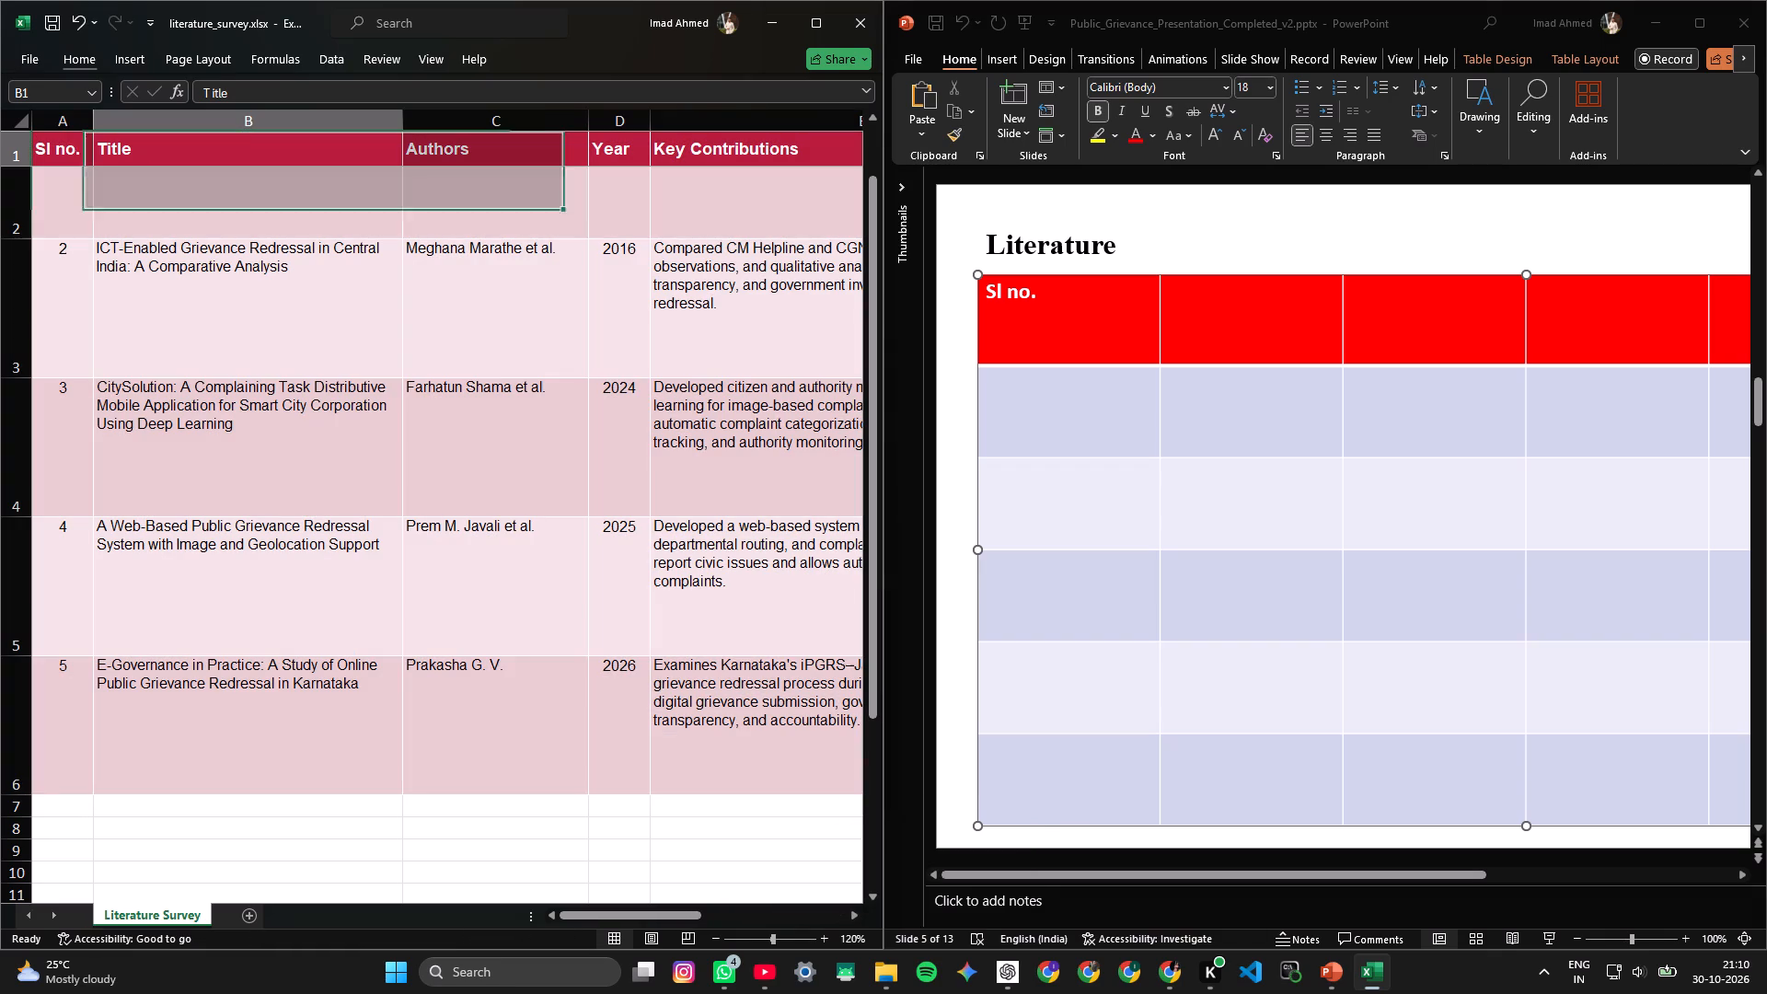
pyautogui.click(141, 149)
pyautogui.doubleClick(115, 148)
pyautogui.doubleClick(115, 147)
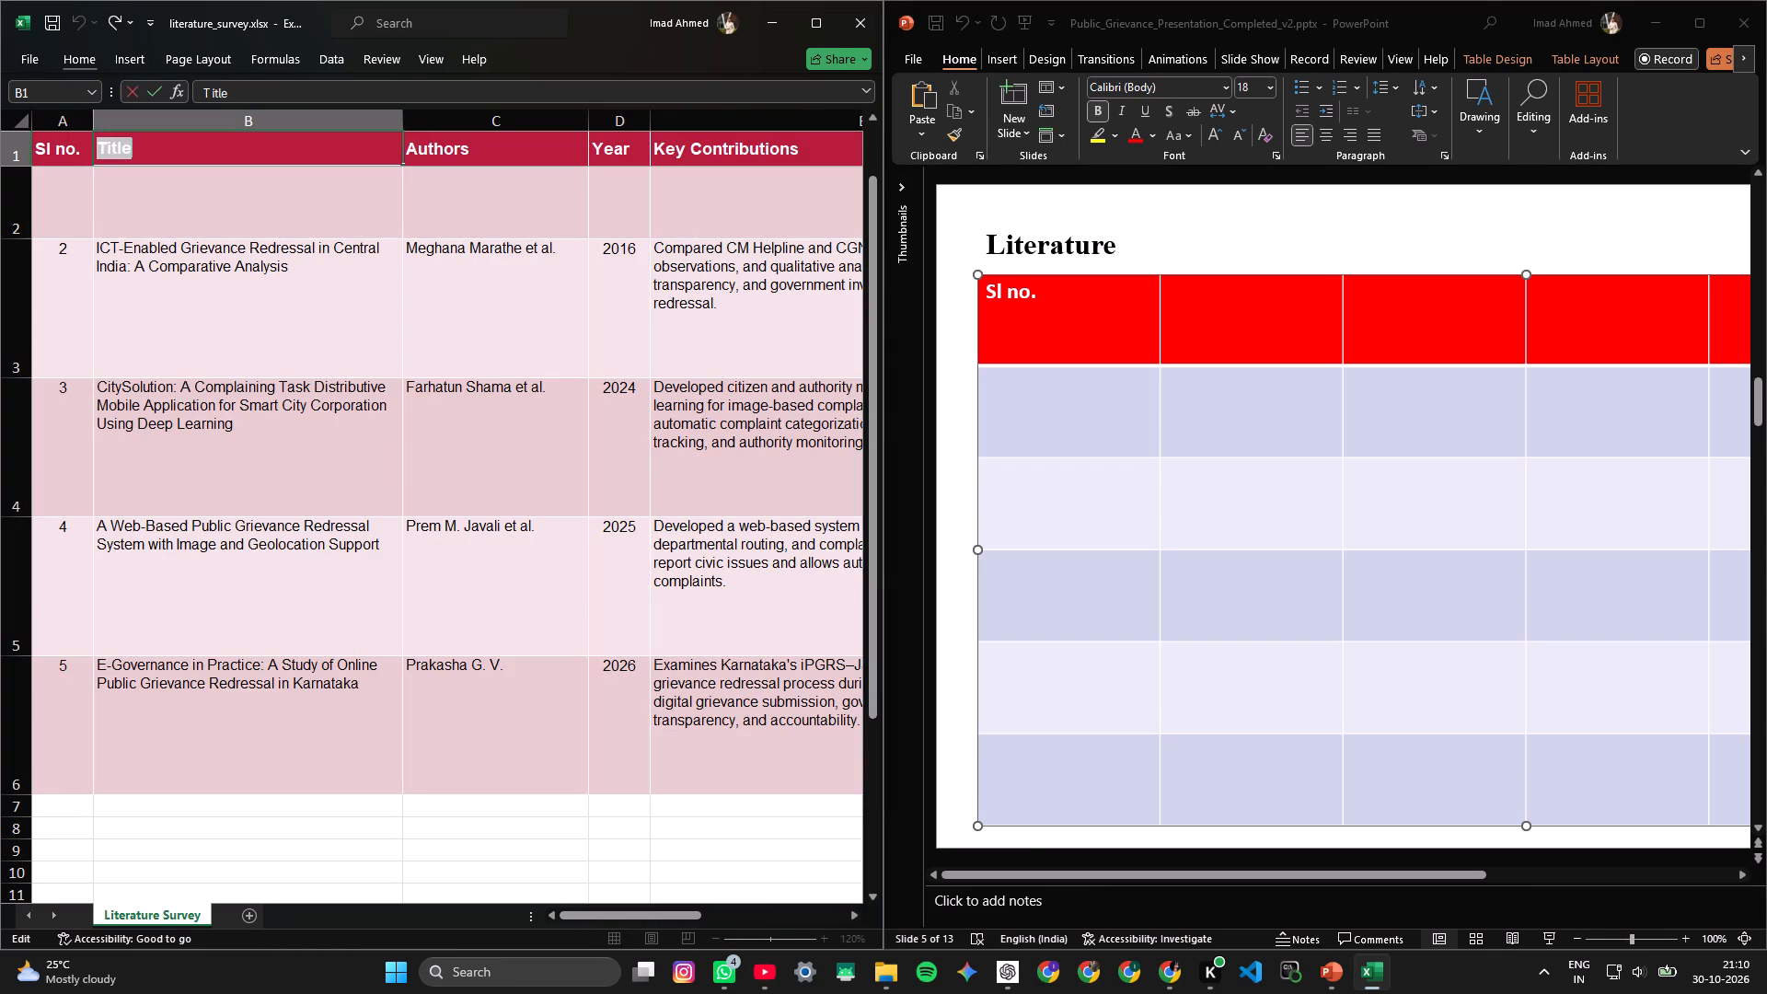
pyautogui.hotkey('ctrl', 'c')
pyautogui.click(1207, 314)
pyautogui.click(1199, 311)
pyautogui.hotkey('ctrl', 'v')
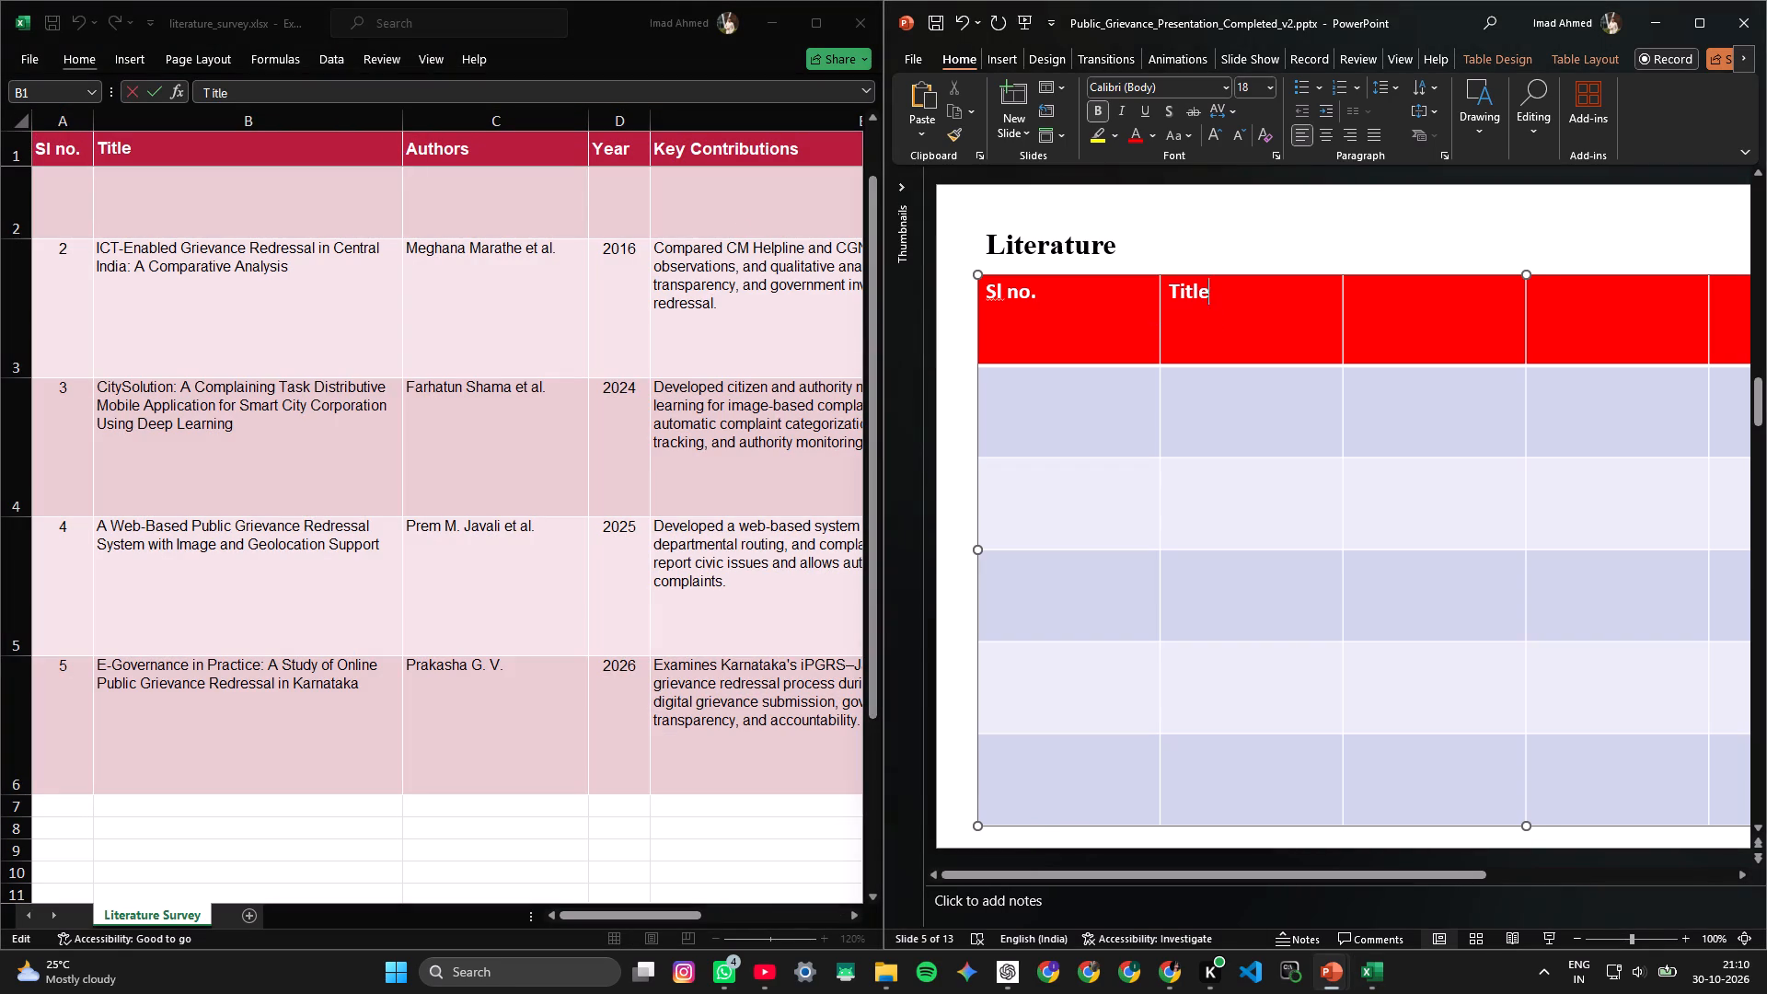
# Copy the heading Authors from the Excel survey into the third header cell of the Literature table.
pyautogui.tripleClick(427, 146)
pyautogui.tripleClick(427, 146)
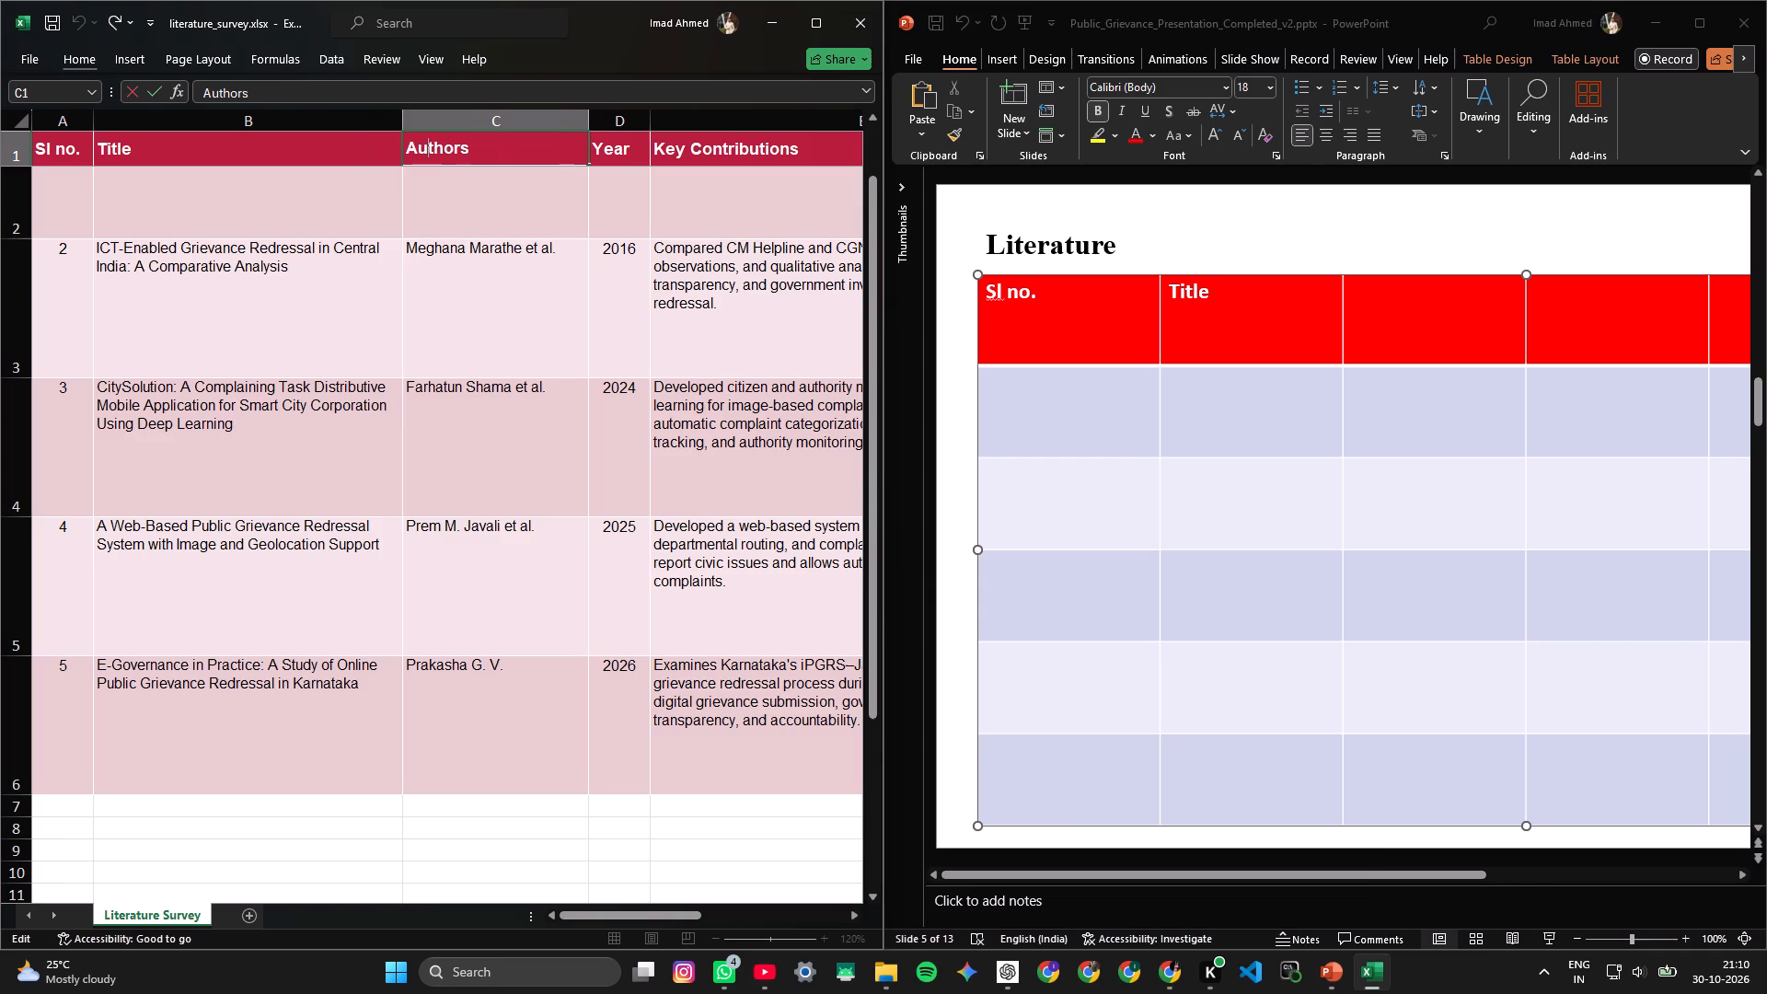
pyautogui.click(427, 146)
pyautogui.hotkey('ctrl', 'c')
pyautogui.click(1423, 301)
pyautogui.doubleClick(1385, 304)
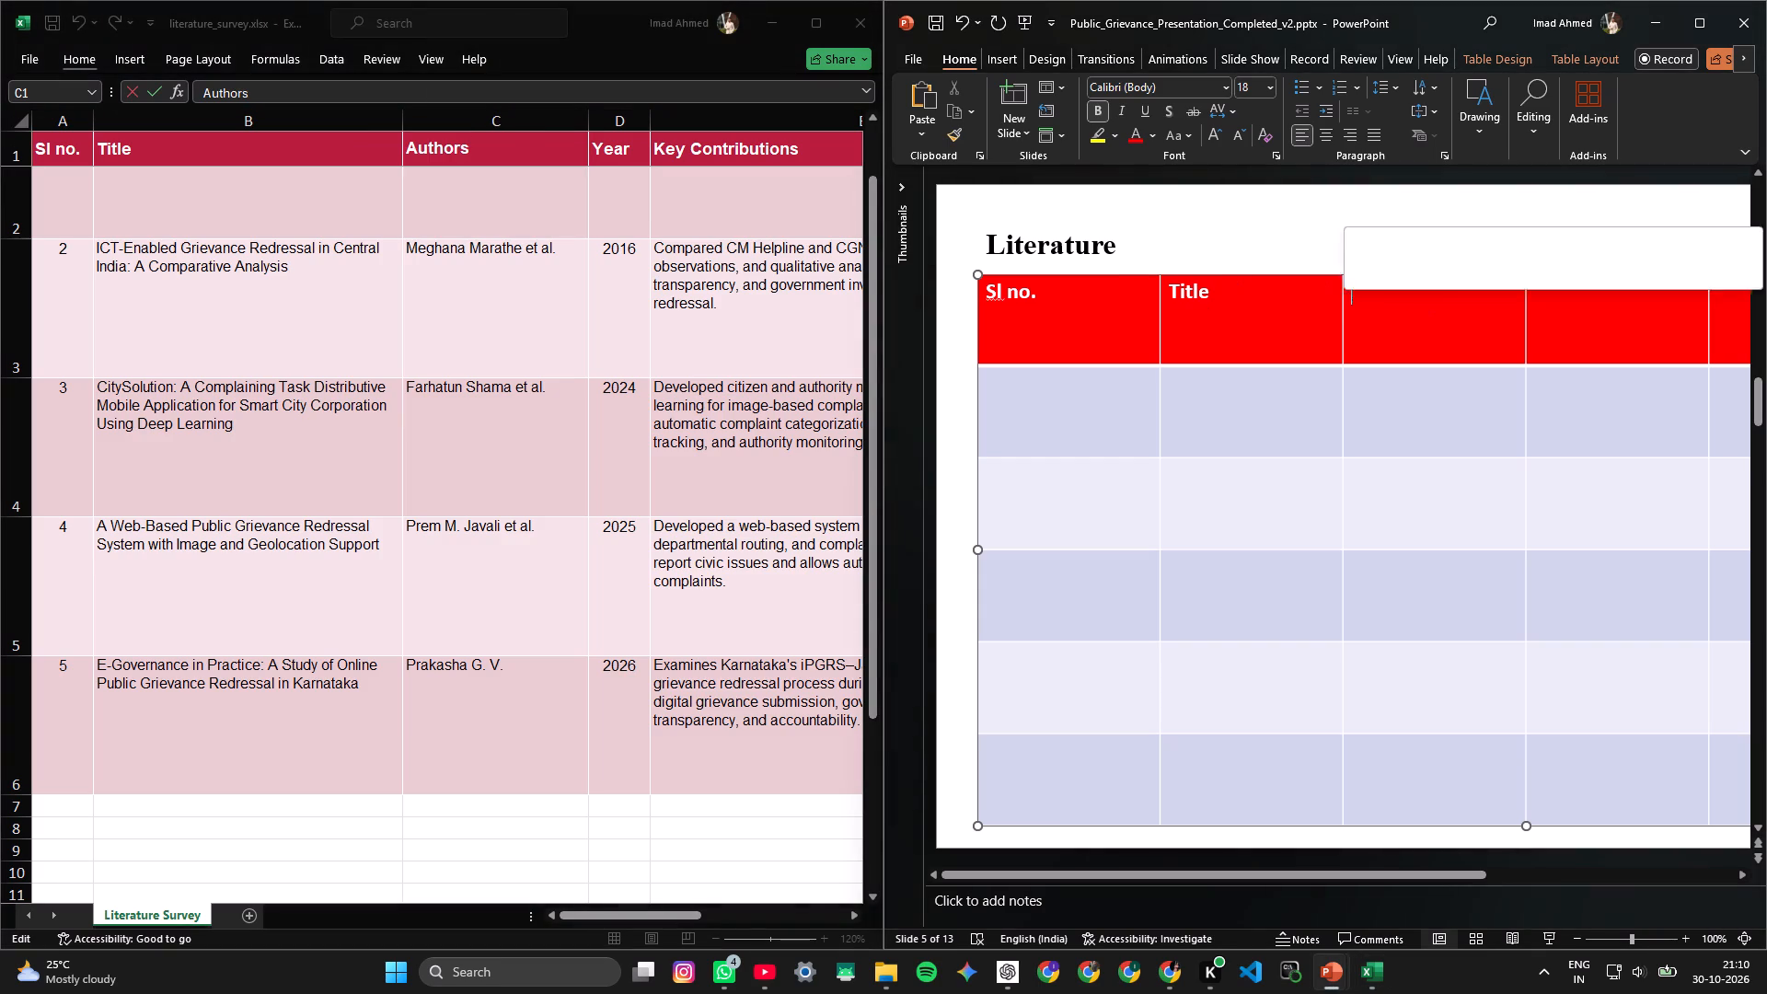
pyautogui.hotkey('ctrl', 'v')
# Copy the heading Year from the Excel survey into the fourth header cell of the Literature table.
pyautogui.tripleClick(611, 153)
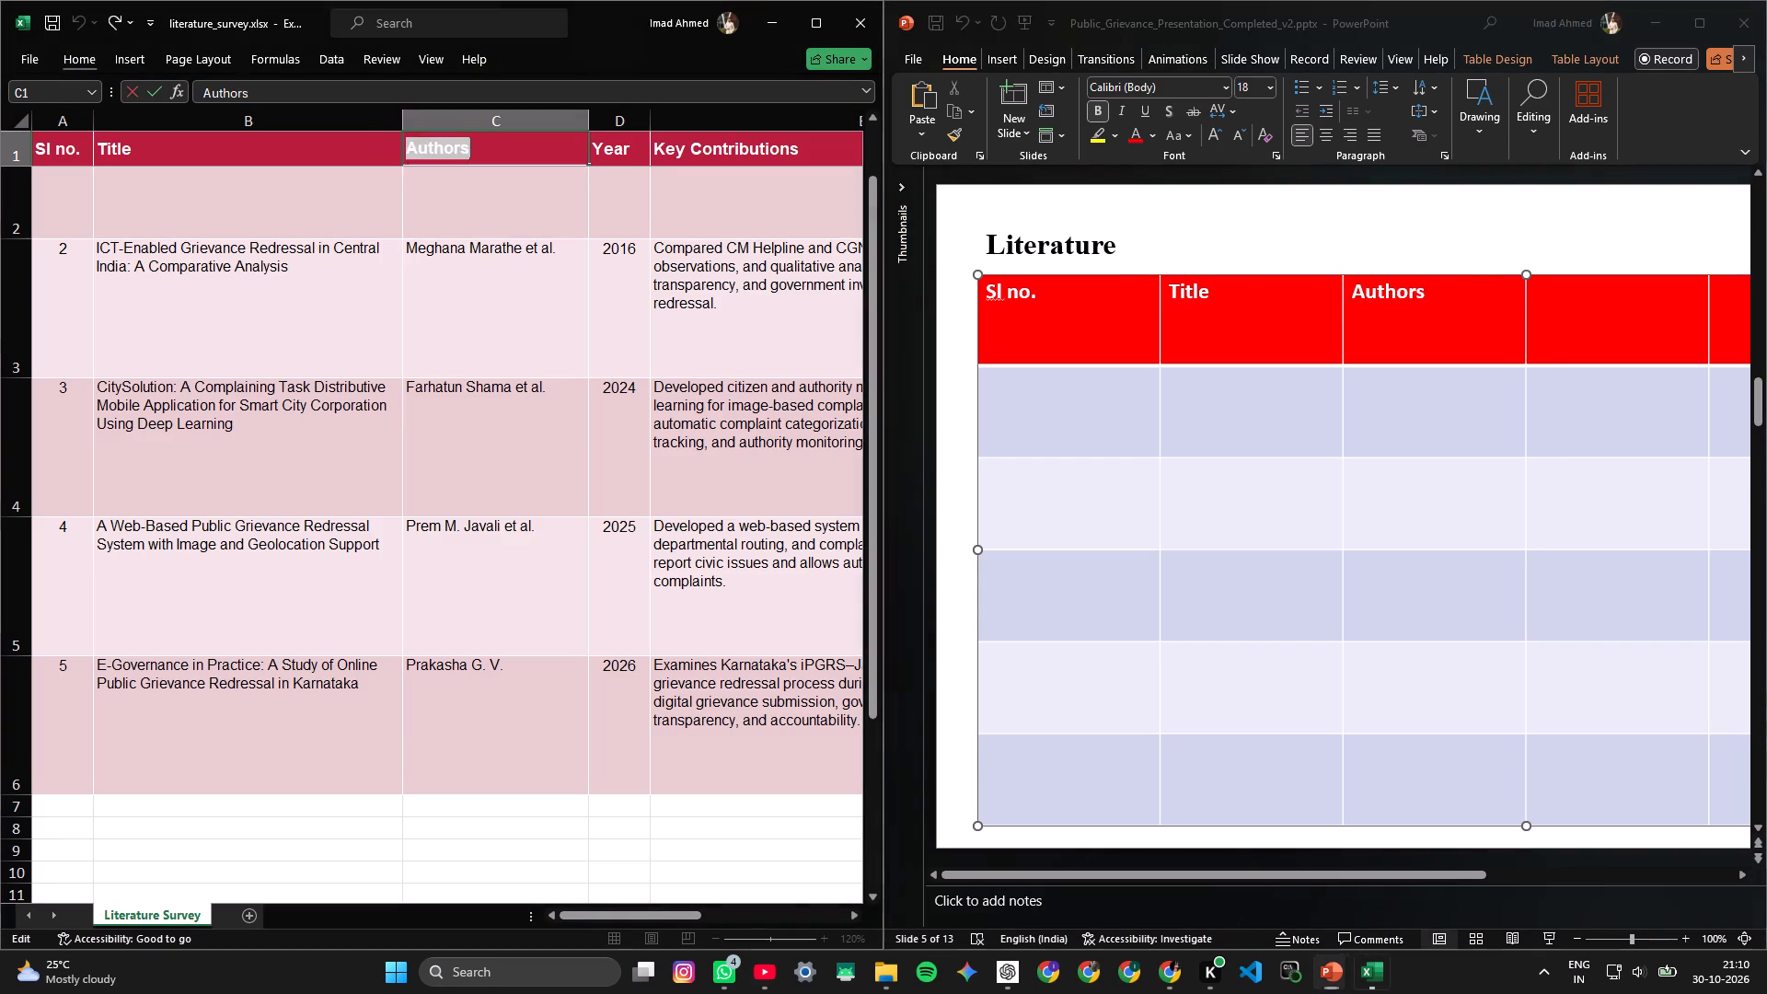
pyautogui.doubleClick(608, 148)
pyautogui.hotkey('ctrl', 'c')
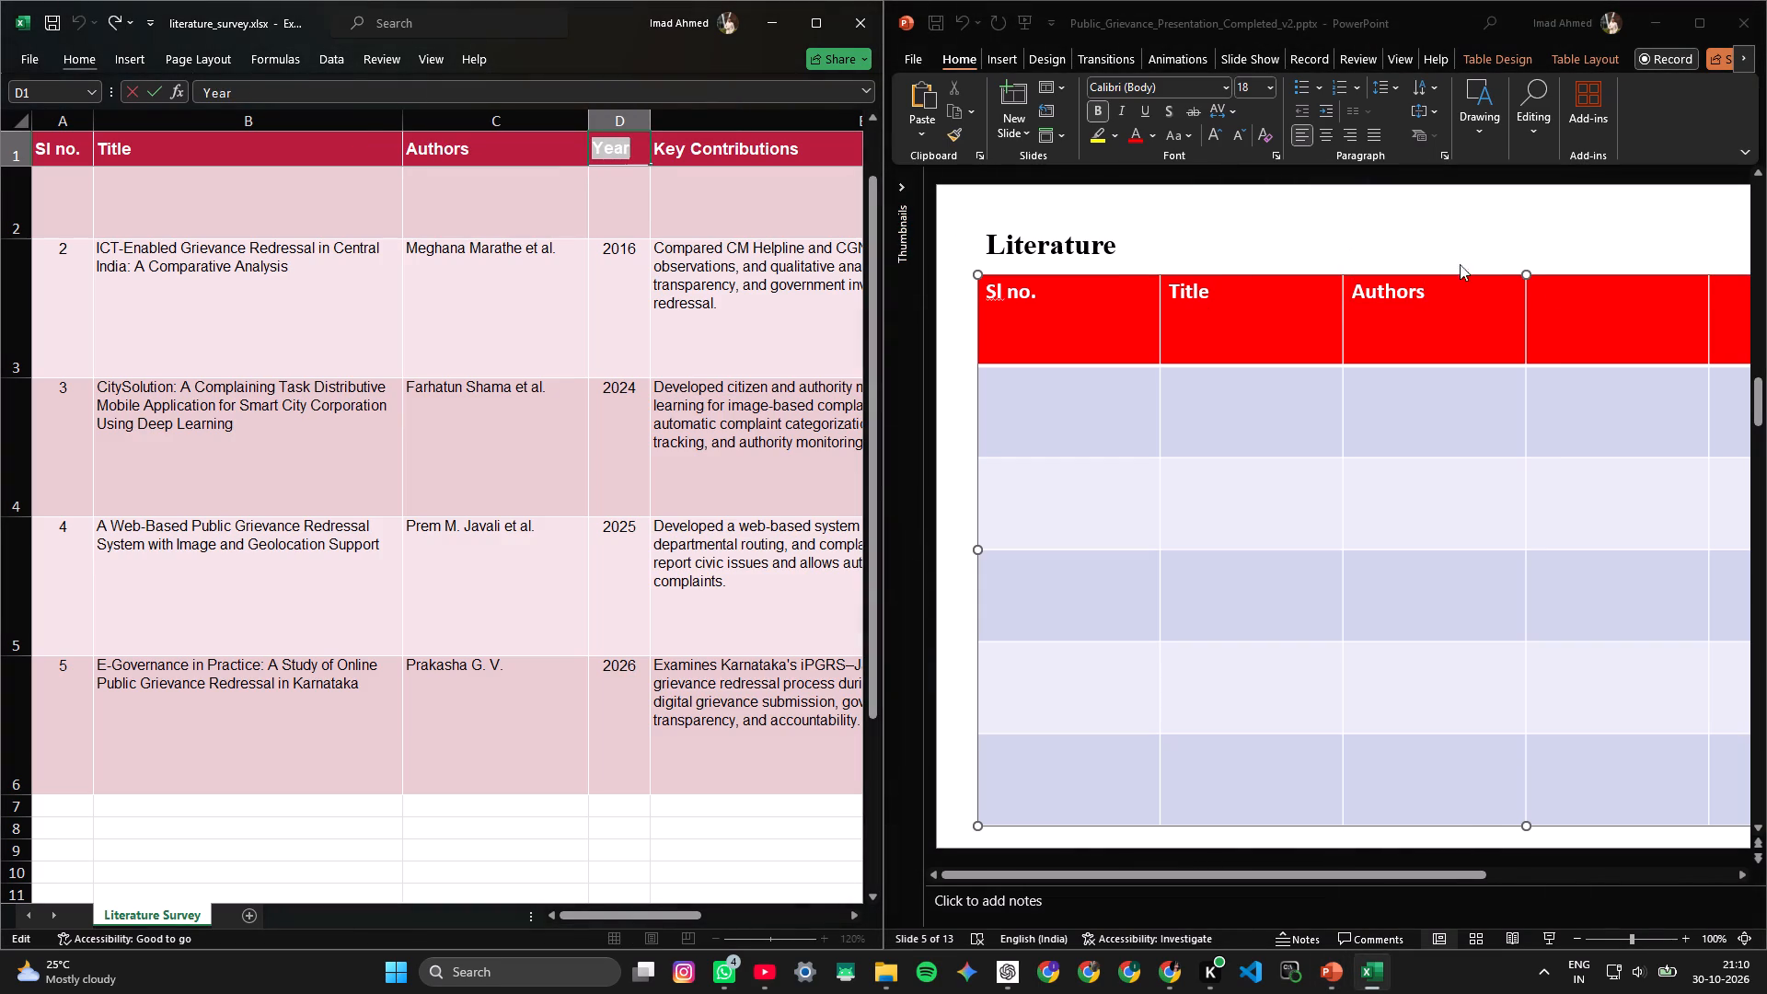
pyautogui.doubleClick(1566, 305)
pyautogui.hotkey('ctrl', 'v')
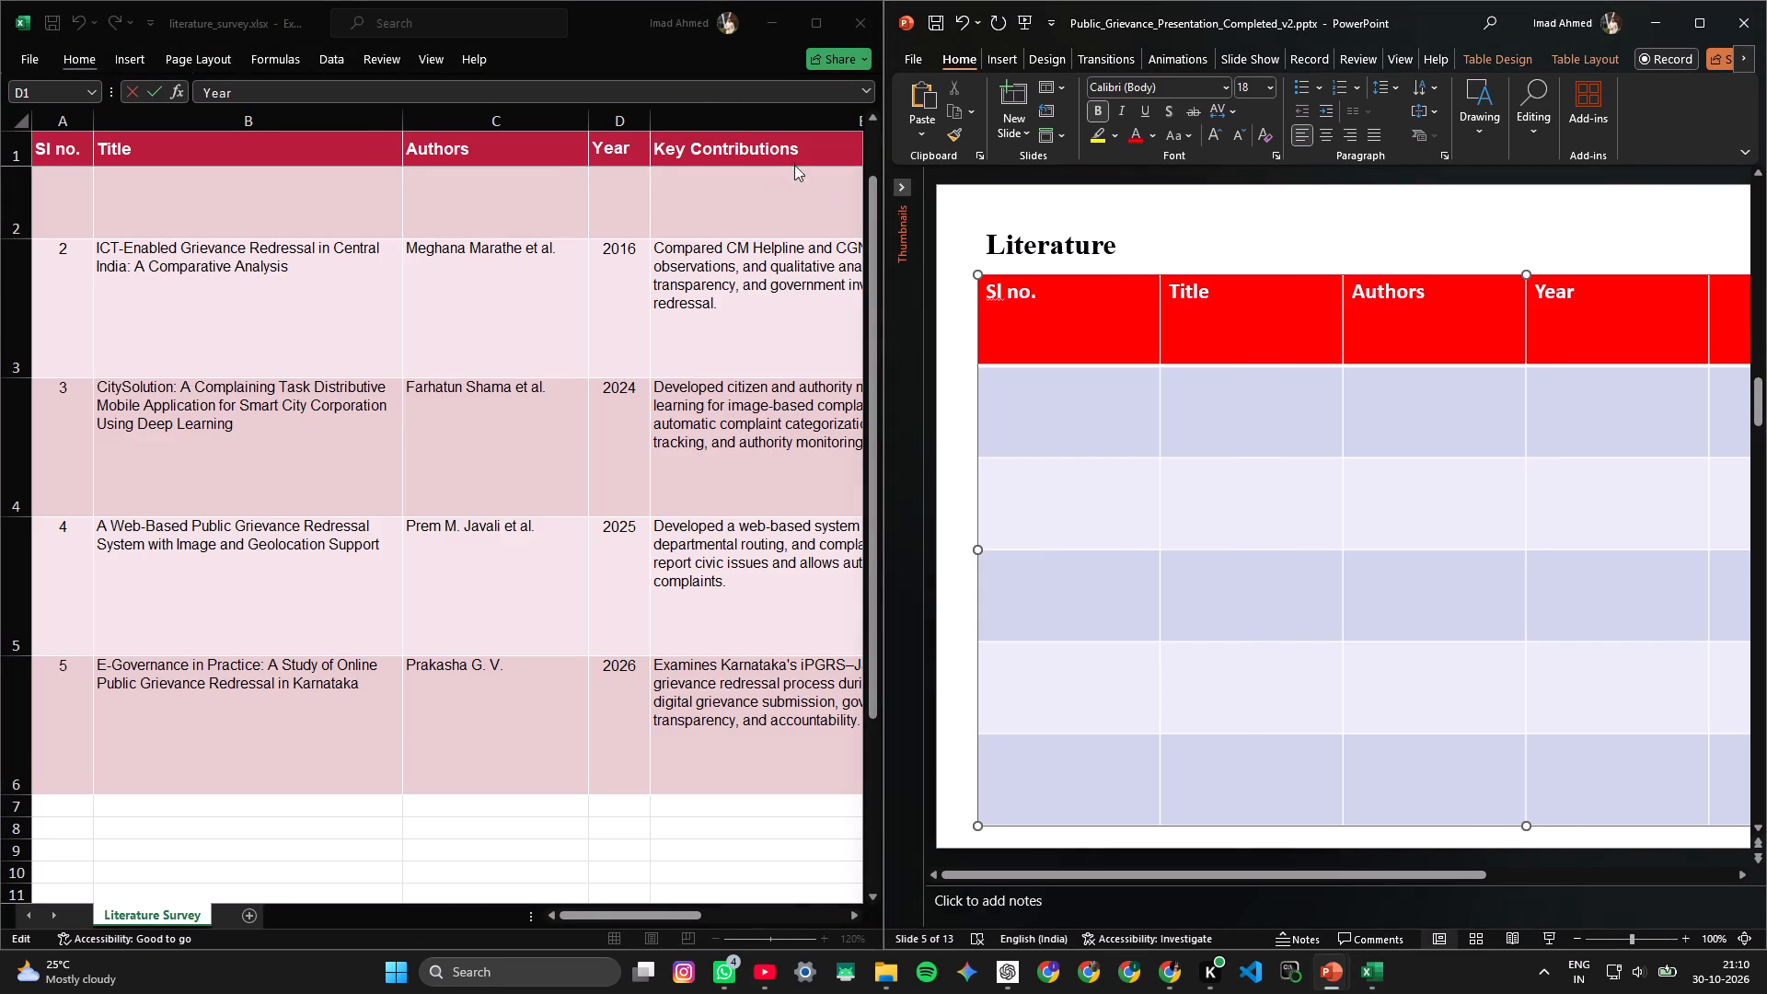
# Copy the heading Key Contributions from the Excel survey into the fifth header cell of the Literature table.
pyautogui.click(744, 142)
pyautogui.click(701, 146)
pyautogui.click(703, 151)
pyautogui.click(708, 151)
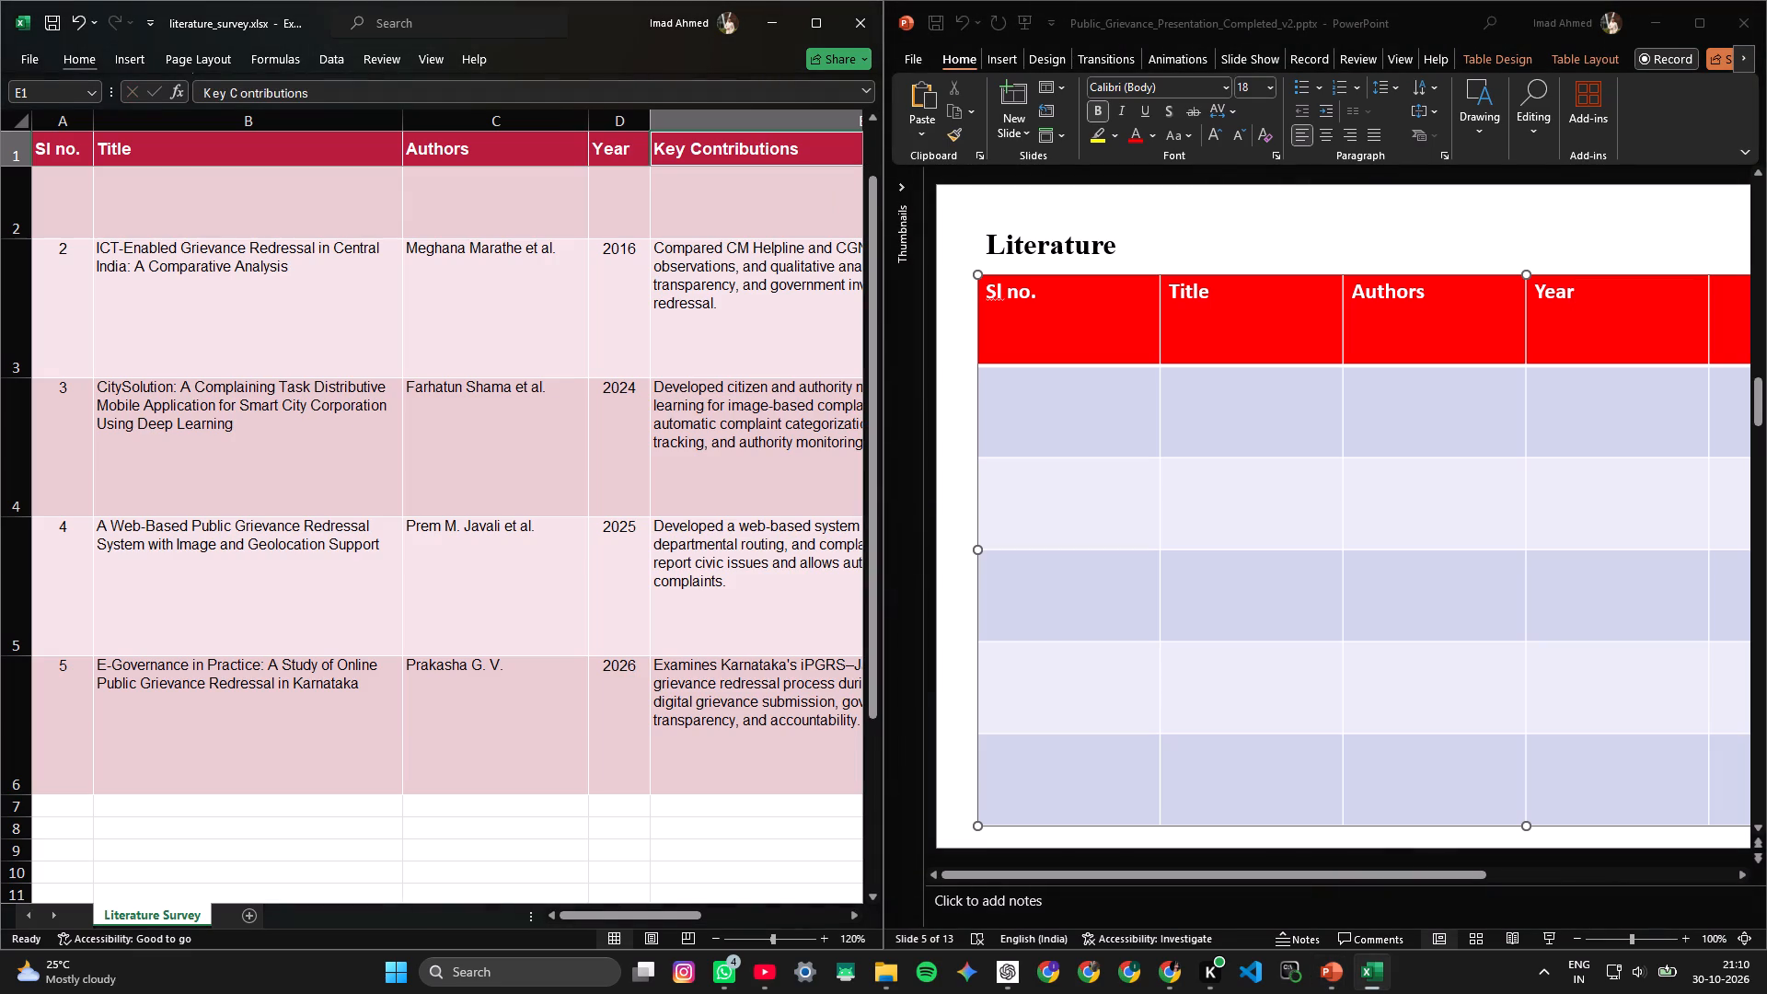
pyautogui.tripleClick(731, 153)
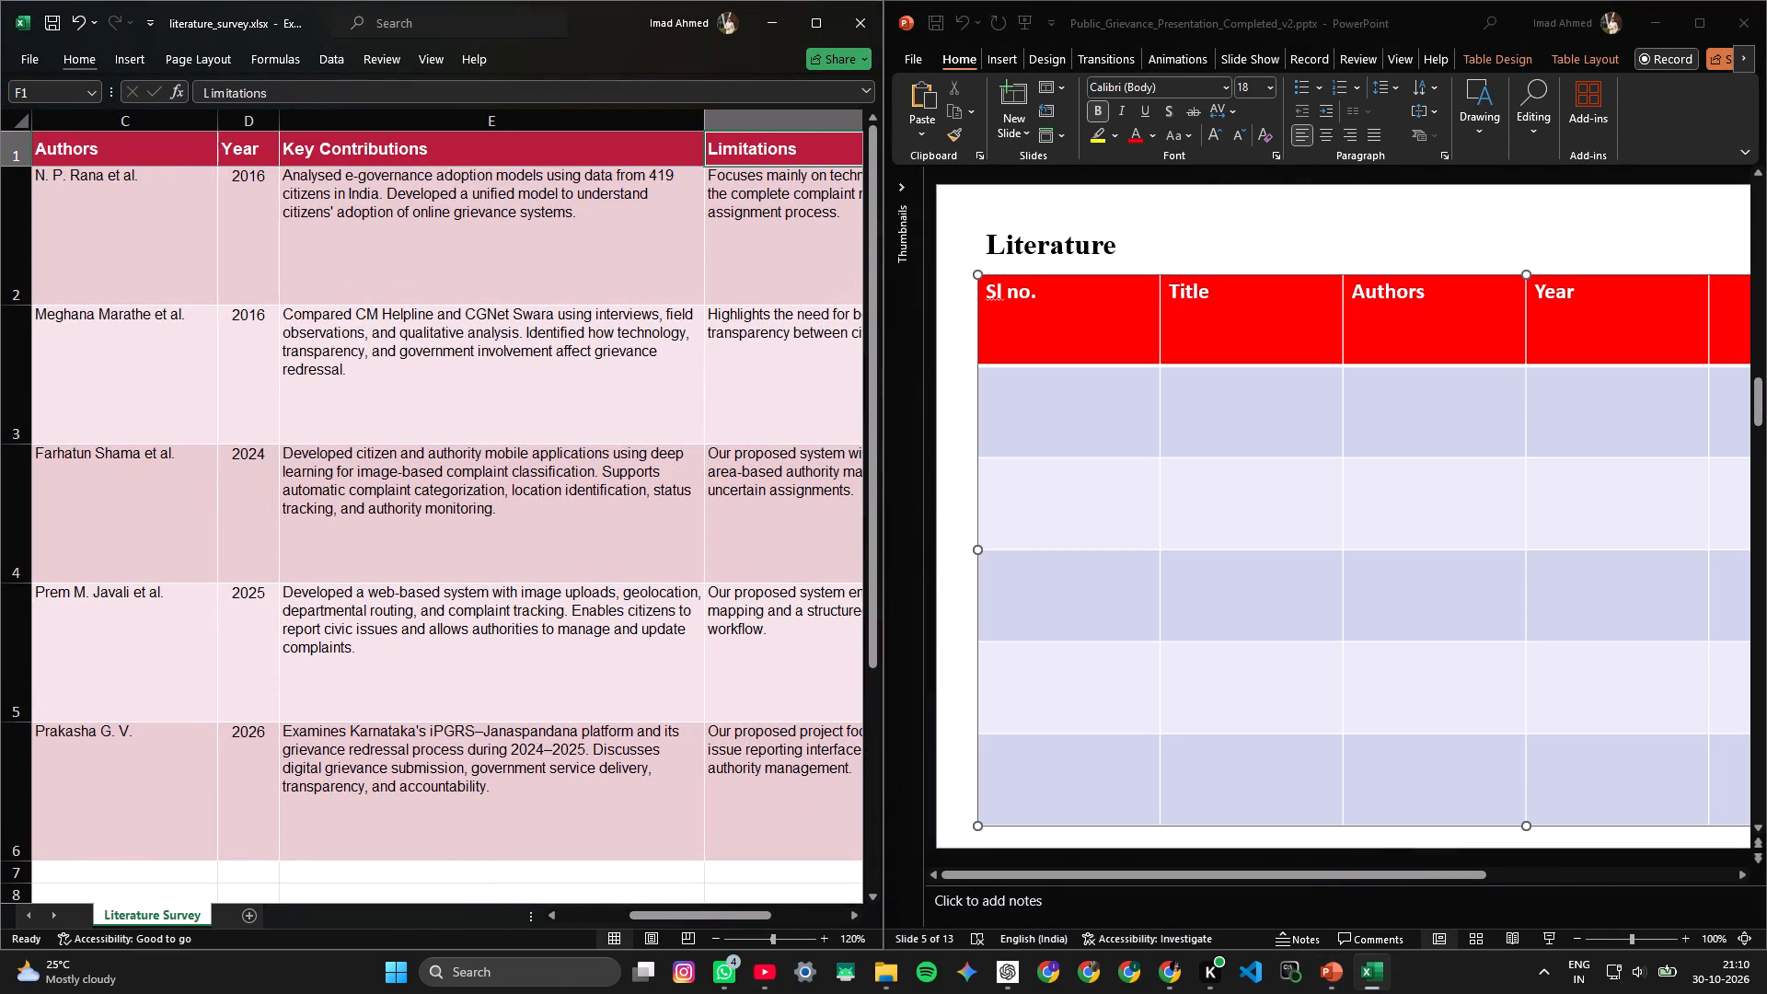
pyautogui.tripleClick(375, 154)
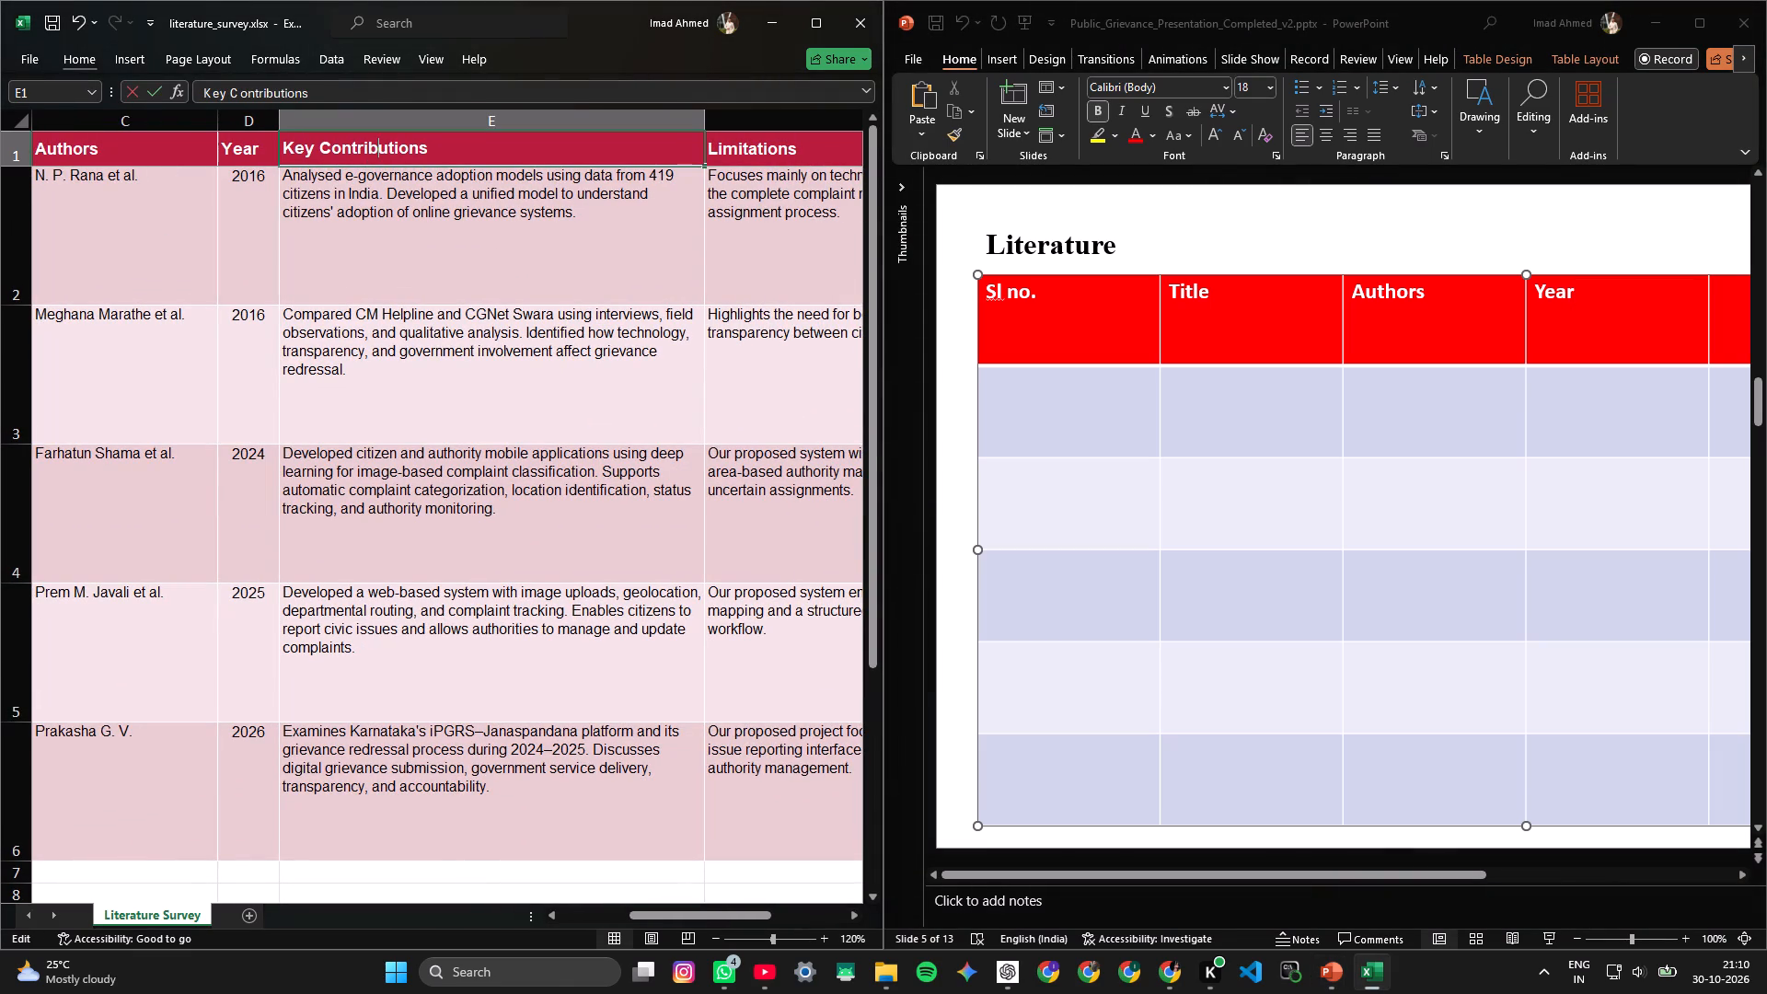
pyautogui.click(382, 148)
pyautogui.hotkey('ctrl', 'a')
pyautogui.hotkey('ctrl', 'c')
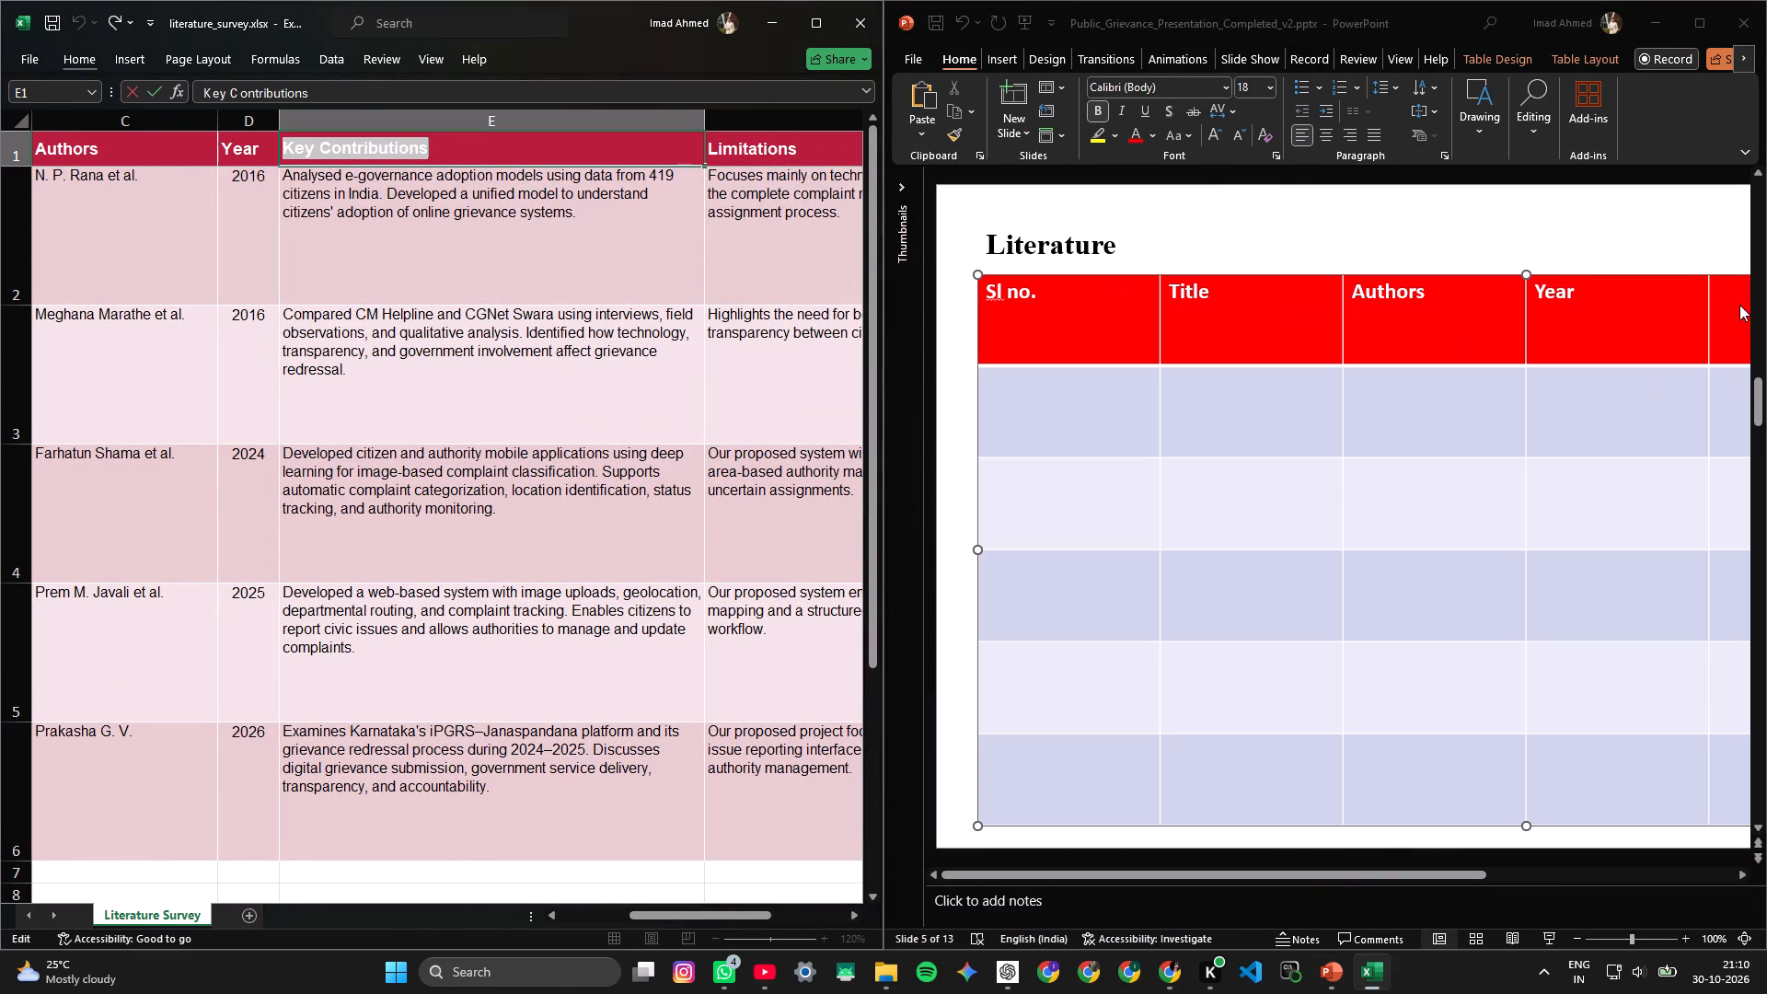
pyautogui.click(1727, 300)
pyautogui.click(1720, 300)
pyautogui.hotkey('ctrl', 'v')
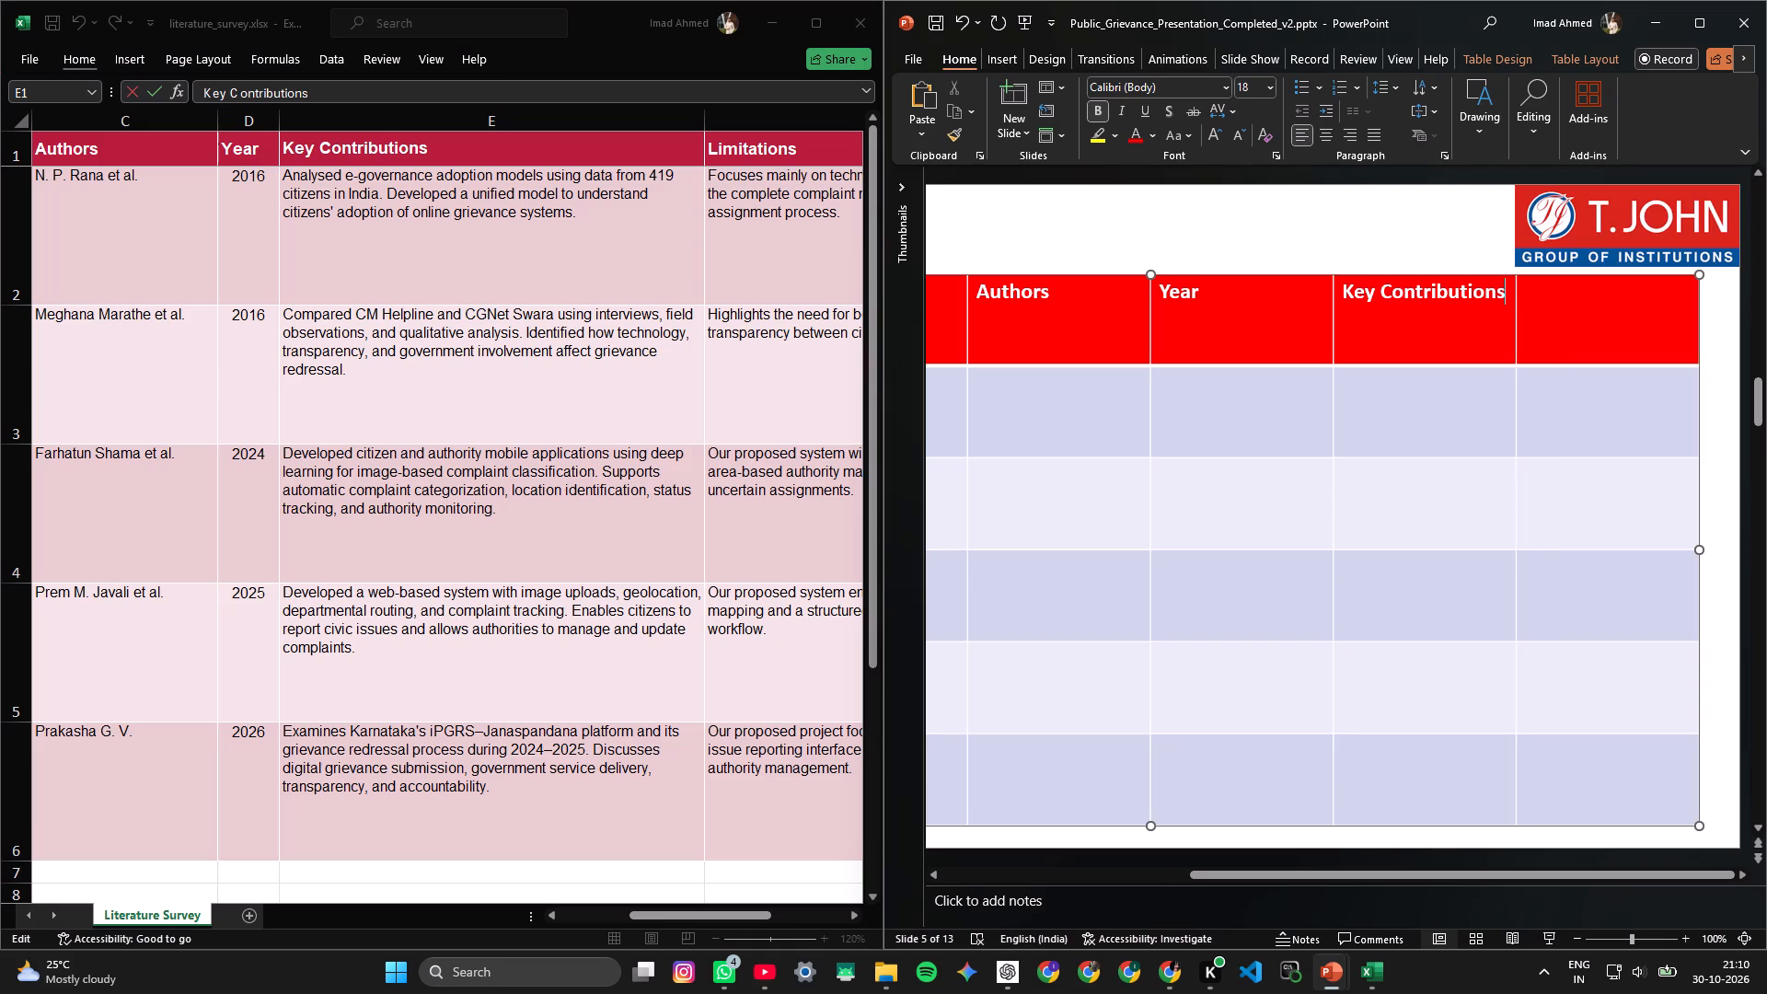
# Copy the heading Limitations from the Excel survey into the sixth header cell of the Literature table.
pyautogui.tripleClick(727, 144)
pyautogui.click(727, 144)
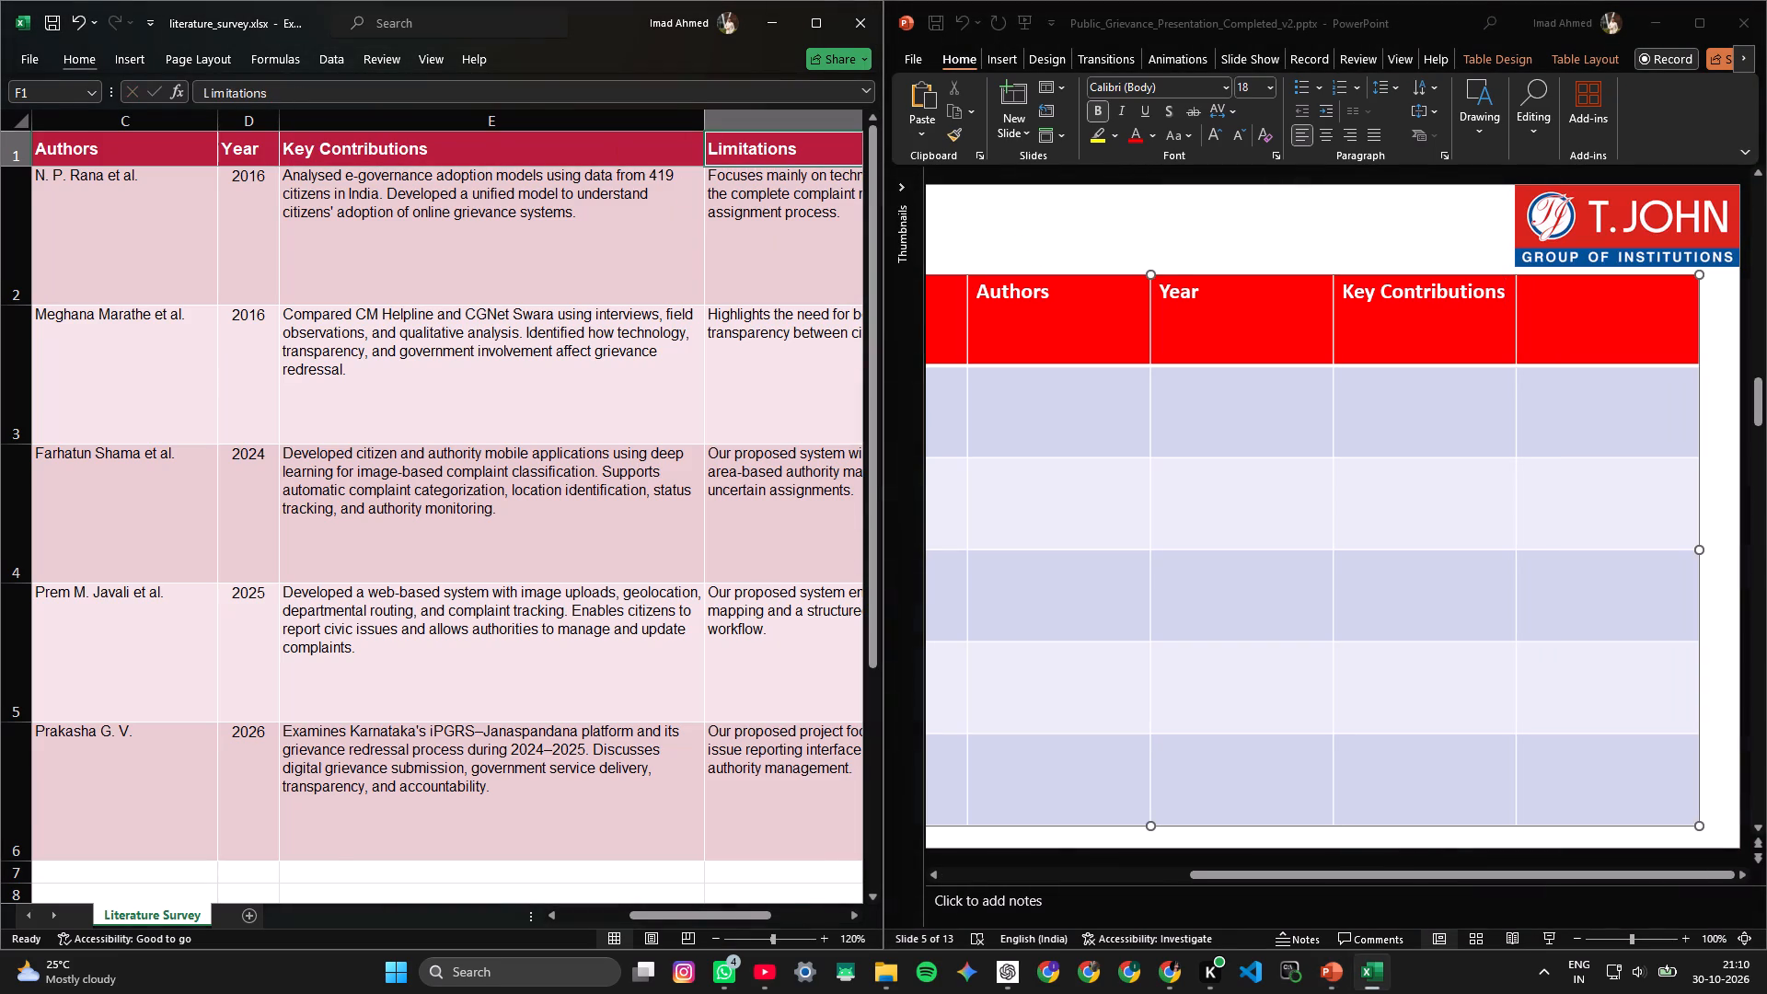
pyautogui.doubleClick(733, 154)
pyautogui.hotkey('ctrl', 'a')
pyautogui.hotkey('ctrl', 'c')
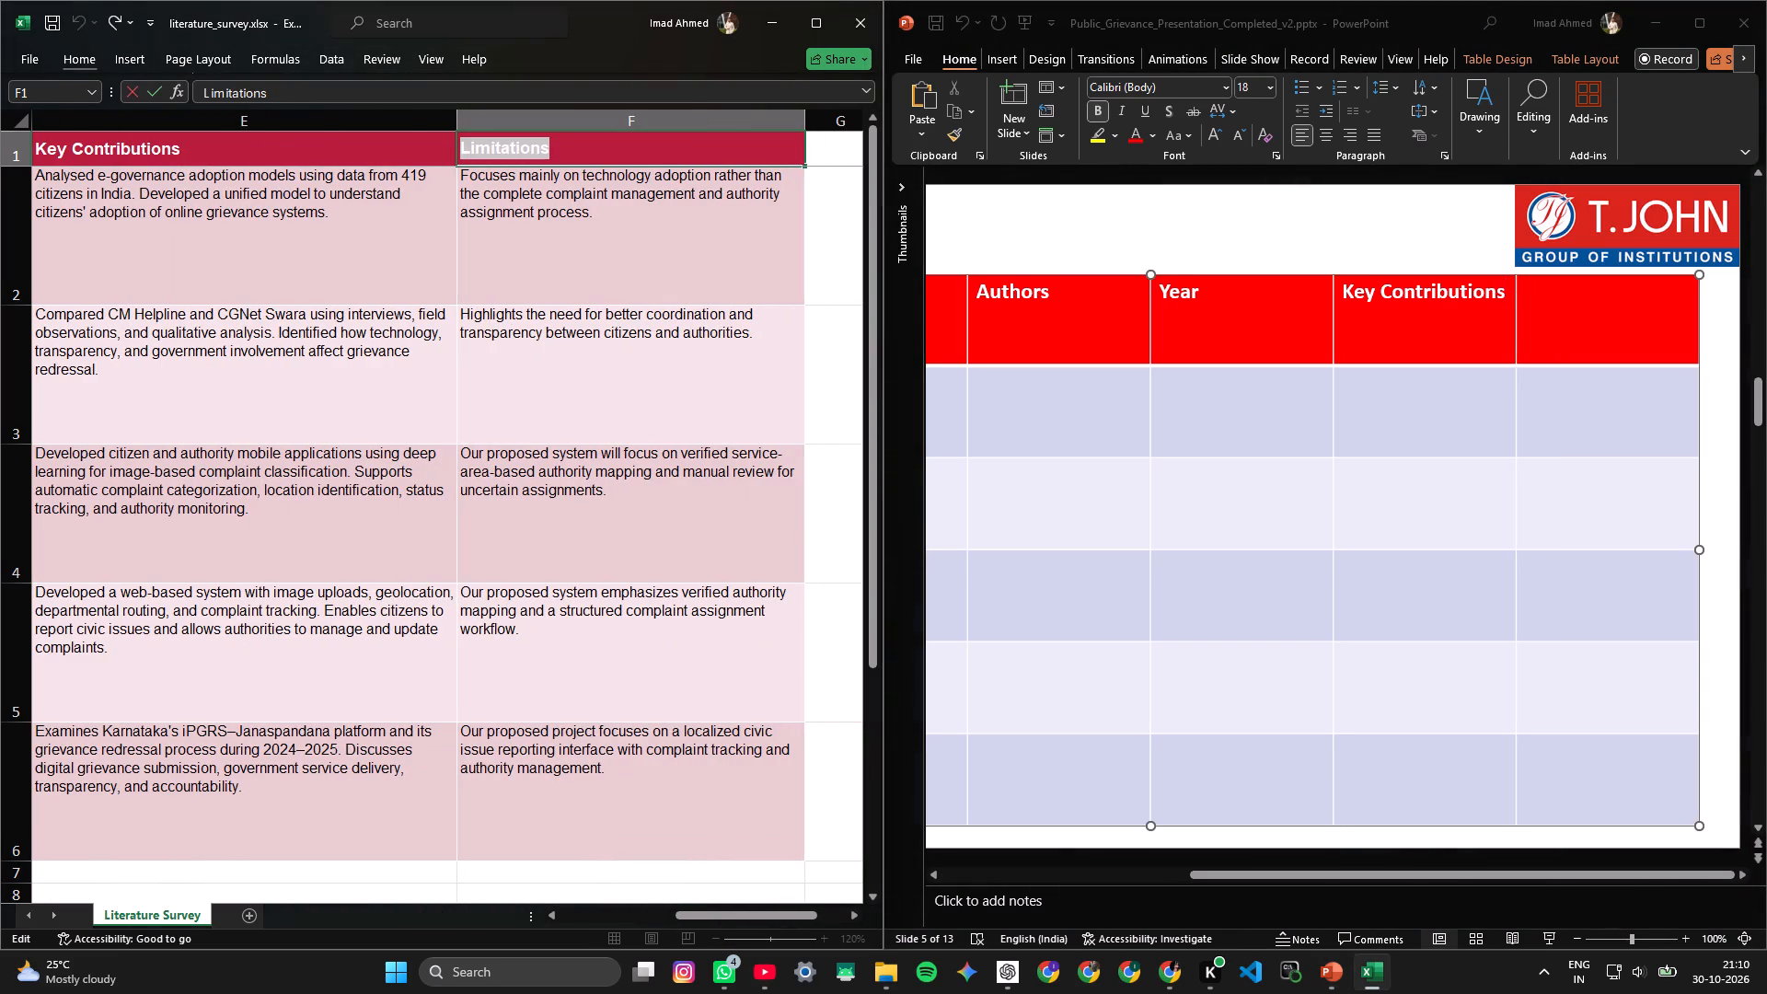
pyautogui.click(1514, 287)
pyautogui.click(1551, 298)
pyautogui.hotkey('ctrl', 'v')
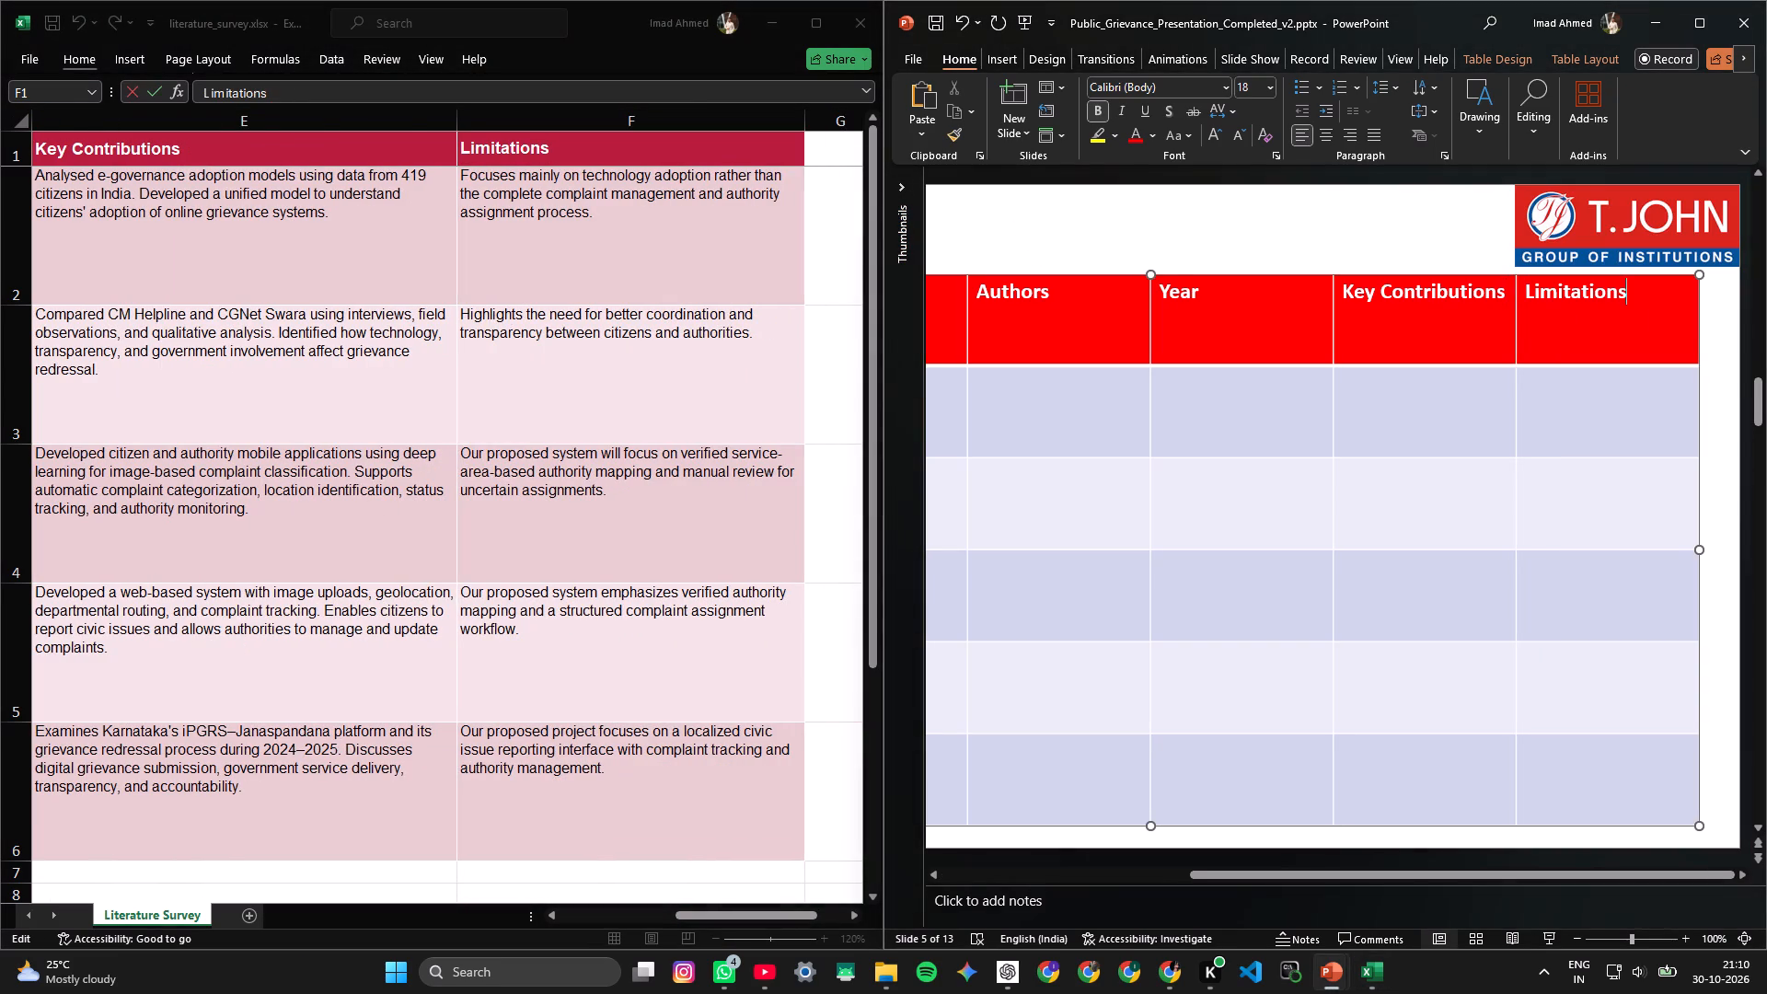
# Reduce the height of the Literature table's header row to fit a single line of text.
pyautogui.click(1453, 363)
pyautogui.click(1396, 221)
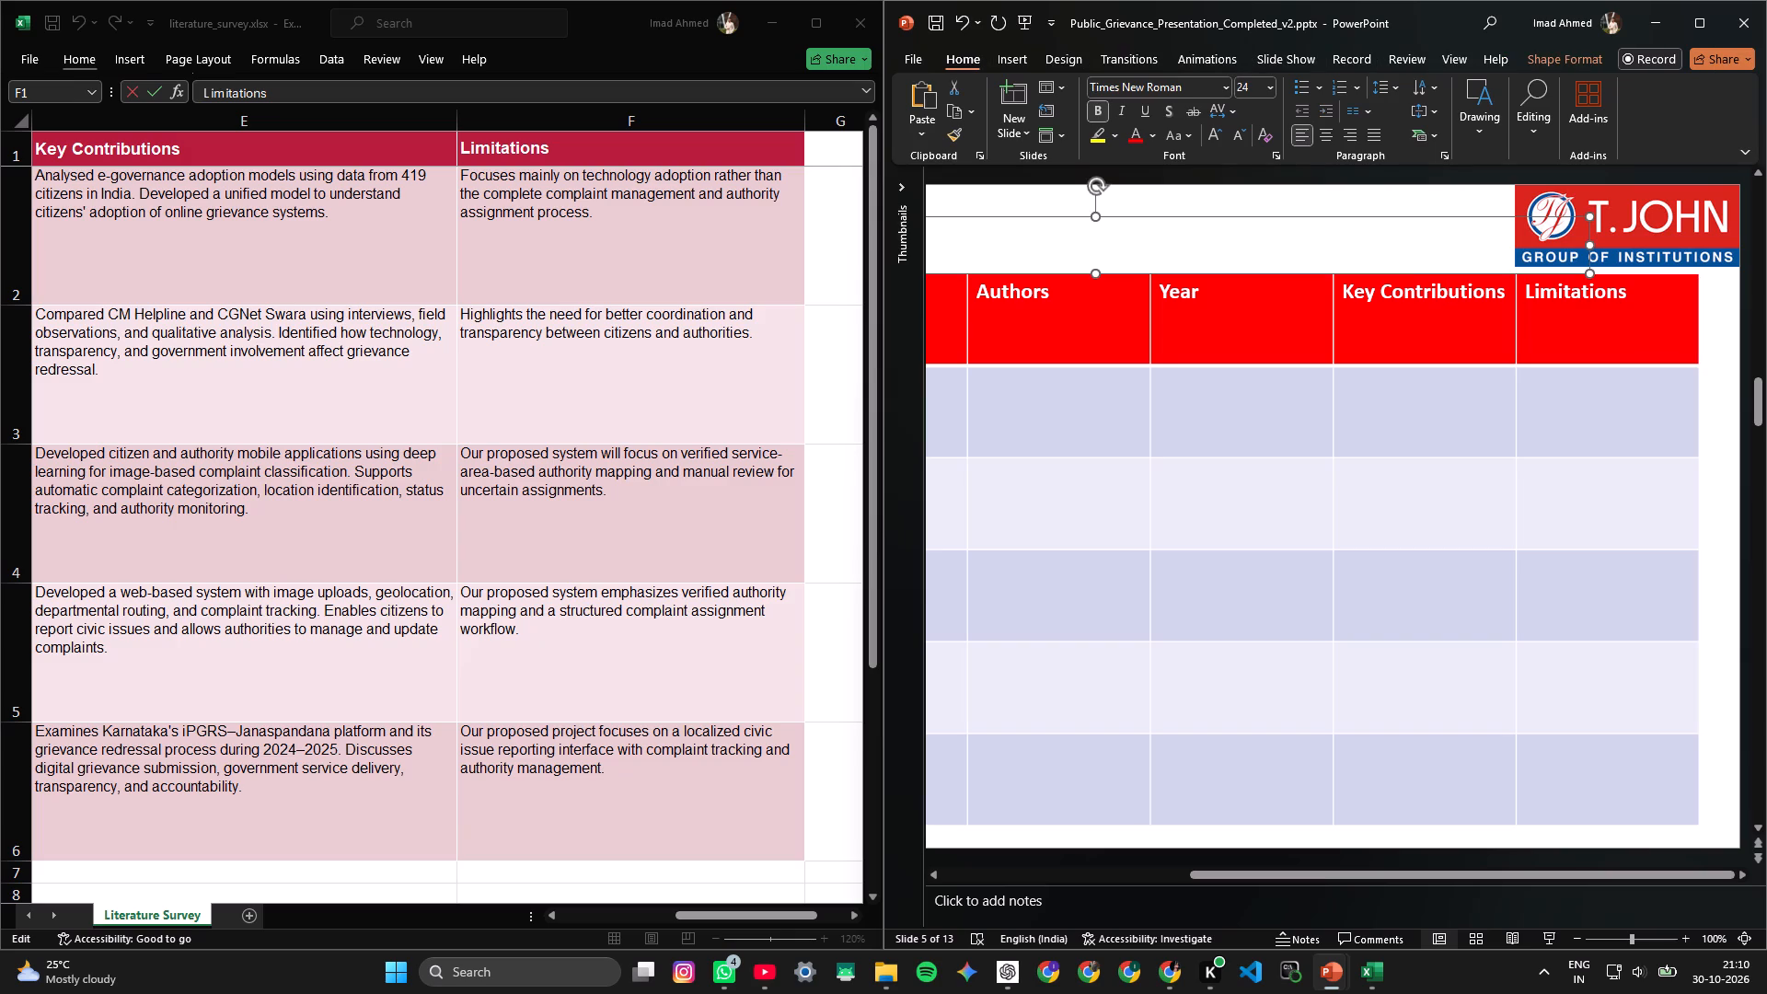
pyautogui.click(1430, 364)
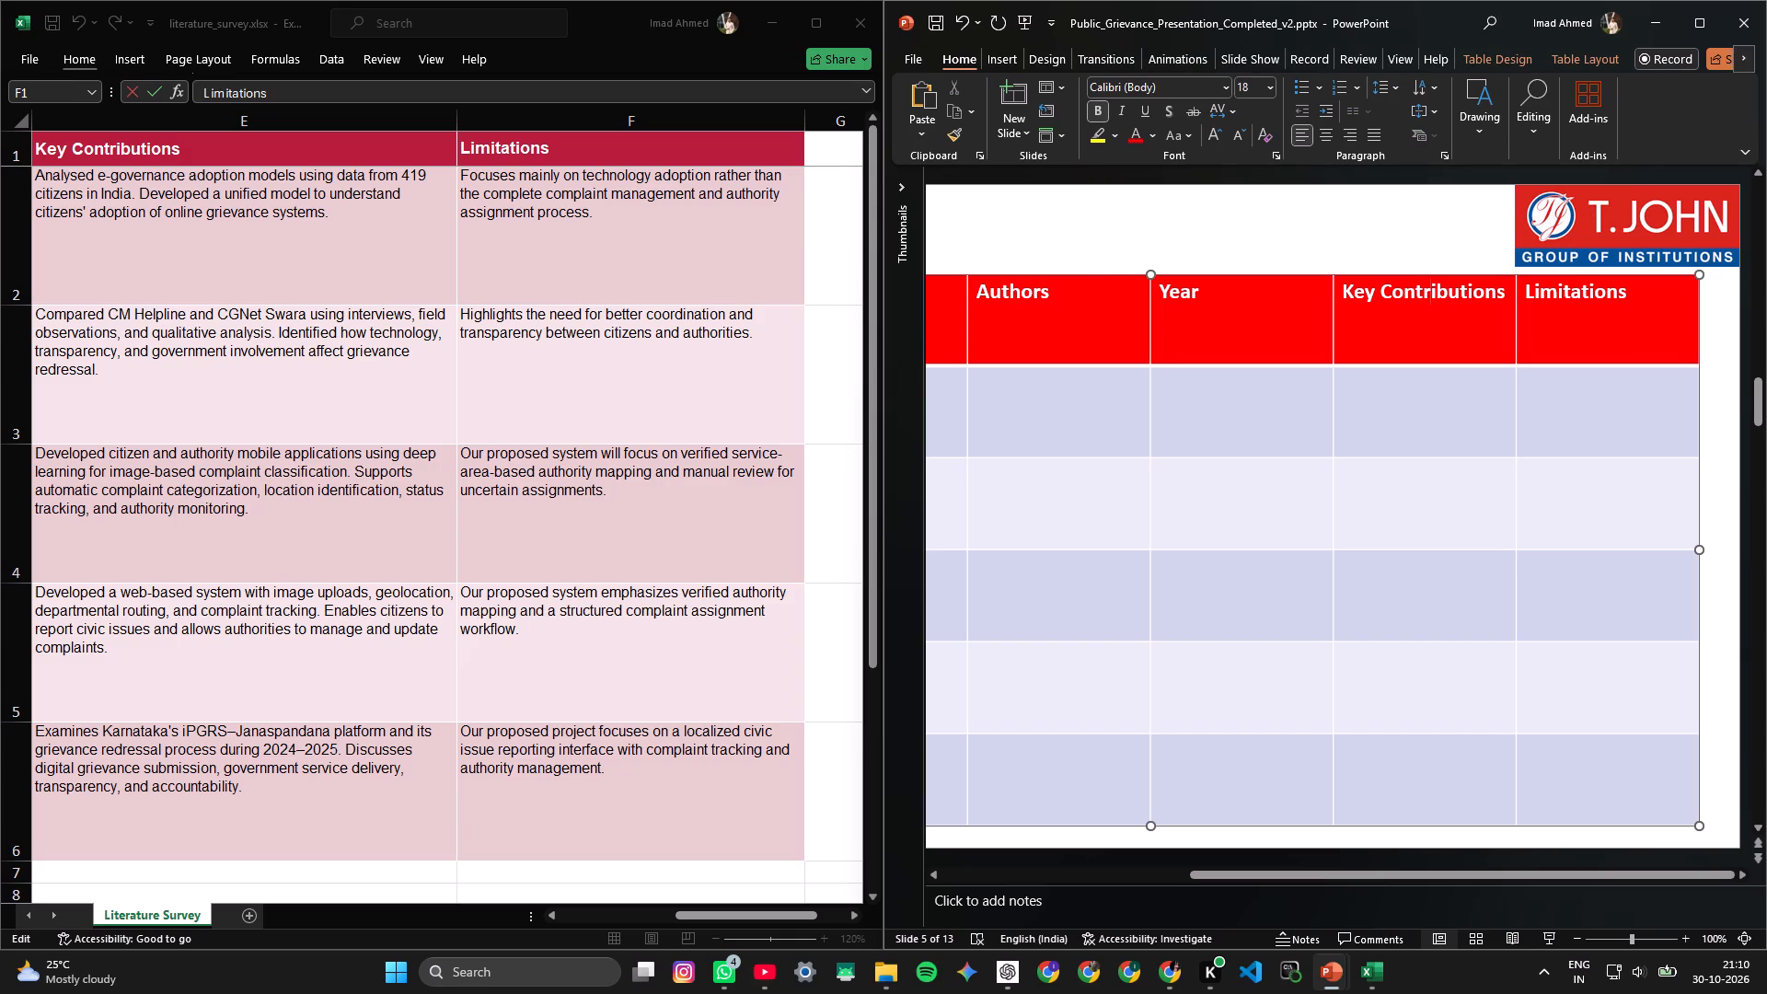
pyautogui.moveTo(1566, 366); pyautogui.dragTo(1572, 314)
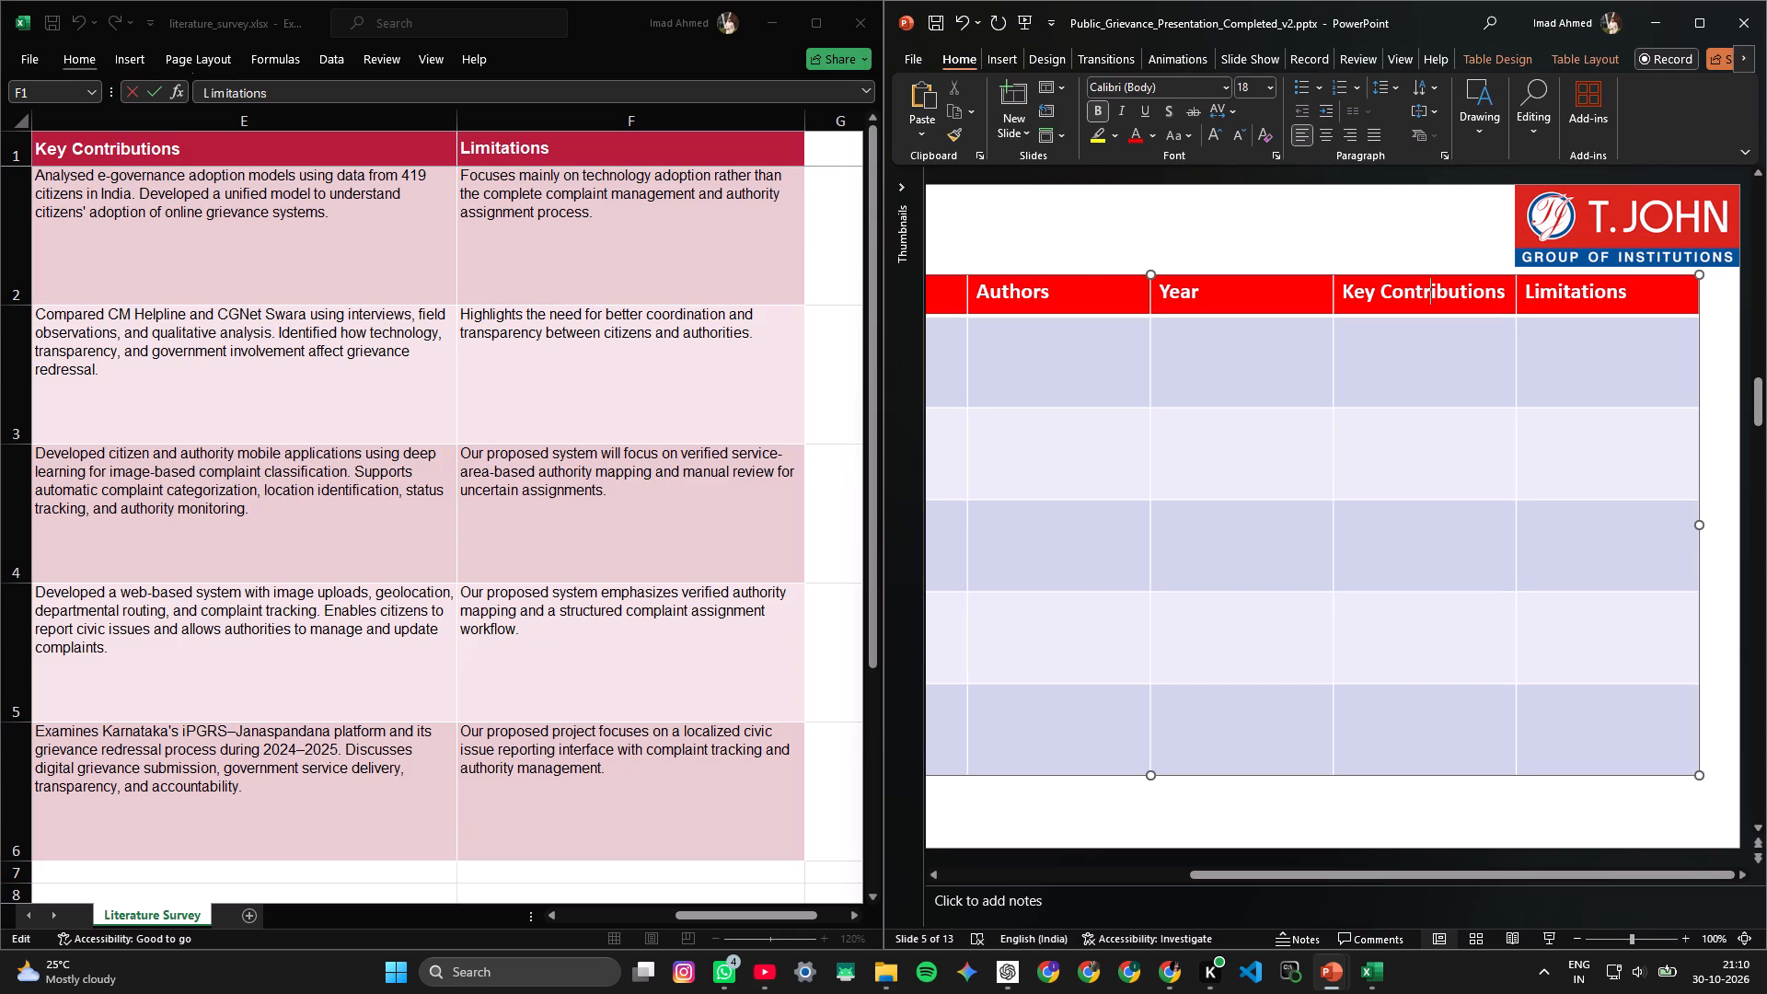
# Centre the text of all six header cells in the Literature table, from the serial number to Limitations.
pyautogui.scroll(3, 1276, 355)
pyautogui.scroll(-1, 1161, 283)
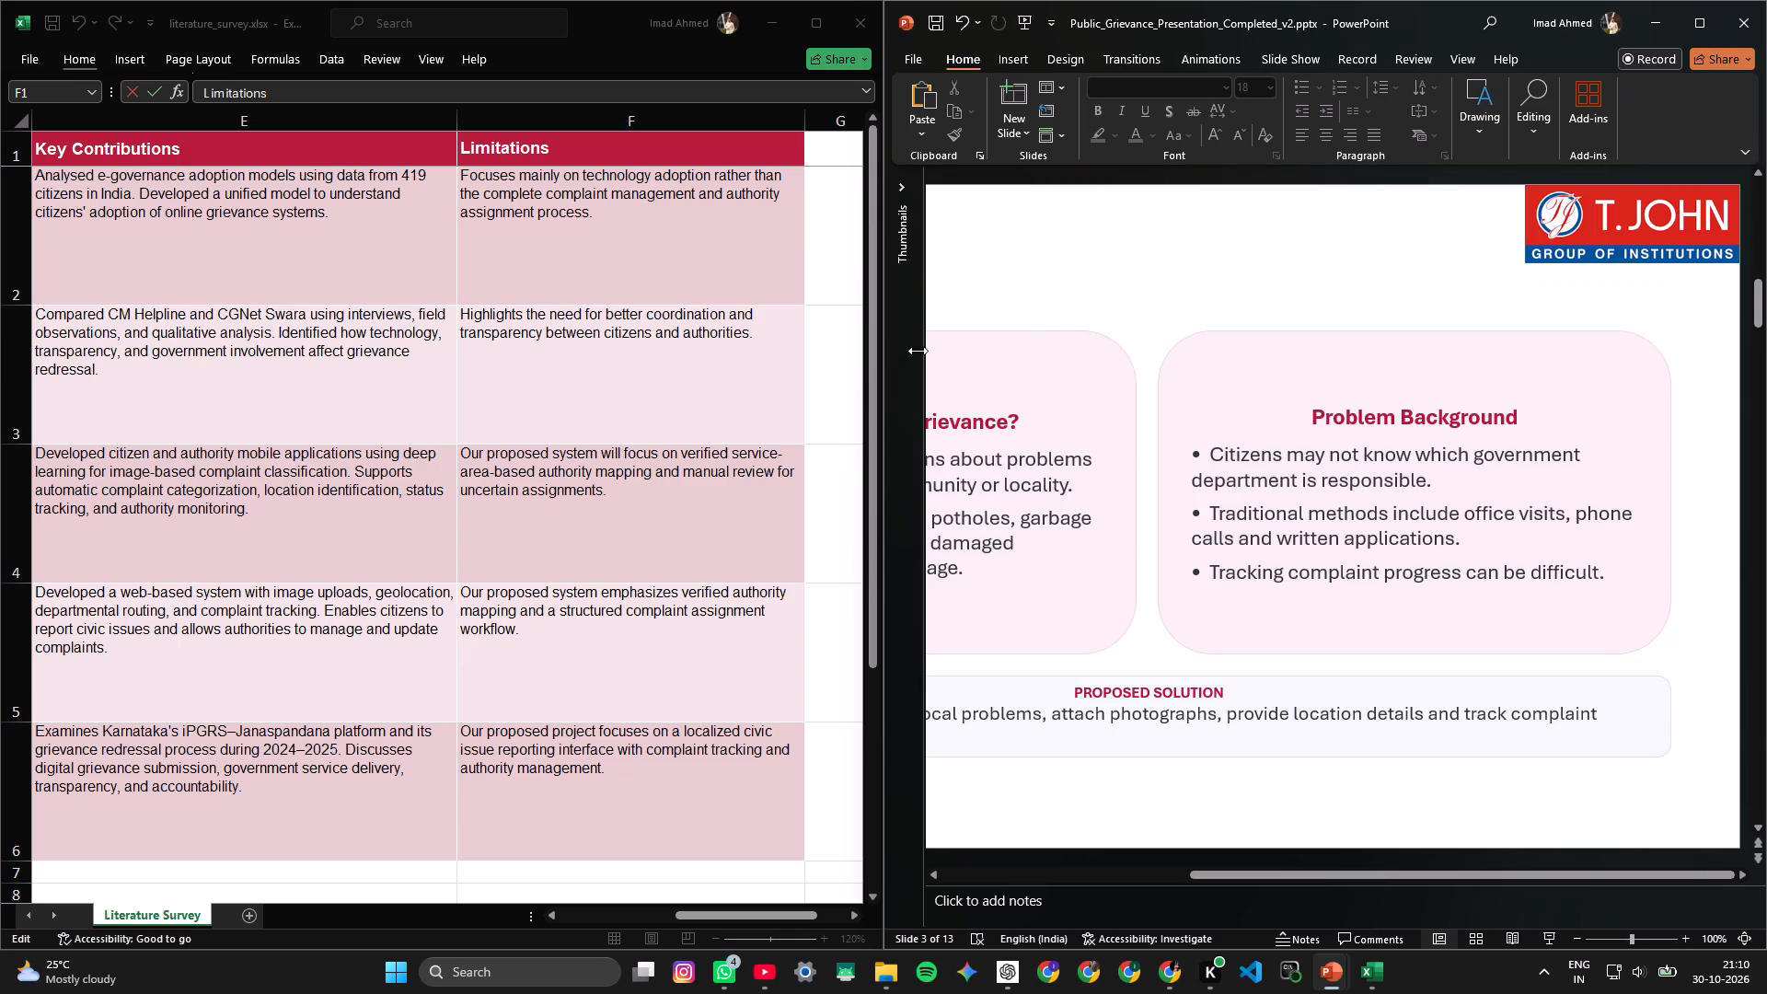
pyautogui.keyDown('ctrl'); pyautogui.scroll(-1, 1091, 383); pyautogui.keyUp('ctrl')
pyautogui.scroll(-2, 1158, 537)
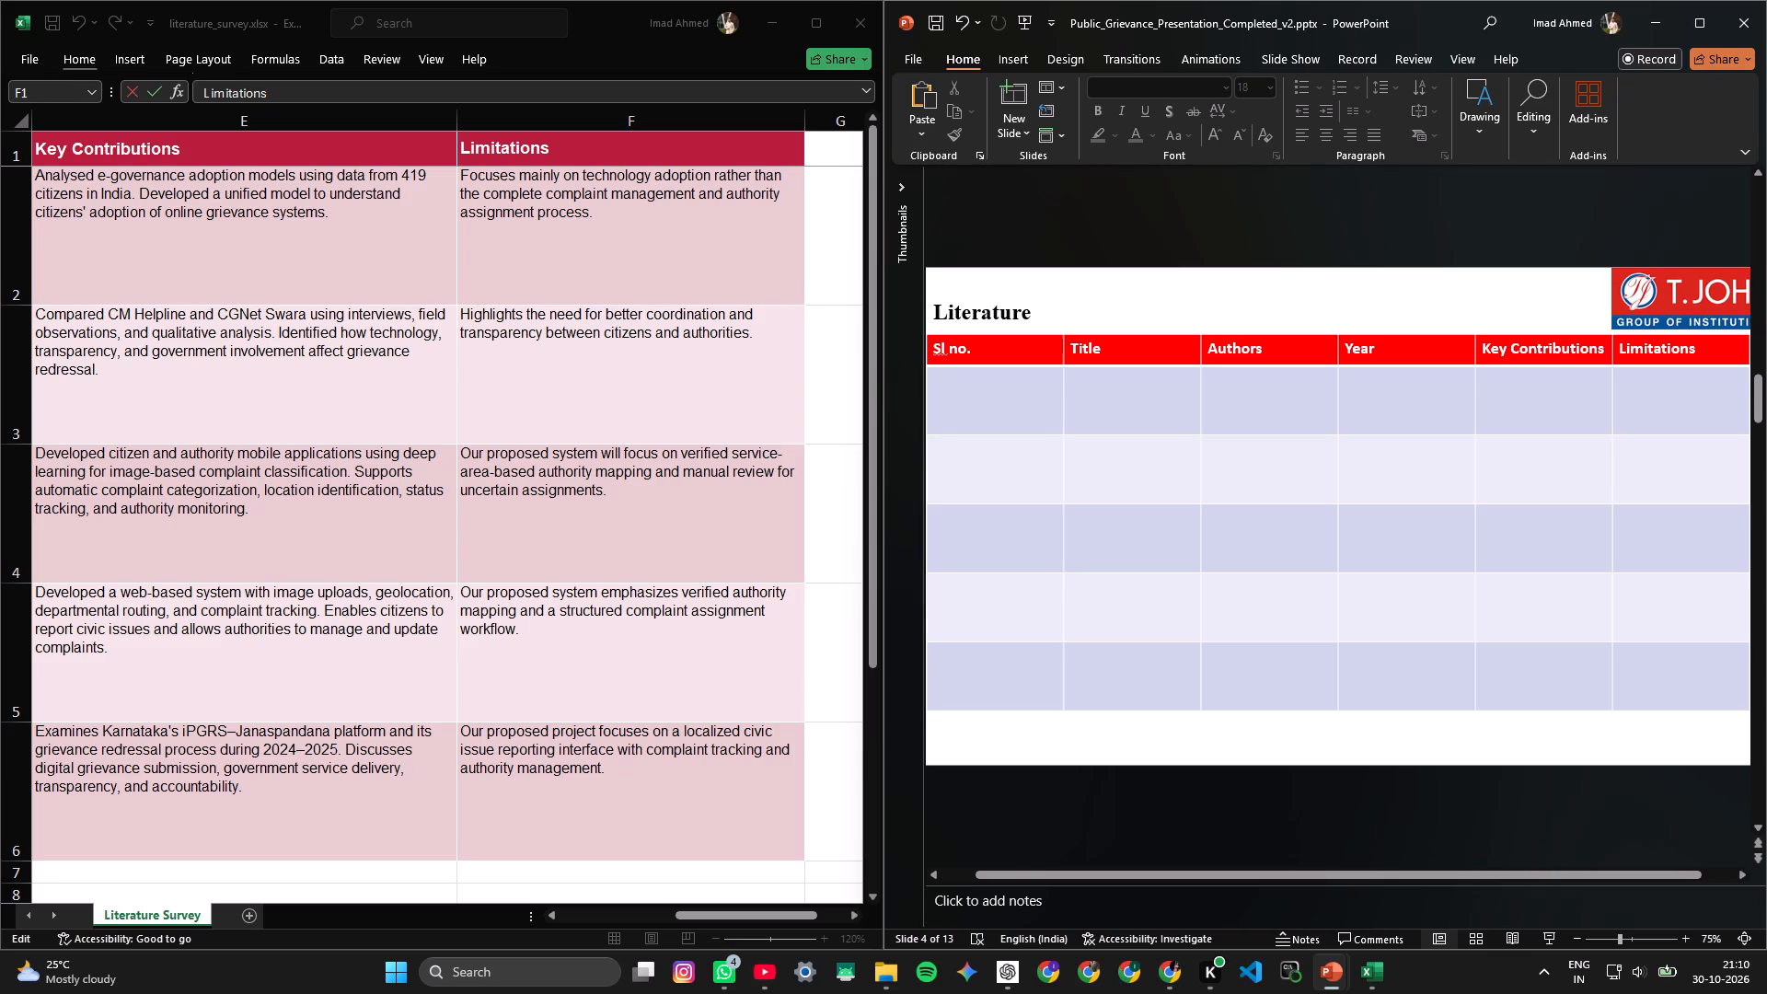
pyautogui.click(993, 345)
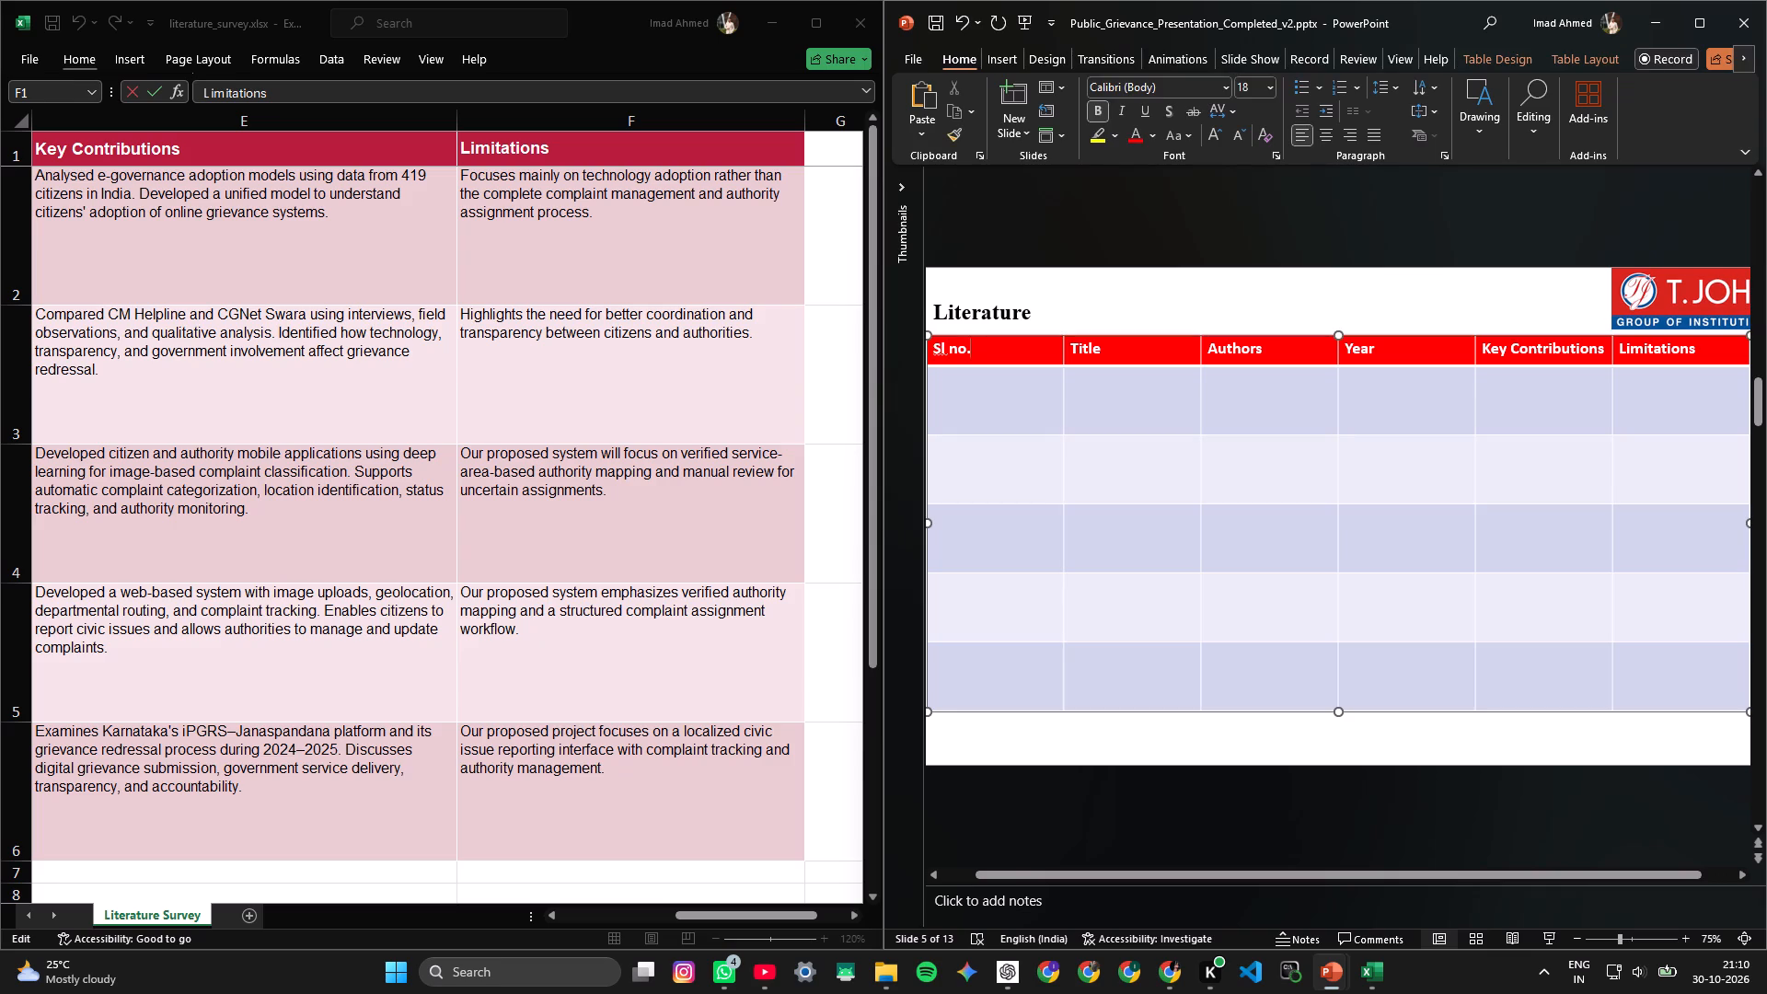
pyautogui.hotkey('ctrl', 'shift', 'Right')
pyautogui.hotkey('ctrl', 'shift', 'Right')
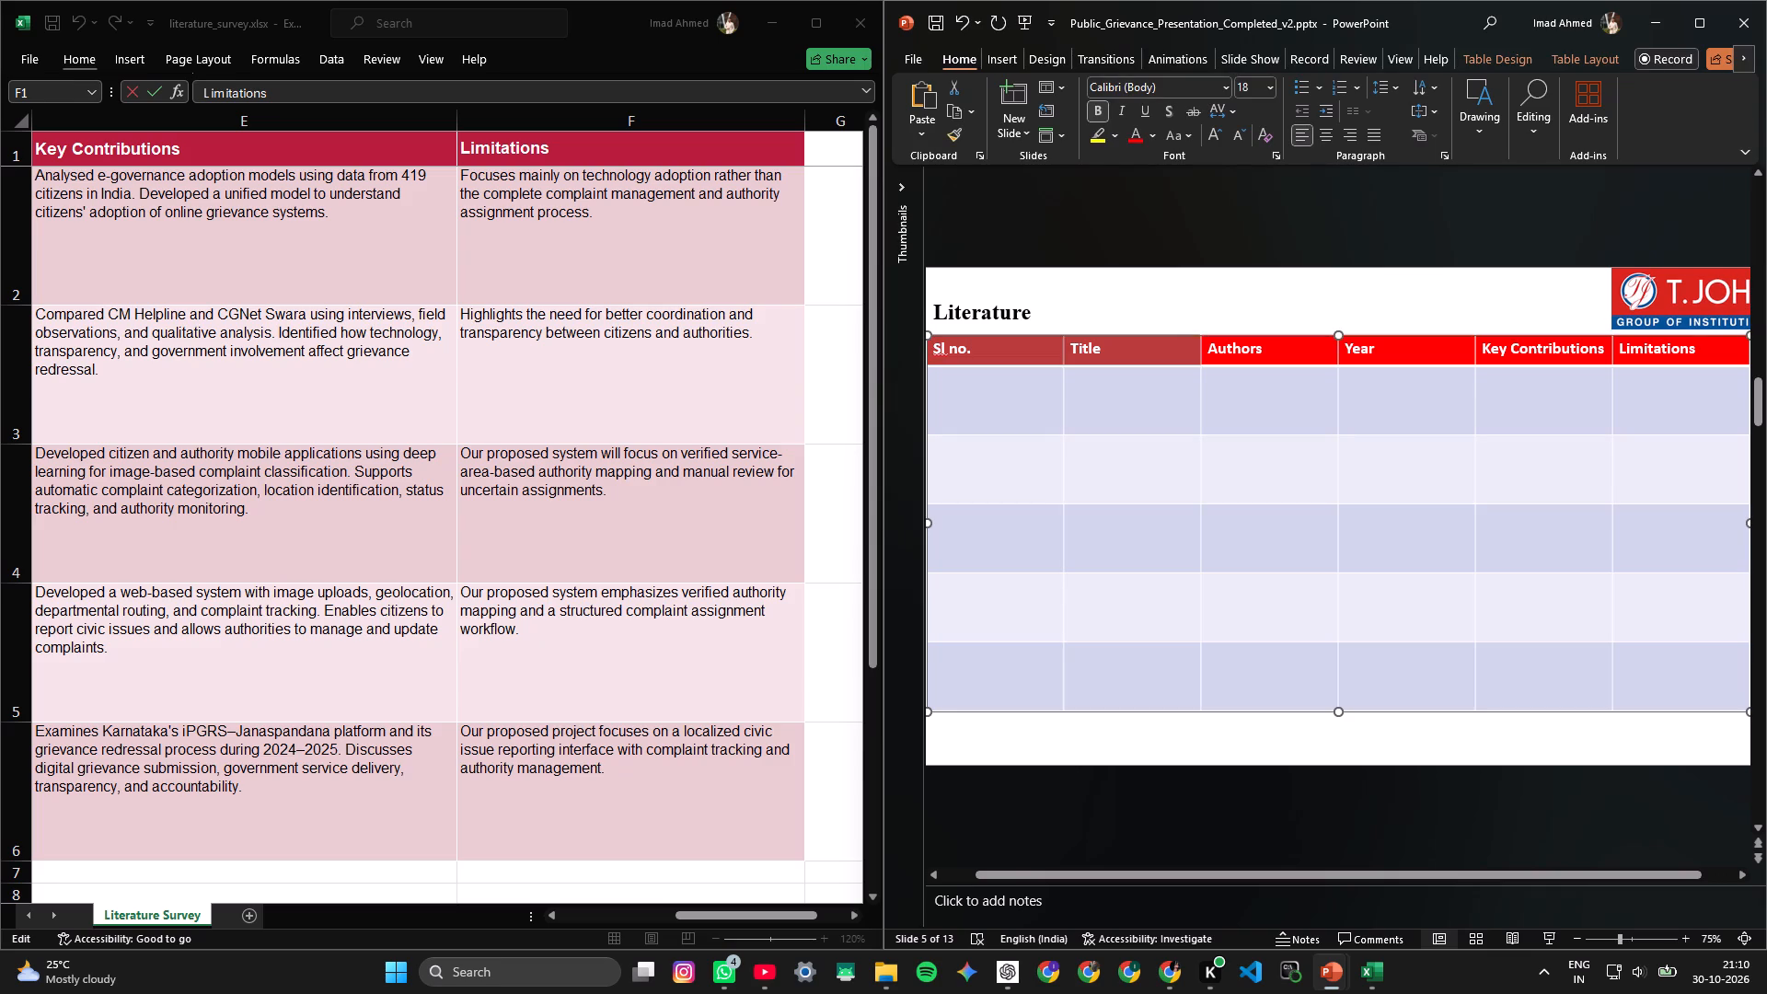
pyautogui.hotkey('ctrl', 'shift', 'Right')
pyautogui.hotkey('ctrl', 'shift', 'Right')
pyautogui.hotkey('ctrl', 'shift', 'Right')
pyautogui.hotkey('ctrl', 'shift', 'Right')
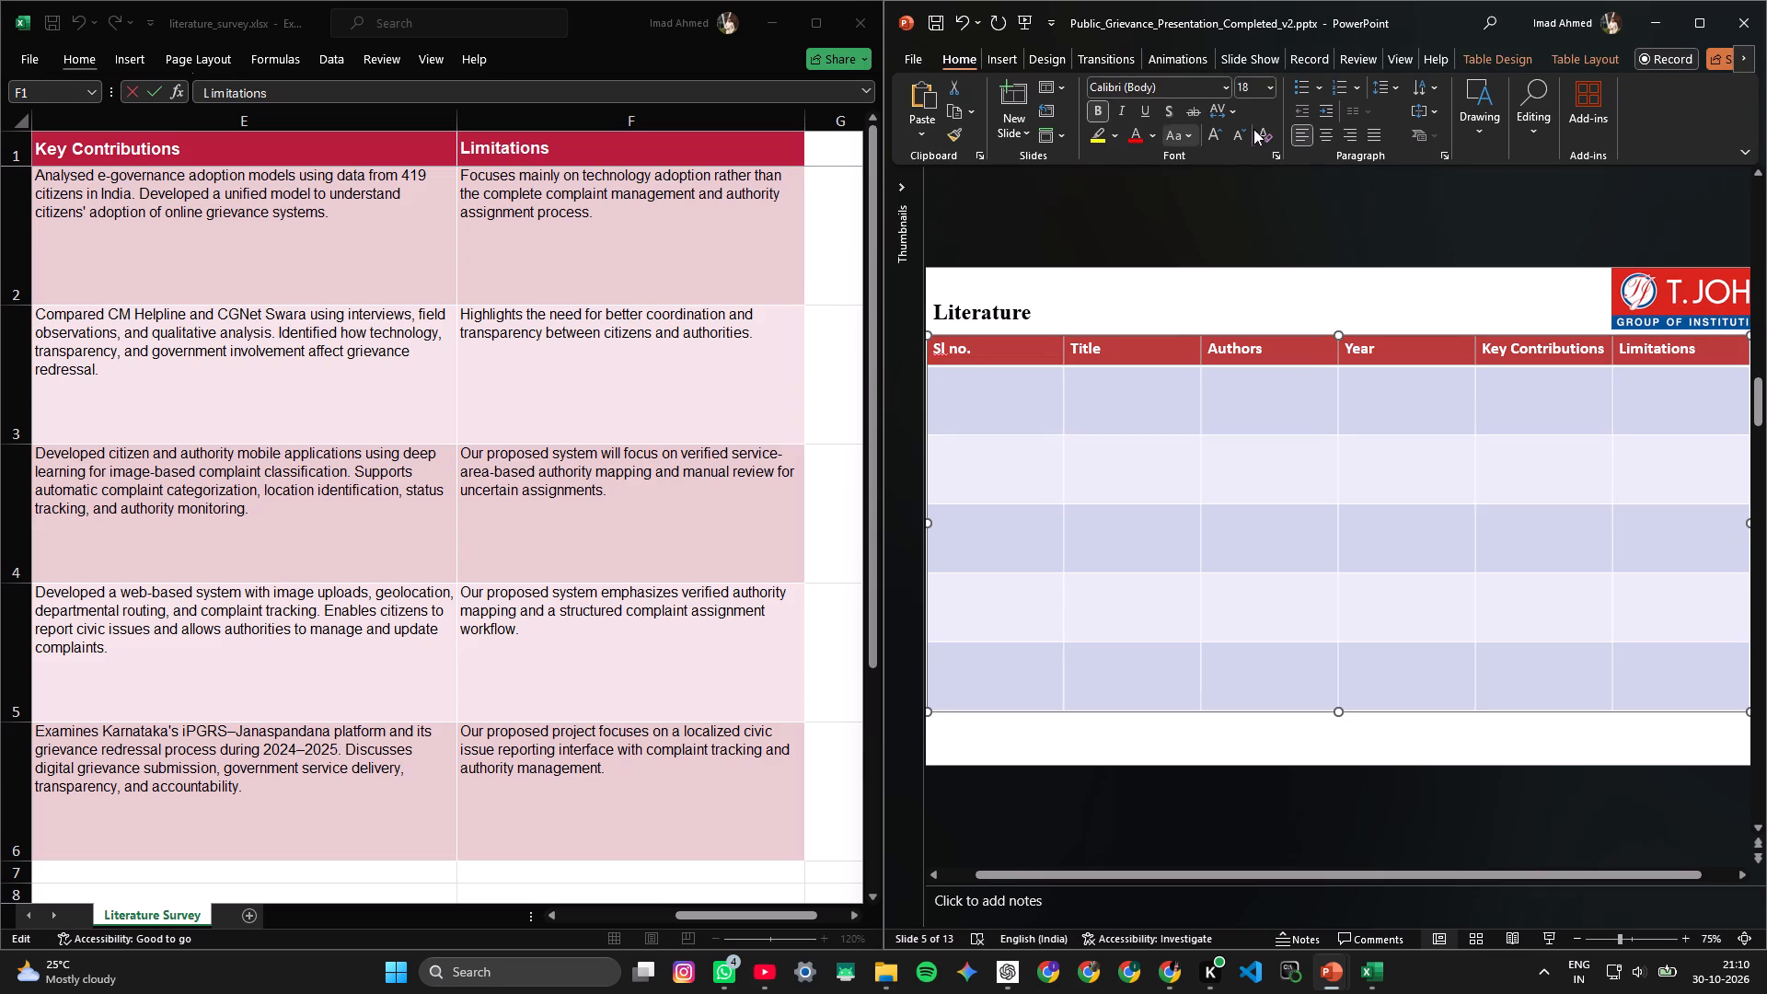
pyautogui.click(1321, 140)
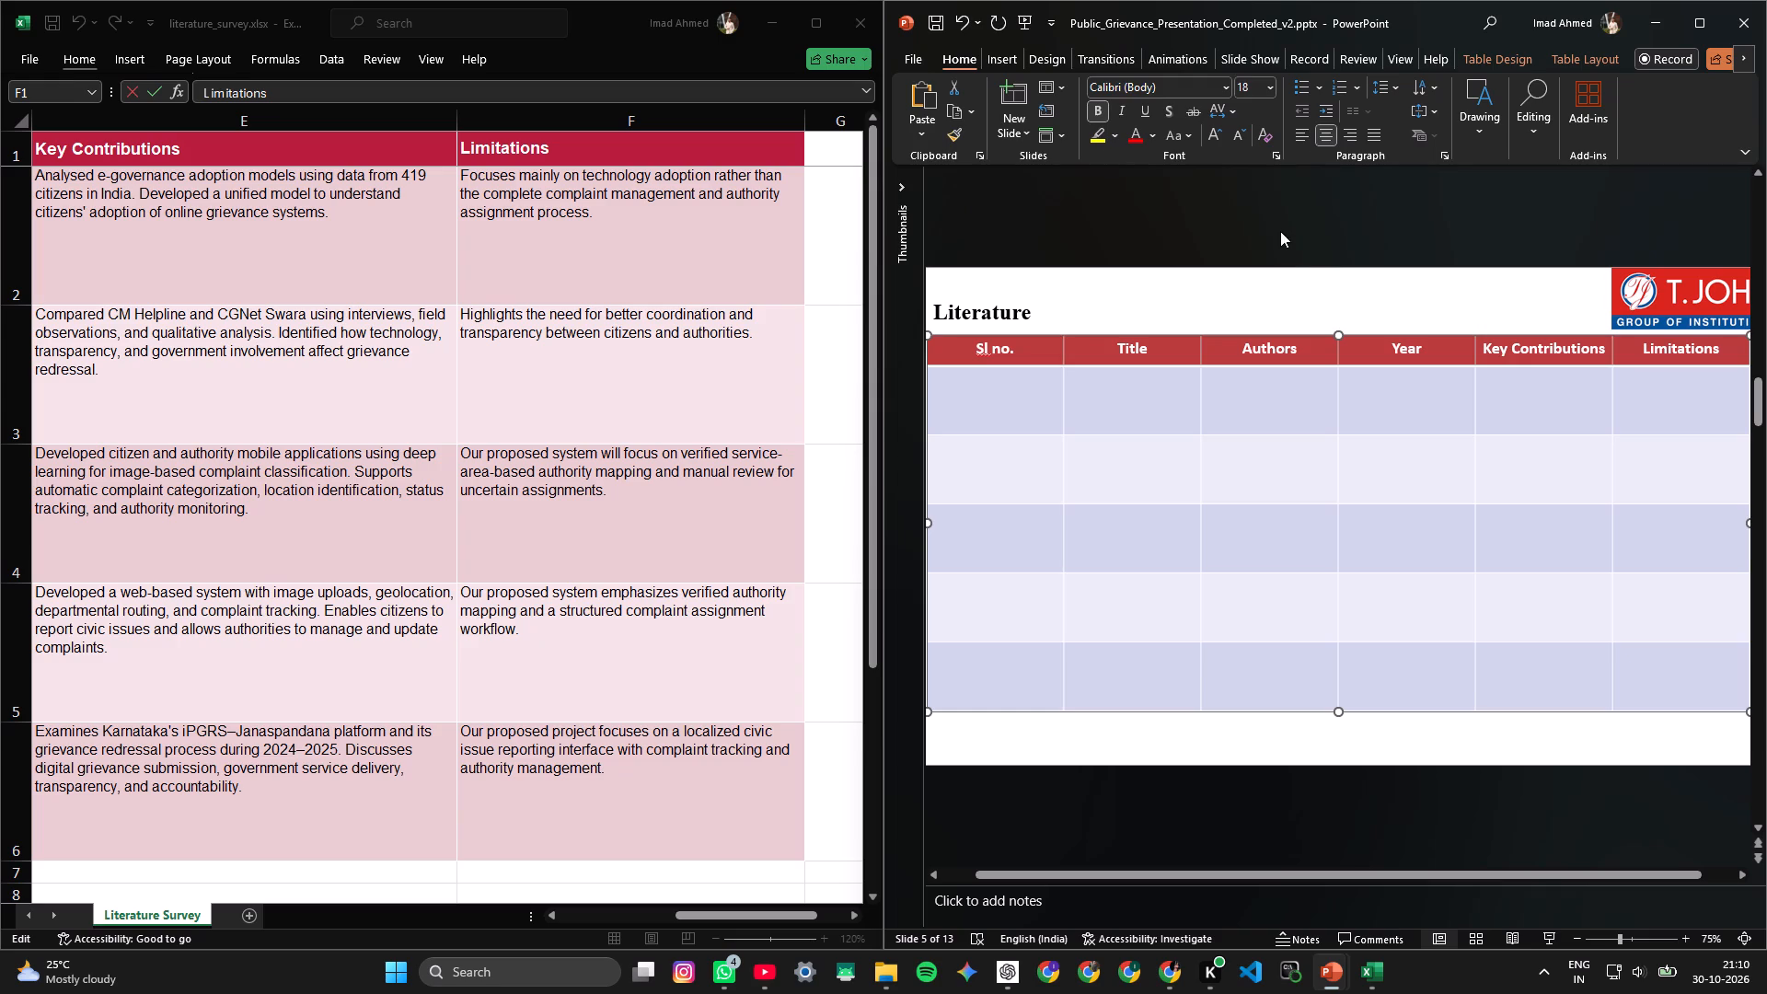
pyautogui.click(1280, 231)
# Correct the first header cell of the Literature table to read "SL. no.".
pyautogui.click(988, 353)
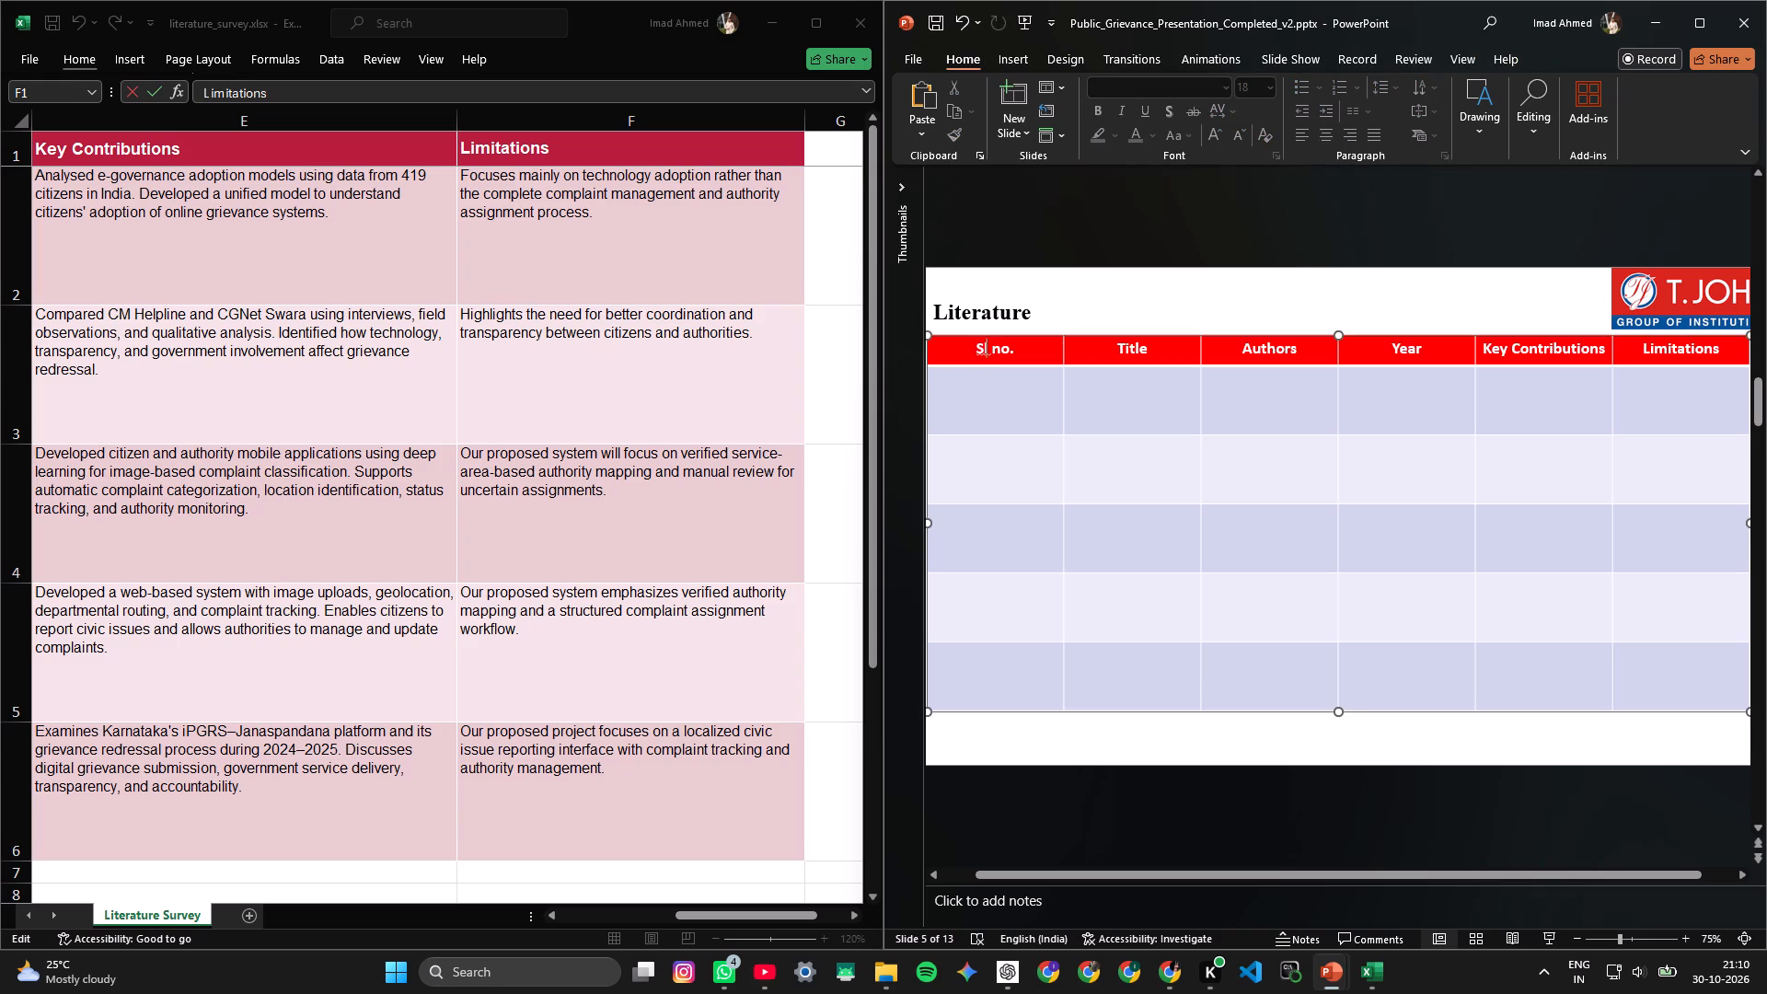
pyautogui.press('BackSpace')
pyautogui.hotkey('shift', 'l')
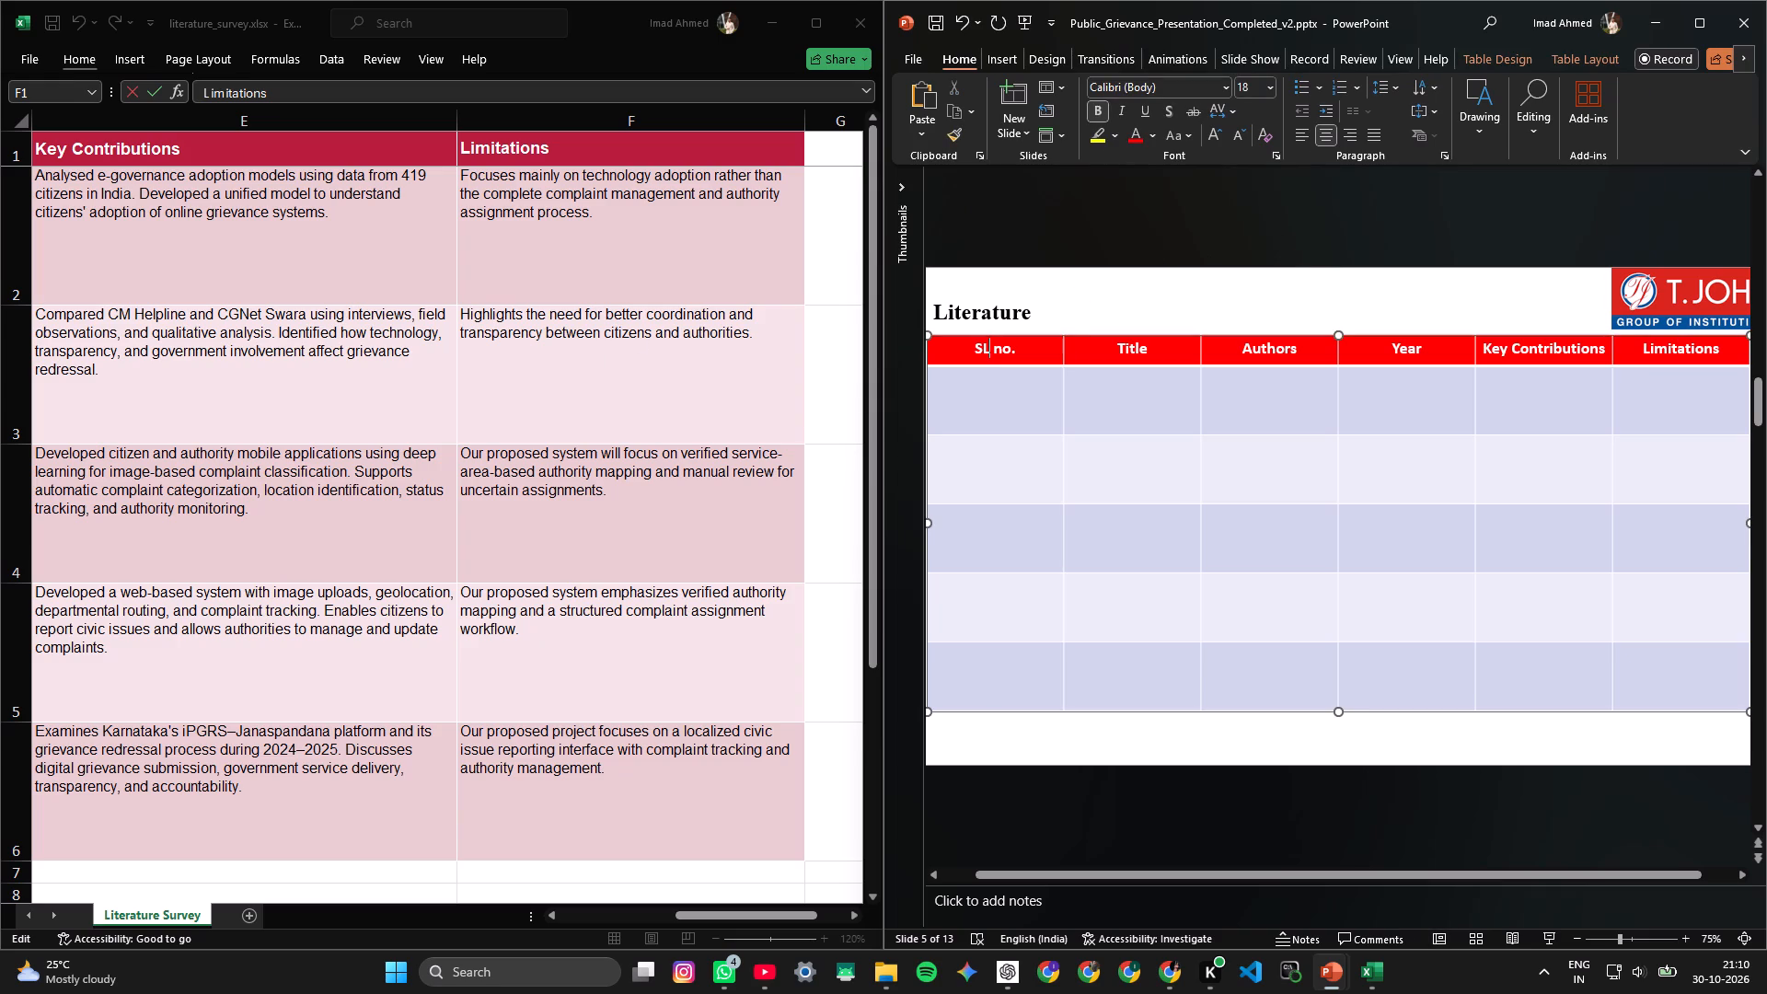
pyautogui.press('.')
# Narrow the SL. no. column of the Literature table so its heading just fits on one line.
pyautogui.moveTo(1063, 383); pyautogui.dragTo(1028, 387)
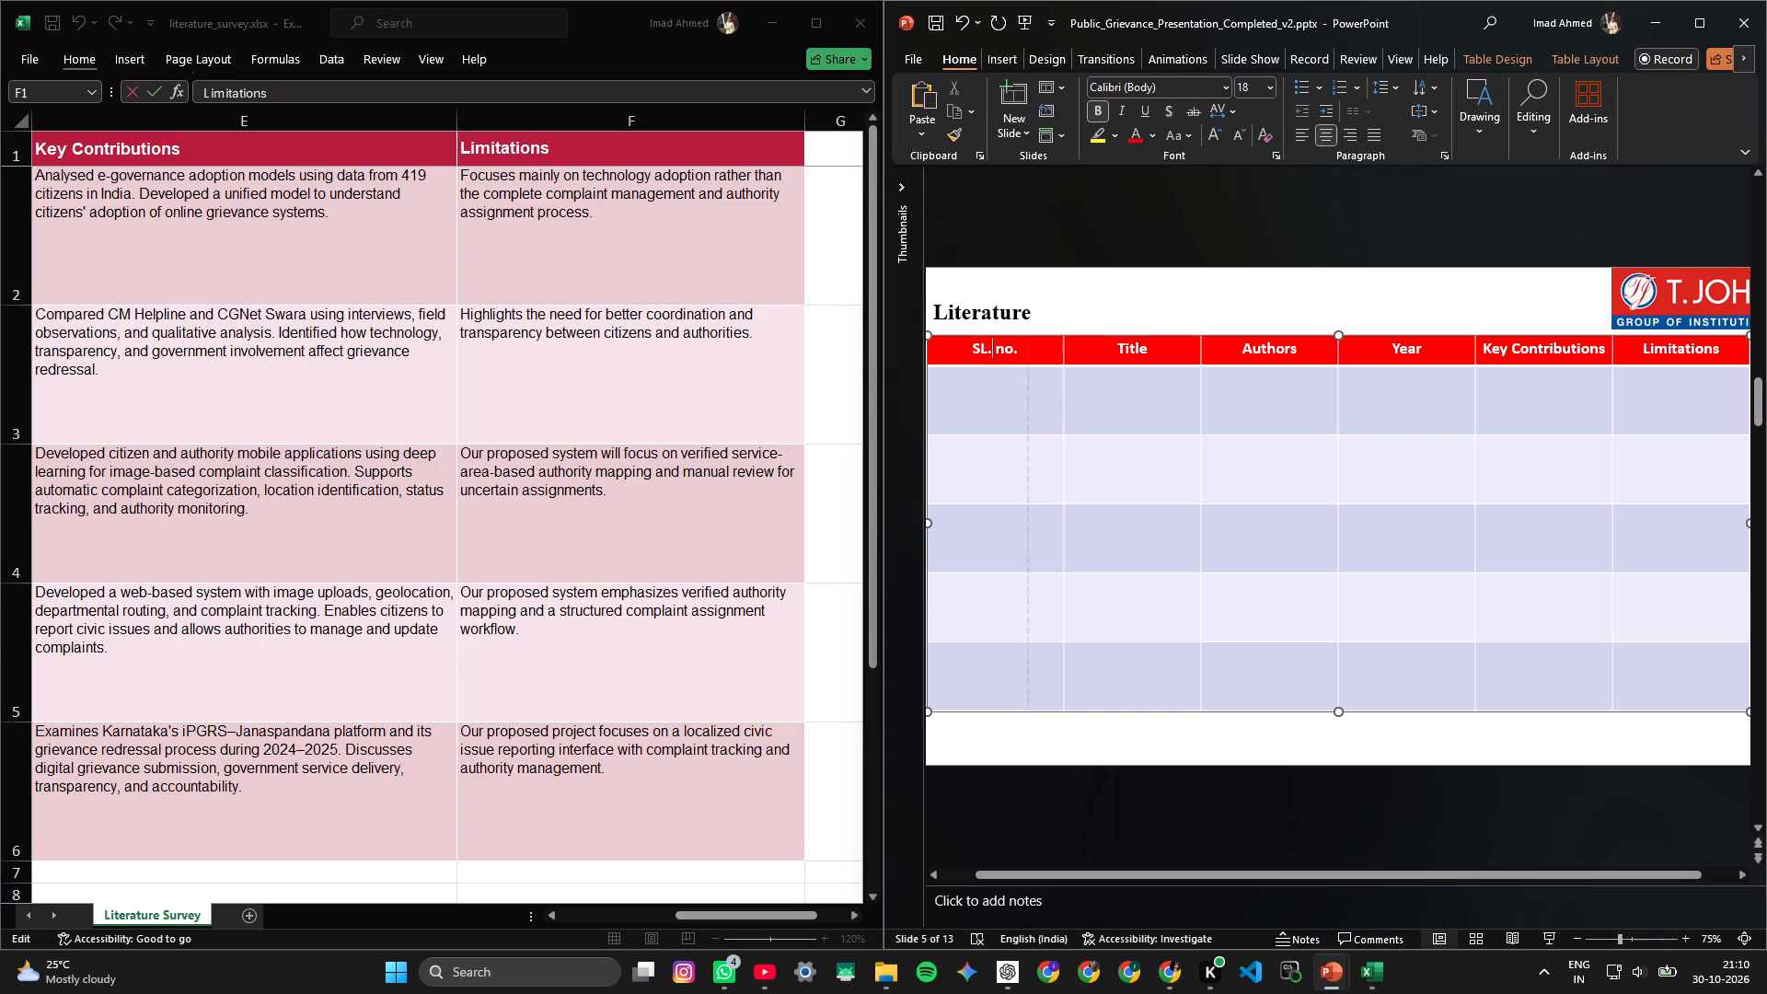
pyautogui.moveTo(1028, 387); pyautogui.dragTo(988, 392)
pyautogui.click(987, 392)
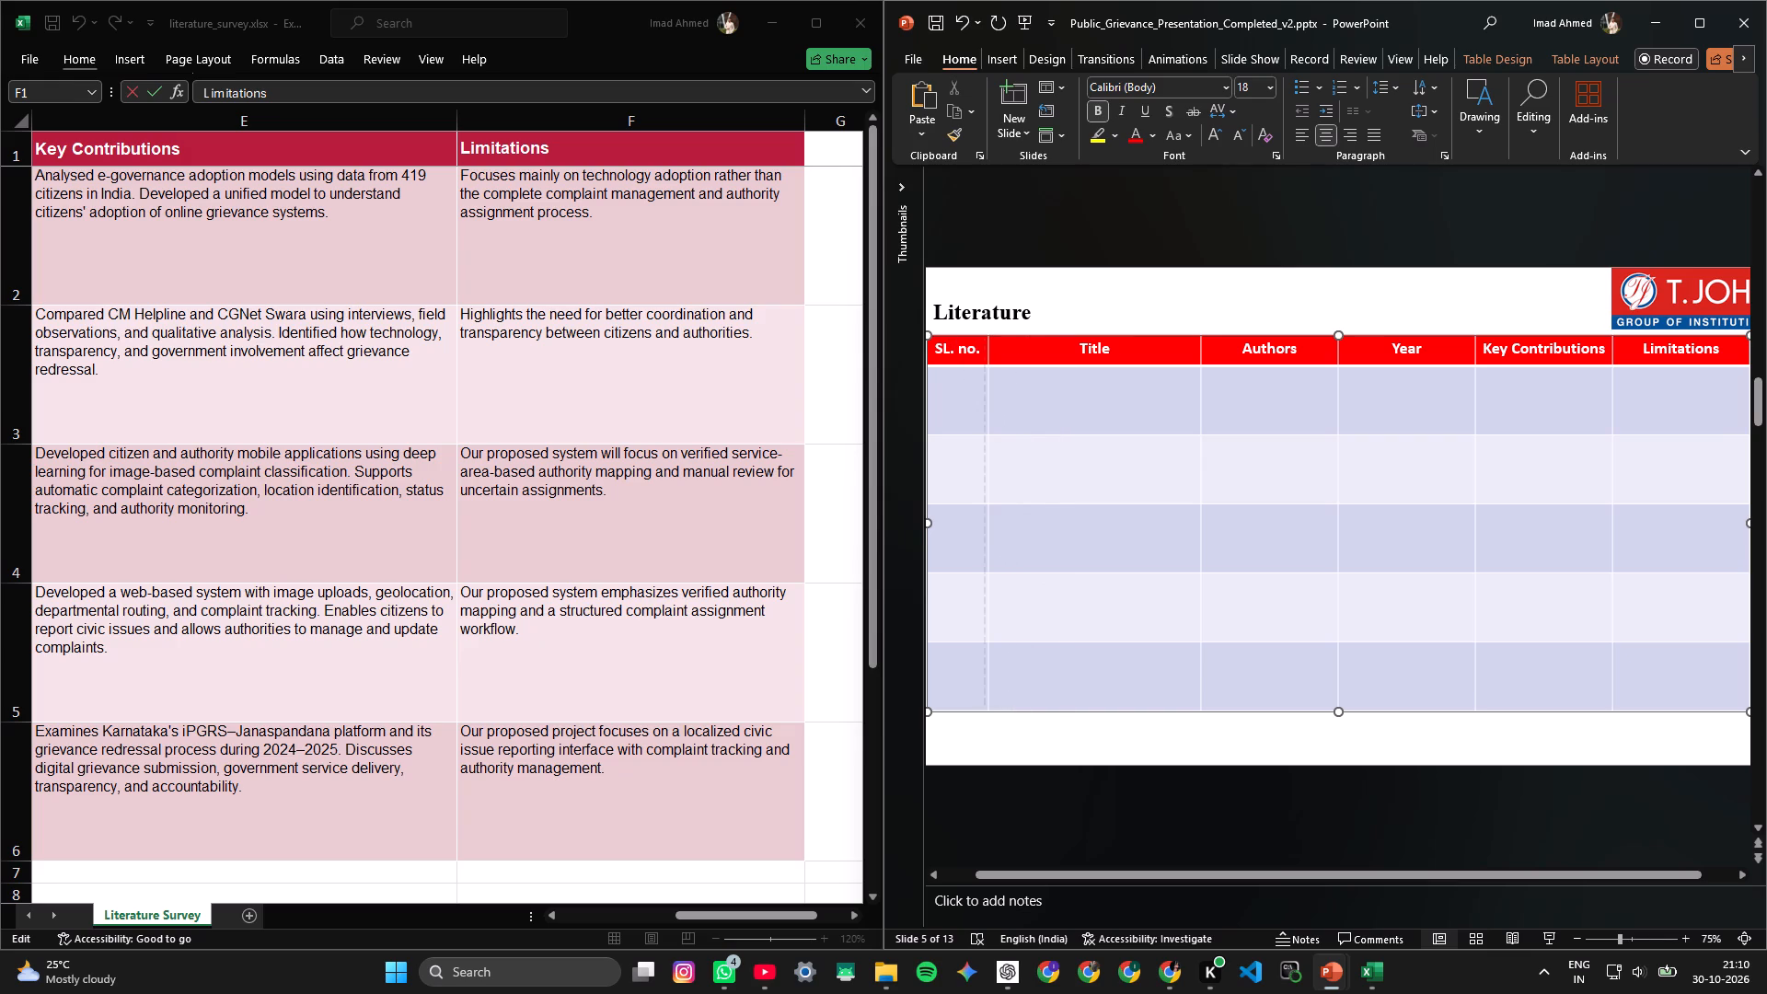
pyautogui.click(982, 392)
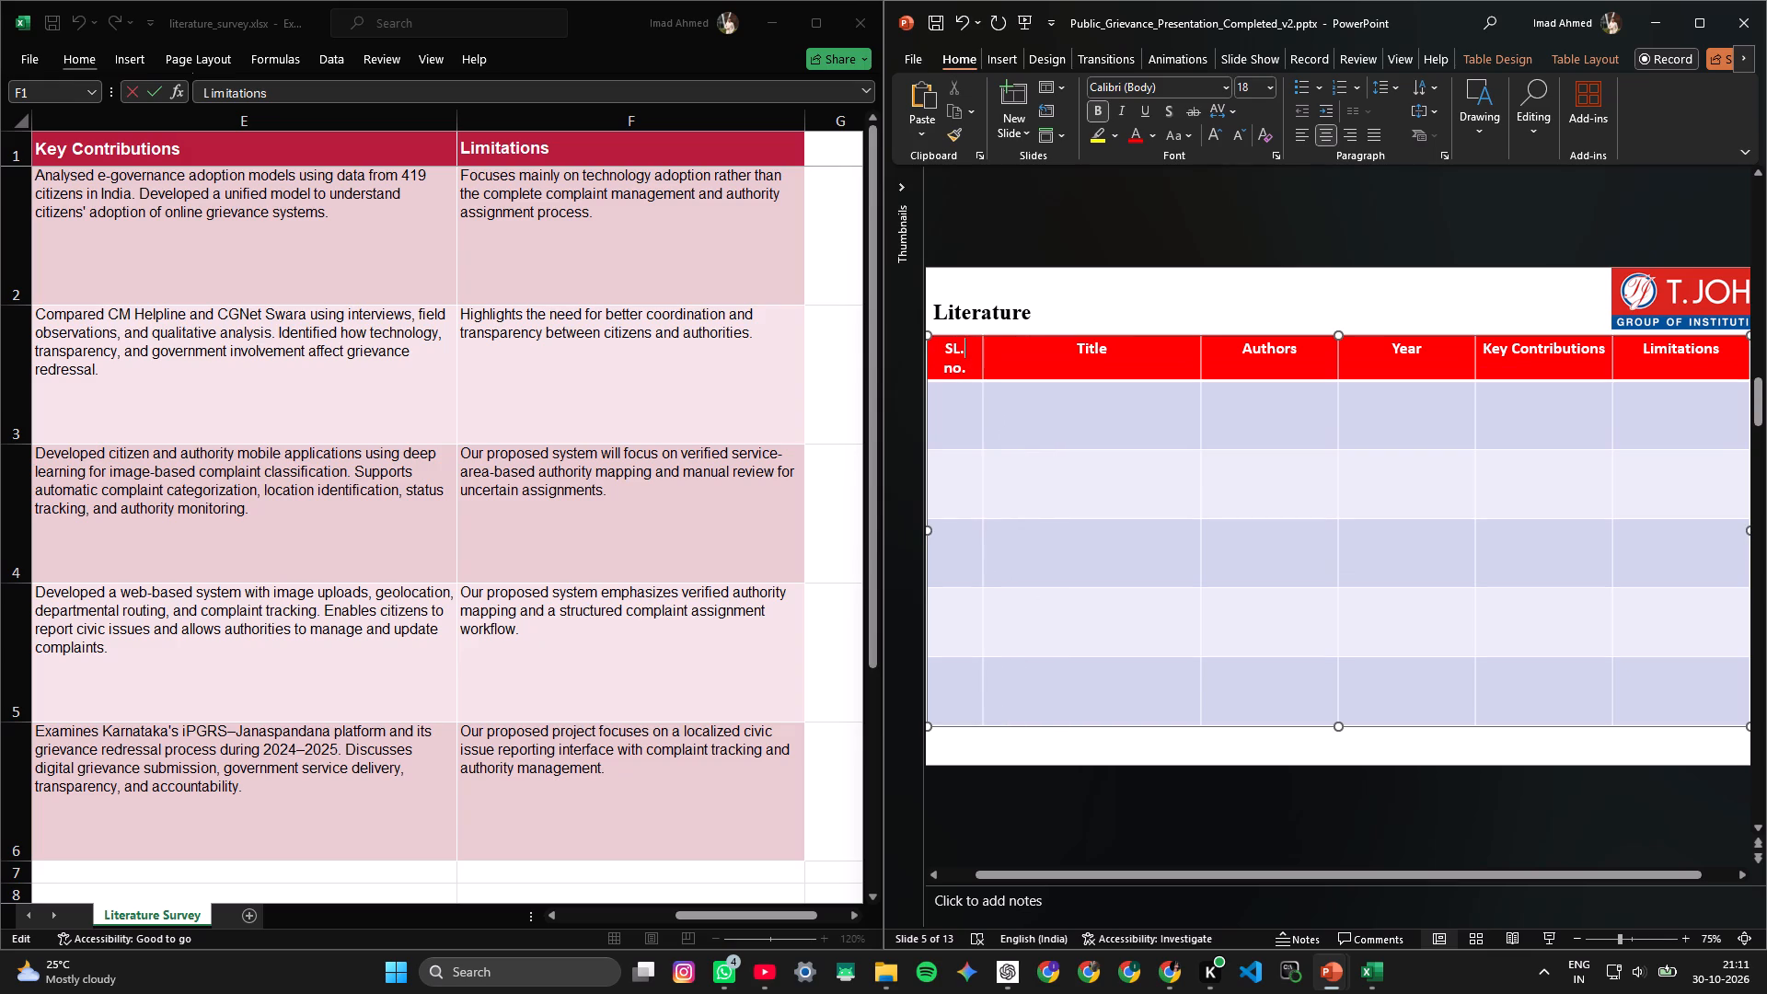
pyautogui.scroll(4, 202, 401)
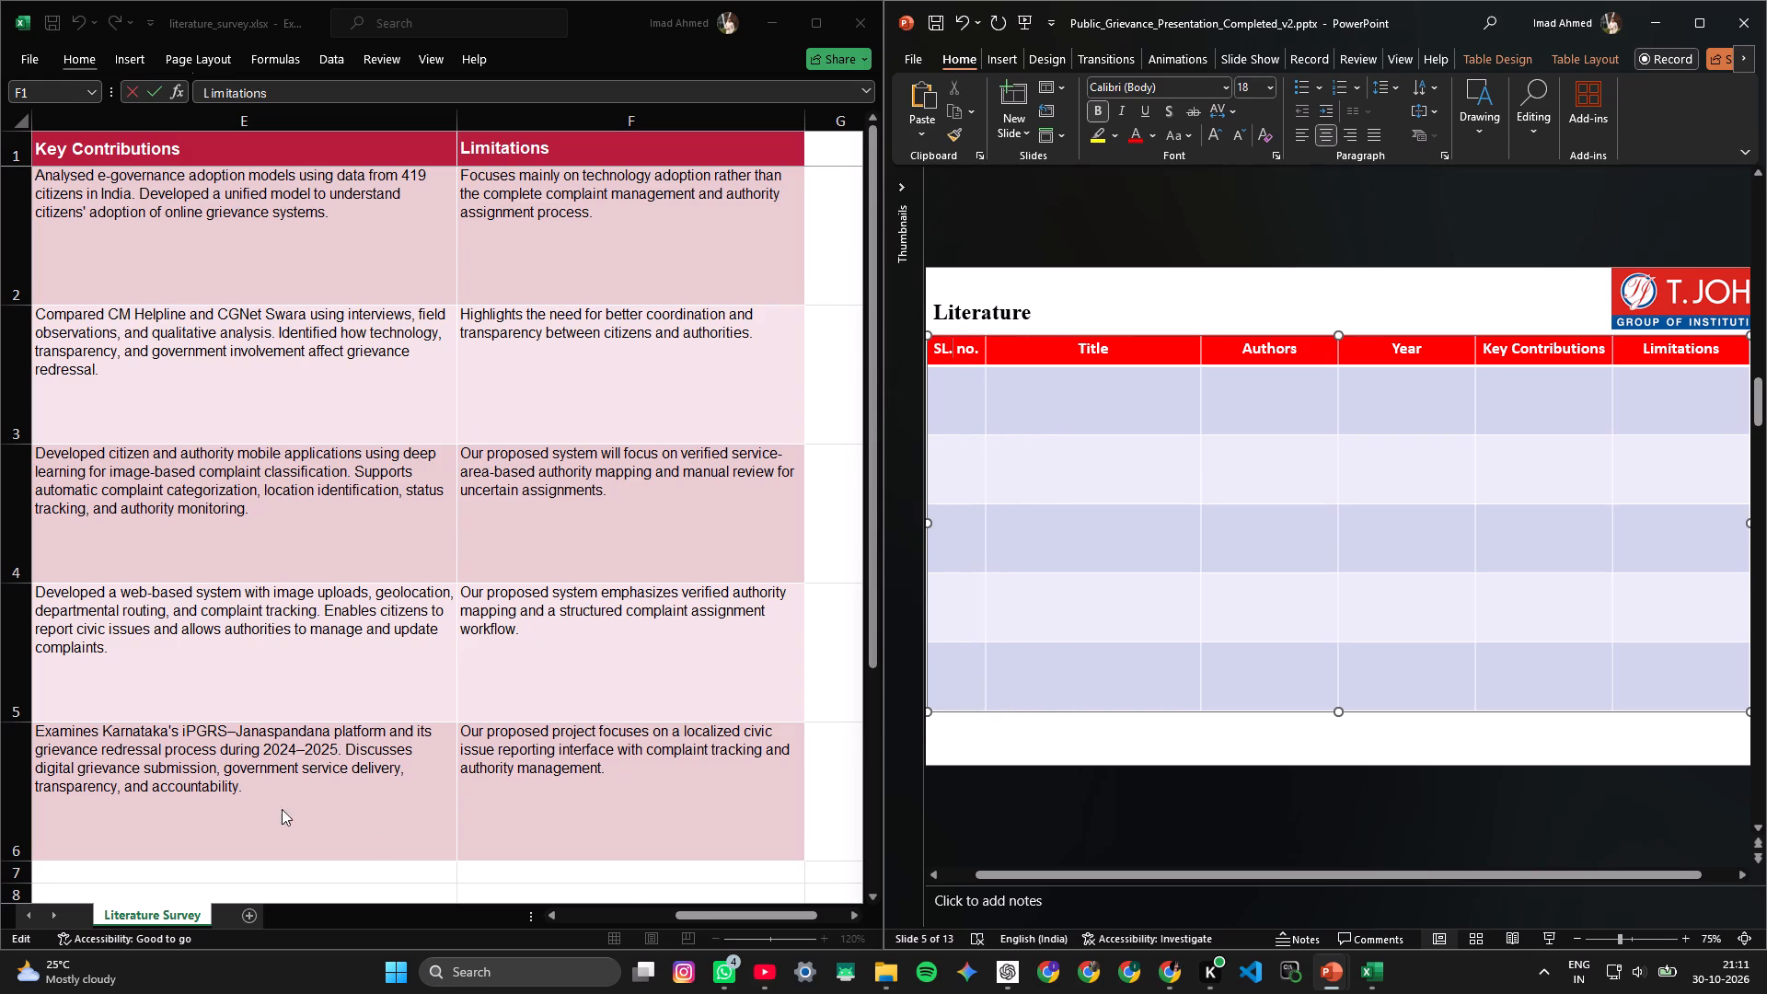
# Number the five body rows of the Literature table 1 to 5 in the SL. no. column.
pyautogui.moveTo(709, 917); pyautogui.dragTo(565, 898)
pyautogui.click(686, 917)
pyautogui.moveTo(686, 917); pyautogui.dragTo(437, 895)
pyautogui.doubleClick(957, 403)
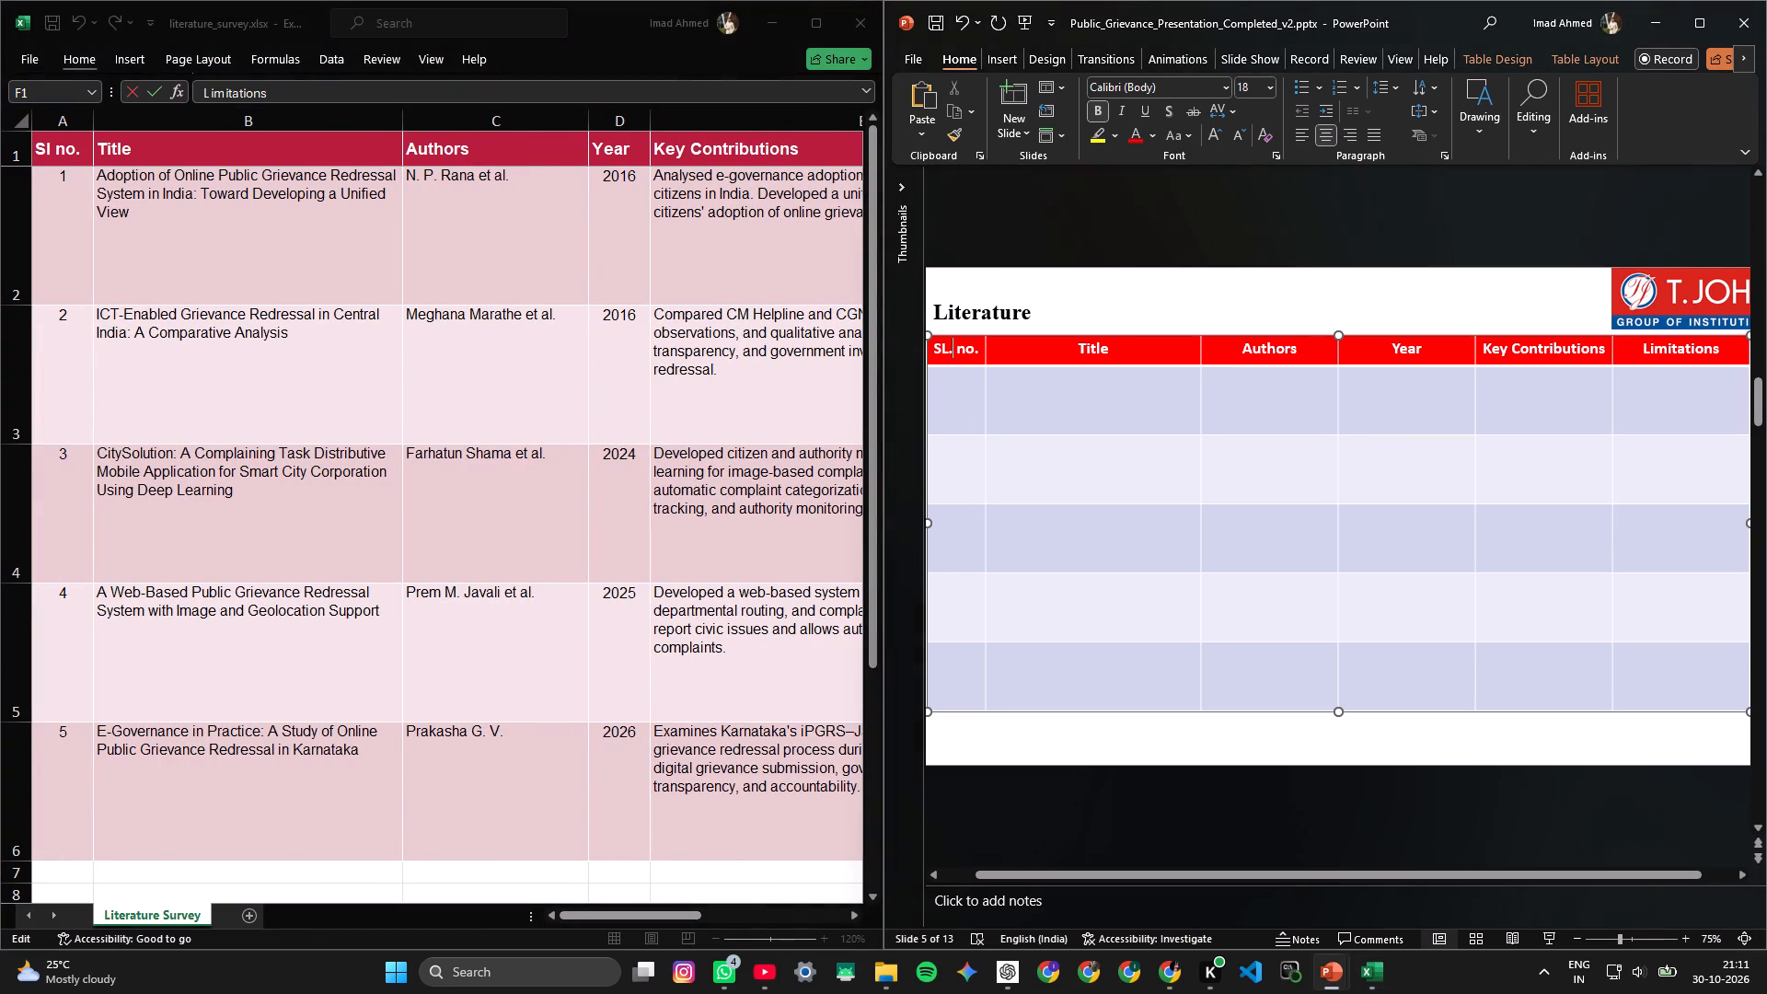
pyautogui.press('1')
pyautogui.write('1111')
pyautogui.press('1')
pyautogui.doubleClick(958, 382)
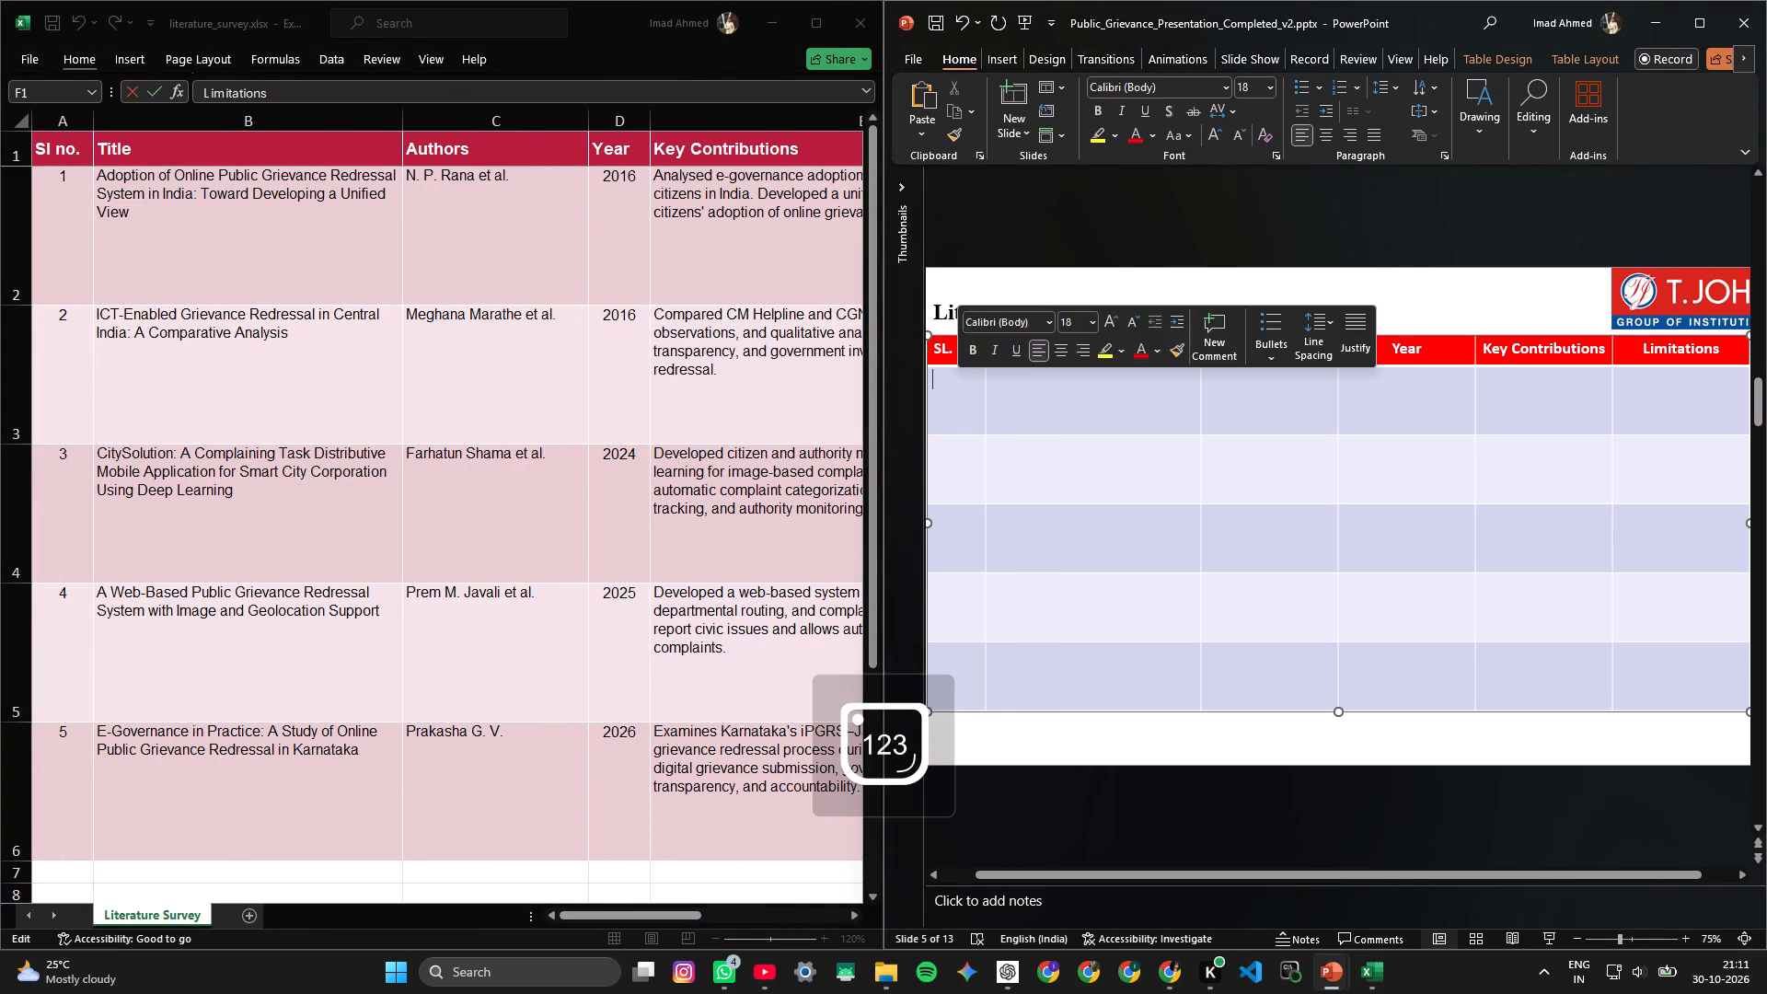
pyautogui.press('1')
pyautogui.click(947, 457)
pyautogui.press('2')
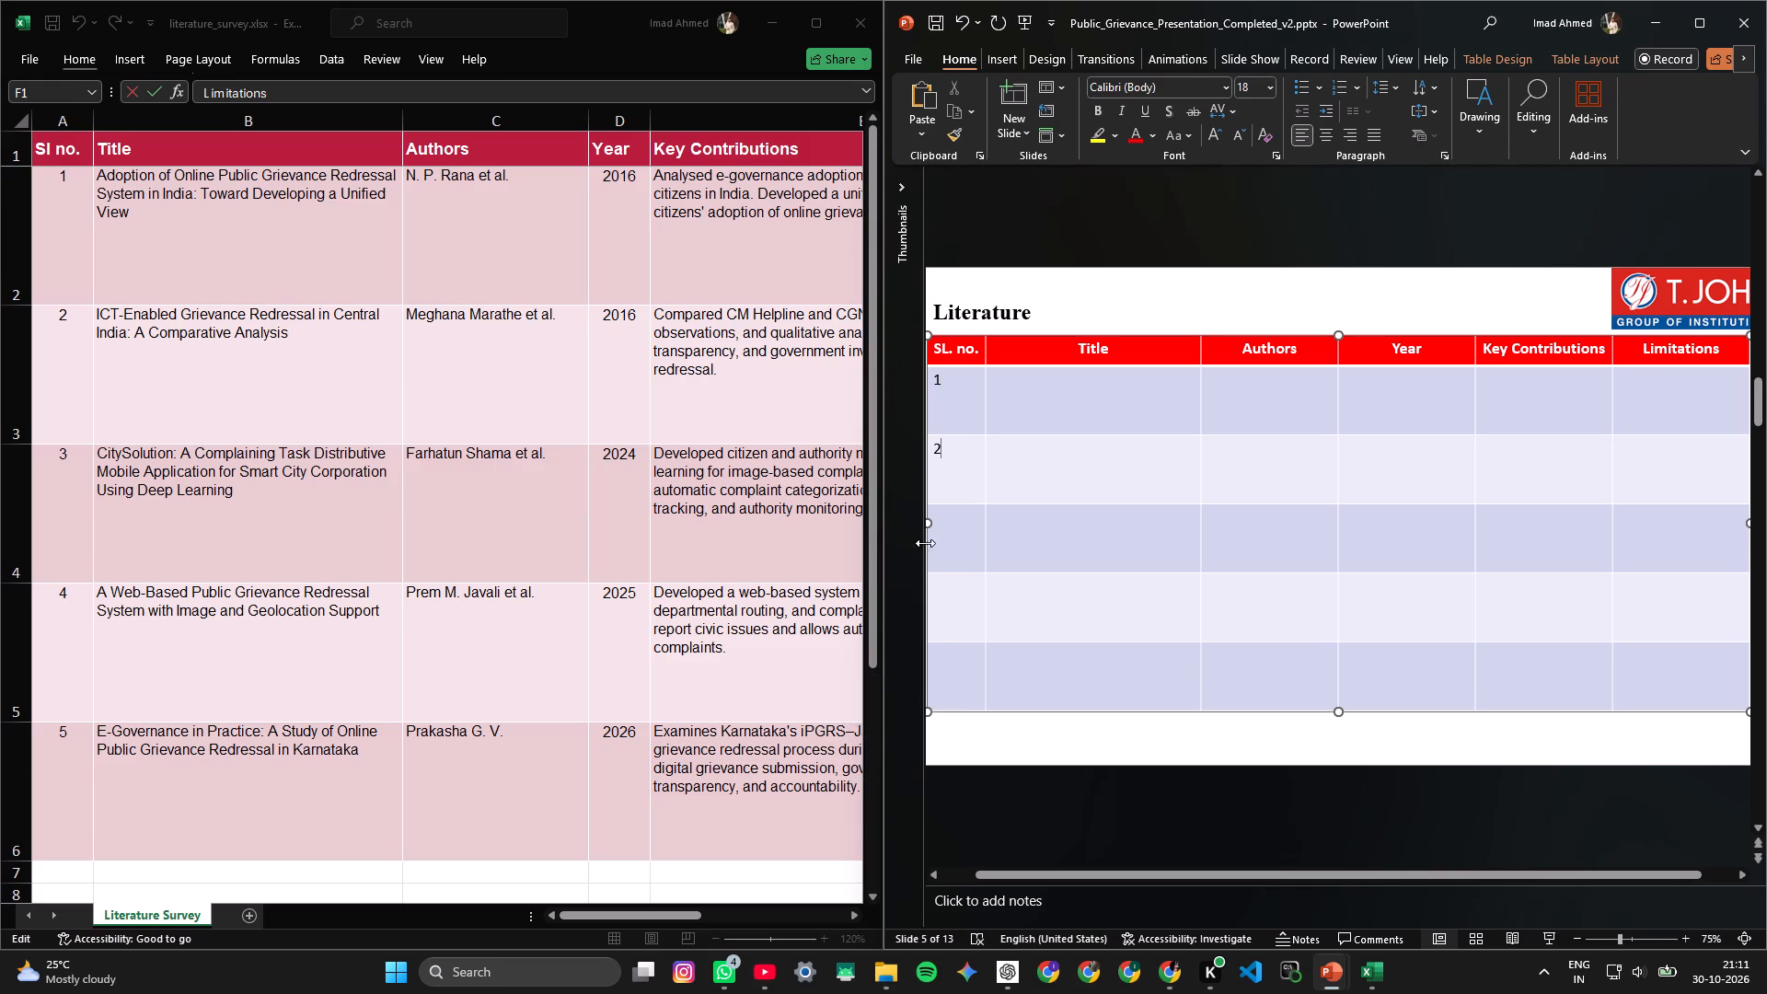
pyautogui.click(955, 547)
pyautogui.press('3')
pyautogui.click(951, 599)
pyautogui.press('4')
pyautogui.click(952, 661)
pyautogui.press('5')
# Copy the first paper's title, "Adoption of Online Public Grievance Redressal System in India" with its subtitle, from Excel into row 1's Title cell.
pyautogui.tripleClick(112, 194)
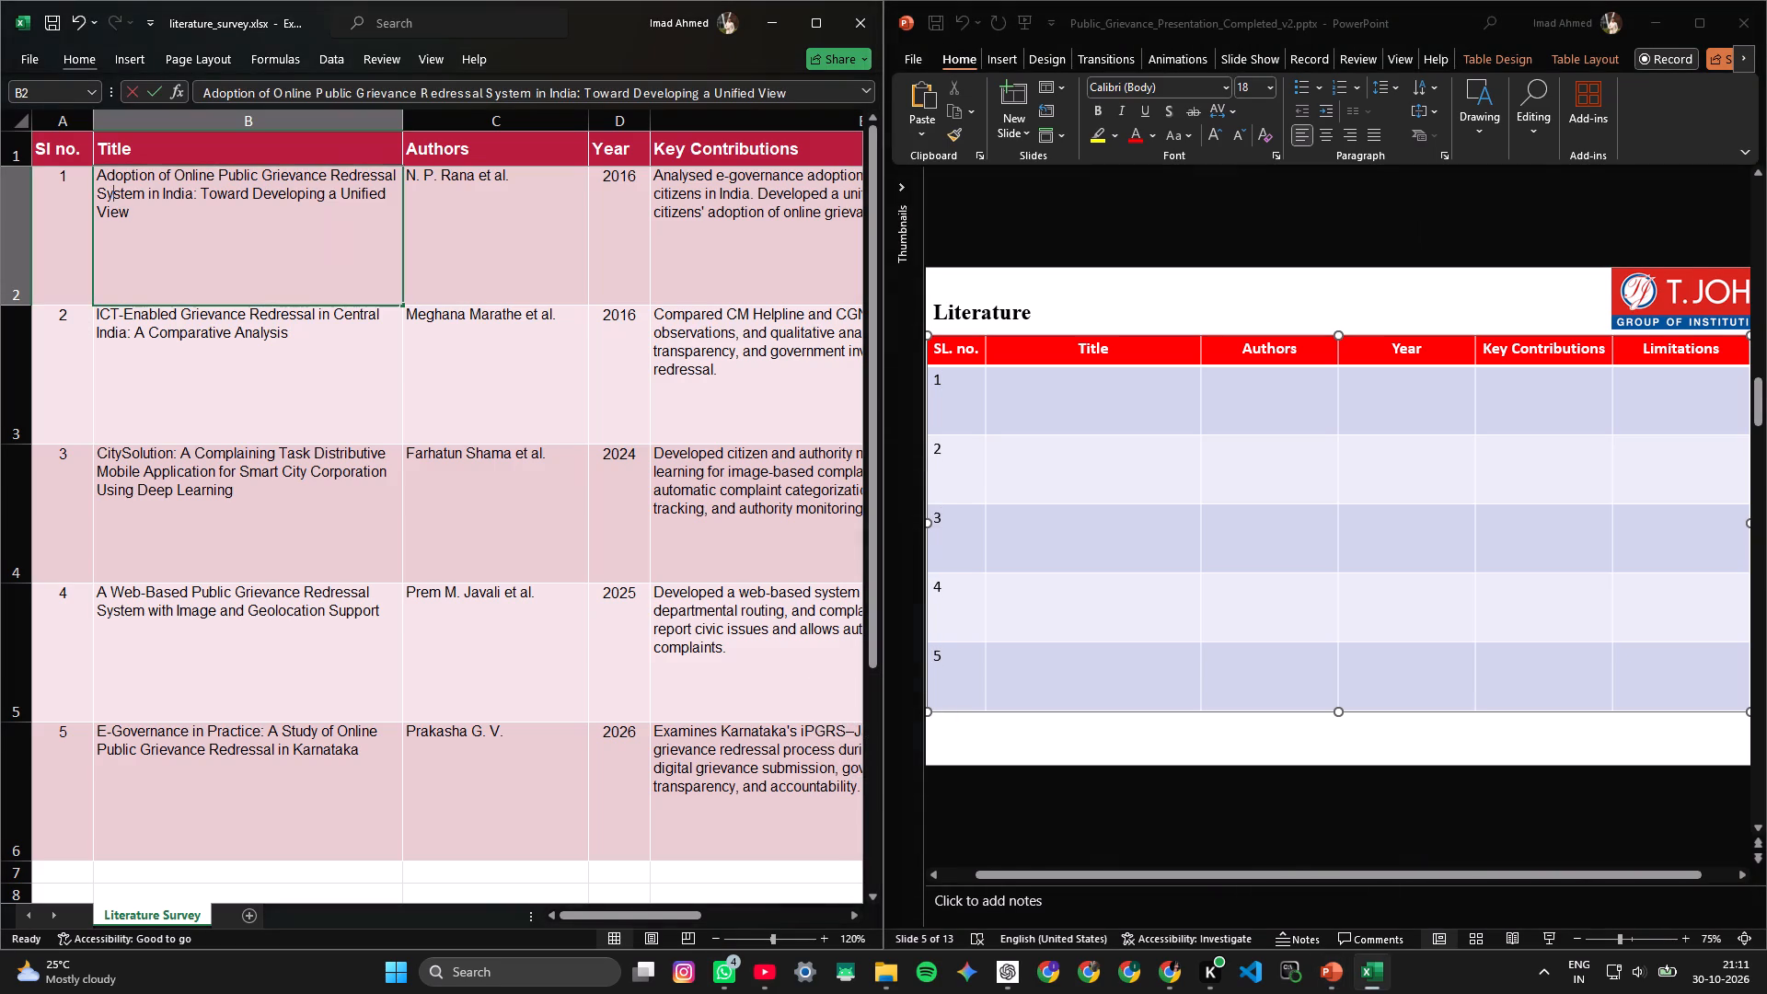
pyautogui.moveTo(138, 218); pyautogui.dragTo(80, 165)
pyautogui.hotkey('ctrl', 'c')
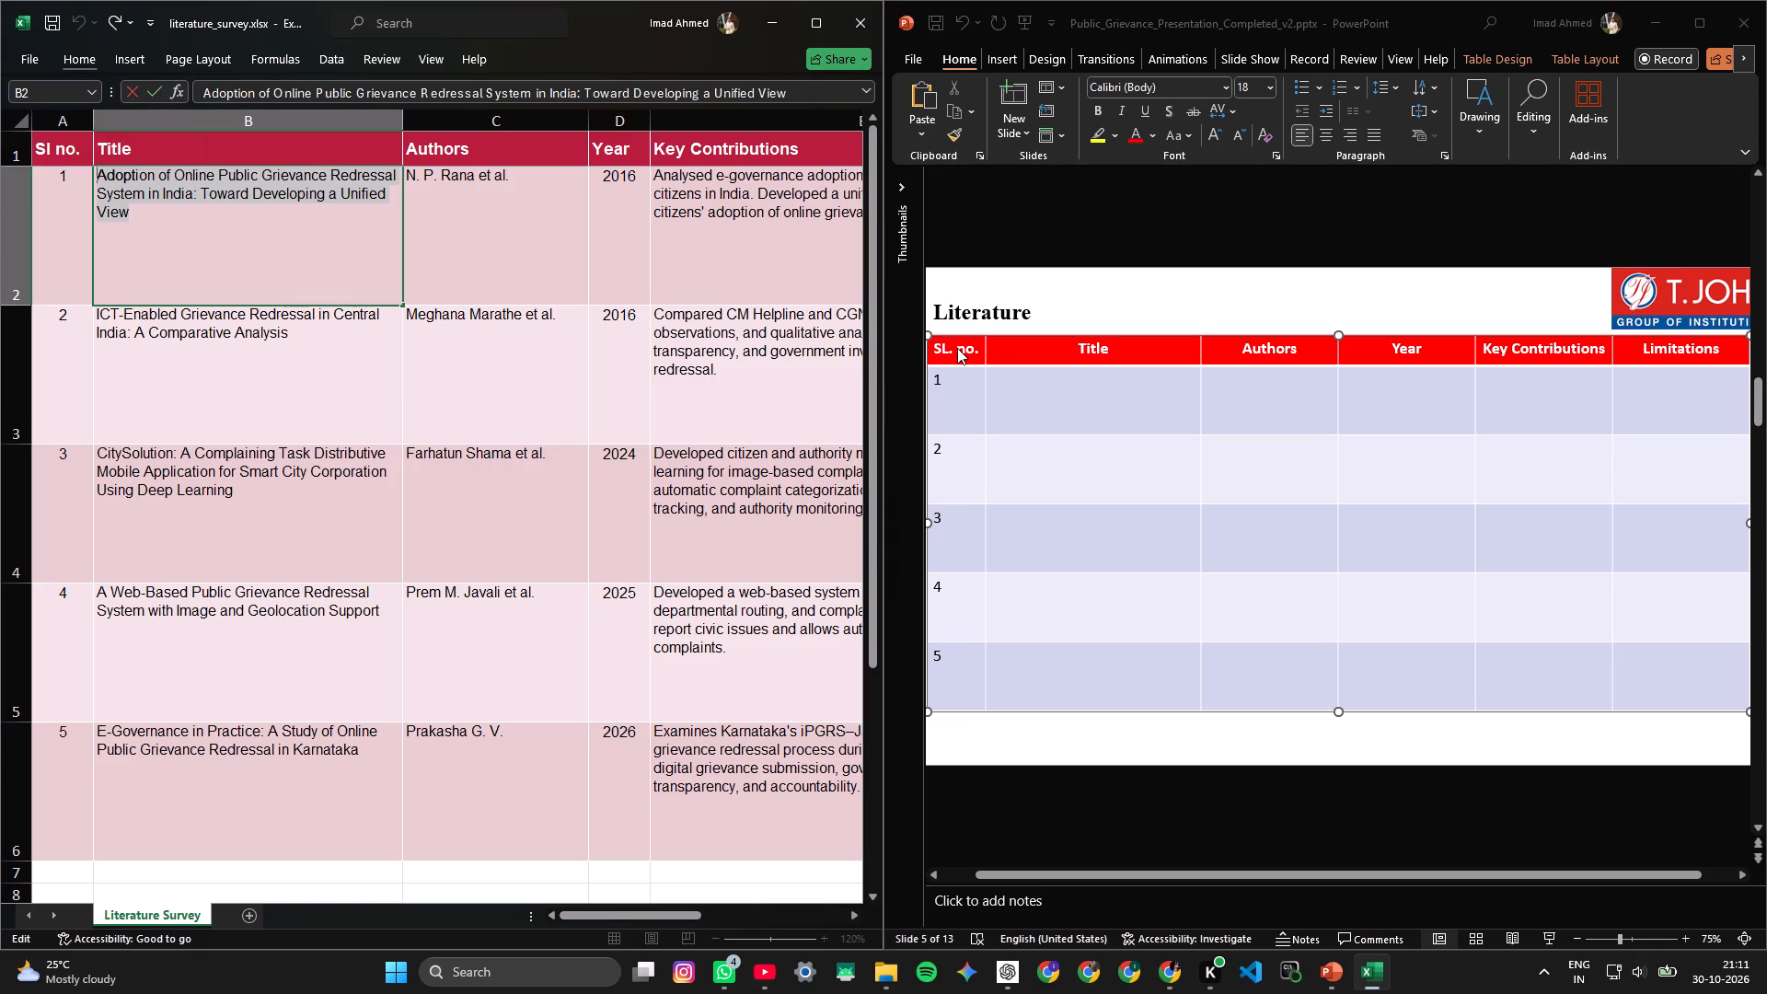
pyautogui.click(1035, 386)
pyautogui.click(1012, 388)
pyautogui.hotkey('ctrl', 'v')
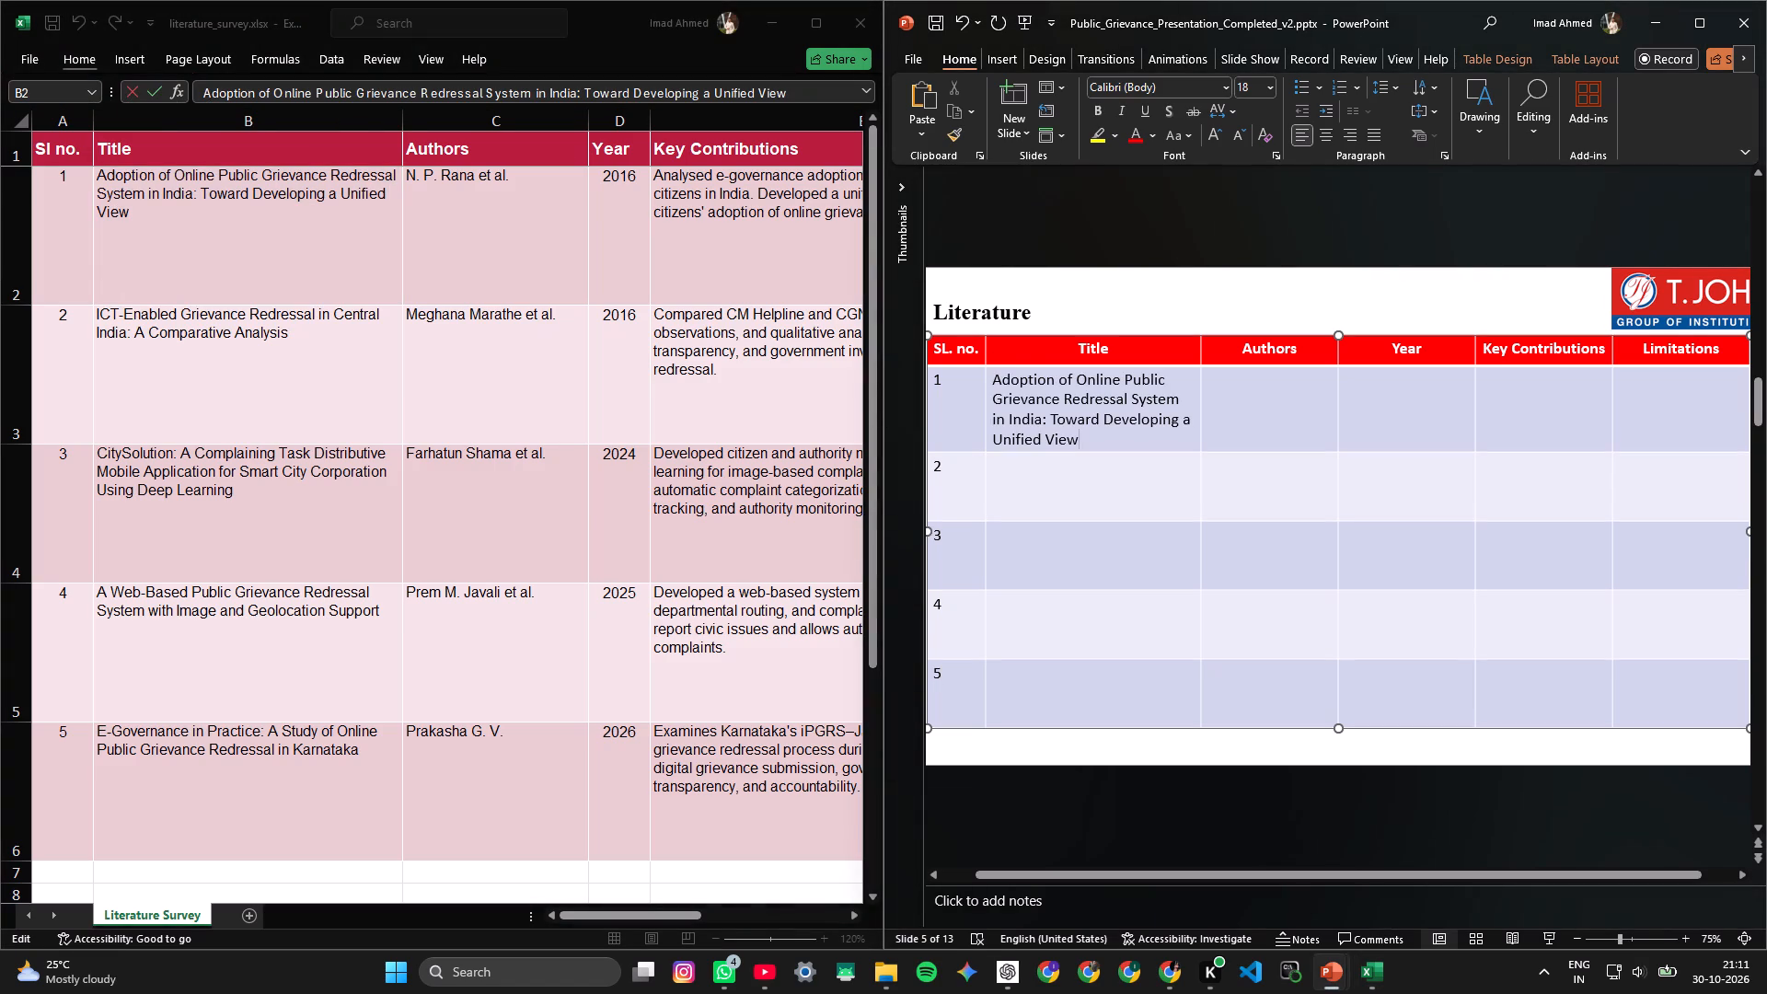
# Copy the title "ICT-Enabled Grievance Redressal in Central India: A Comparative Analysis" from Excel into row 2's Title cell.
pyautogui.click(341, 329)
pyautogui.click(316, 343)
pyautogui.click(301, 336)
pyautogui.tripleClick(282, 333)
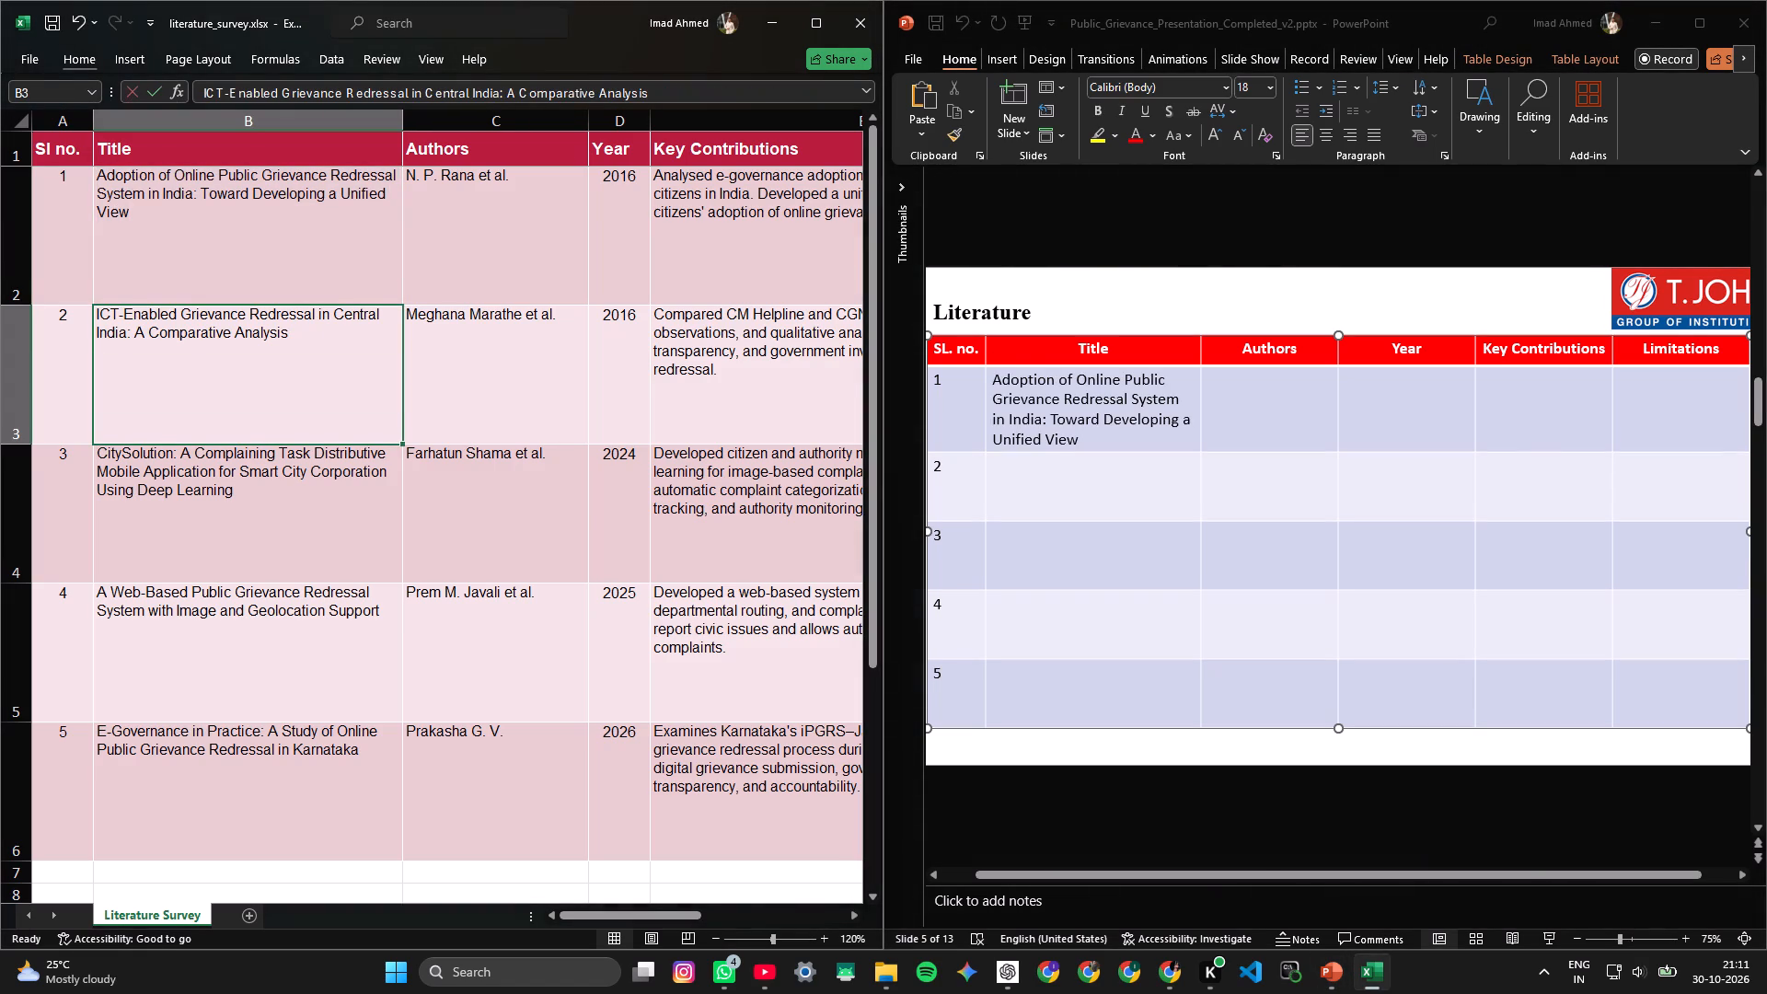
pyautogui.click(302, 335)
pyautogui.moveTo(302, 335); pyautogui.dragTo(91, 295)
pyautogui.hotkey('ctrl', 'c')
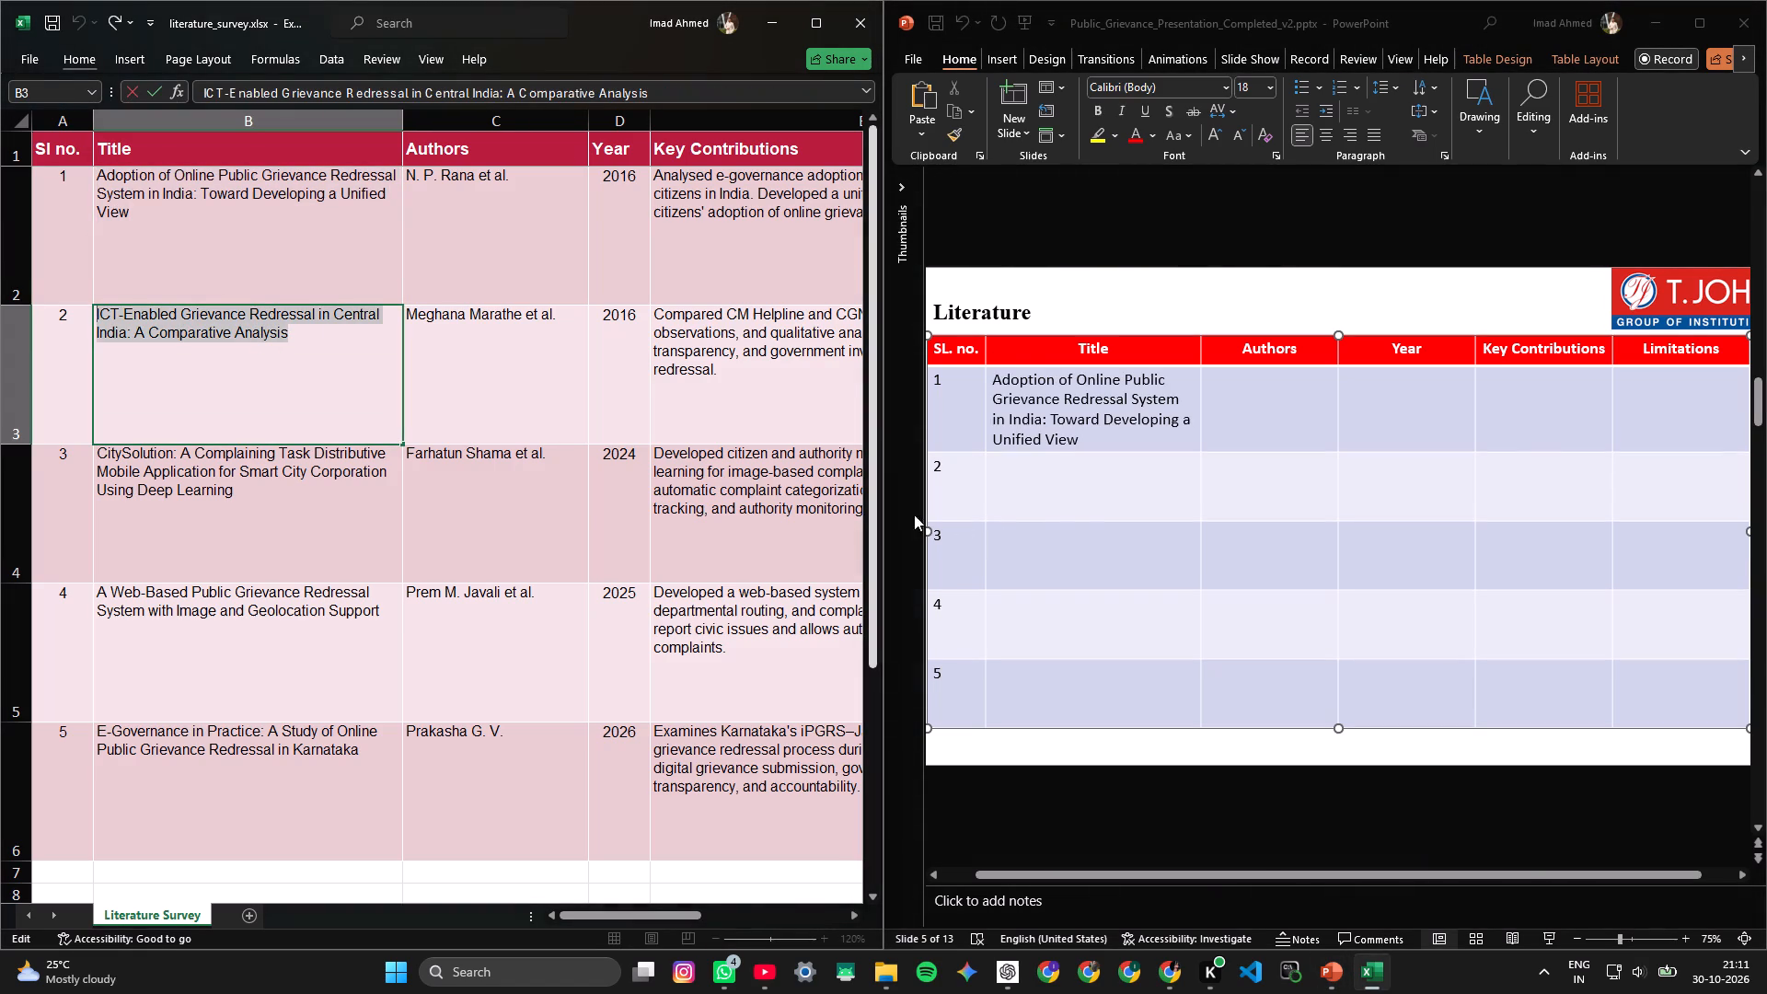
pyautogui.tripleClick(1087, 472)
pyautogui.hotkey('ctrl', 'v')
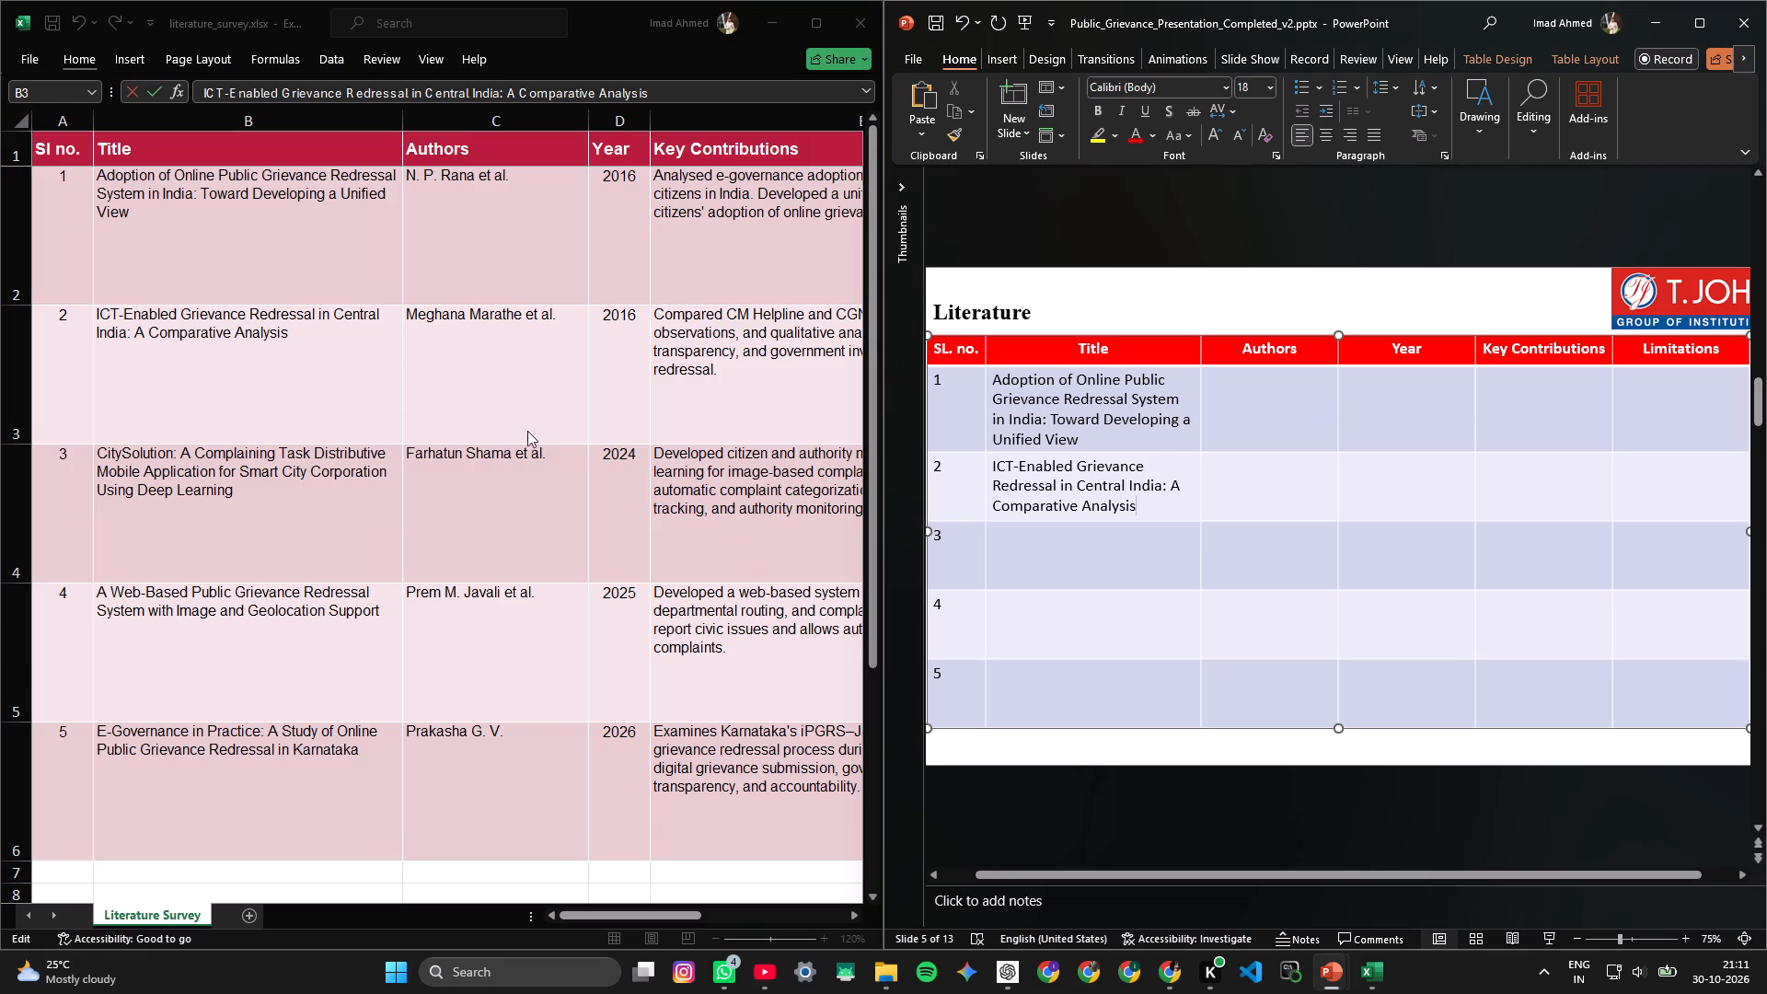
# Copy the full title of the CitySolution deep learning paper from Excel into row 3's Title cell.
pyautogui.tripleClick(329, 472)
pyautogui.click(323, 483)
pyautogui.hotkey('ctrl', 'a')
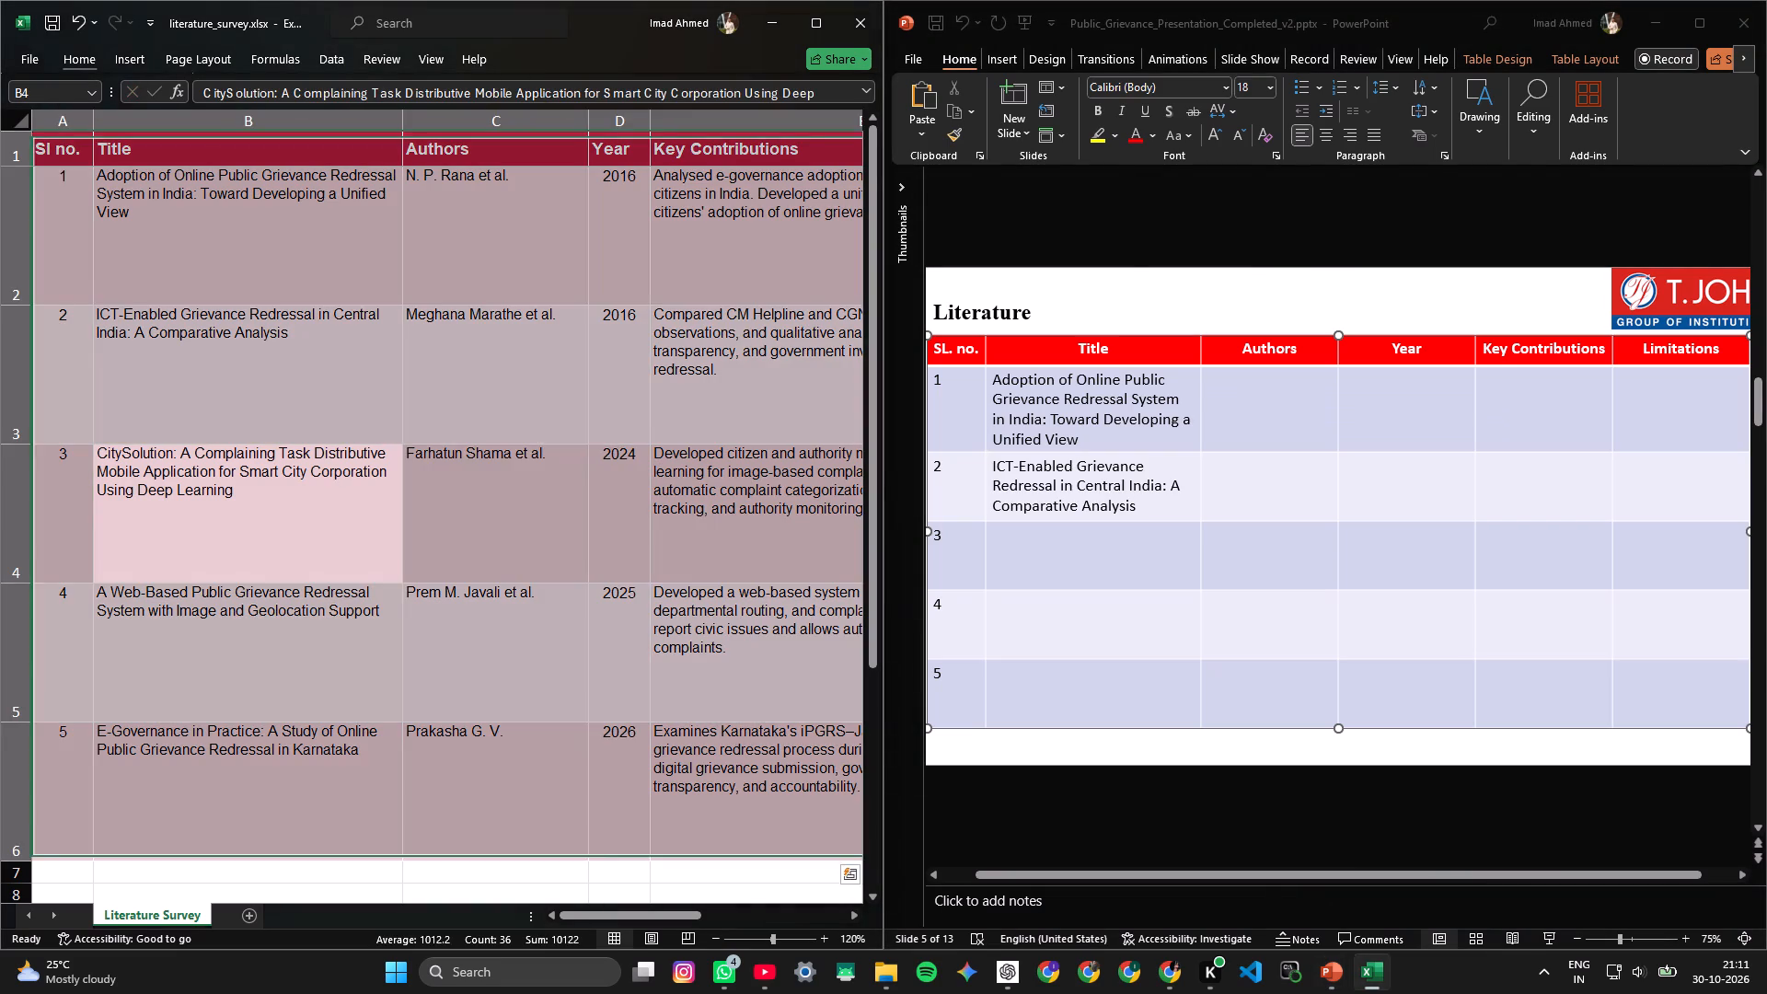
pyautogui.click(320, 486)
pyautogui.doubleClick(214, 487)
pyautogui.doubleClick(260, 468)
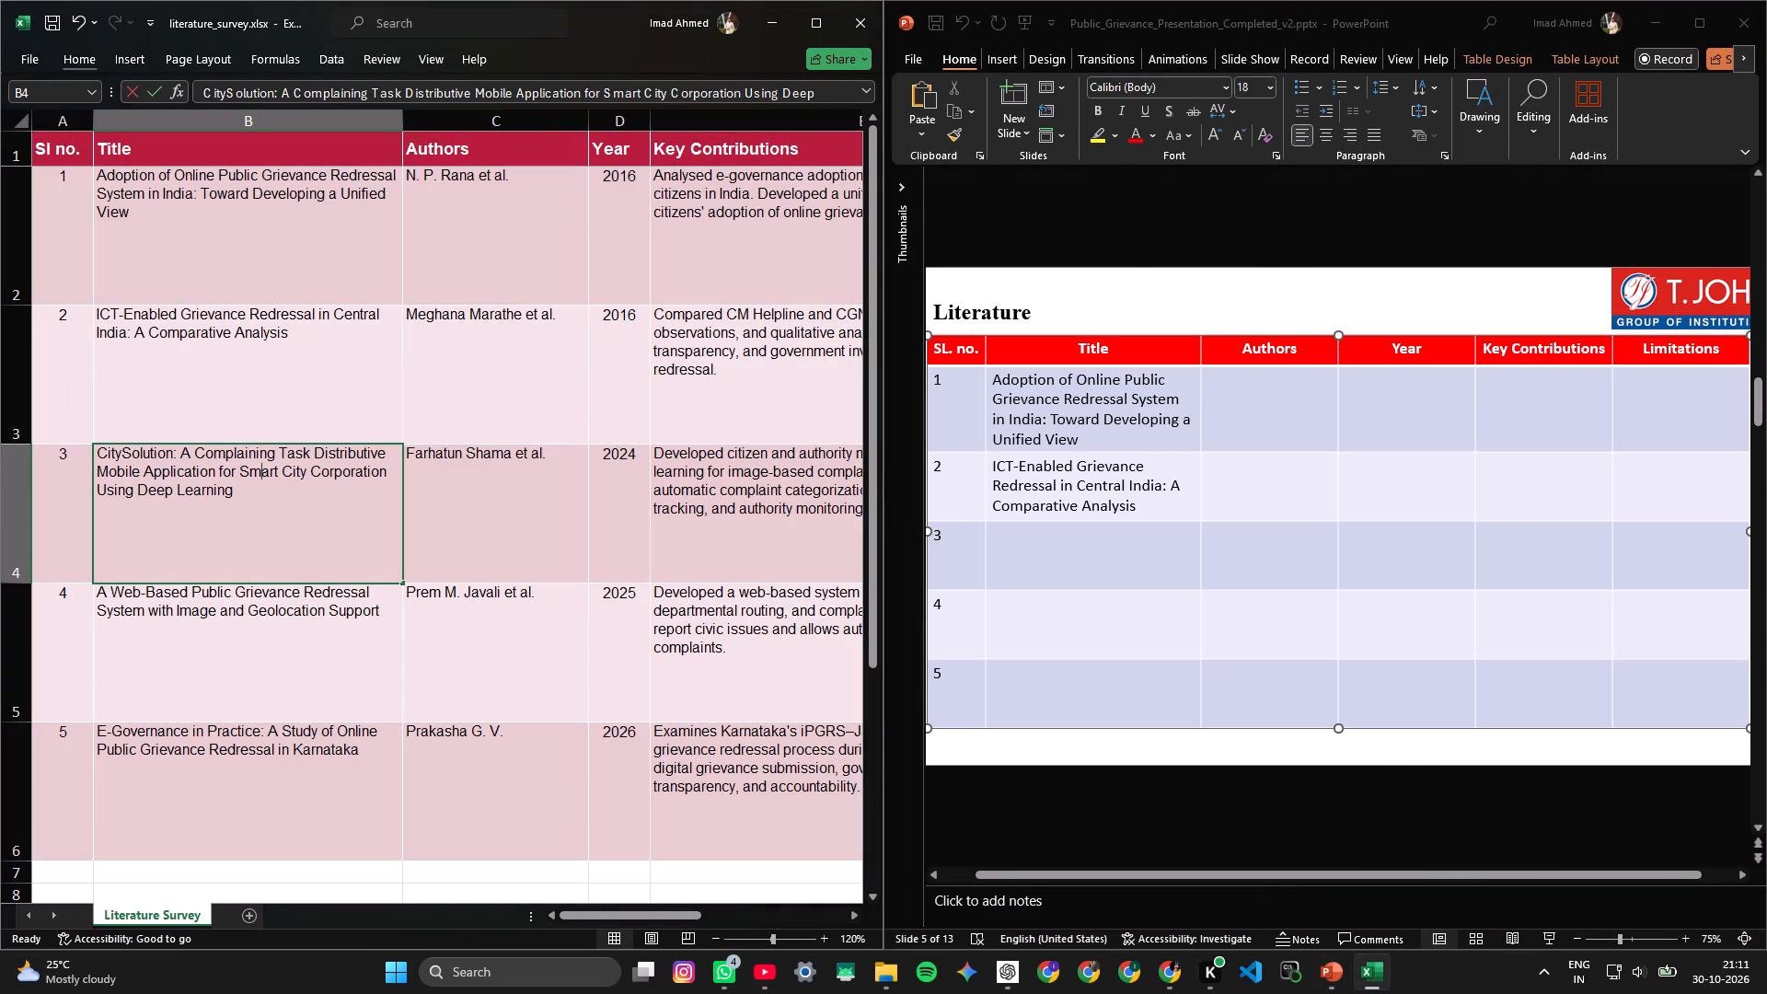
pyautogui.hotkey('ctrl', 'a')
pyautogui.hotkey('ctrl', 'c')
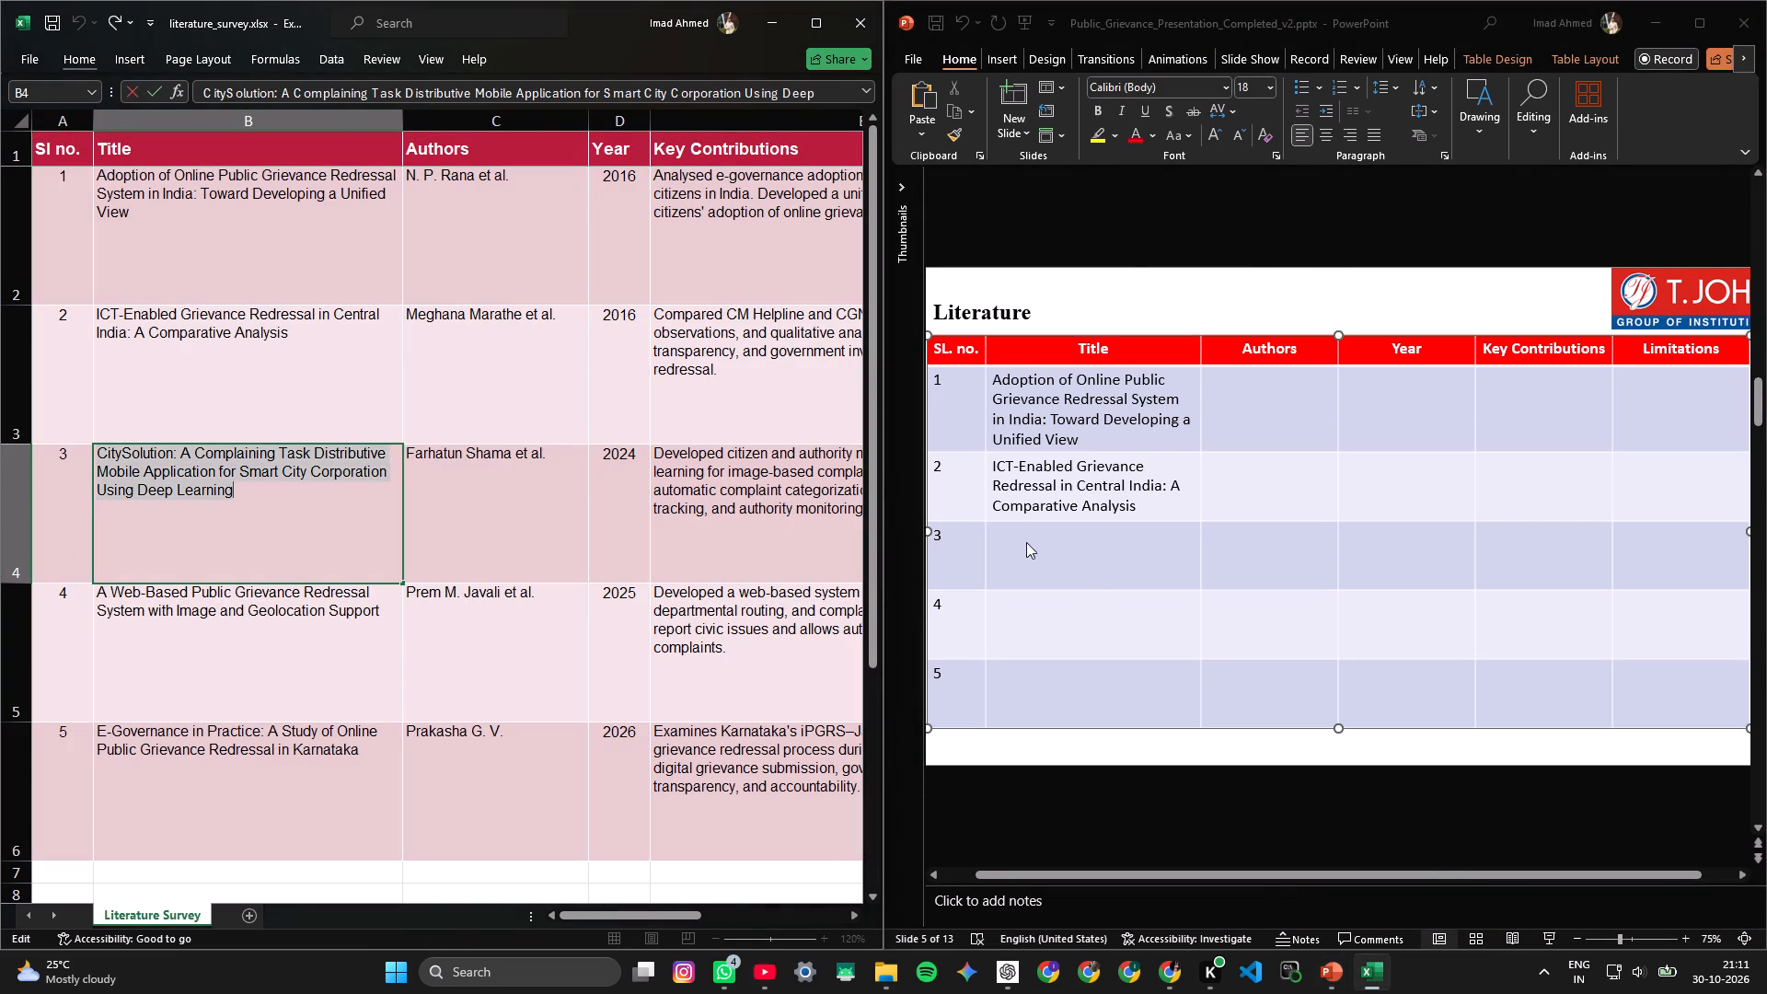
pyautogui.doubleClick(1026, 542)
pyautogui.hotkey('ctrl', 'v')
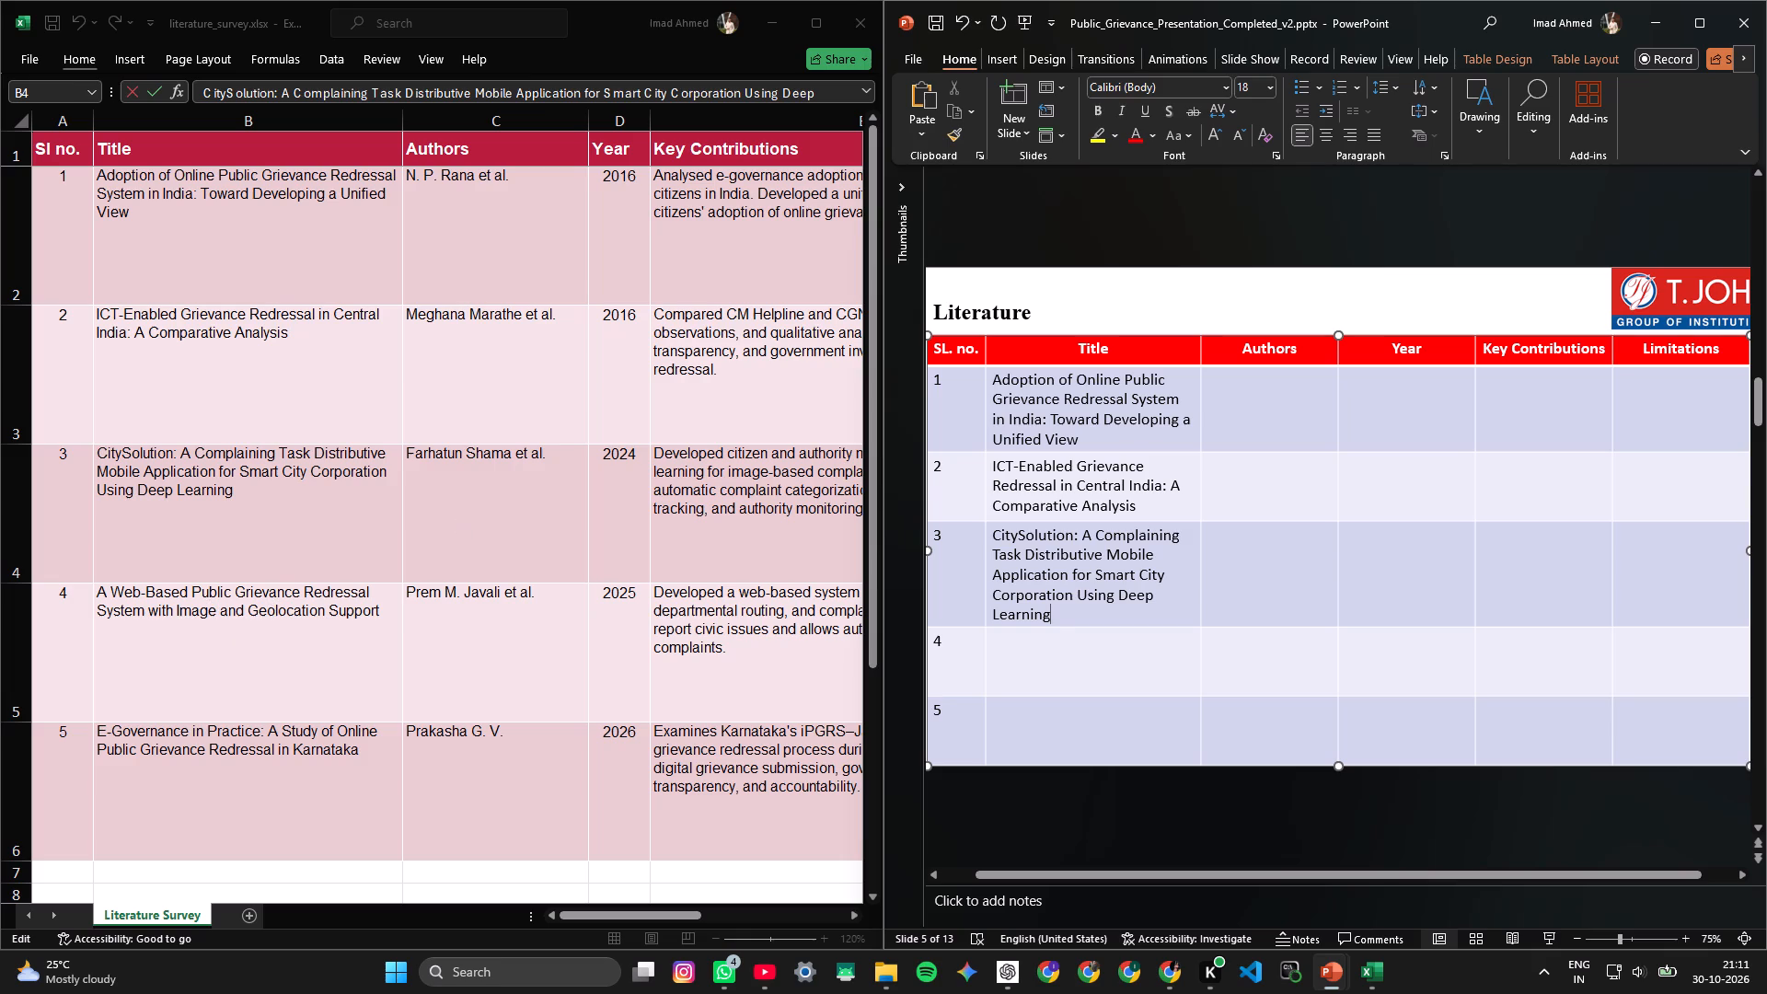
# Narrow the Literature table's Year column to just fit its heading and widen the Title column, with Authors between them.
pyautogui.moveTo(1338, 352); pyautogui.dragTo(1351, 352)
pyautogui.moveTo(1351, 352); pyautogui.dragTo(1395, 350)
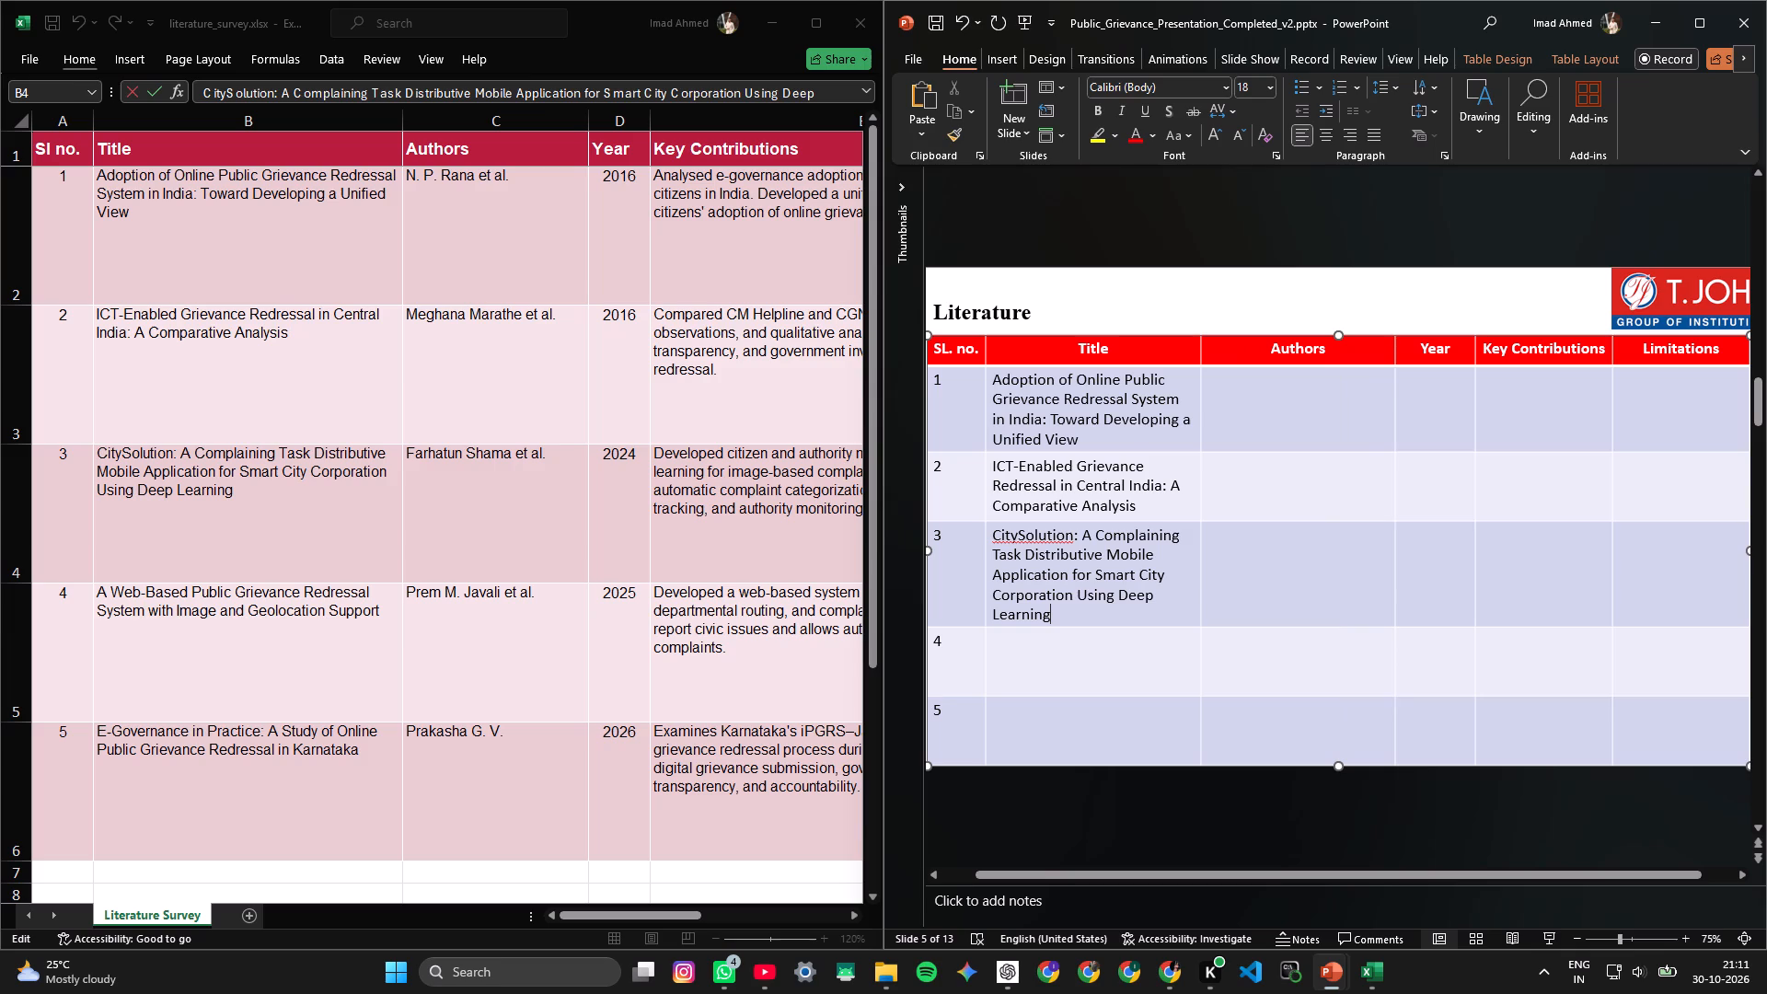
pyautogui.moveTo(1393, 352); pyautogui.dragTo(1411, 352)
pyautogui.moveTo(1200, 348); pyautogui.dragTo(1241, 348)
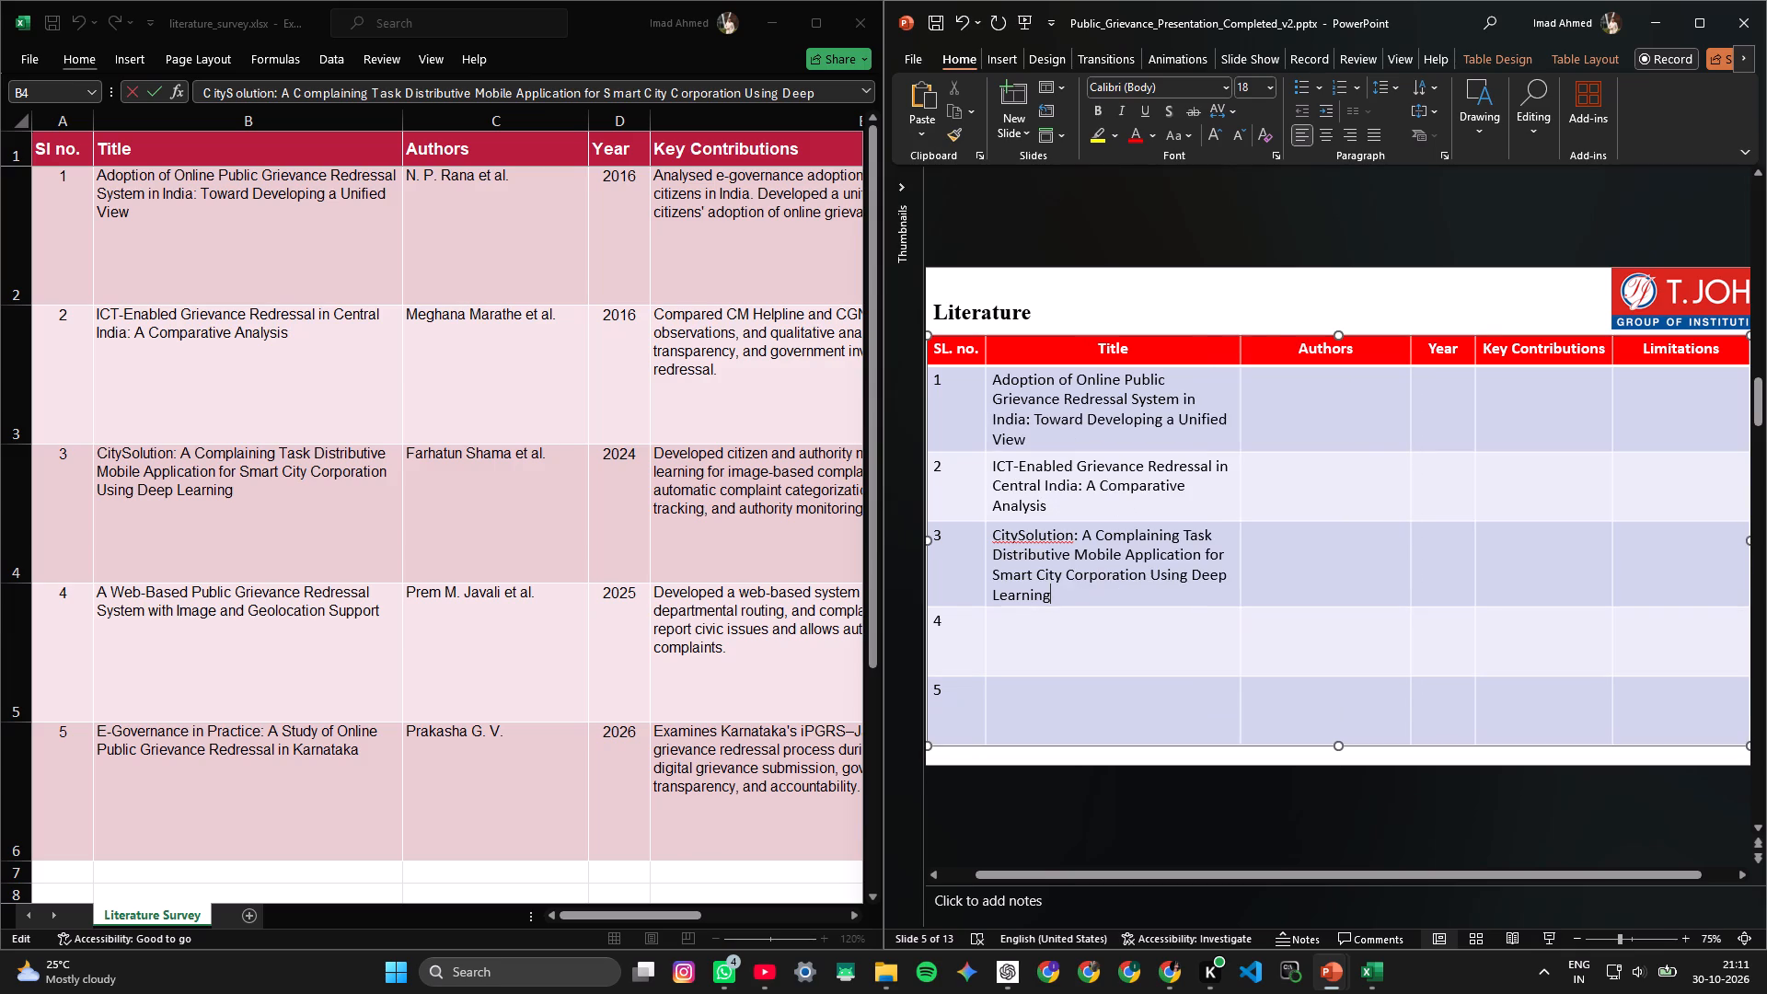
pyautogui.moveTo(1241, 352); pyautogui.dragTo(1272, 346)
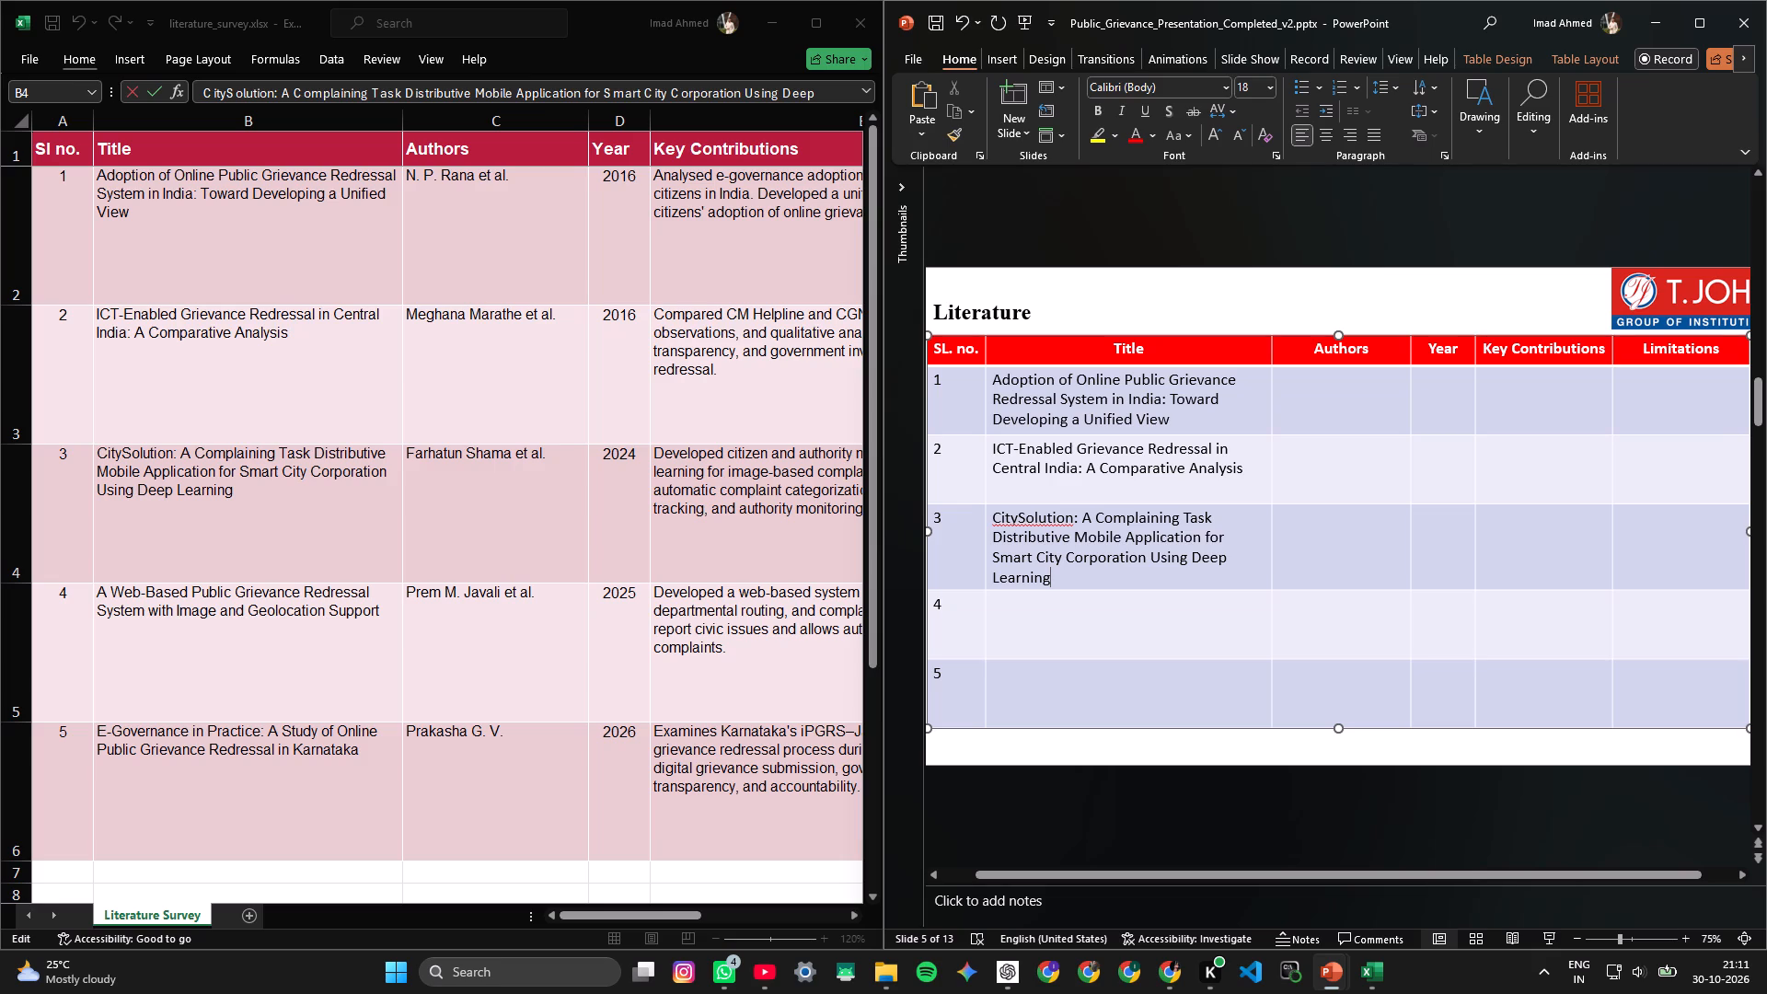
# Copy the title "A Web-Based Public Grievance Redressal System with Image and Geolocation Support" from Excel into row 4's Title cell.
pyautogui.tripleClick(181, 604)
pyautogui.doubleClick(181, 604)
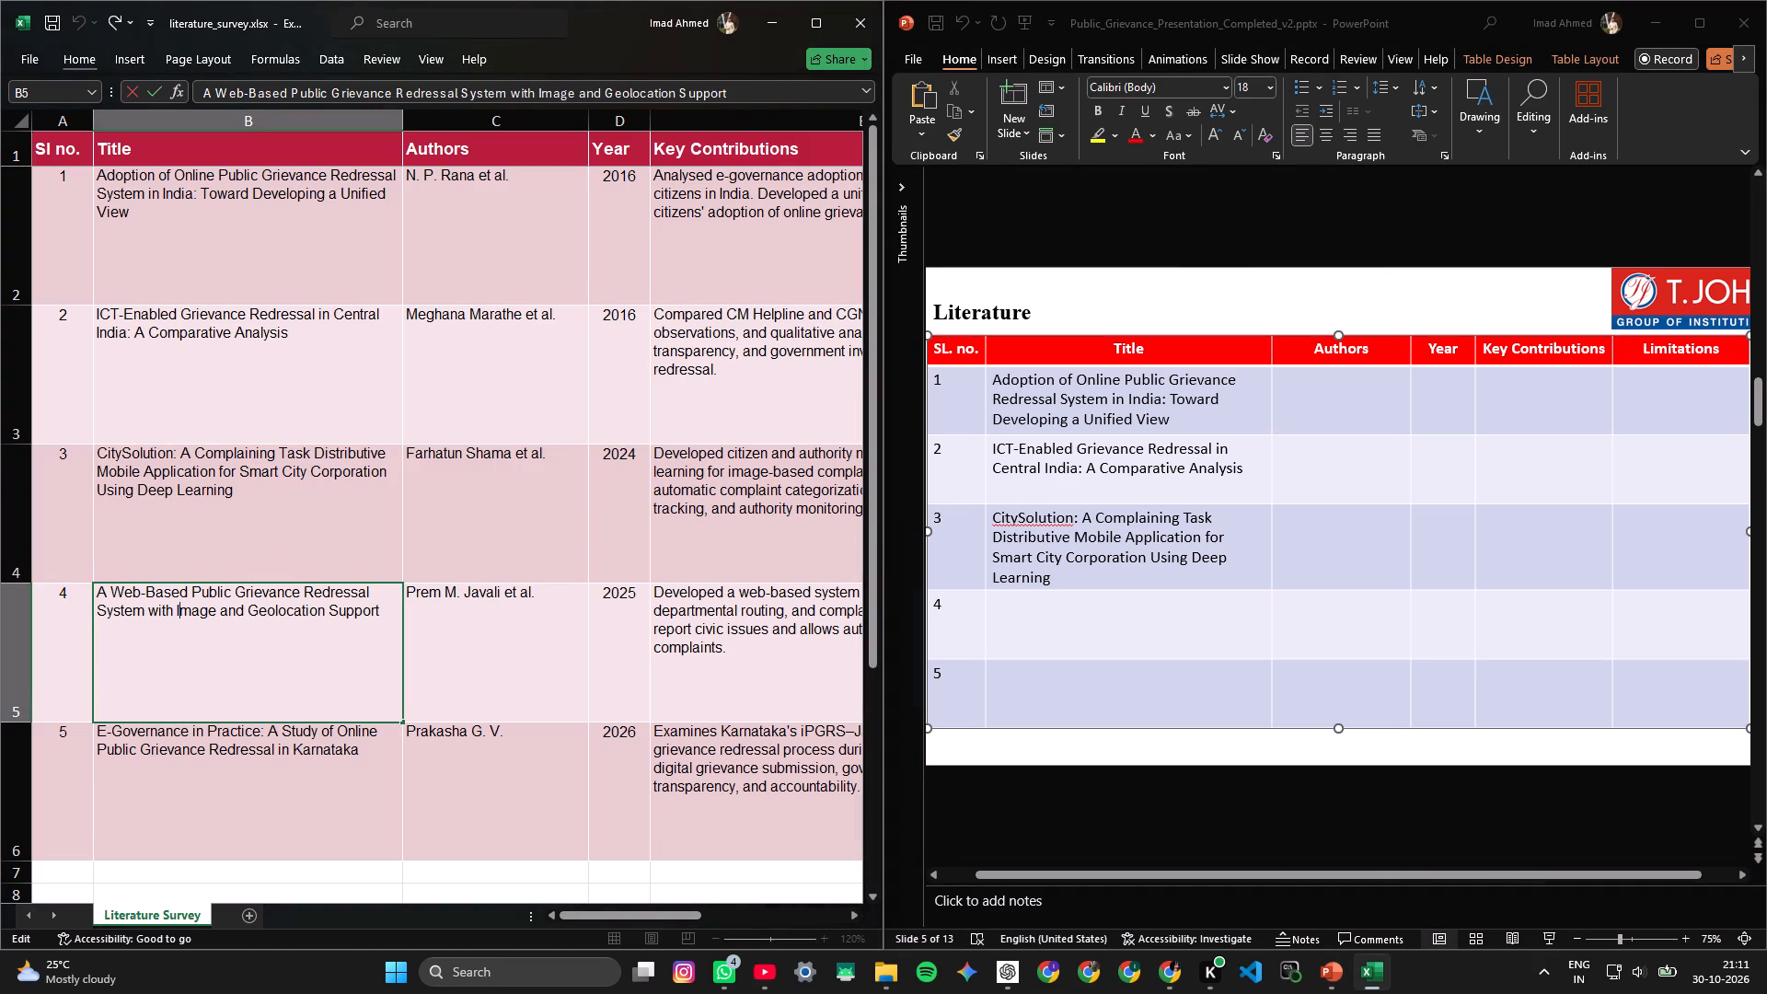
pyautogui.hotkey('ctrl', 'a')
pyautogui.hotkey('ctrl', 'c')
pyautogui.click(1048, 613)
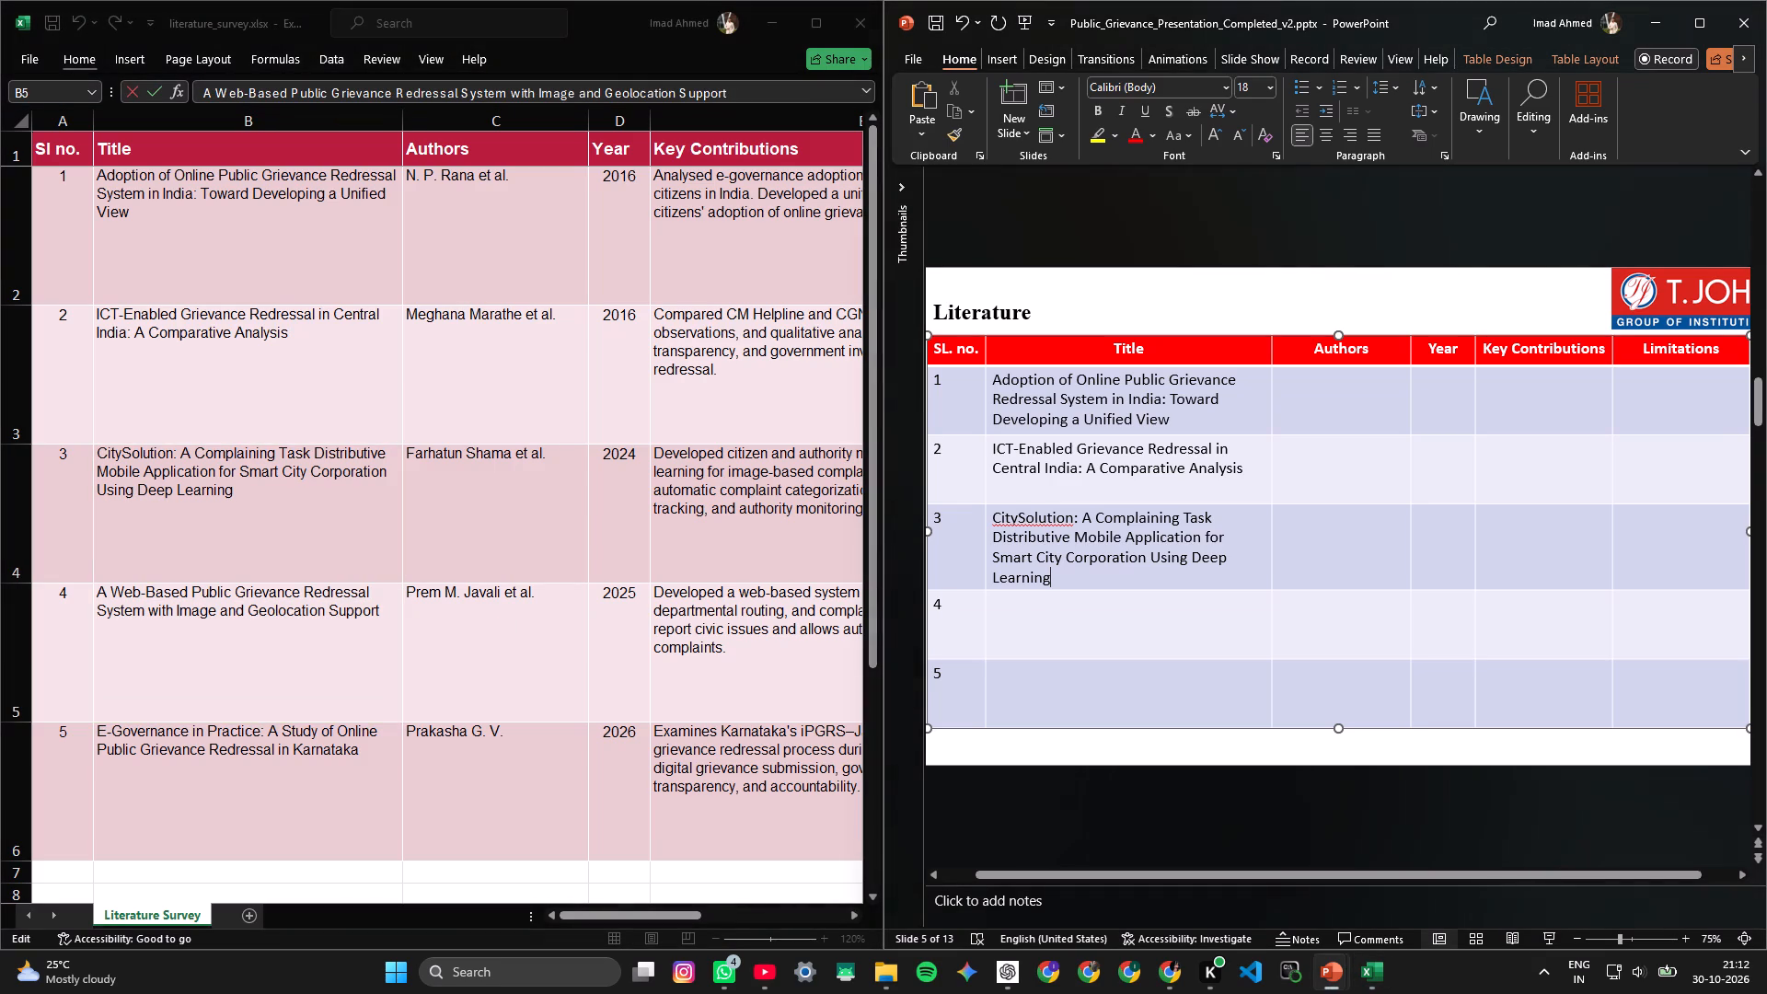
pyautogui.click(1047, 616)
pyautogui.hotkey('ctrl', 'v')
# Copy the title "E-Governance in Practice: A Study of Online Public Grievance Redressal in Karnataka" from Excel into row 5's Title cell.
pyautogui.tripleClick(150, 745)
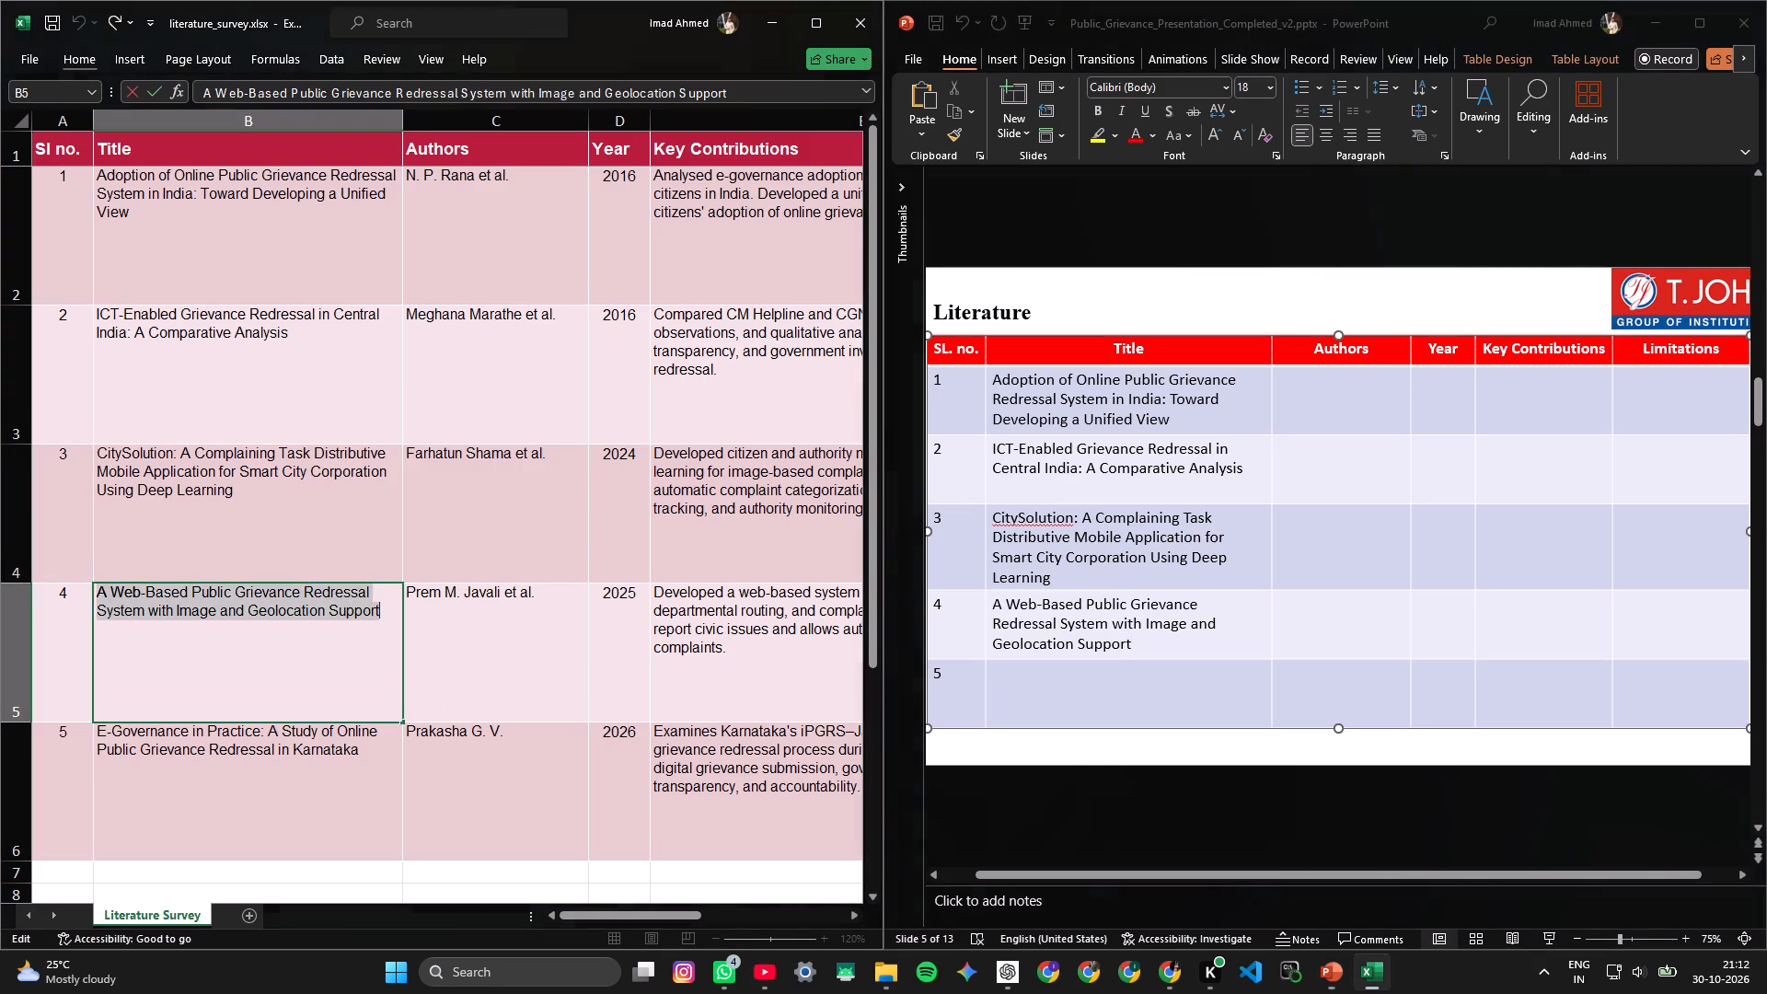
pyautogui.click(150, 745)
pyautogui.click(150, 745)
pyautogui.hotkey('ctrl', 'a')
pyautogui.hotkey('ctrl', 'c')
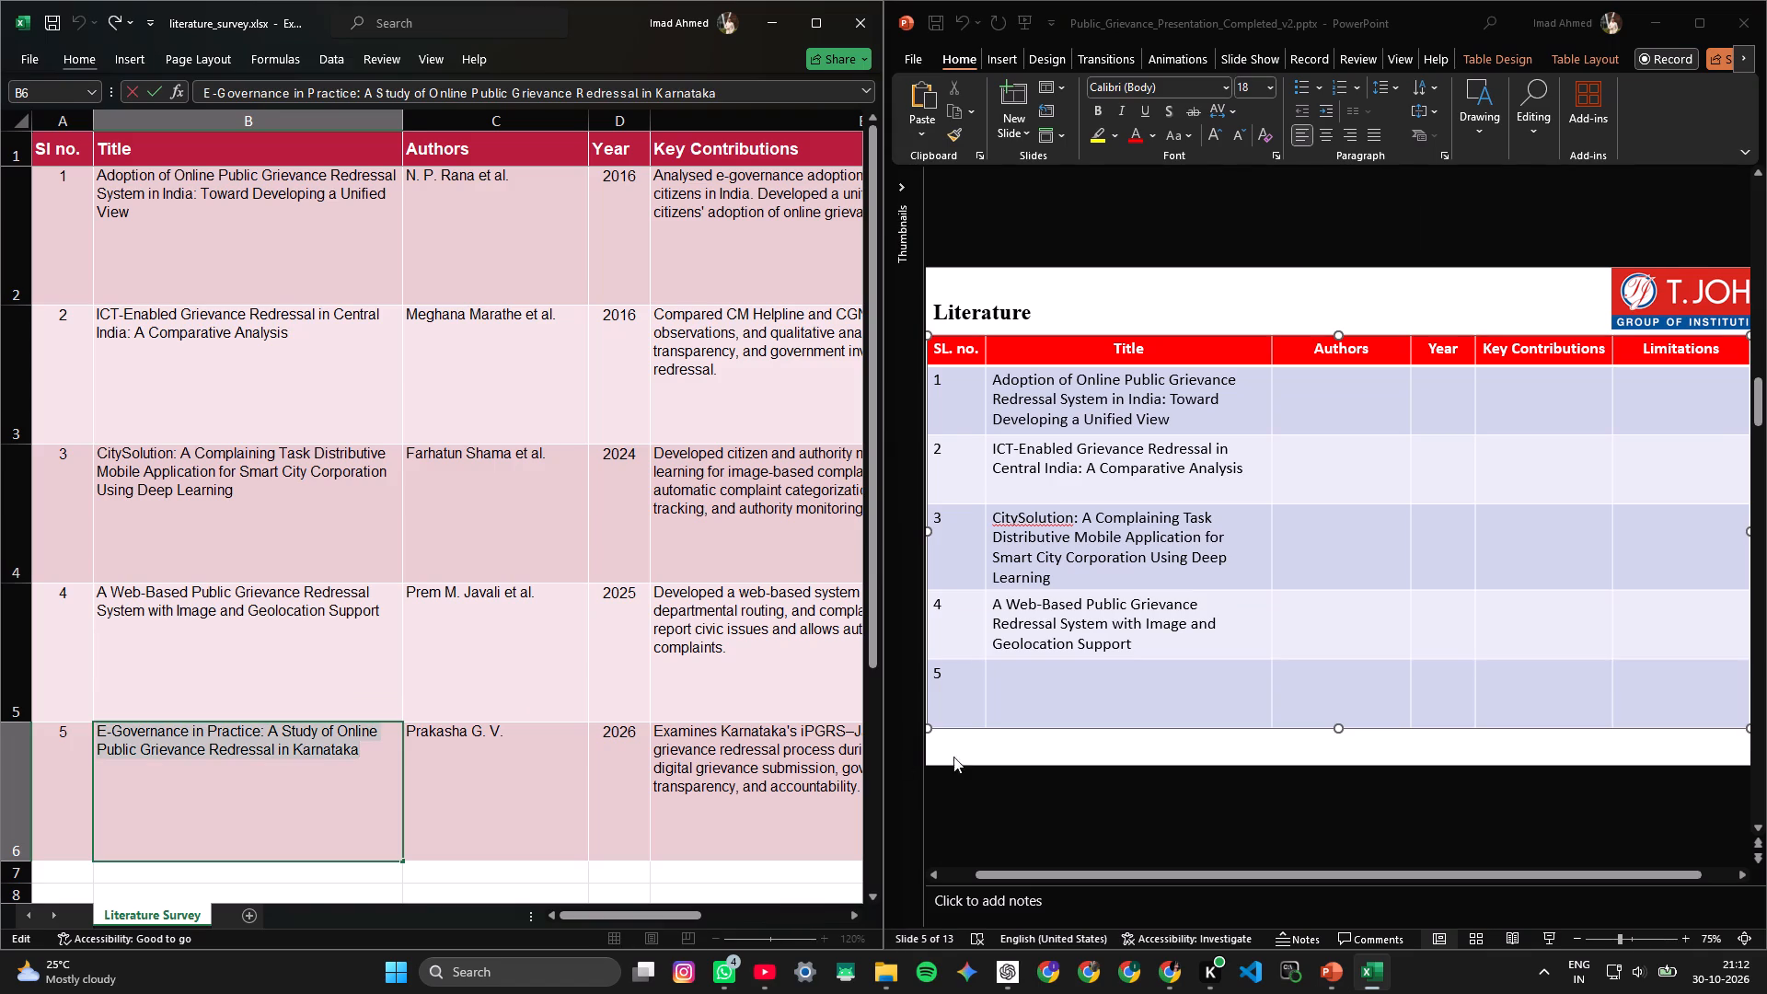
pyautogui.doubleClick(1053, 685)
pyautogui.hotkey('ctrl', 'v')
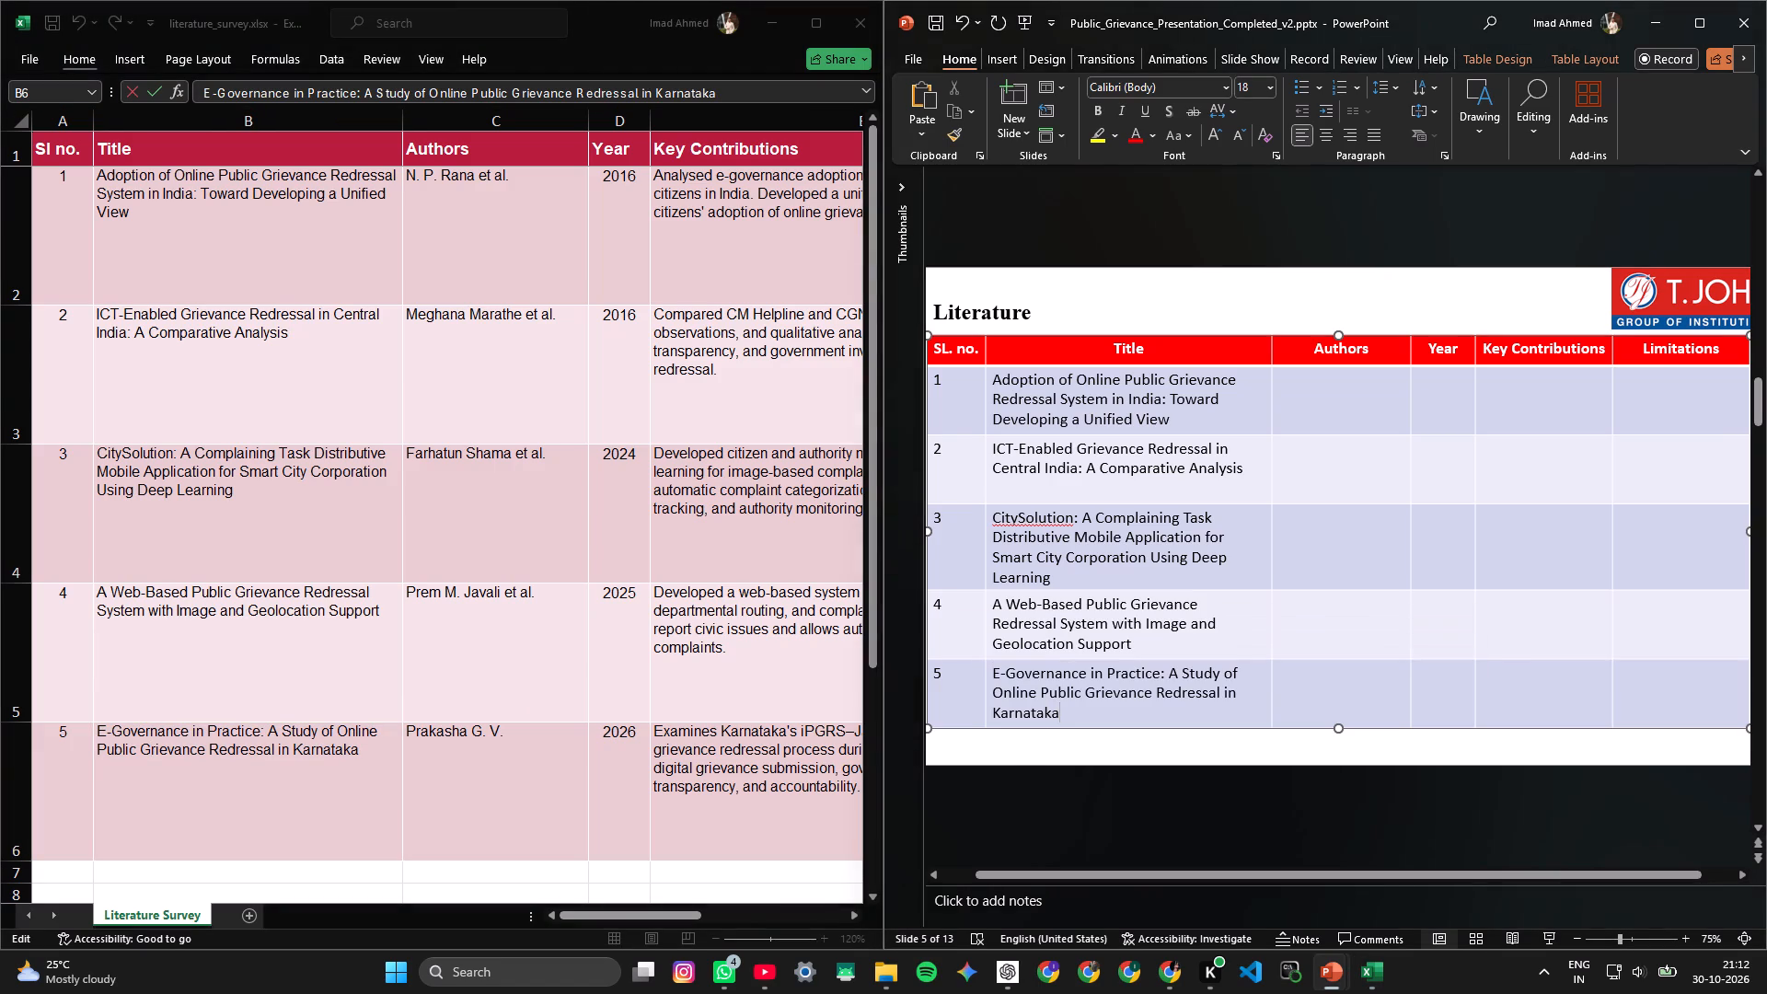
# Copy the first paper's author entry from Excel into row 1's Authors cell of the Literature table.
pyautogui.tripleClick(423, 174)
pyautogui.doubleClick(444, 176)
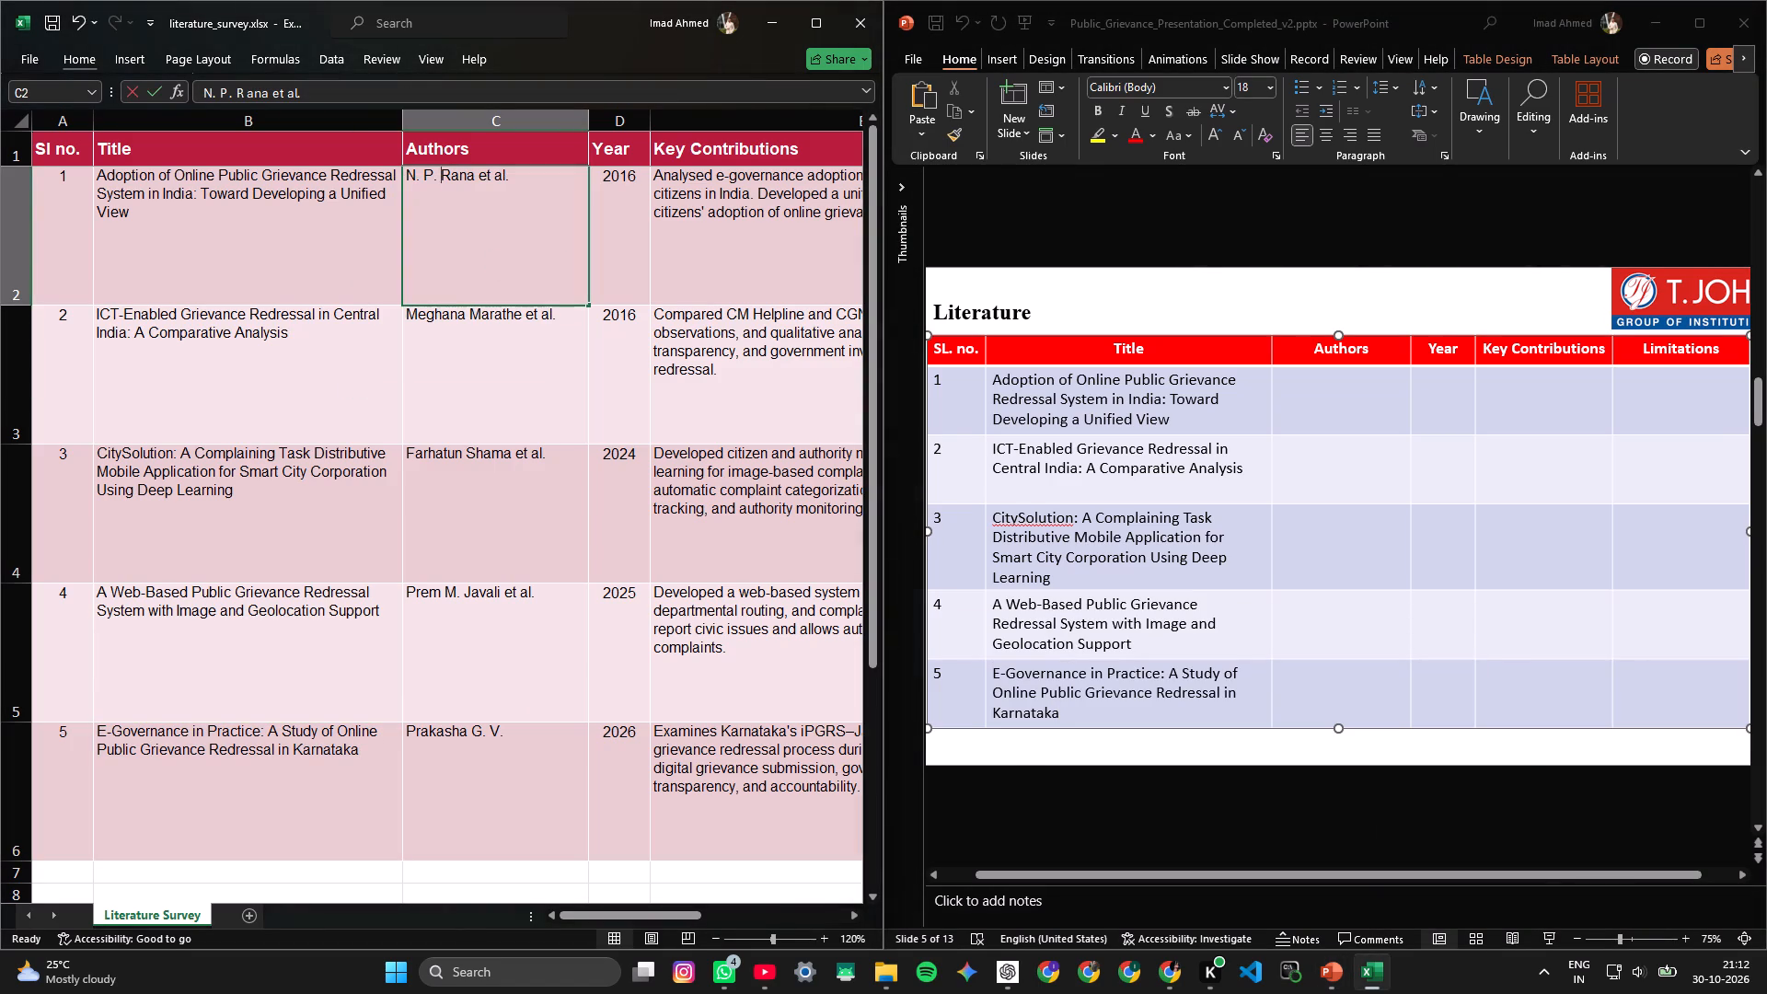
pyautogui.hotkey('ctrl', 'a')
pyautogui.hotkey('ctrl', 'c')
pyautogui.doubleClick(1336, 395)
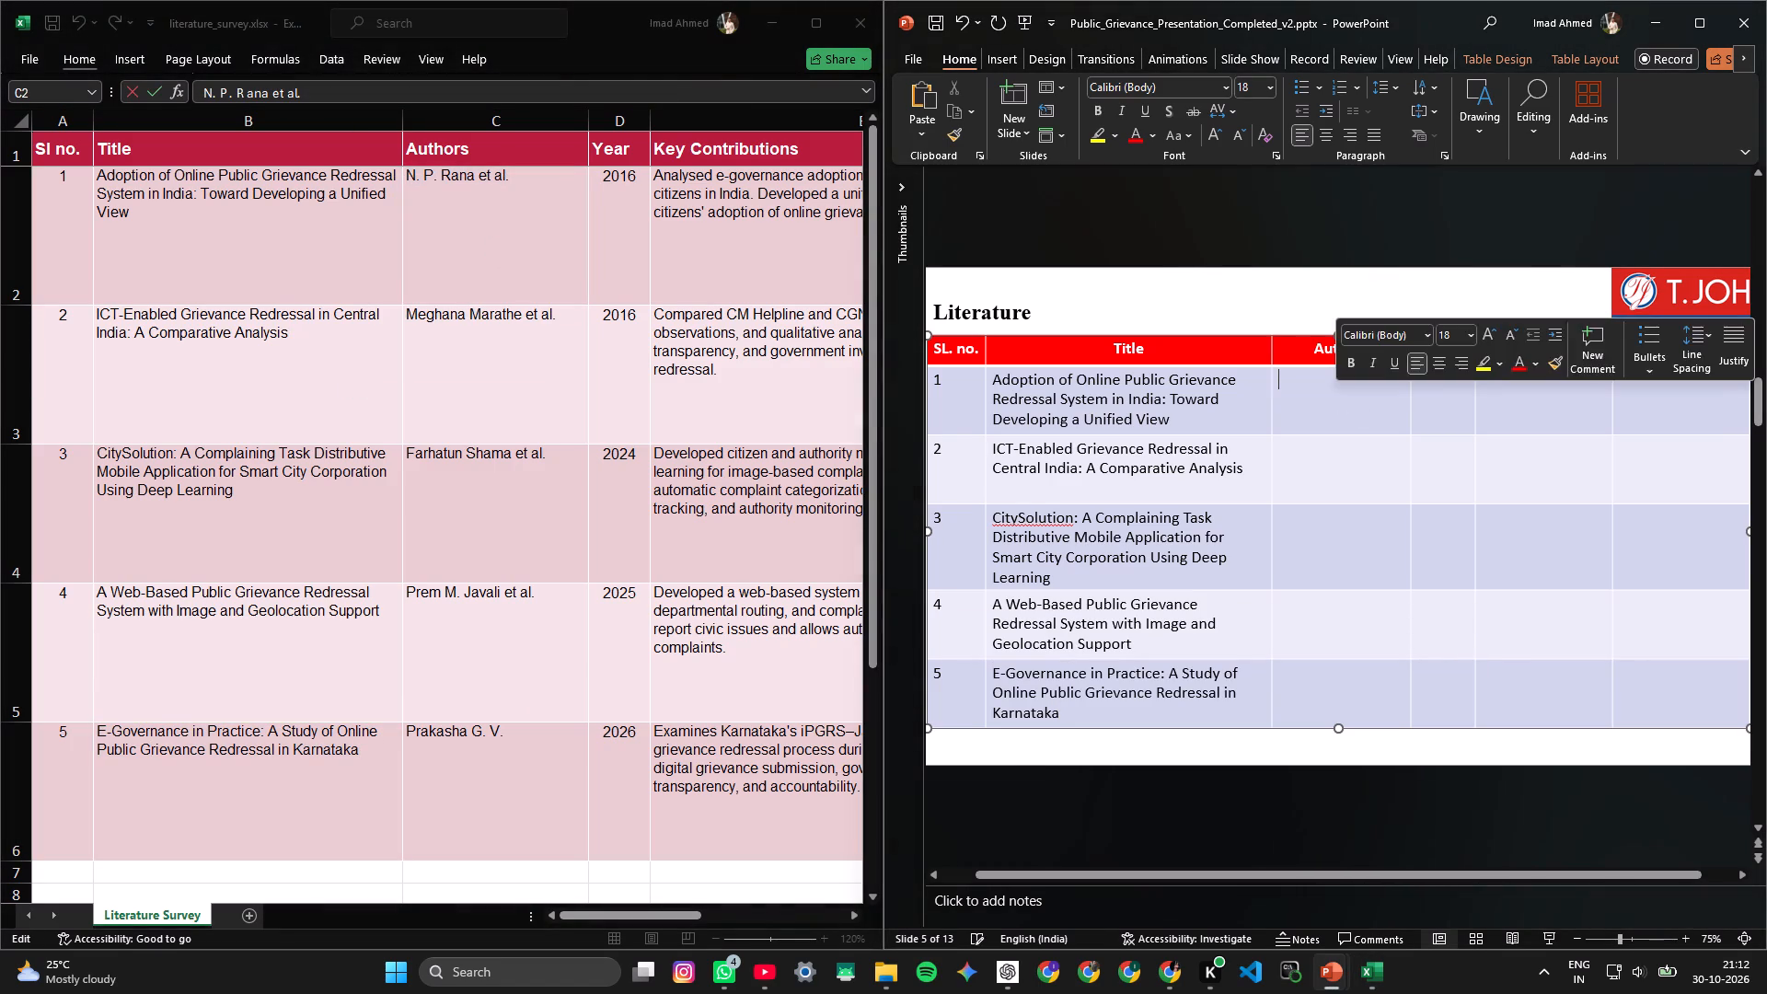
pyautogui.hotkey('ctrl', 'v')
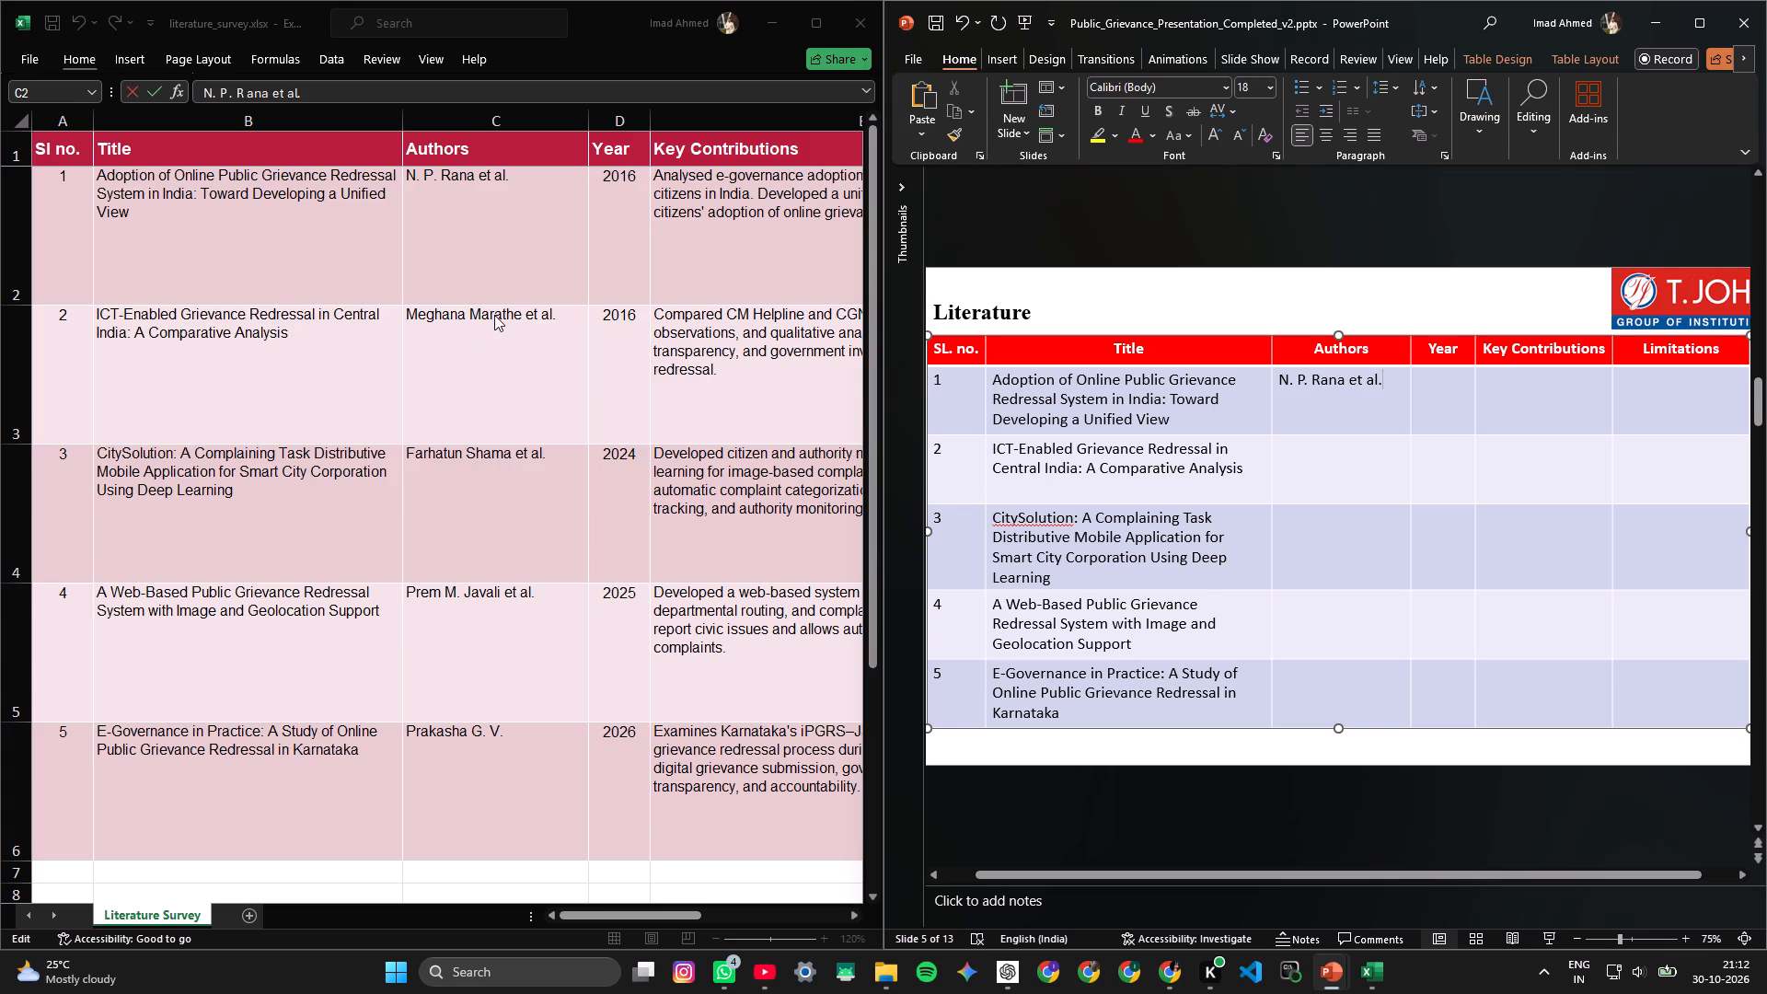
# Copy the author entry of the ICT-Enabled Grievance Redressal paper from Excel into row 2's Authors cell.
pyautogui.tripleClick(497, 314)
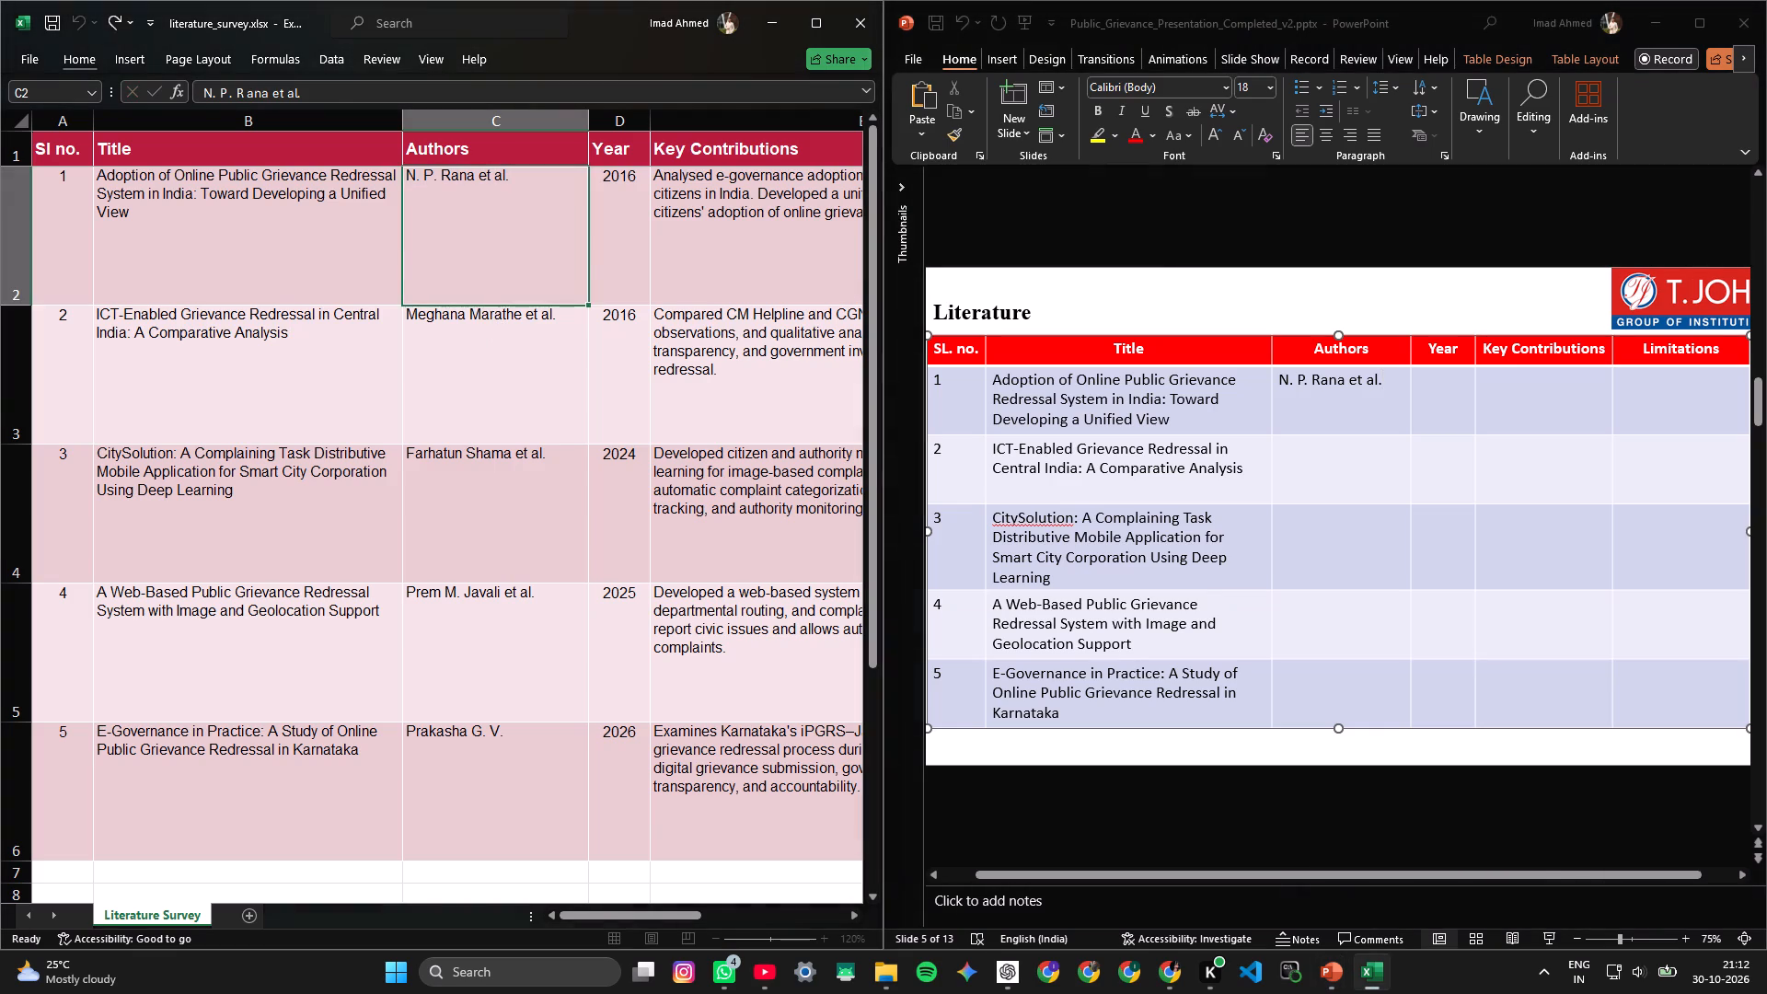
pyautogui.tripleClick(498, 319)
pyautogui.hotkey('ctrl', 'a')
pyautogui.hotkey('ctrl', 'c')
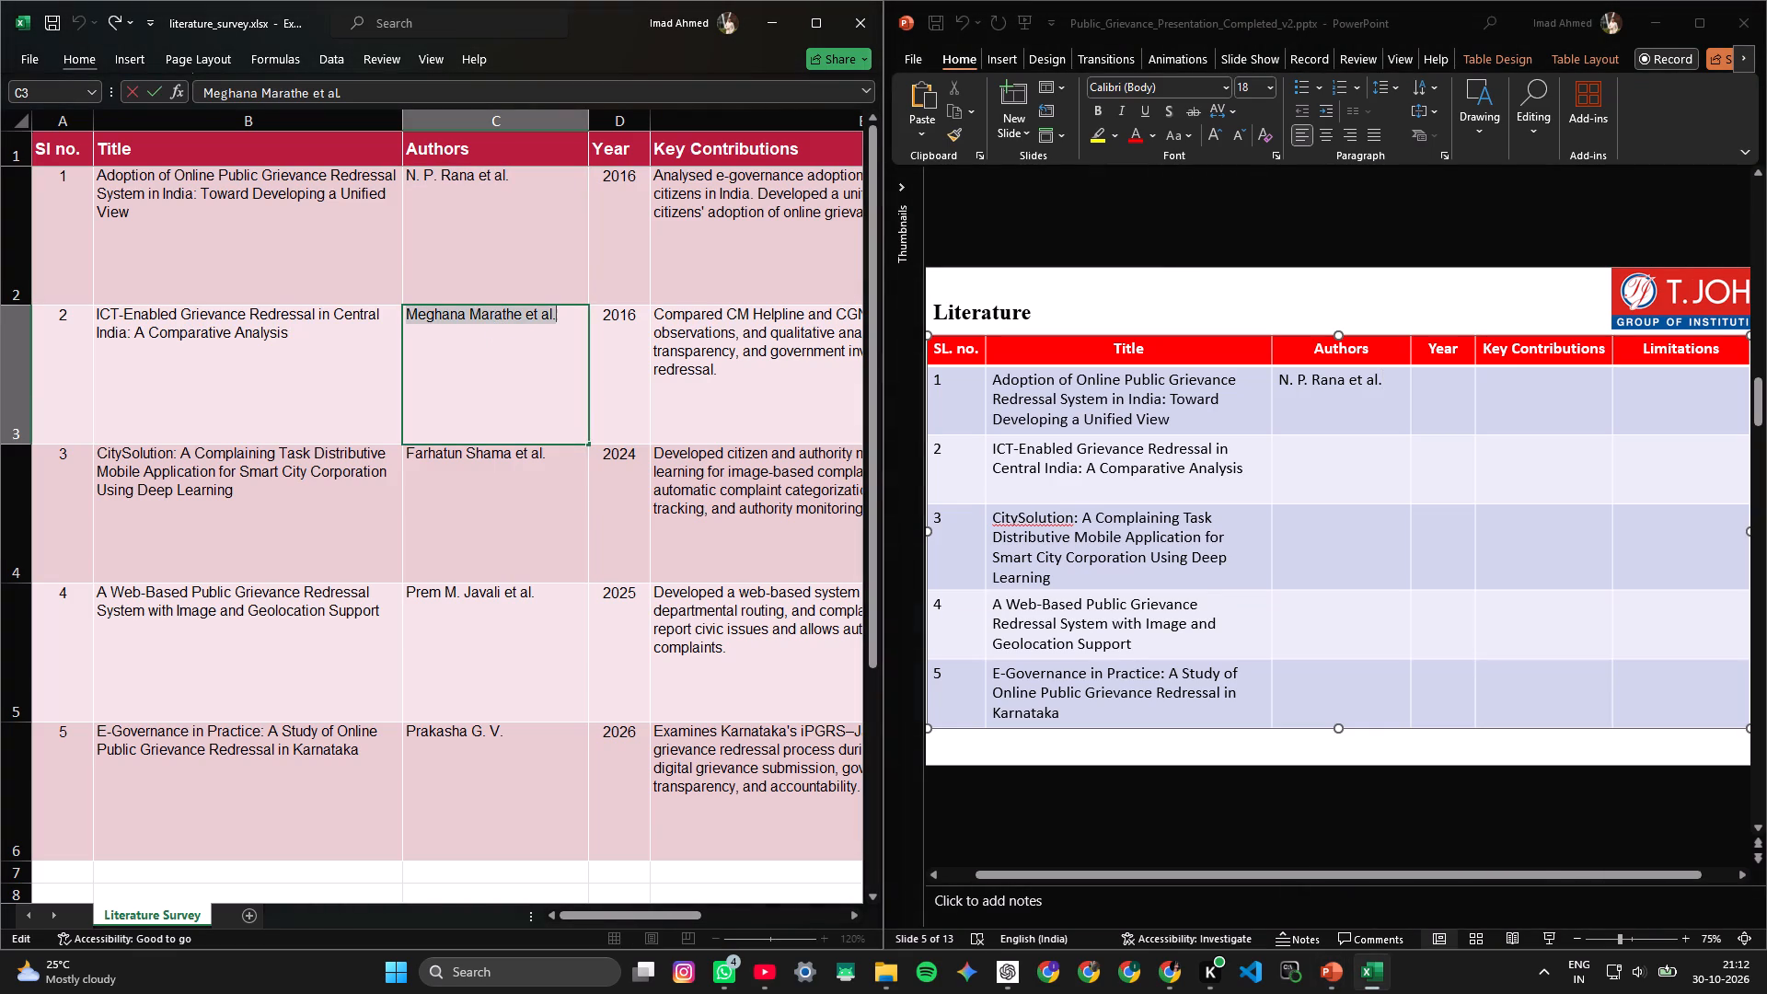
pyautogui.click(1370, 461)
pyautogui.click(1342, 463)
pyautogui.hotkey('ctrl', 'v')
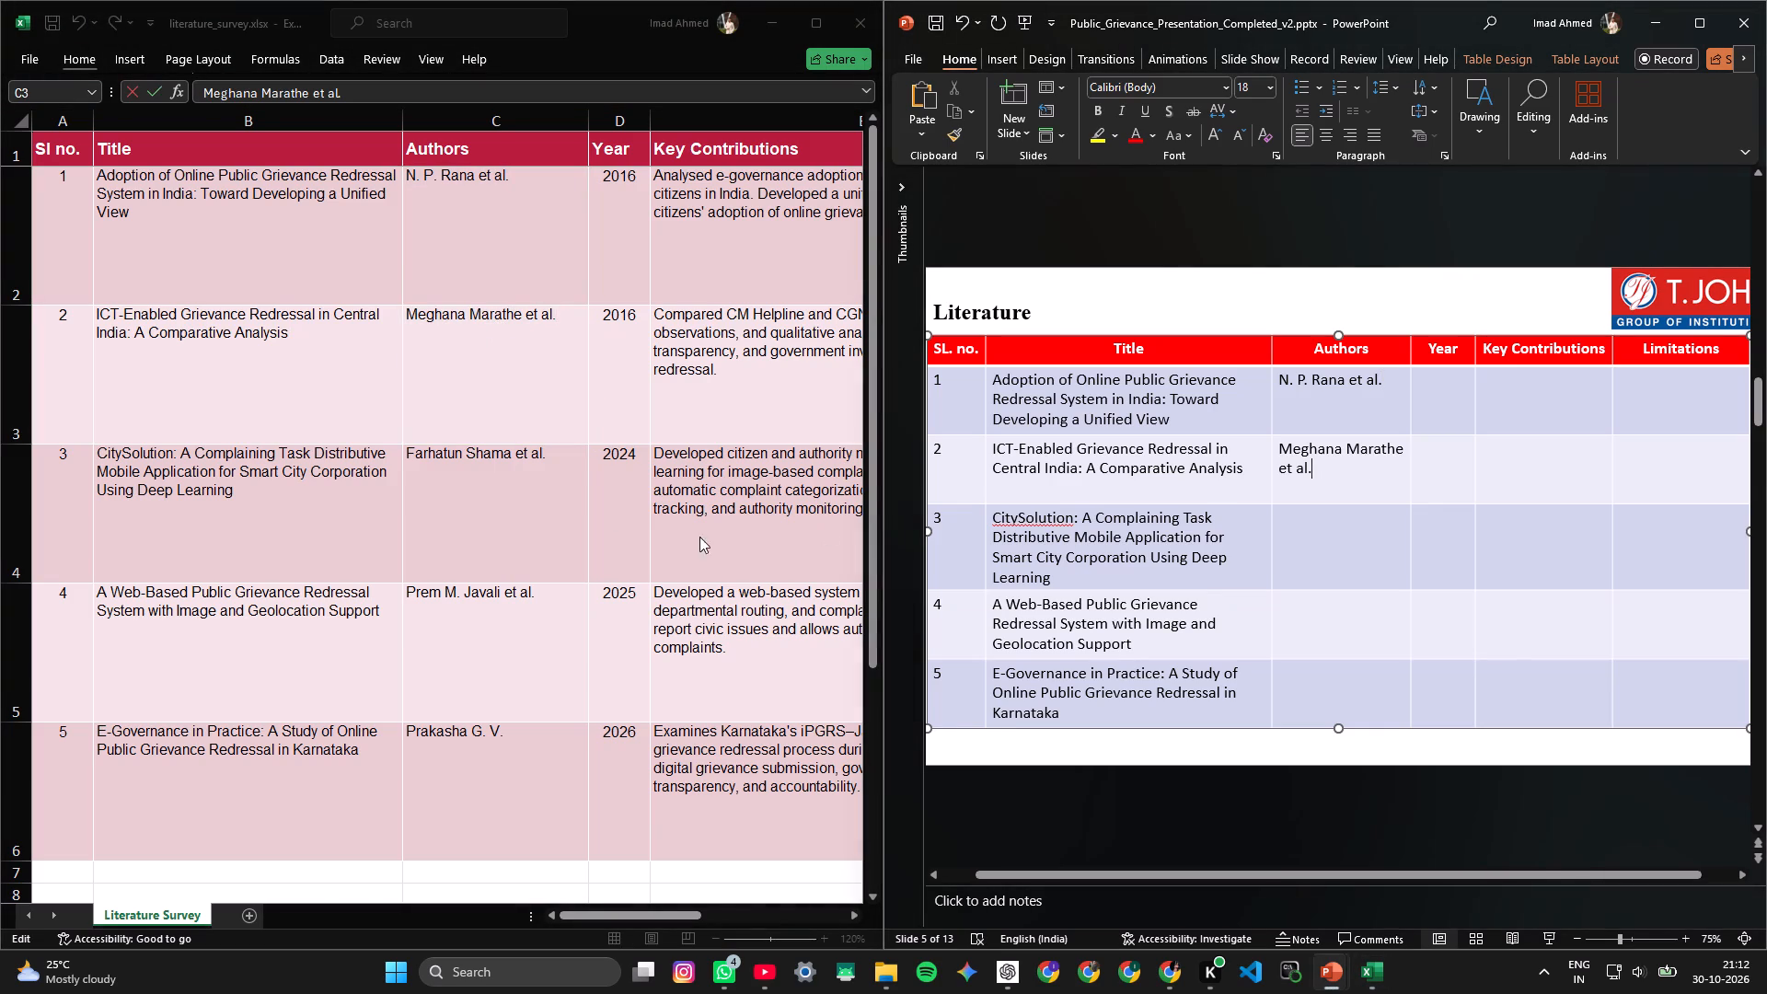
# Copy the CitySolution paper's author entry from Excel into row 3's Authors cell.
pyautogui.doubleClick(464, 449)
pyautogui.doubleClick(472, 468)
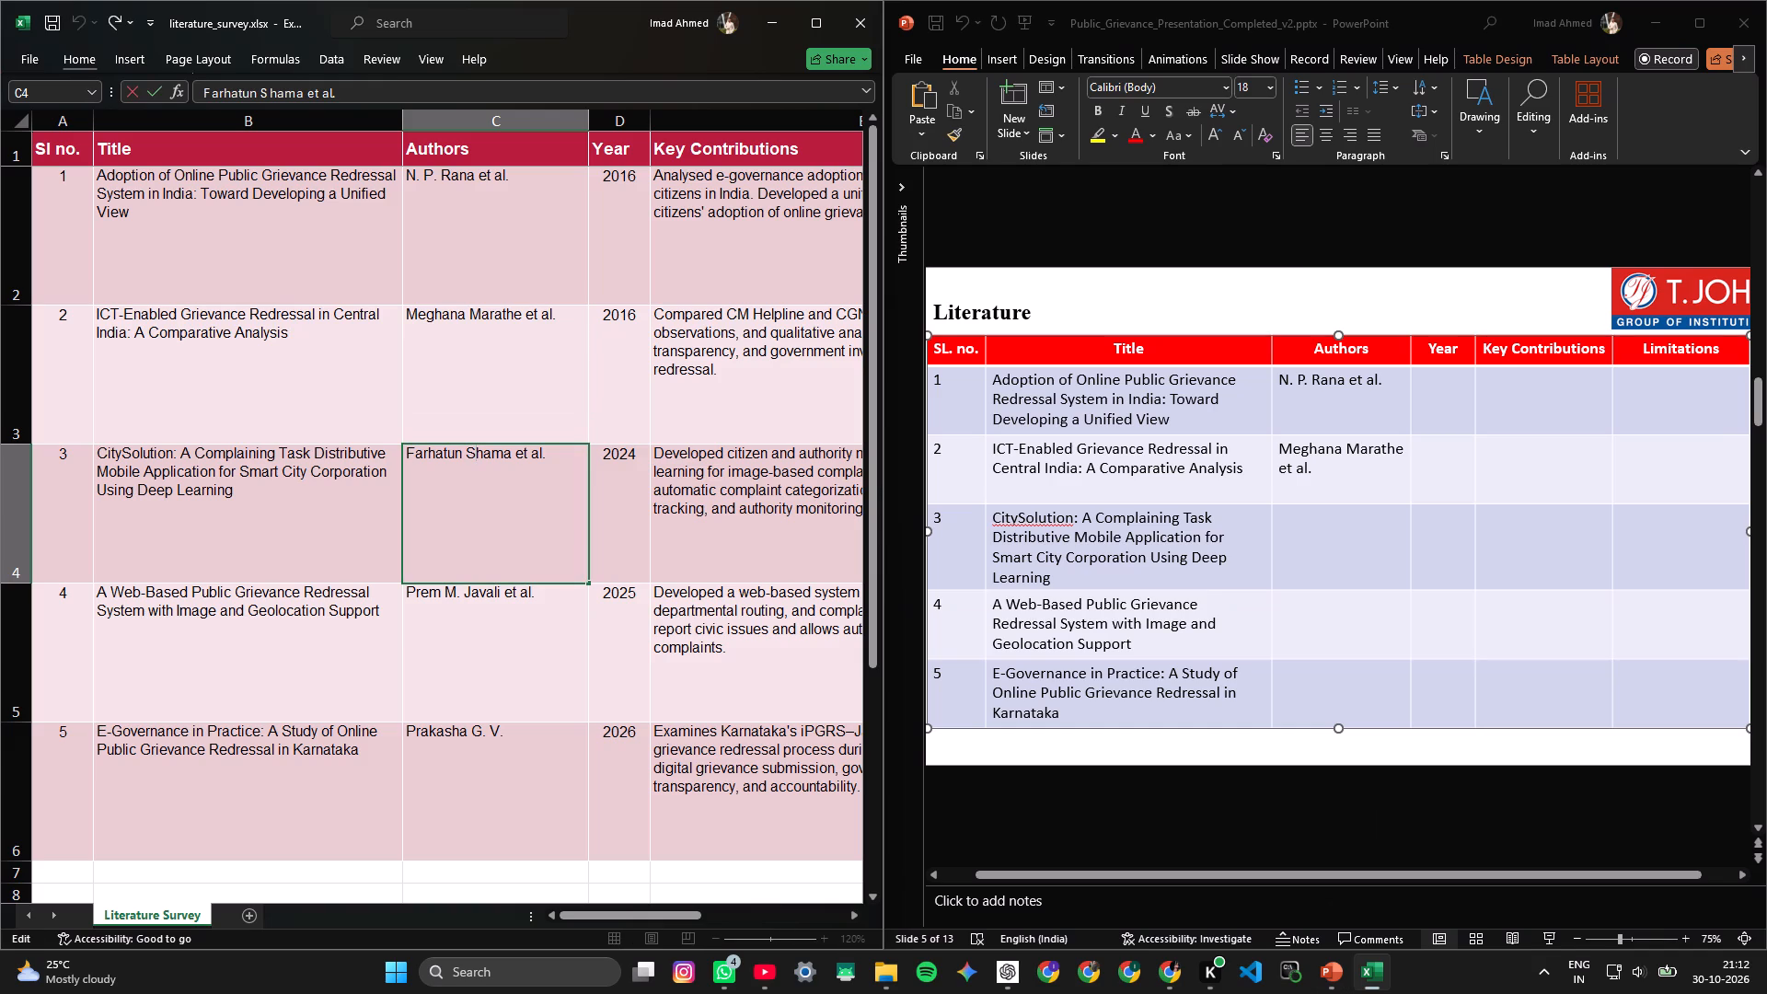
pyautogui.hotkey('ctrl', 'a')
pyautogui.hotkey('ctrl', 'c')
pyautogui.doubleClick(1317, 531)
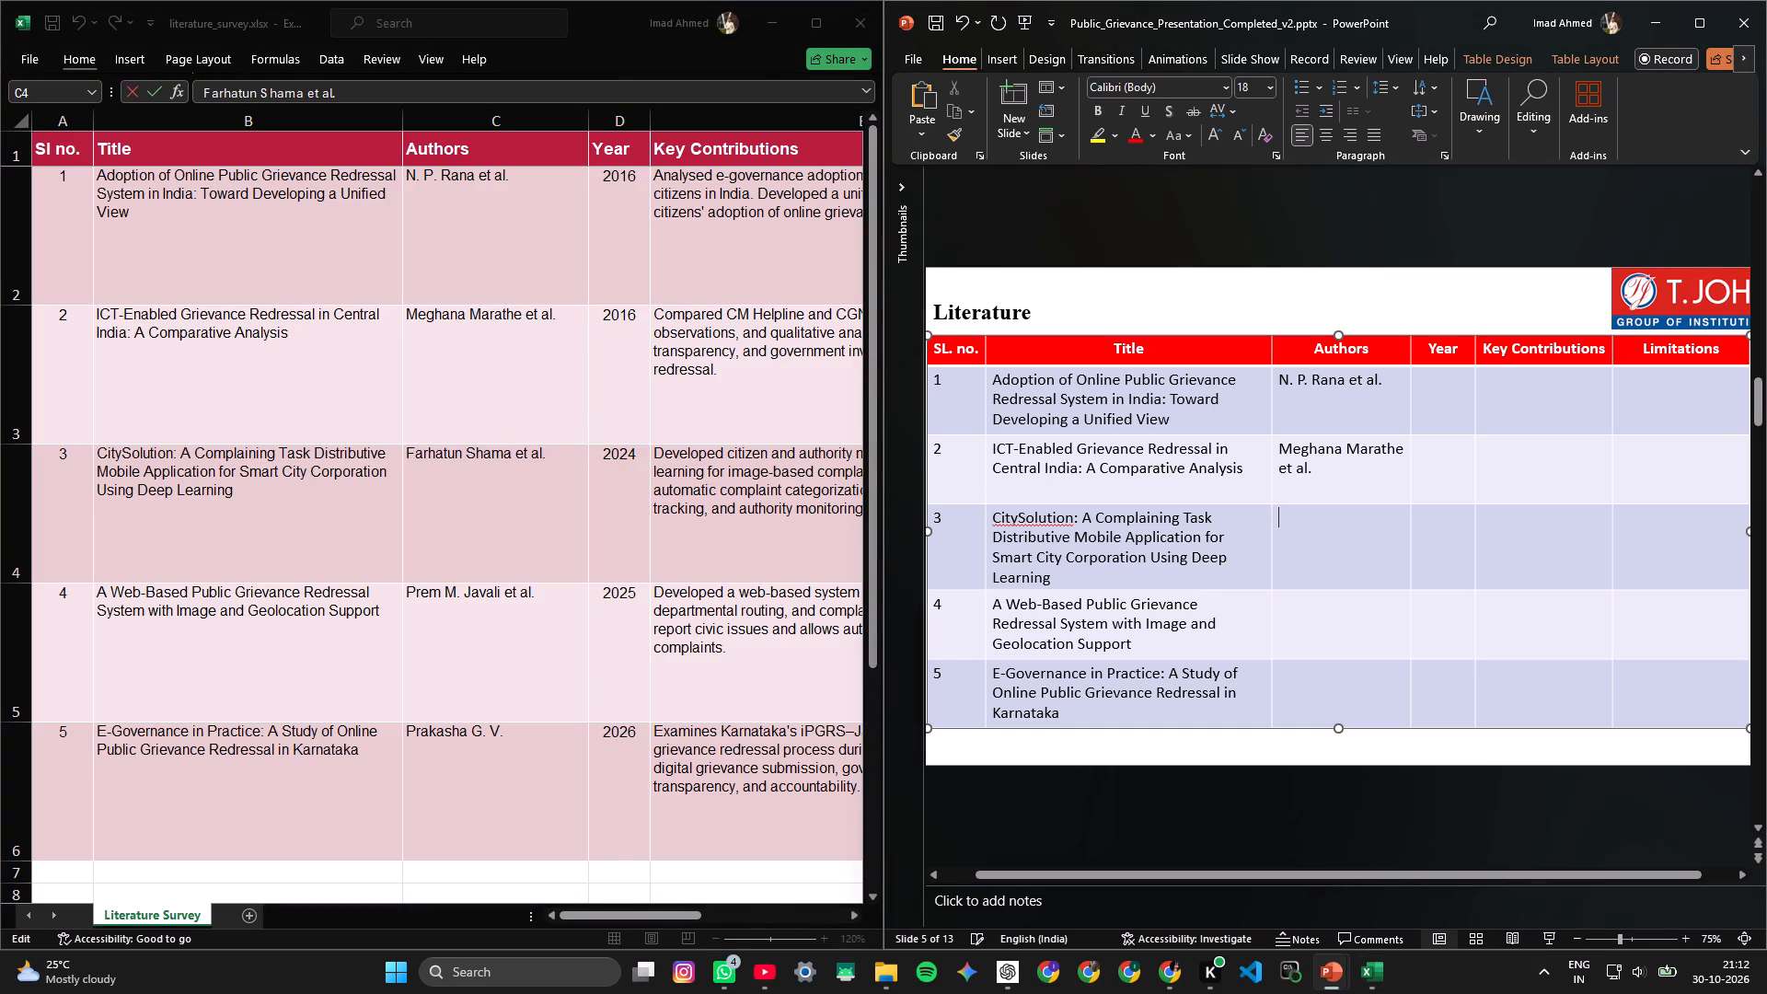
pyautogui.hotkey('ctrl', 'v')
# Copy the author entry of the web-based grievance redressal paper from Excel into row 4's Authors cell.
pyautogui.click(452, 598)
pyautogui.tripleClick(459, 592)
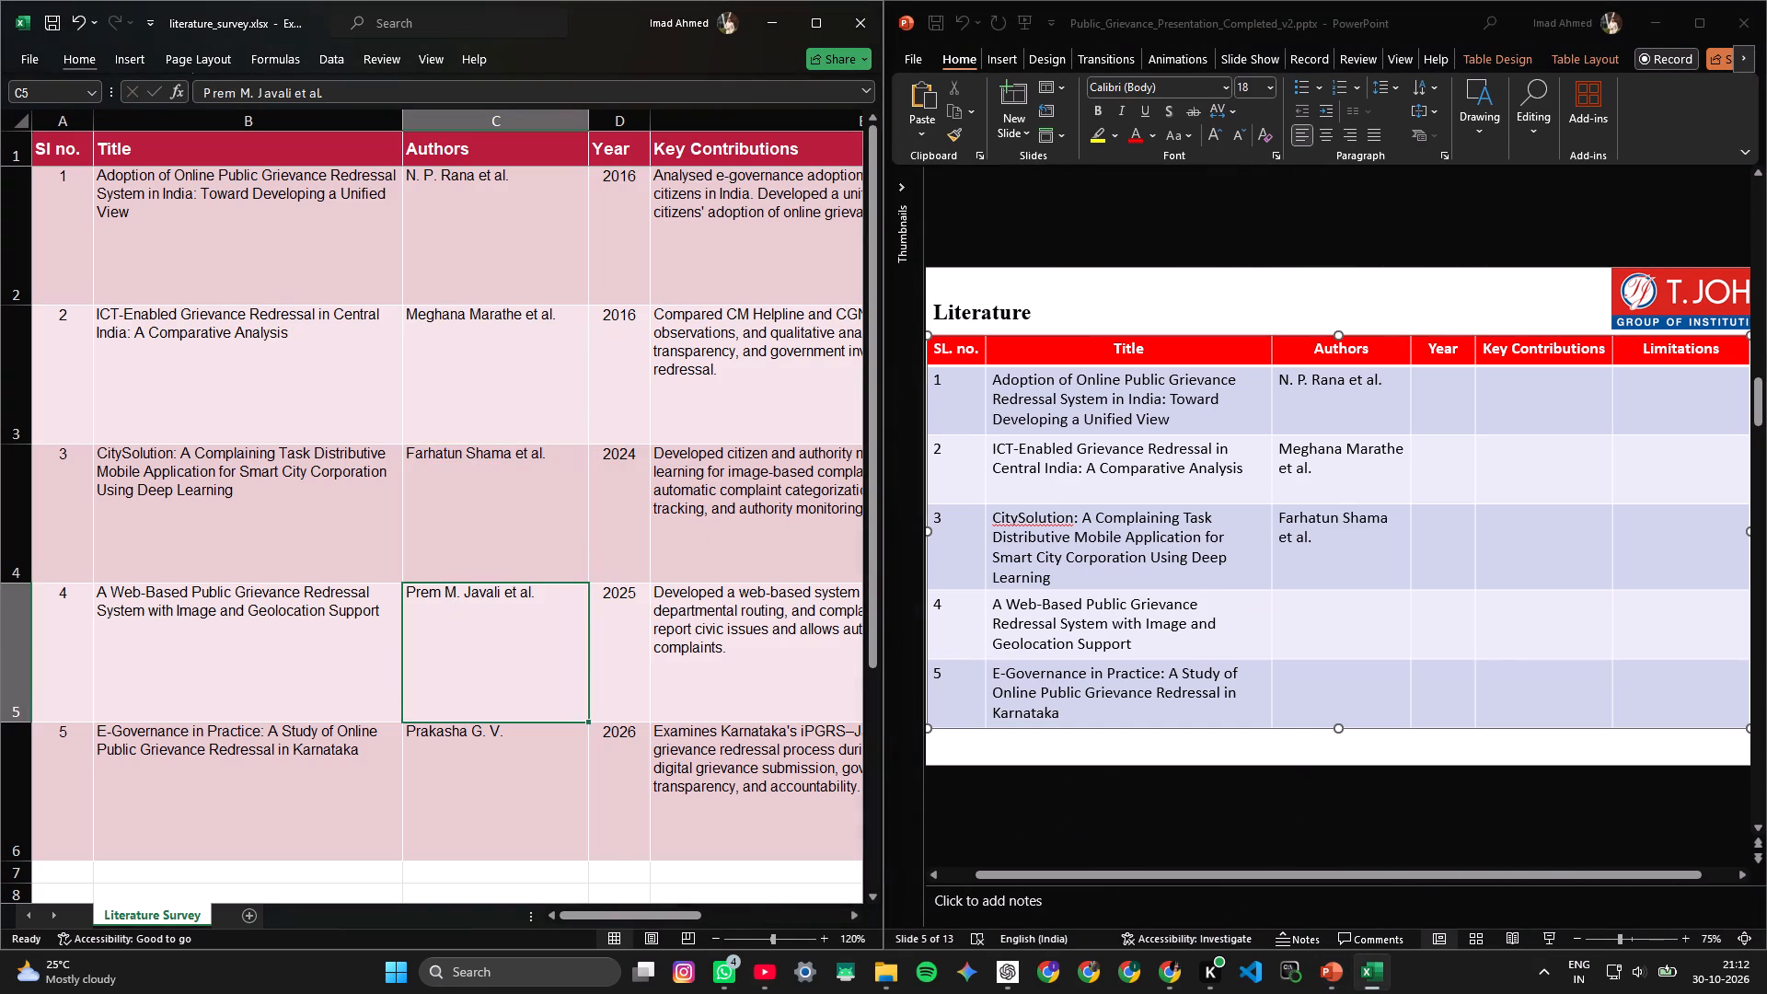
pyautogui.hotkey('ctrl', 'a')
pyautogui.hotkey('ctrl', 'c')
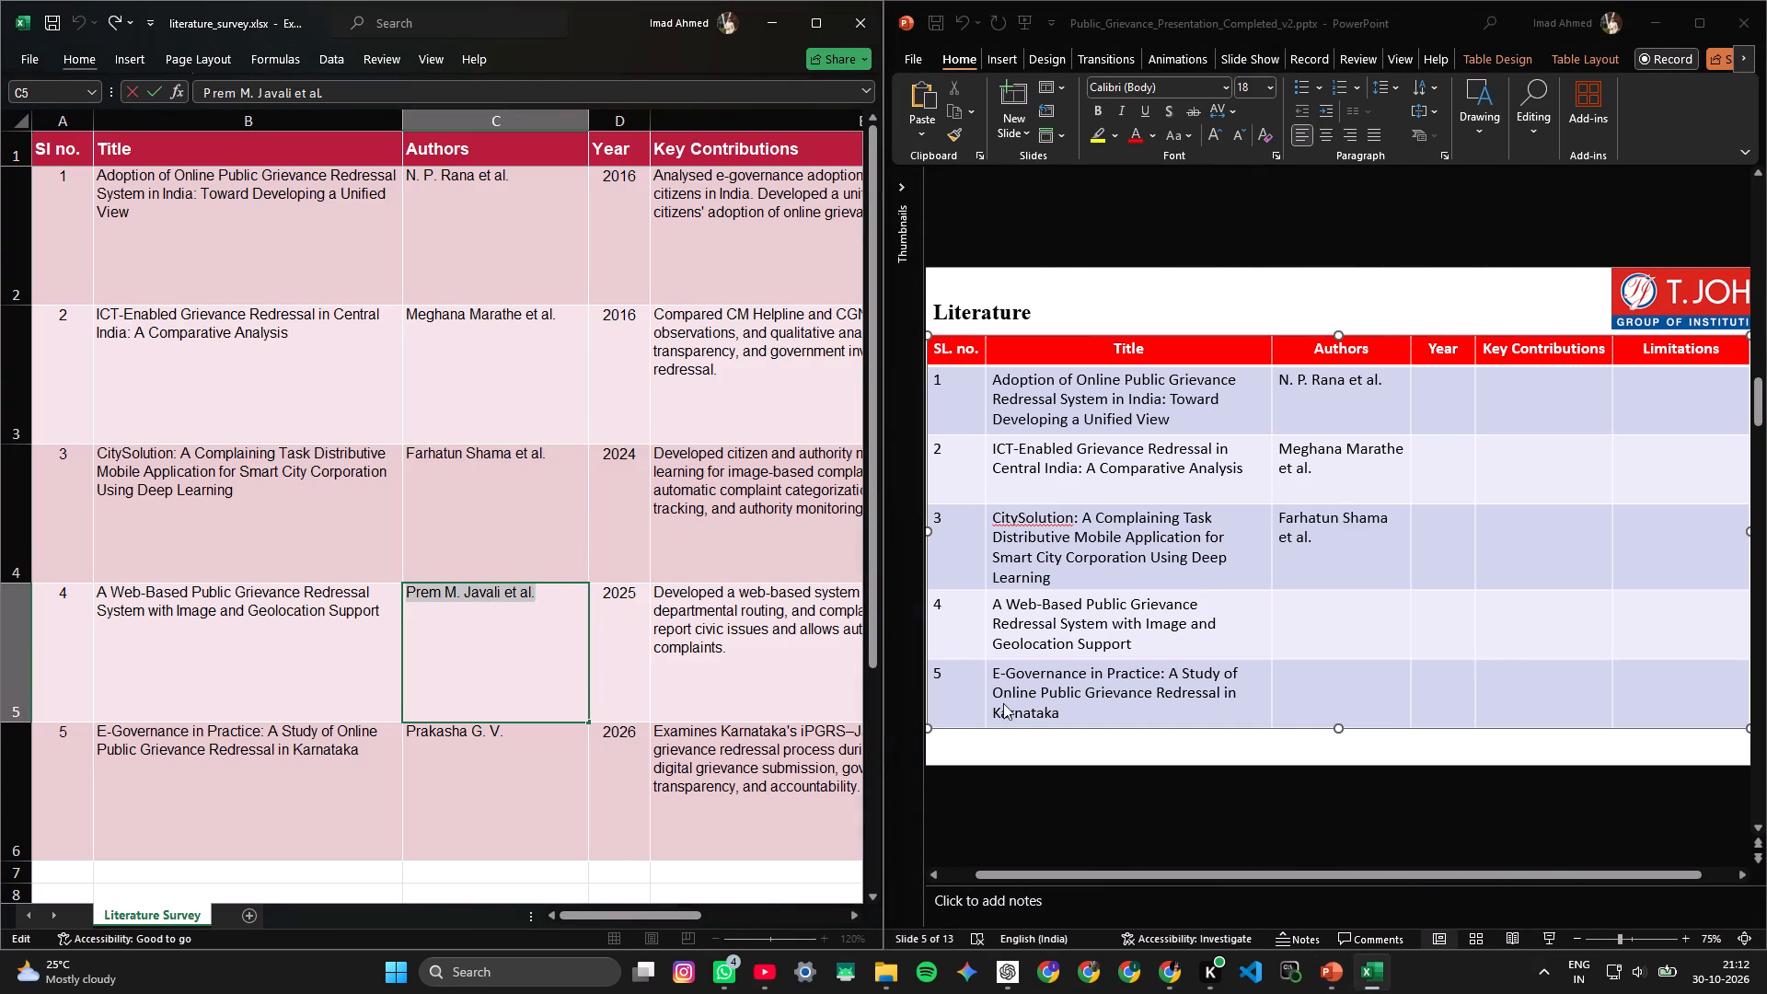
pyautogui.click(1319, 603)
pyautogui.click(1301, 610)
pyautogui.hotkey('ctrl', 'v')
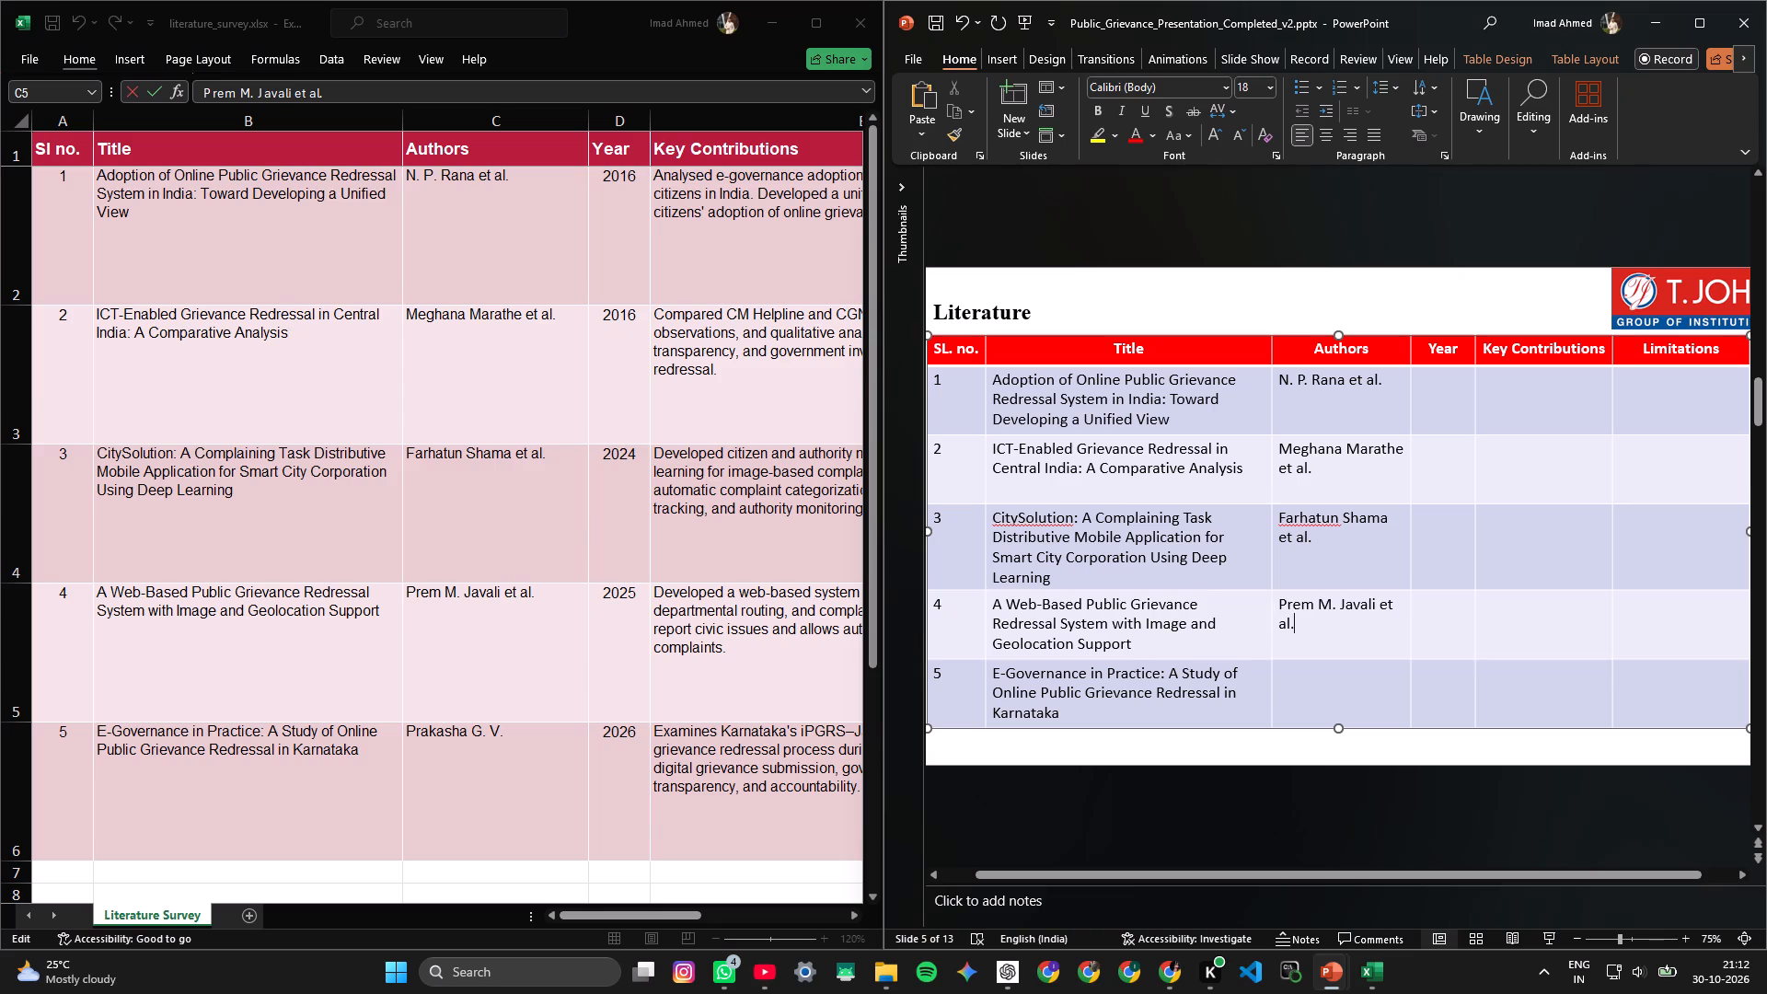
# Copy the author entry of the Karnataka e-governance paper from Excel into row 5's Authors cell.
pyautogui.doubleClick(489, 730)
pyautogui.click(482, 739)
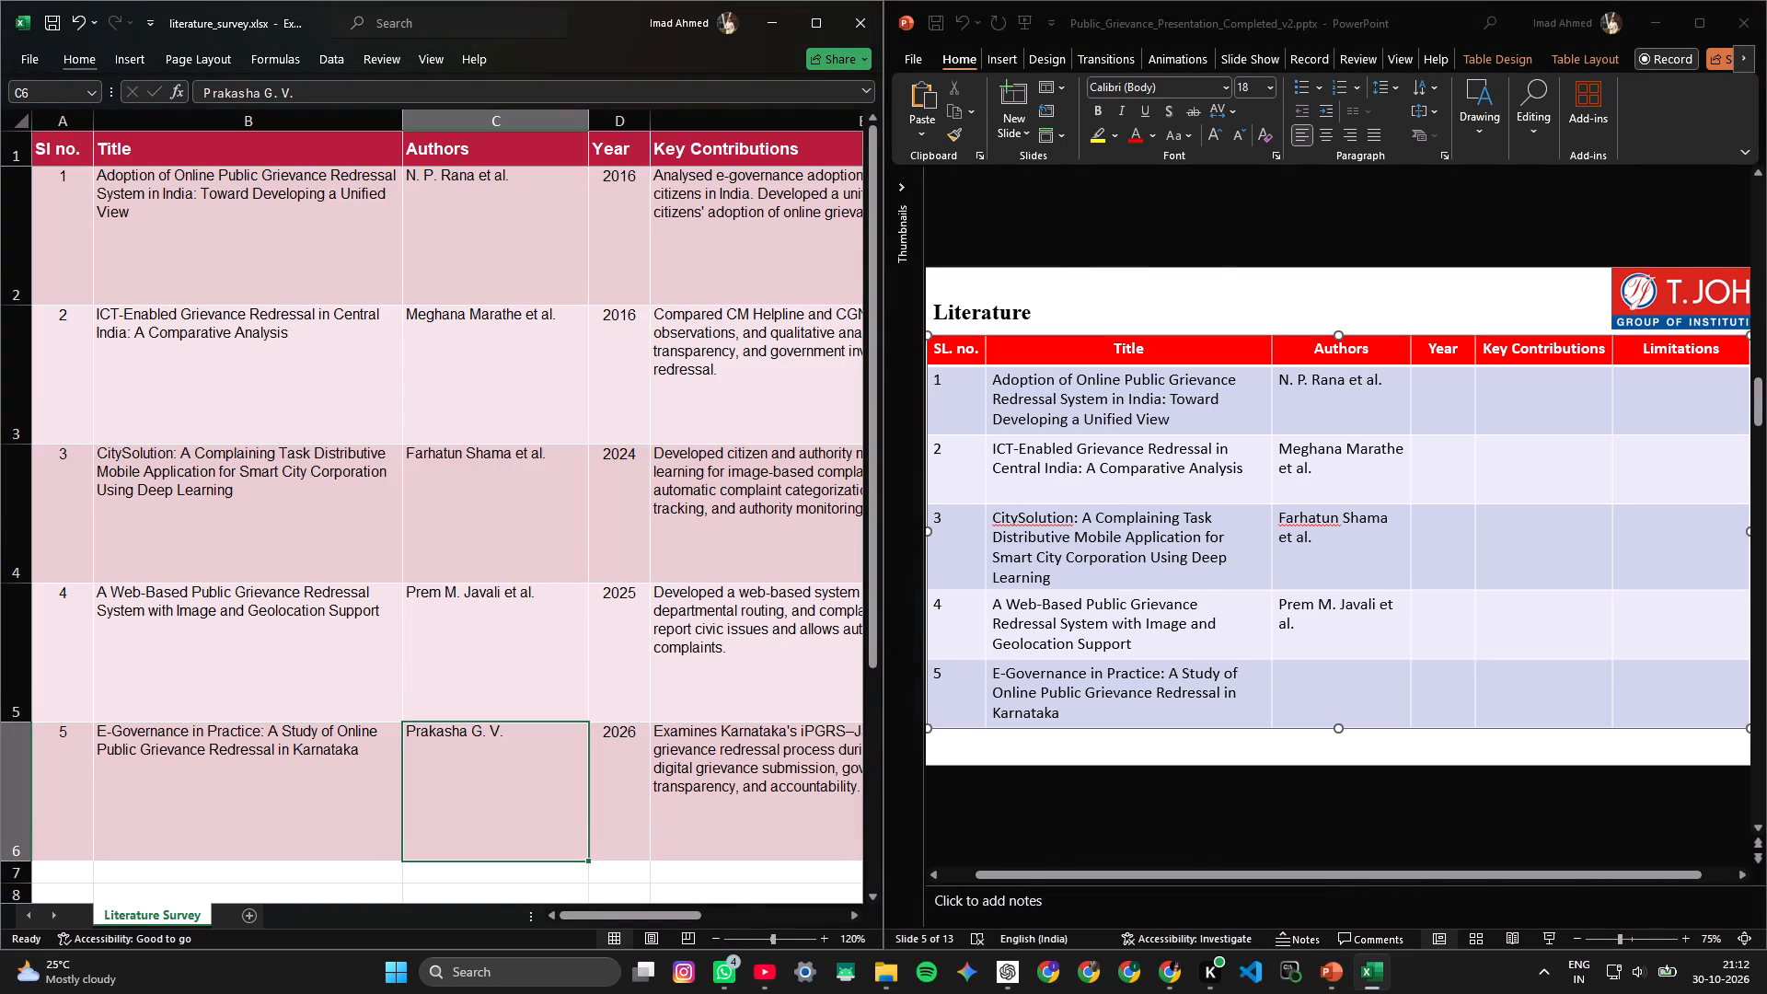
pyautogui.tripleClick(484, 743)
pyautogui.hotkey('ctrl', 'a')
pyautogui.hotkey('ctrl', 'c')
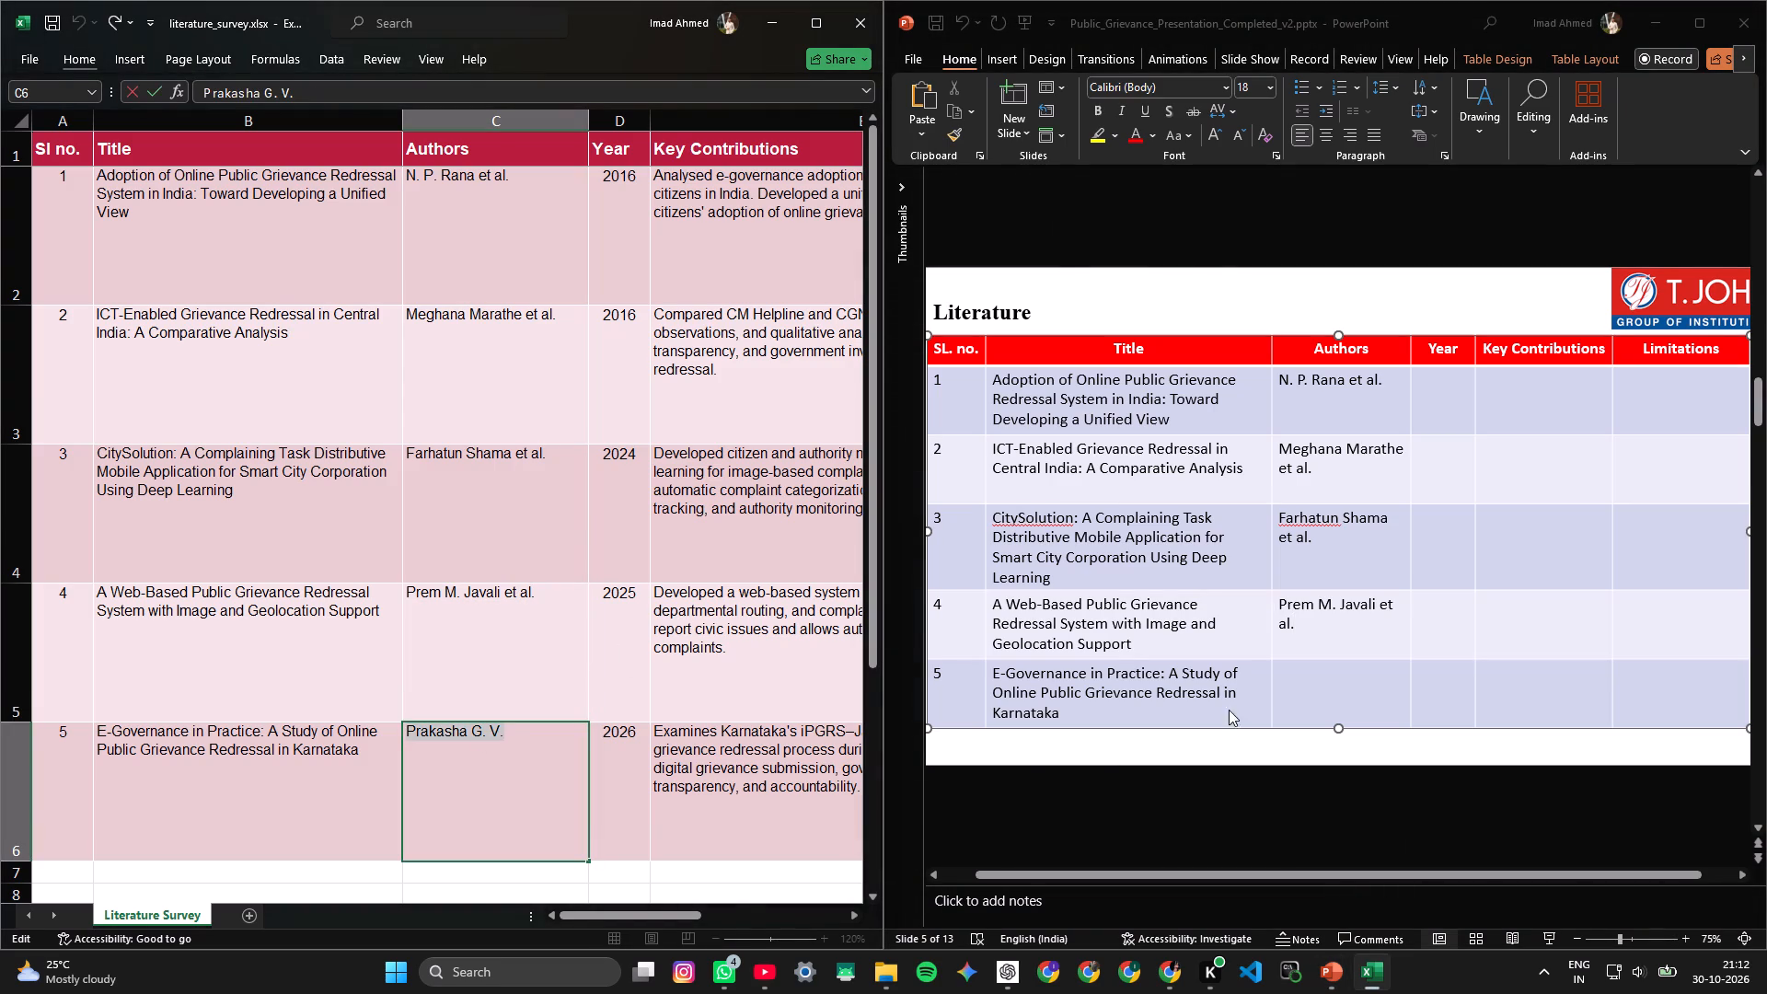
pyautogui.click(1345, 674)
pyautogui.click(1341, 681)
pyautogui.hotkey('ctrl', 'v')
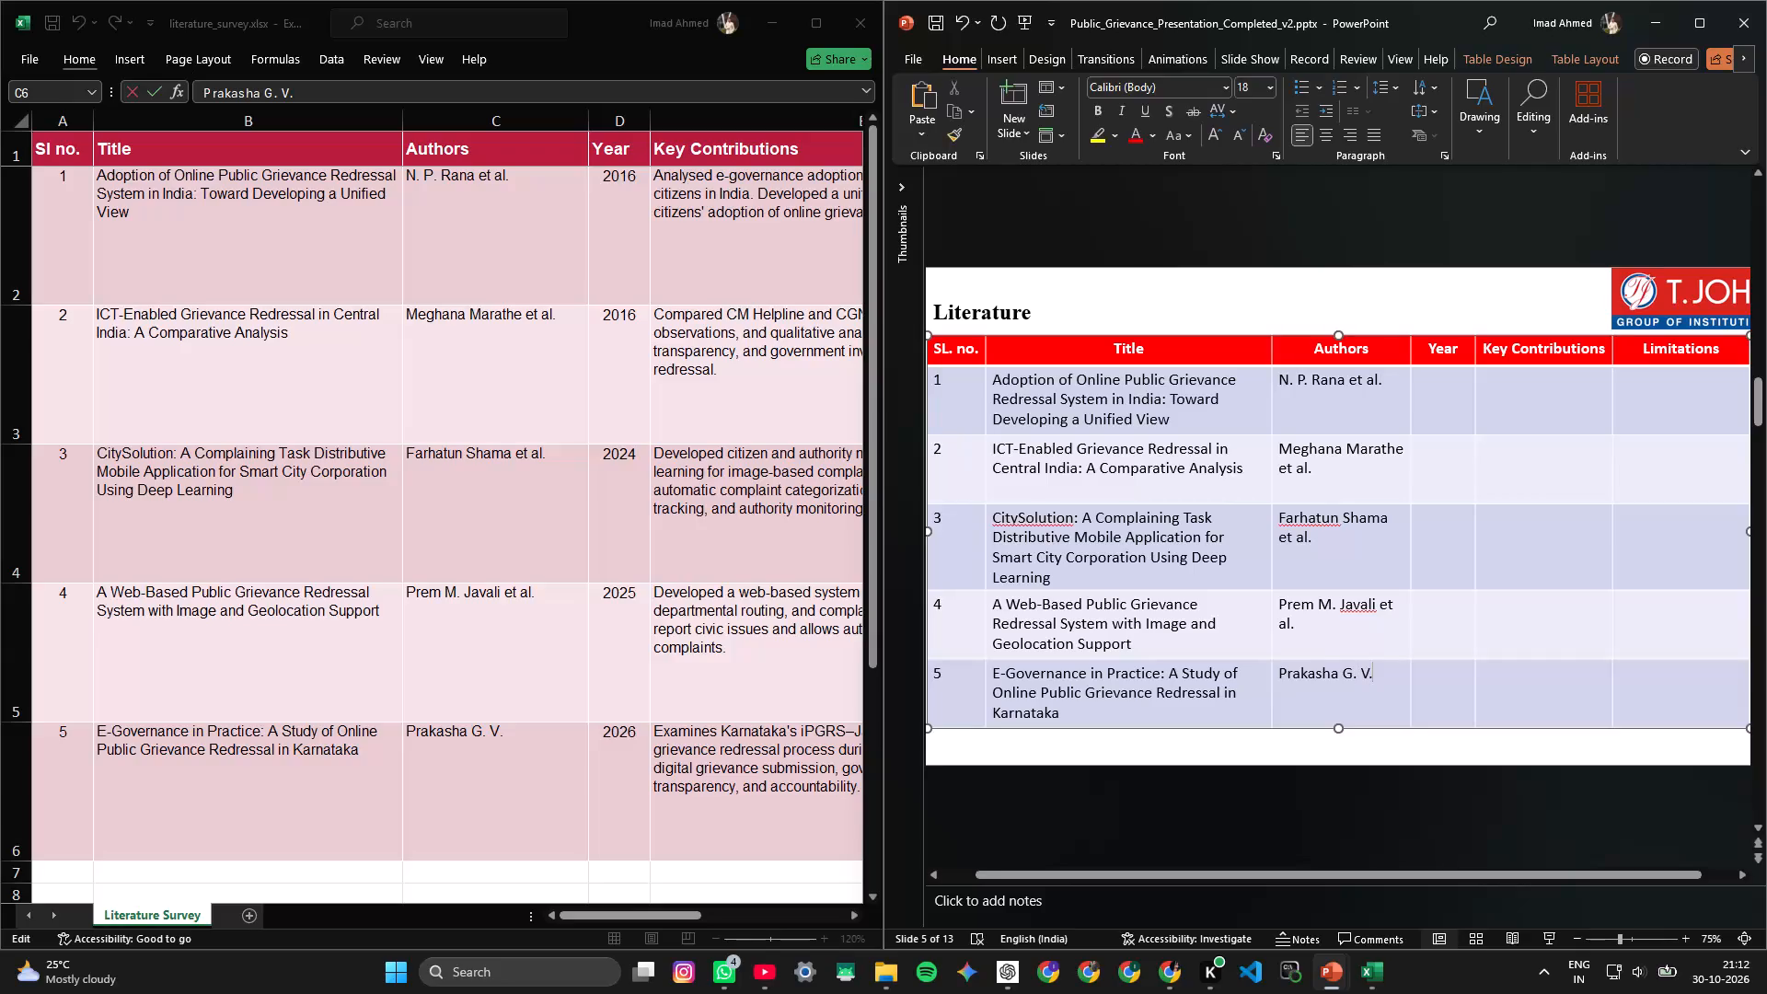
# Narrow the Literature table's SL. no. column so its heading wraps onto two lines, giving the width to Title.
pyautogui.scroll(3, 676, 502)
pyautogui.moveTo(635, 910); pyautogui.dragTo(689, 907)
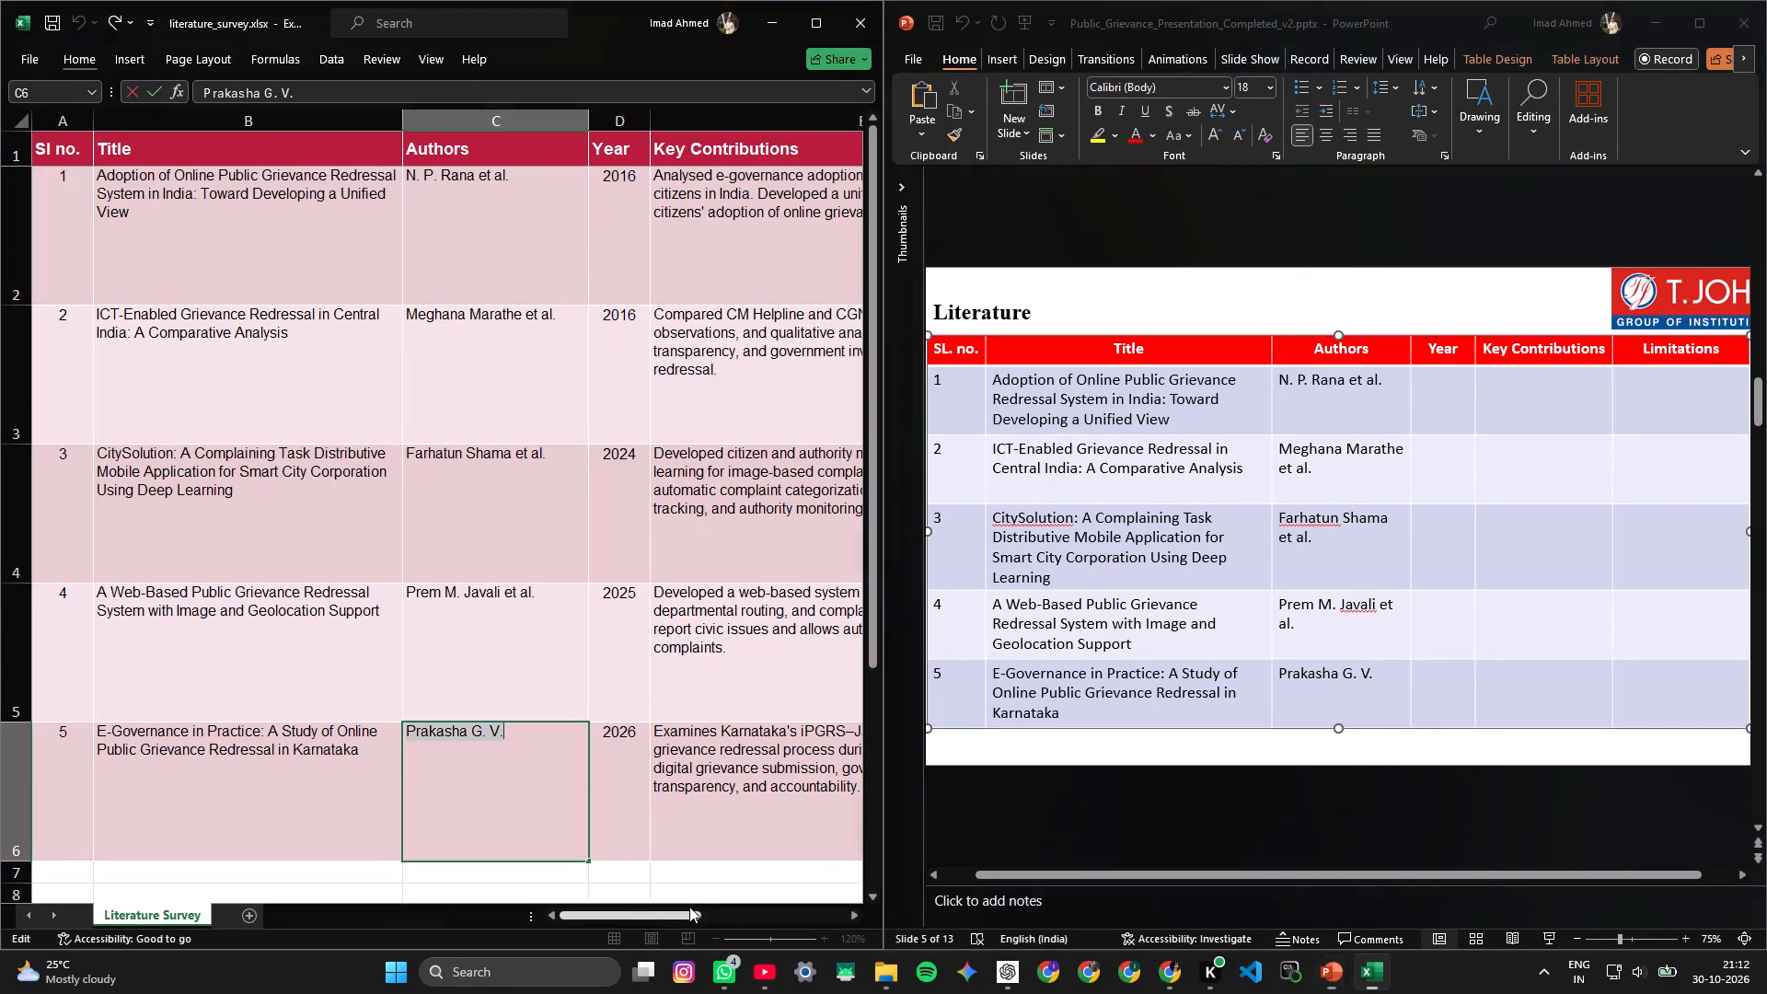
pyautogui.moveTo(689, 907); pyautogui.dragTo(759, 907)
pyautogui.moveTo(688, 916); pyautogui.dragTo(827, 917)
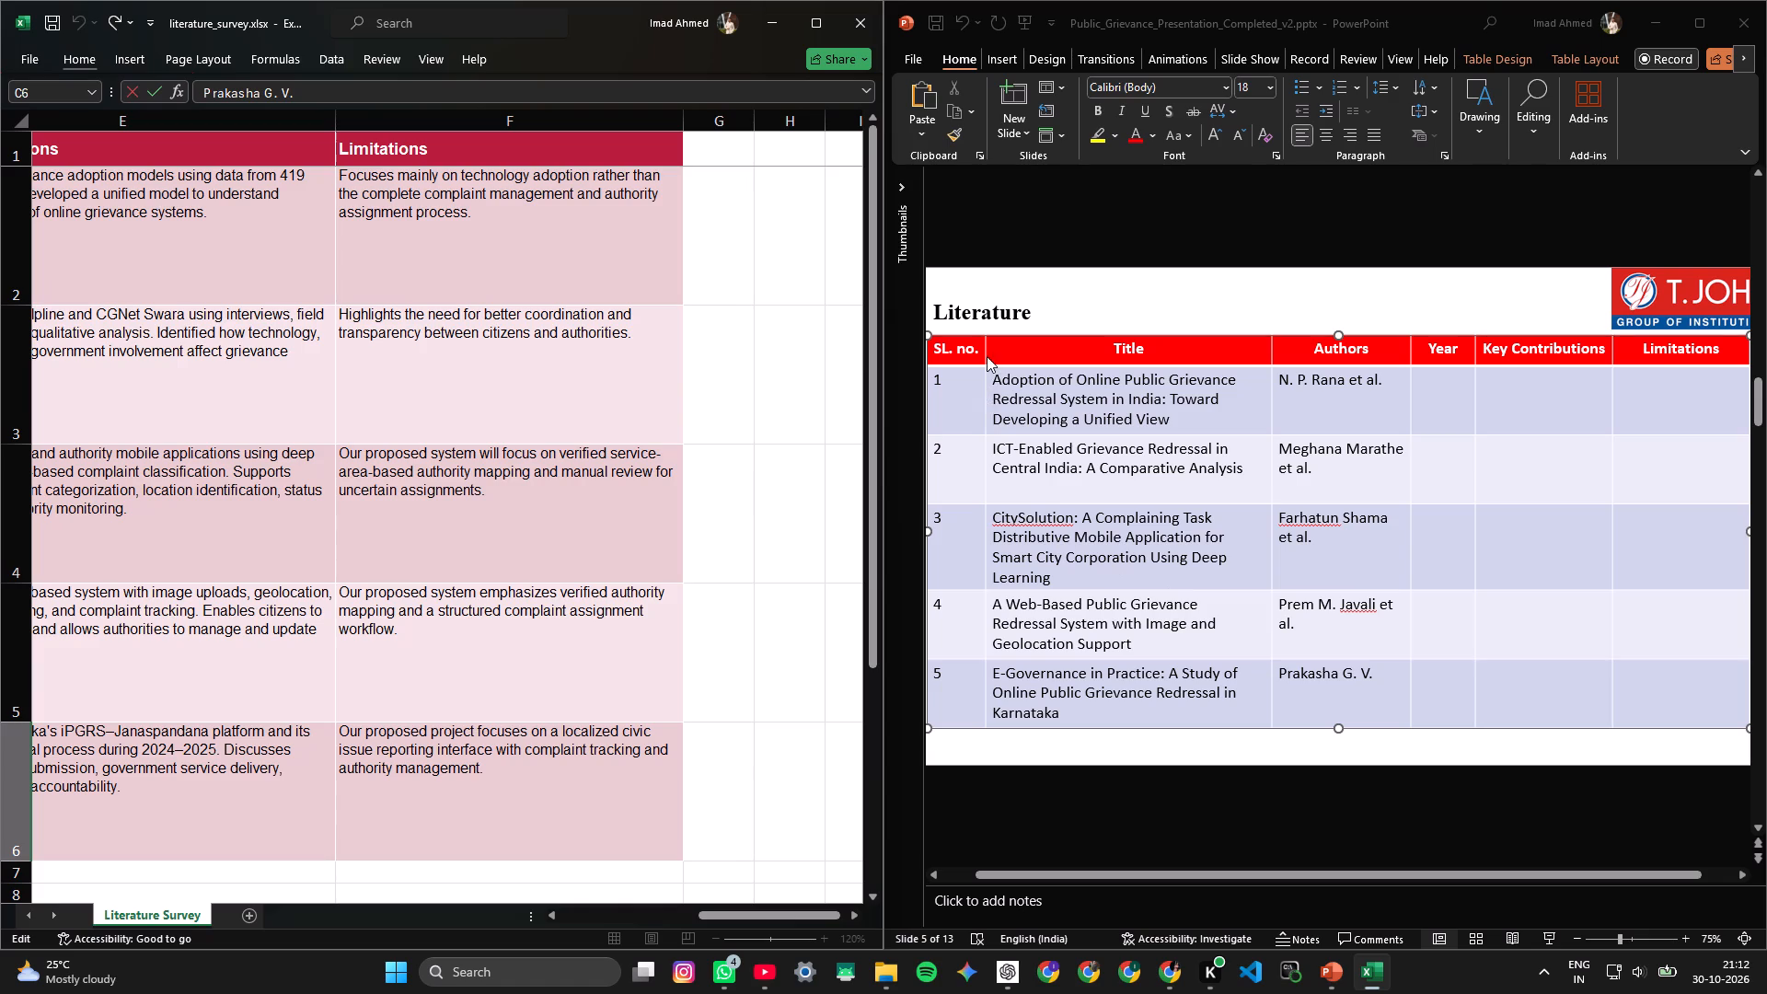
pyautogui.click(986, 353)
pyautogui.moveTo(986, 353); pyautogui.dragTo(972, 356)
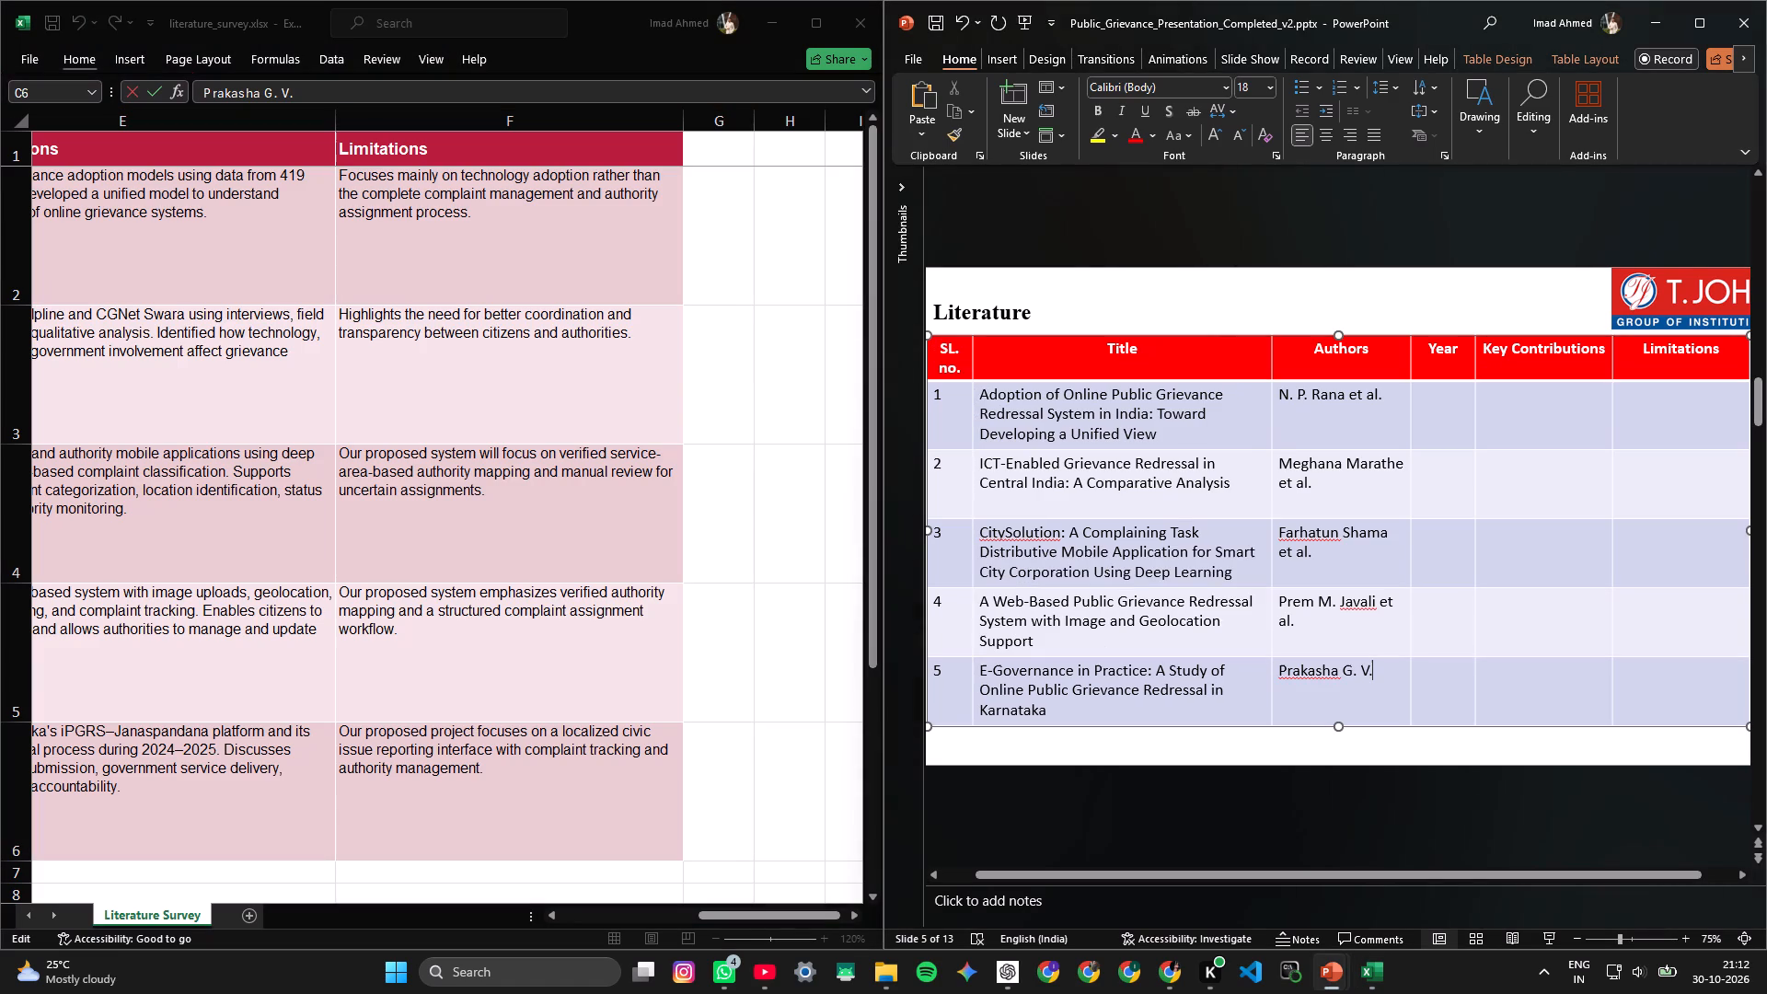
pyautogui.click(972, 356)
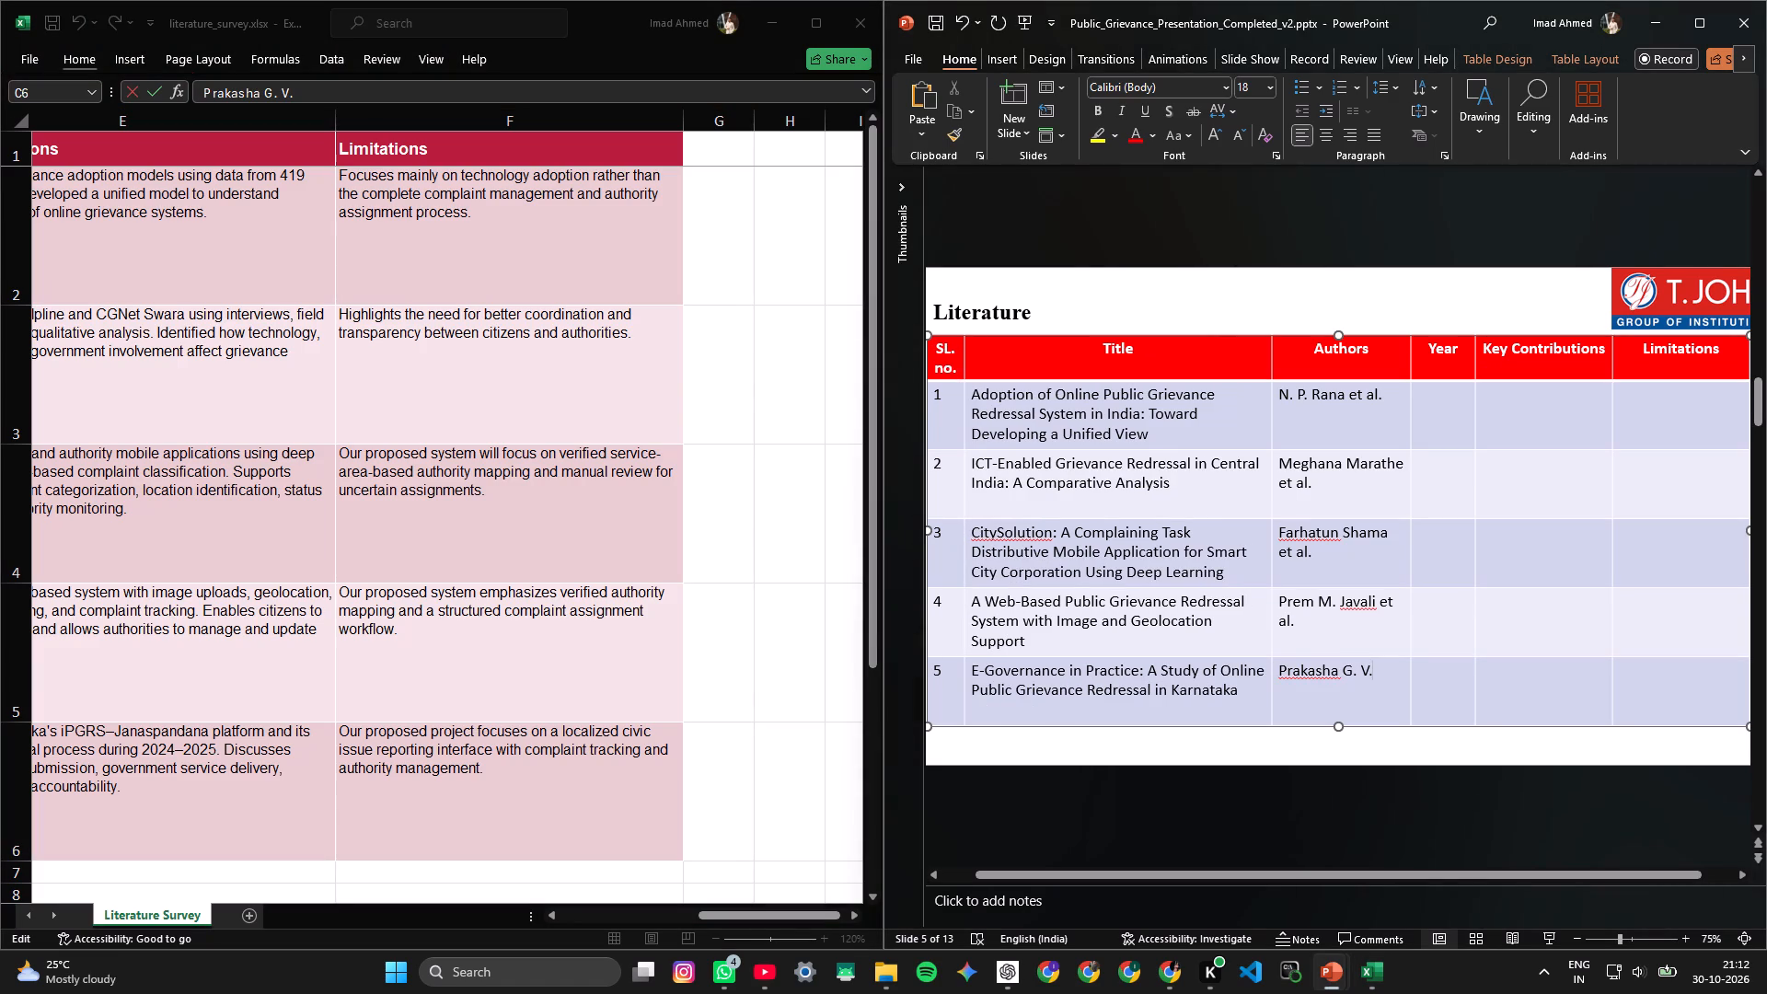
pyautogui.click(965, 358)
# Narrow the Title column in small amounts and widen Authors until every author entry fits on one line.
pyautogui.click(1273, 366)
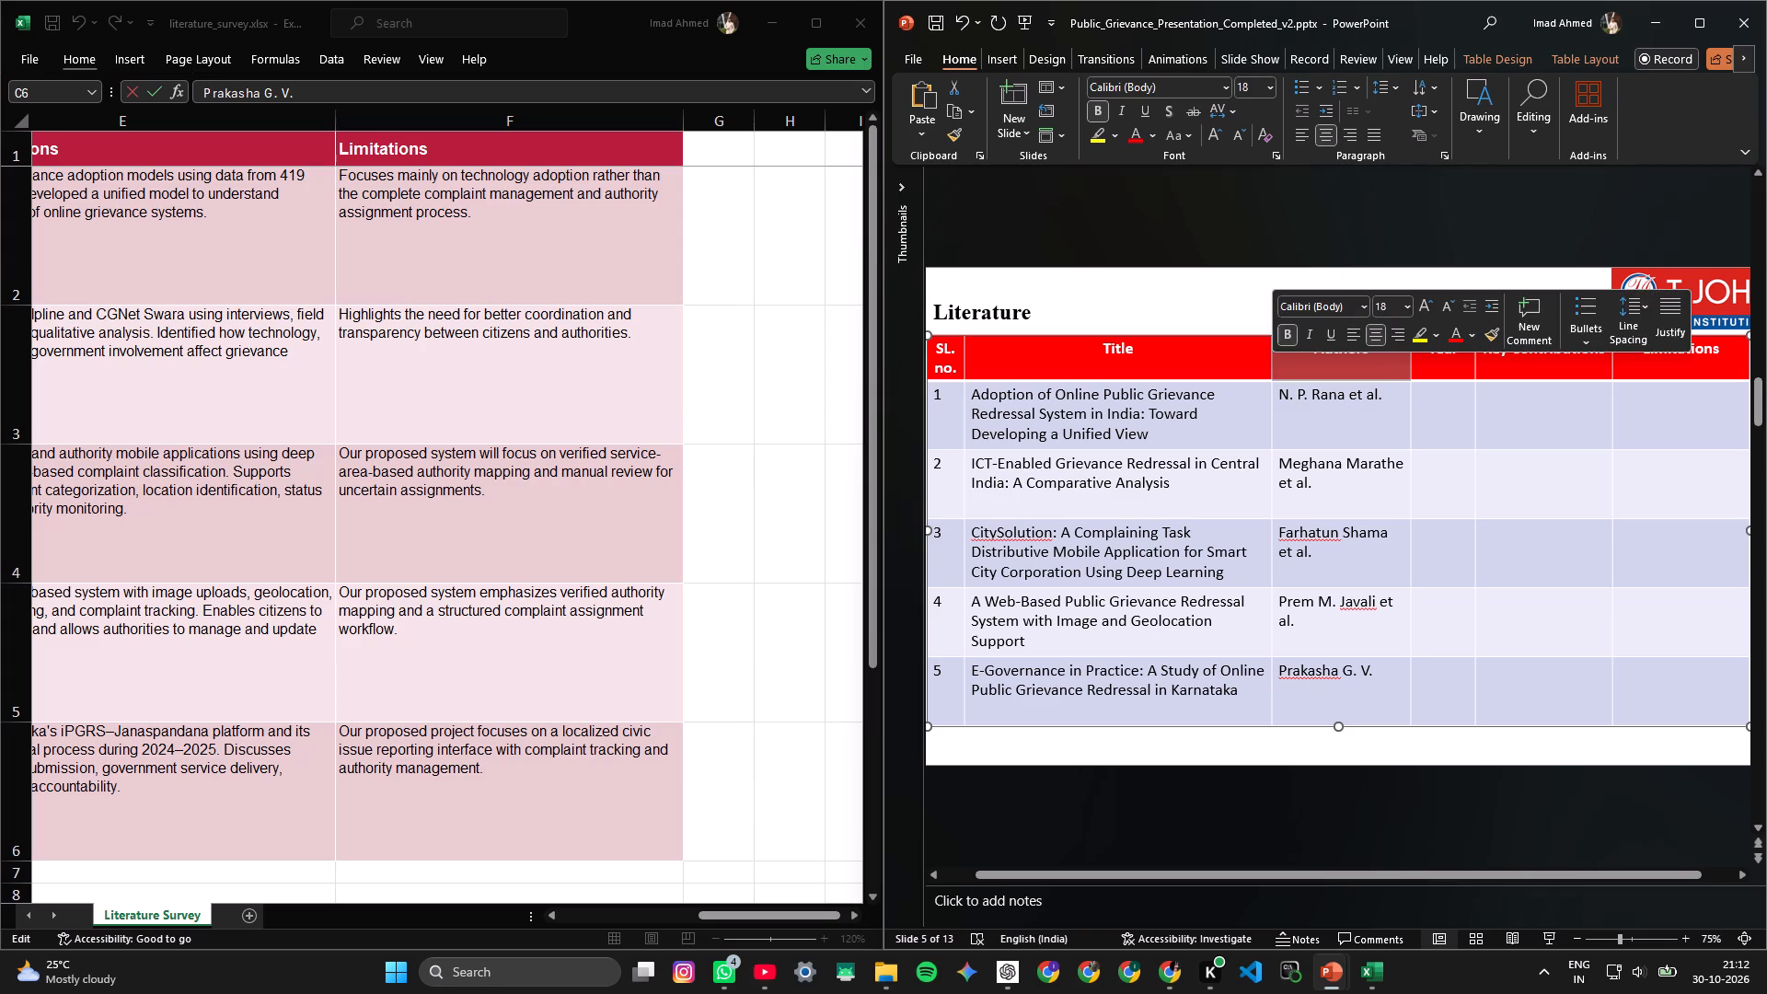
pyautogui.click(1244, 366)
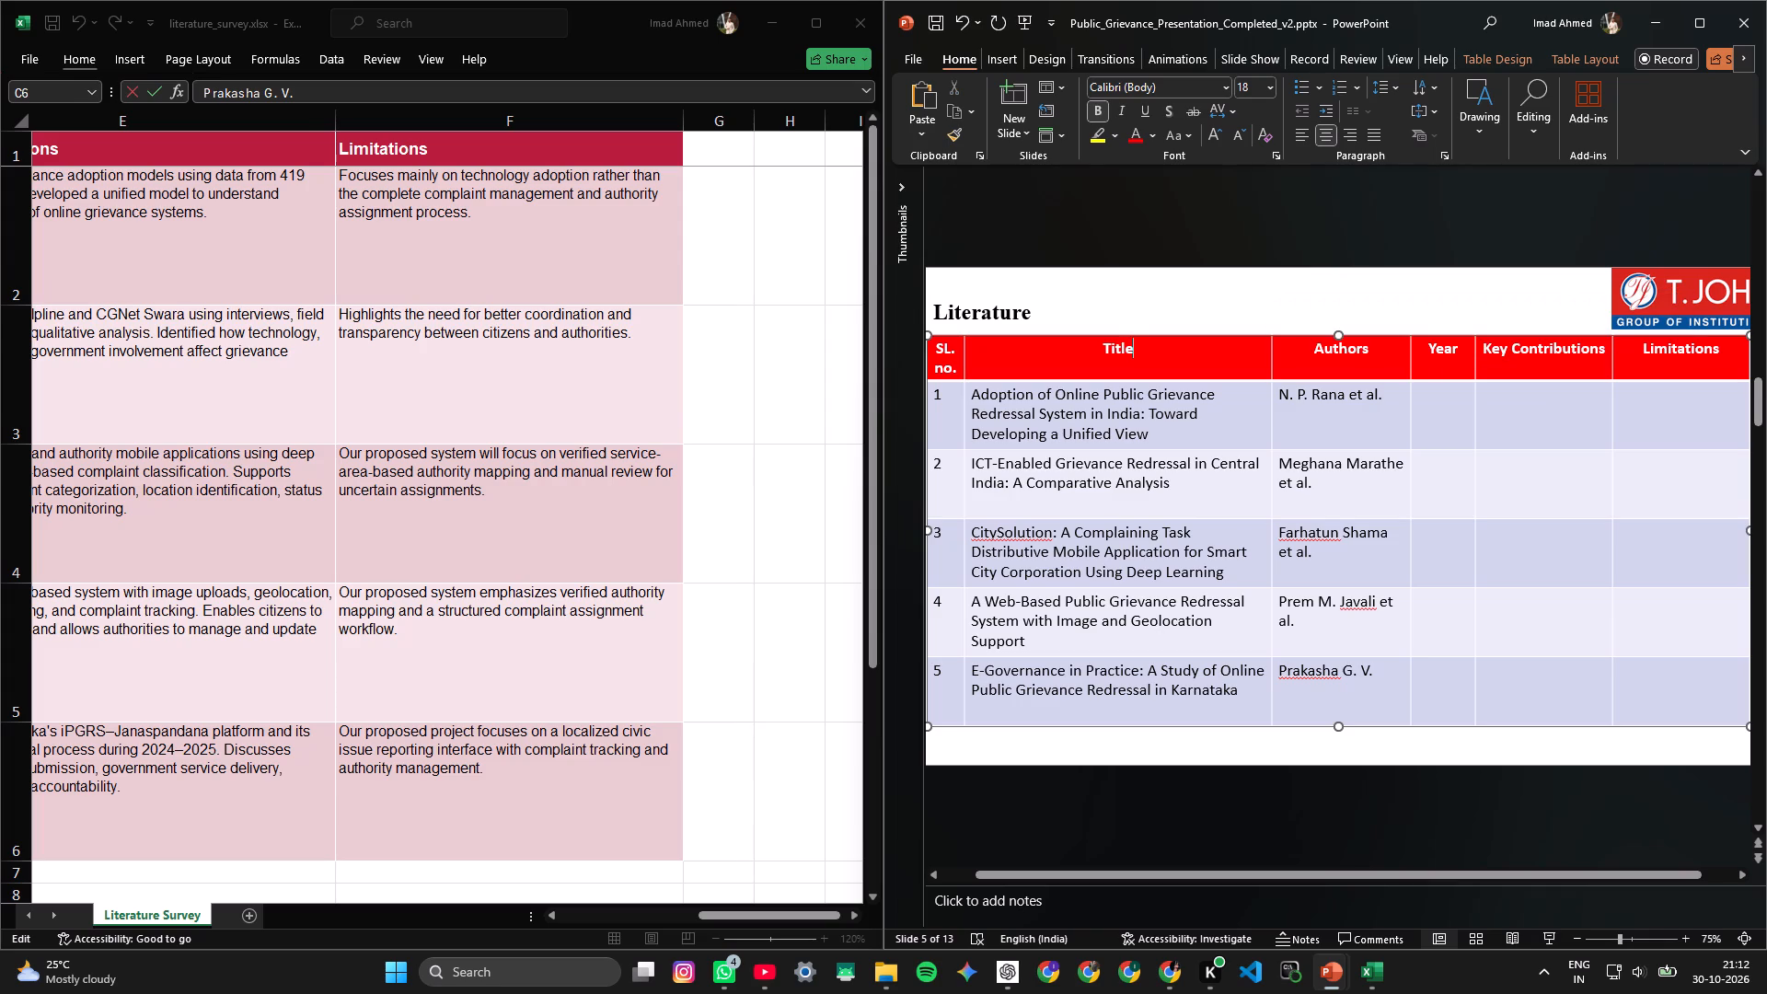
pyautogui.moveTo(1270, 365); pyautogui.dragTo(1260, 368)
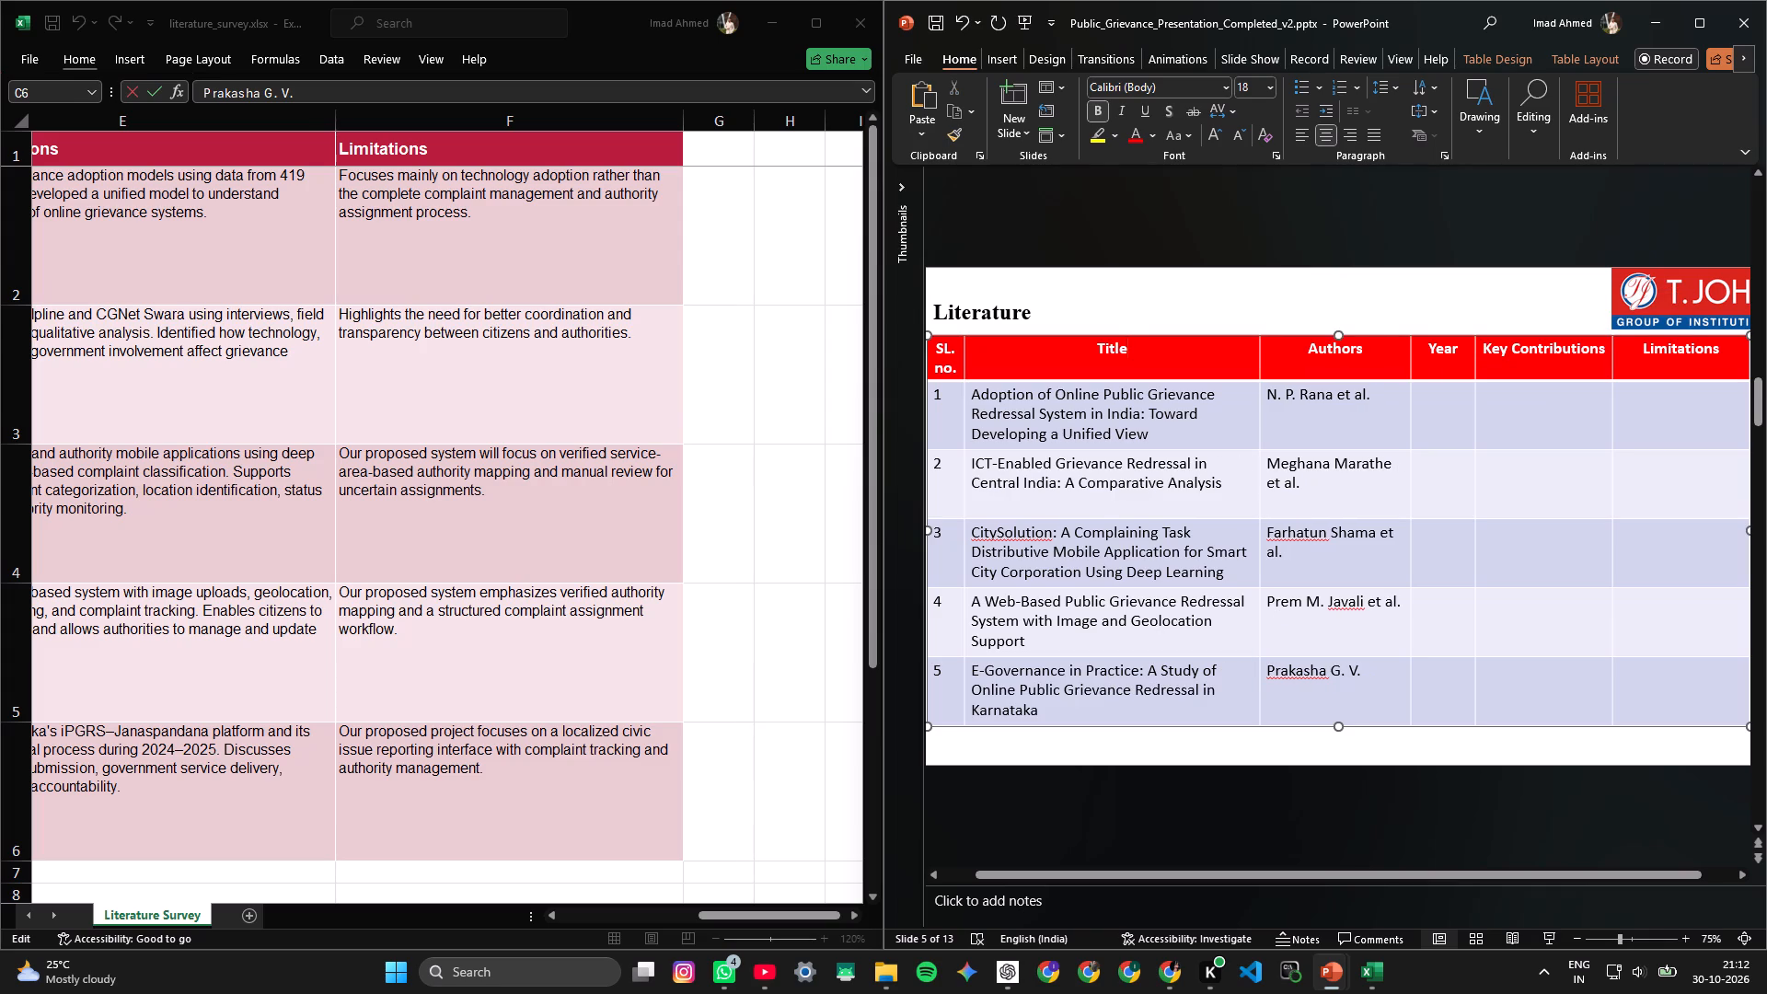
pyautogui.moveTo(1258, 367); pyautogui.dragTo(1242, 369)
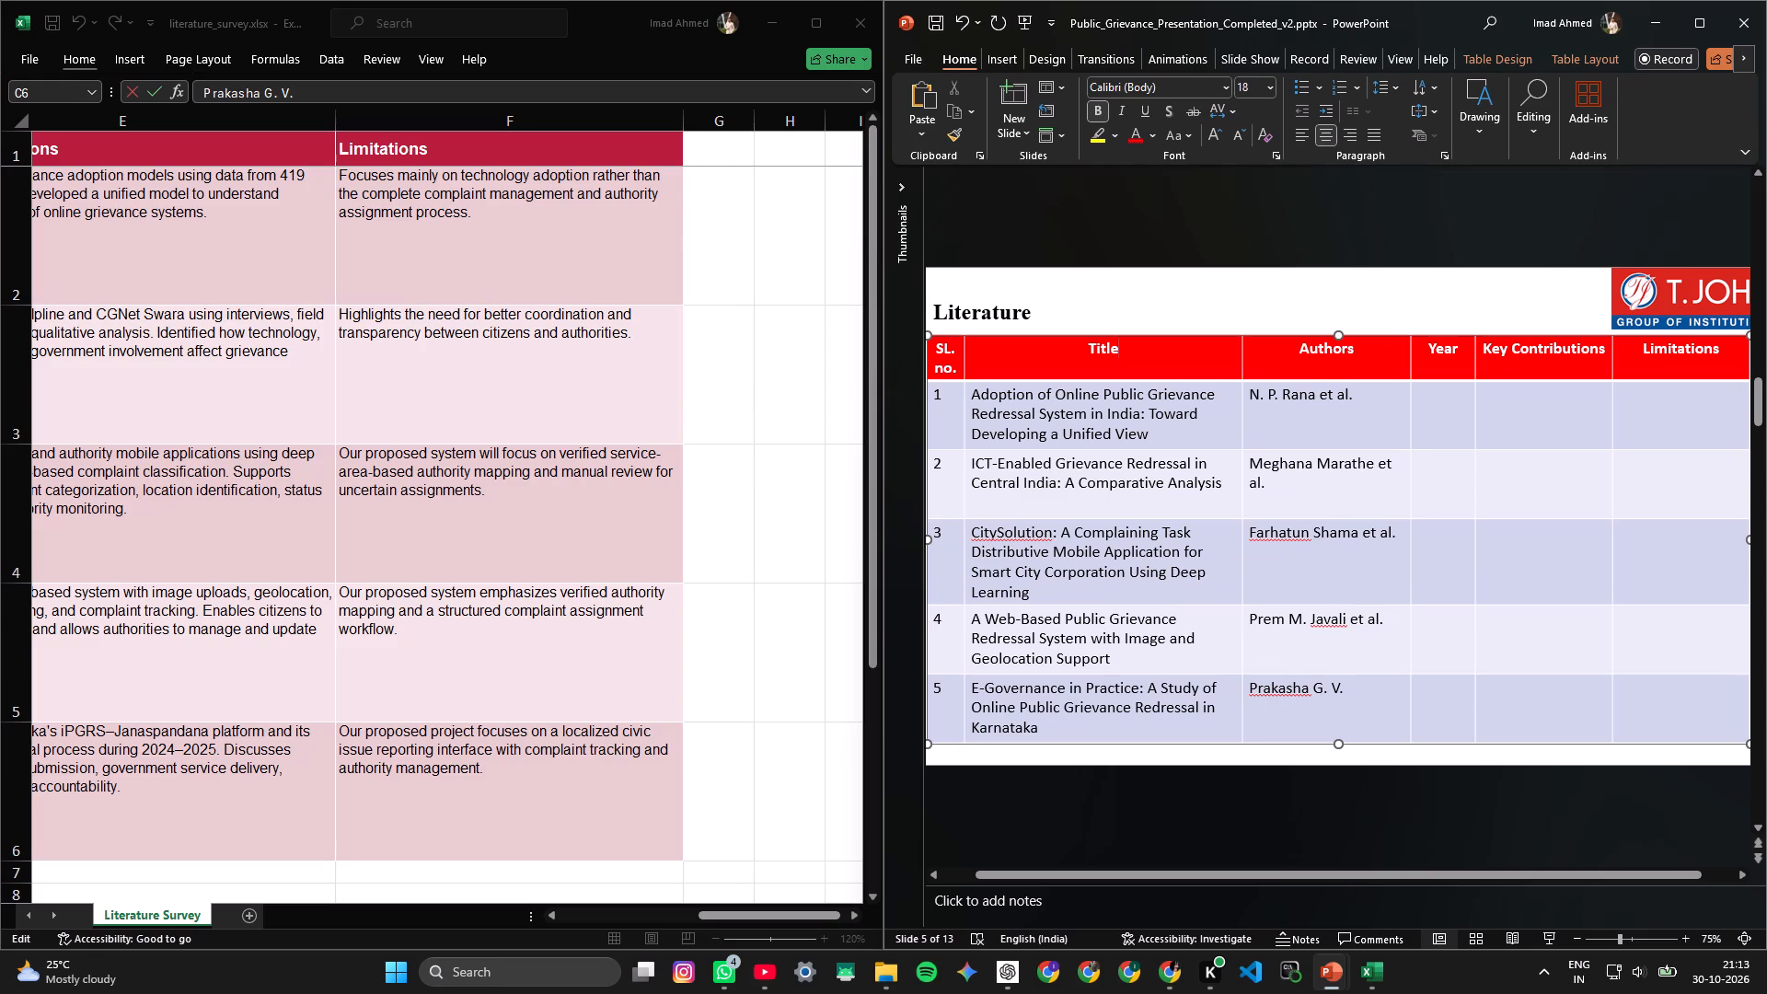
pyautogui.moveTo(1242, 368); pyautogui.dragTo(1230, 369)
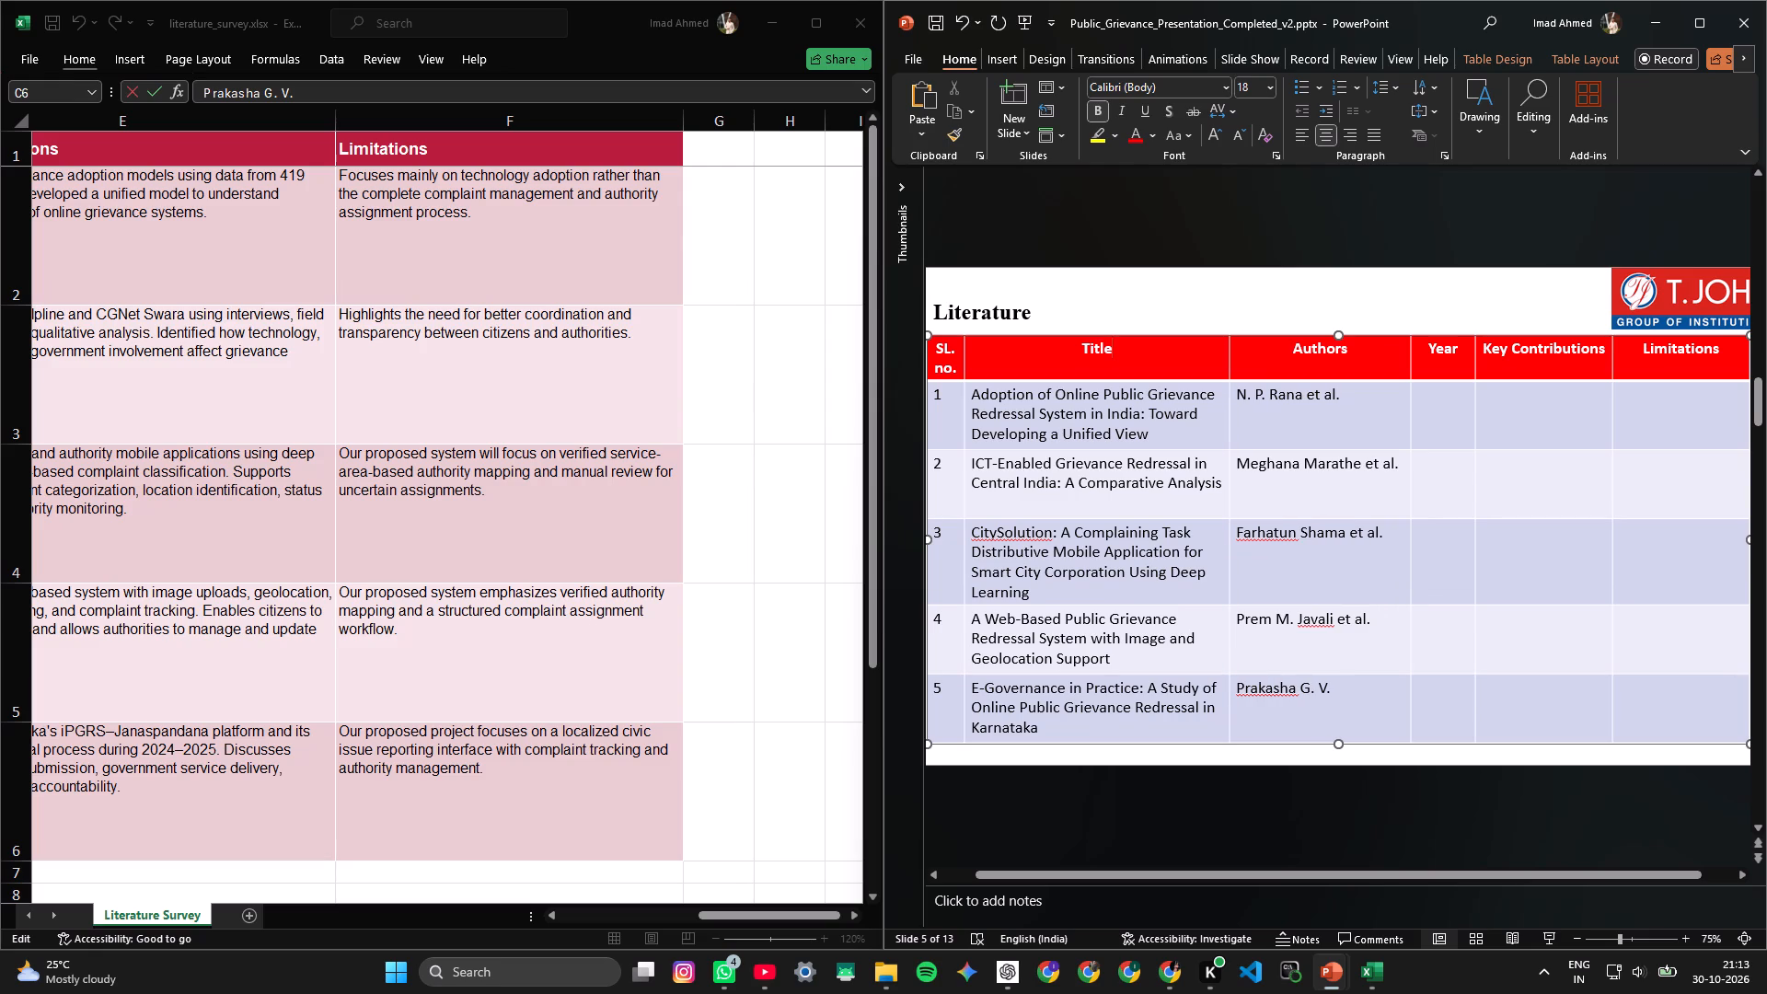
pyautogui.moveTo(1228, 369); pyautogui.dragTo(1218, 371)
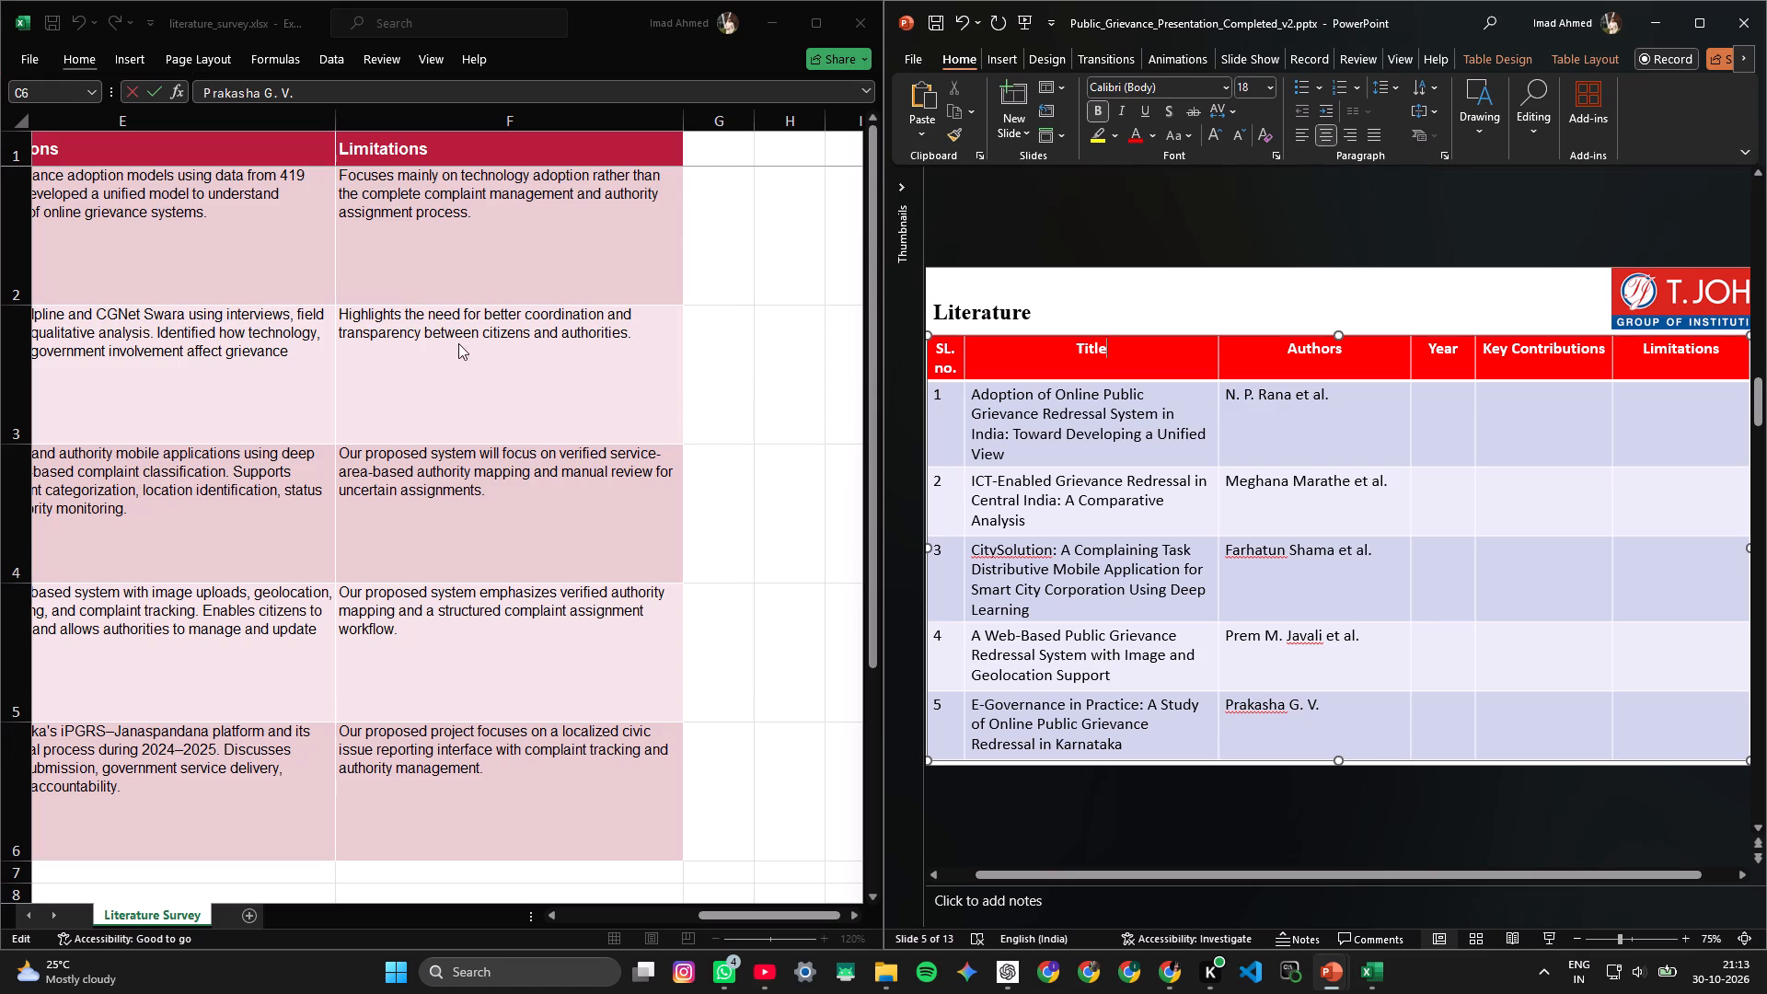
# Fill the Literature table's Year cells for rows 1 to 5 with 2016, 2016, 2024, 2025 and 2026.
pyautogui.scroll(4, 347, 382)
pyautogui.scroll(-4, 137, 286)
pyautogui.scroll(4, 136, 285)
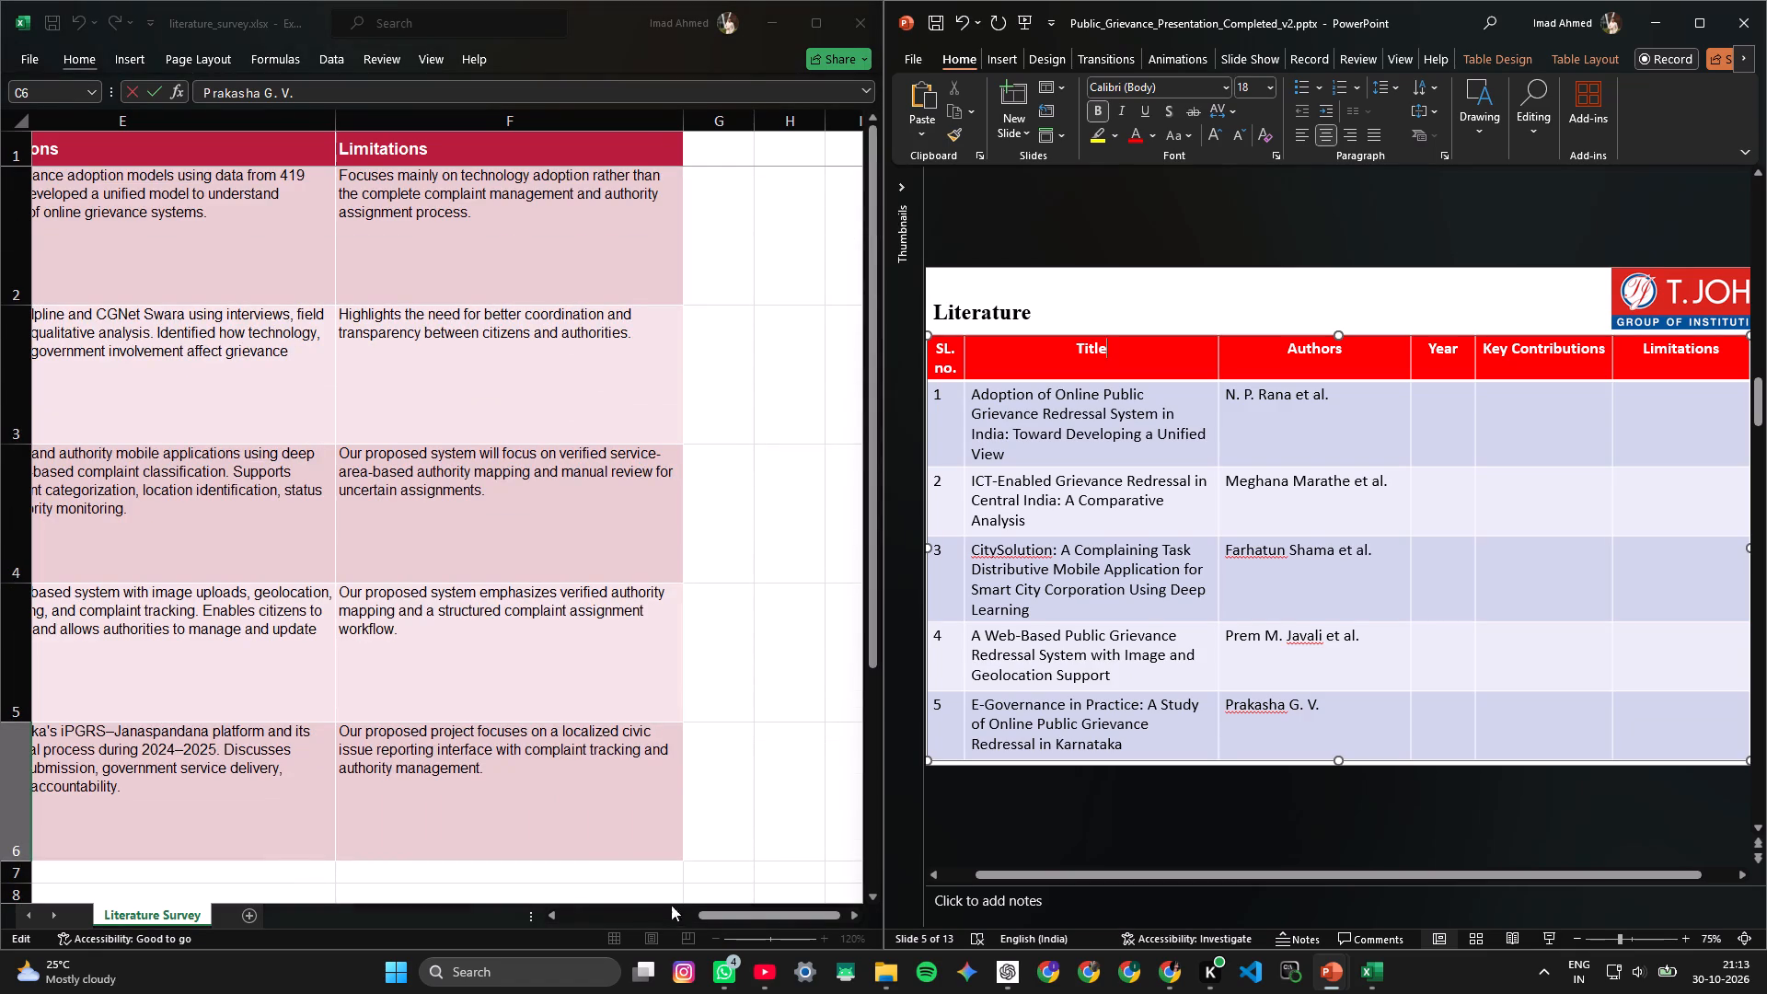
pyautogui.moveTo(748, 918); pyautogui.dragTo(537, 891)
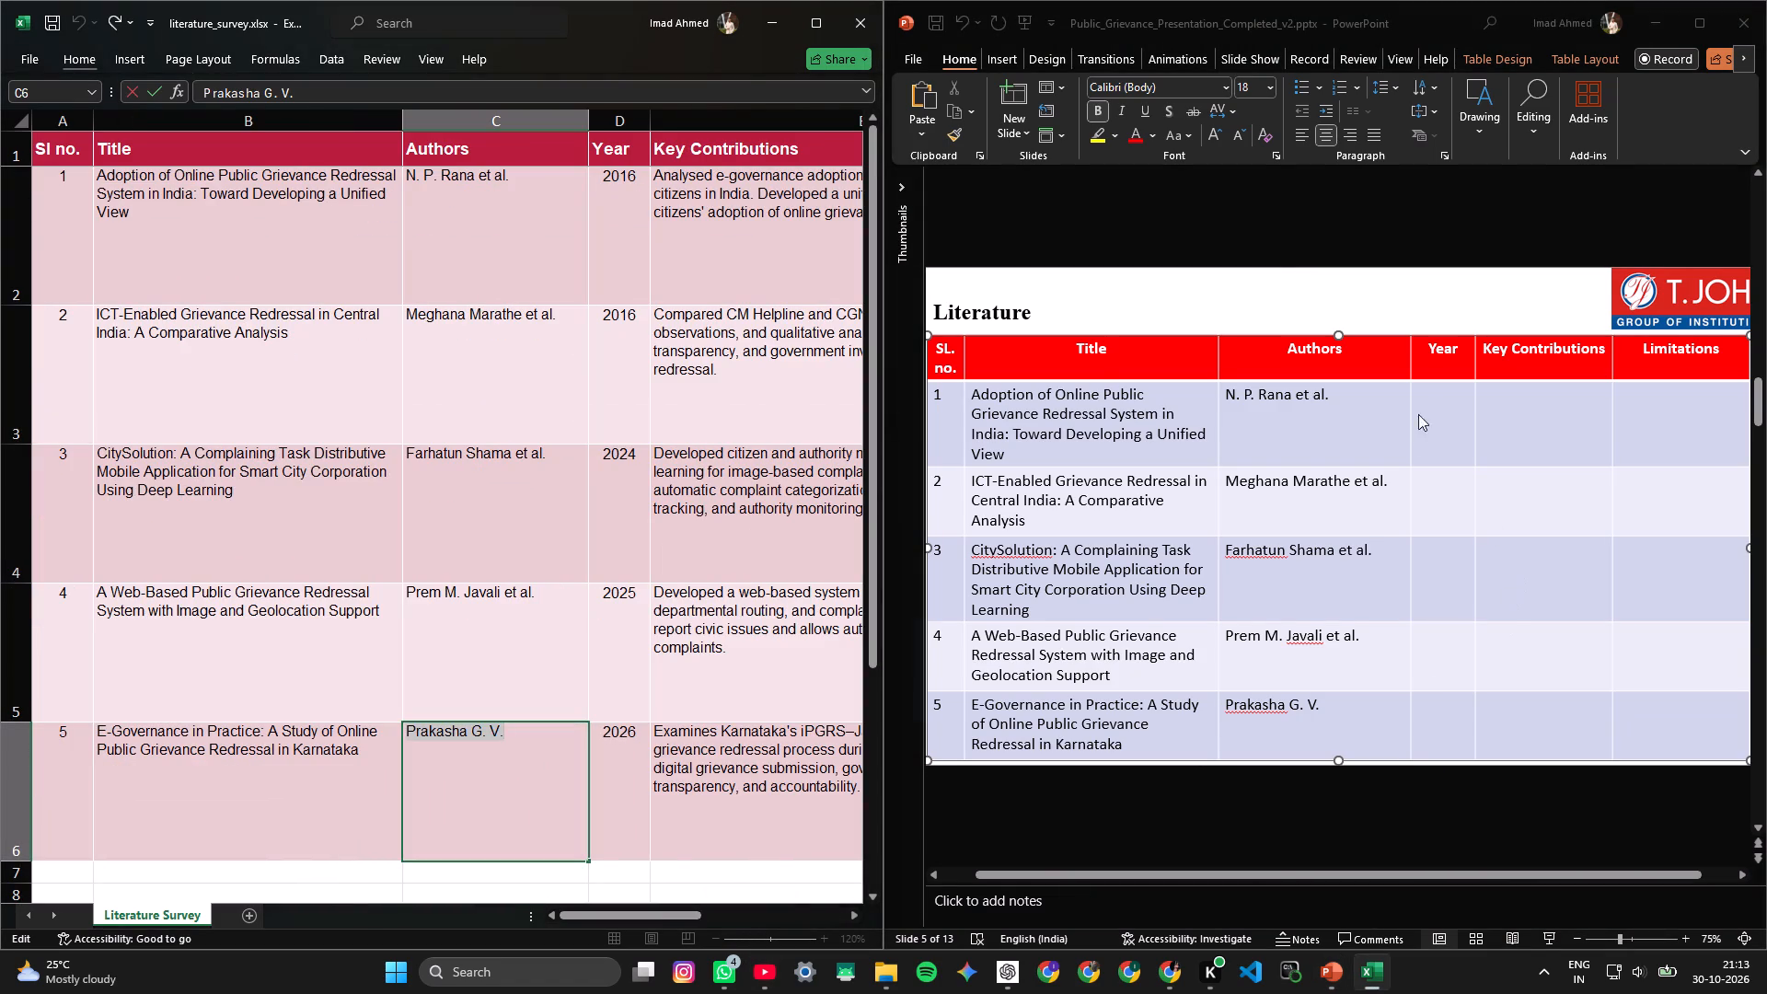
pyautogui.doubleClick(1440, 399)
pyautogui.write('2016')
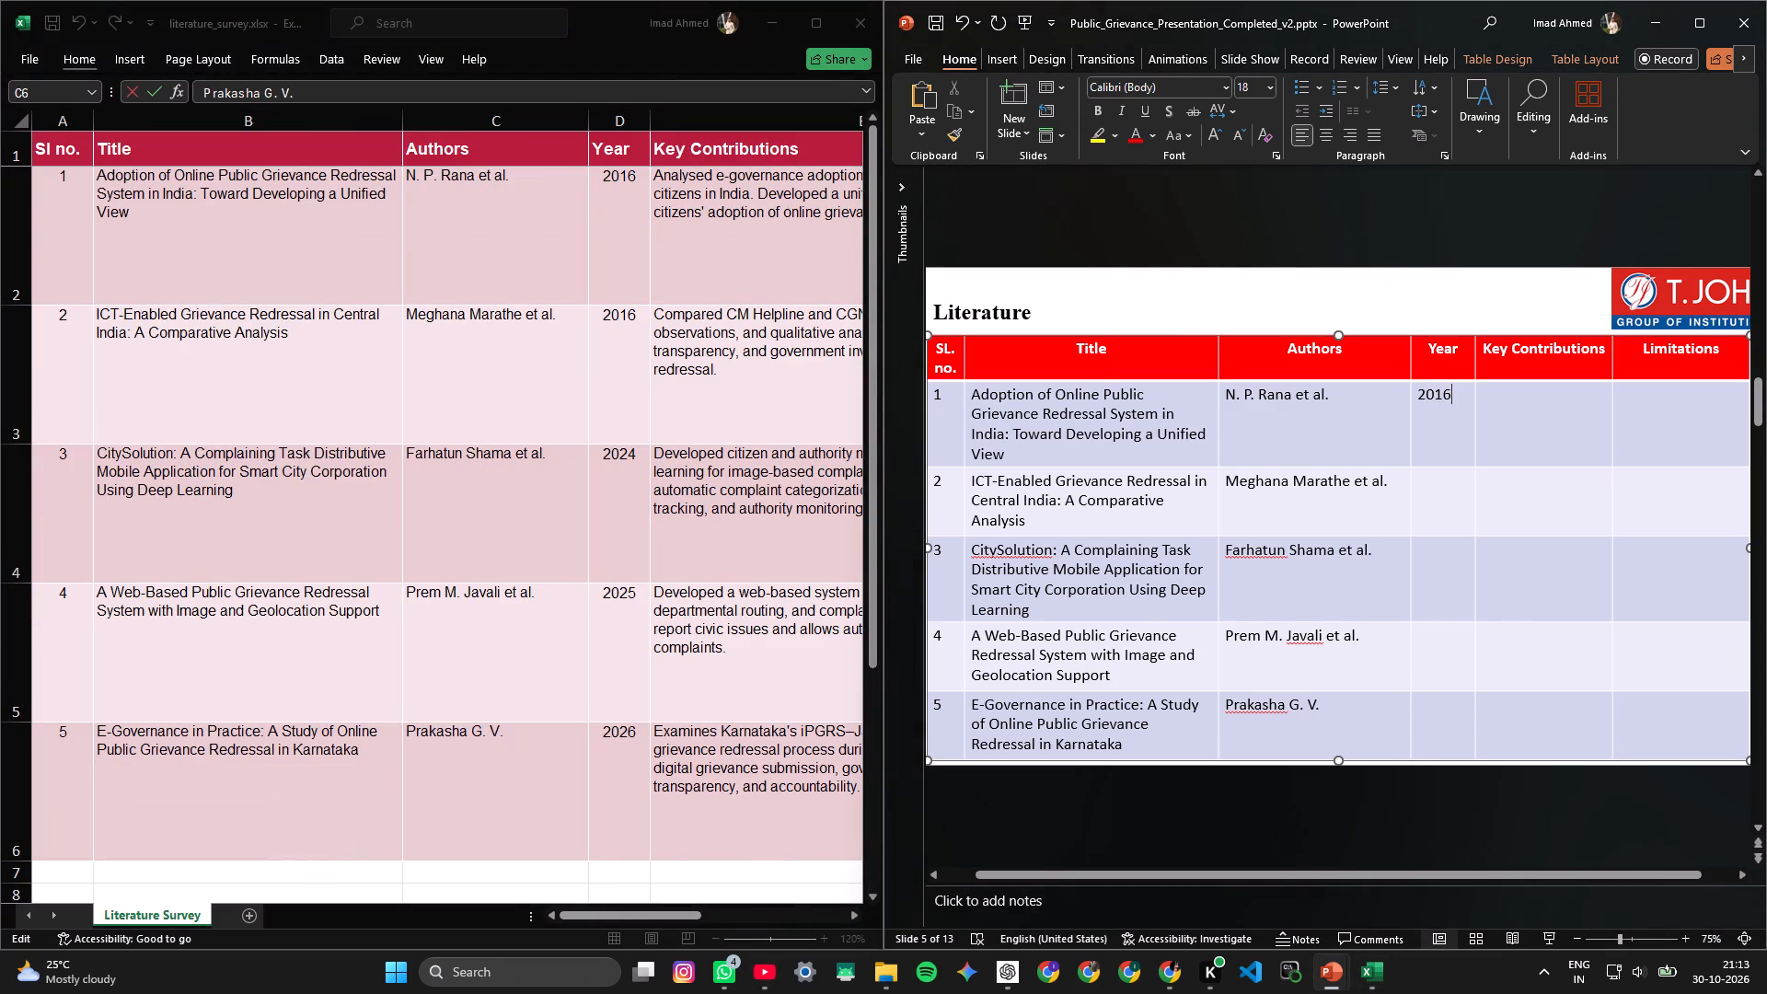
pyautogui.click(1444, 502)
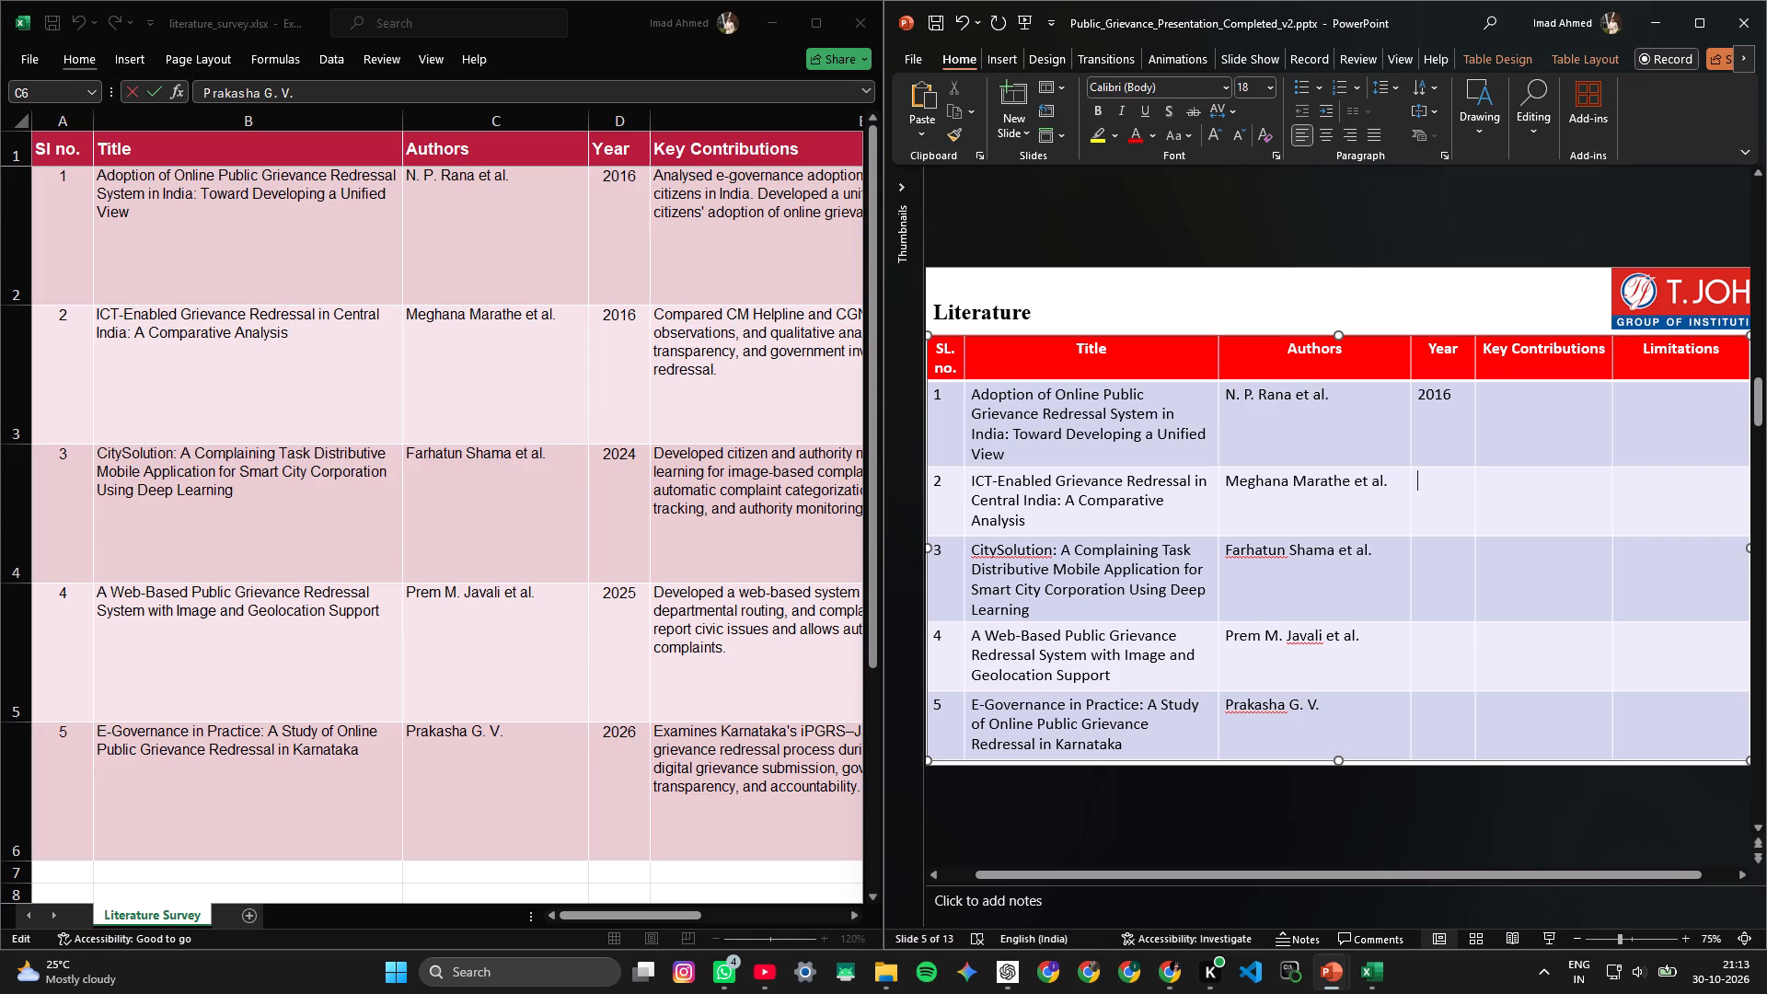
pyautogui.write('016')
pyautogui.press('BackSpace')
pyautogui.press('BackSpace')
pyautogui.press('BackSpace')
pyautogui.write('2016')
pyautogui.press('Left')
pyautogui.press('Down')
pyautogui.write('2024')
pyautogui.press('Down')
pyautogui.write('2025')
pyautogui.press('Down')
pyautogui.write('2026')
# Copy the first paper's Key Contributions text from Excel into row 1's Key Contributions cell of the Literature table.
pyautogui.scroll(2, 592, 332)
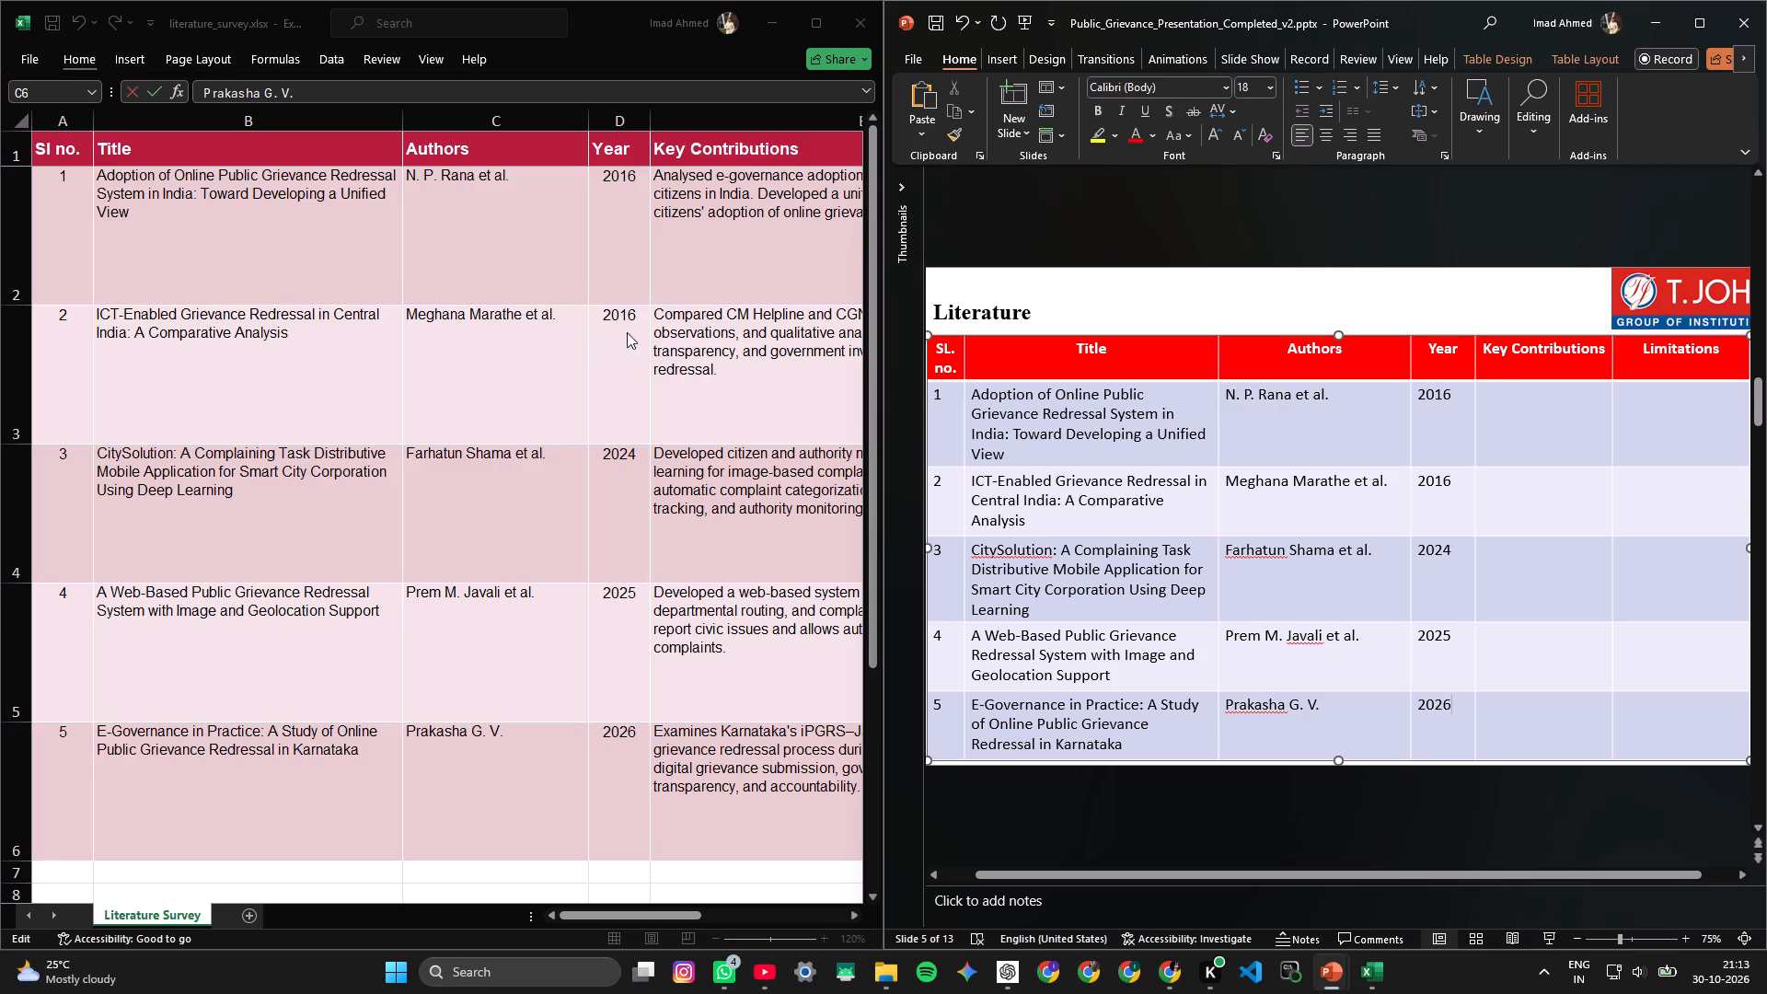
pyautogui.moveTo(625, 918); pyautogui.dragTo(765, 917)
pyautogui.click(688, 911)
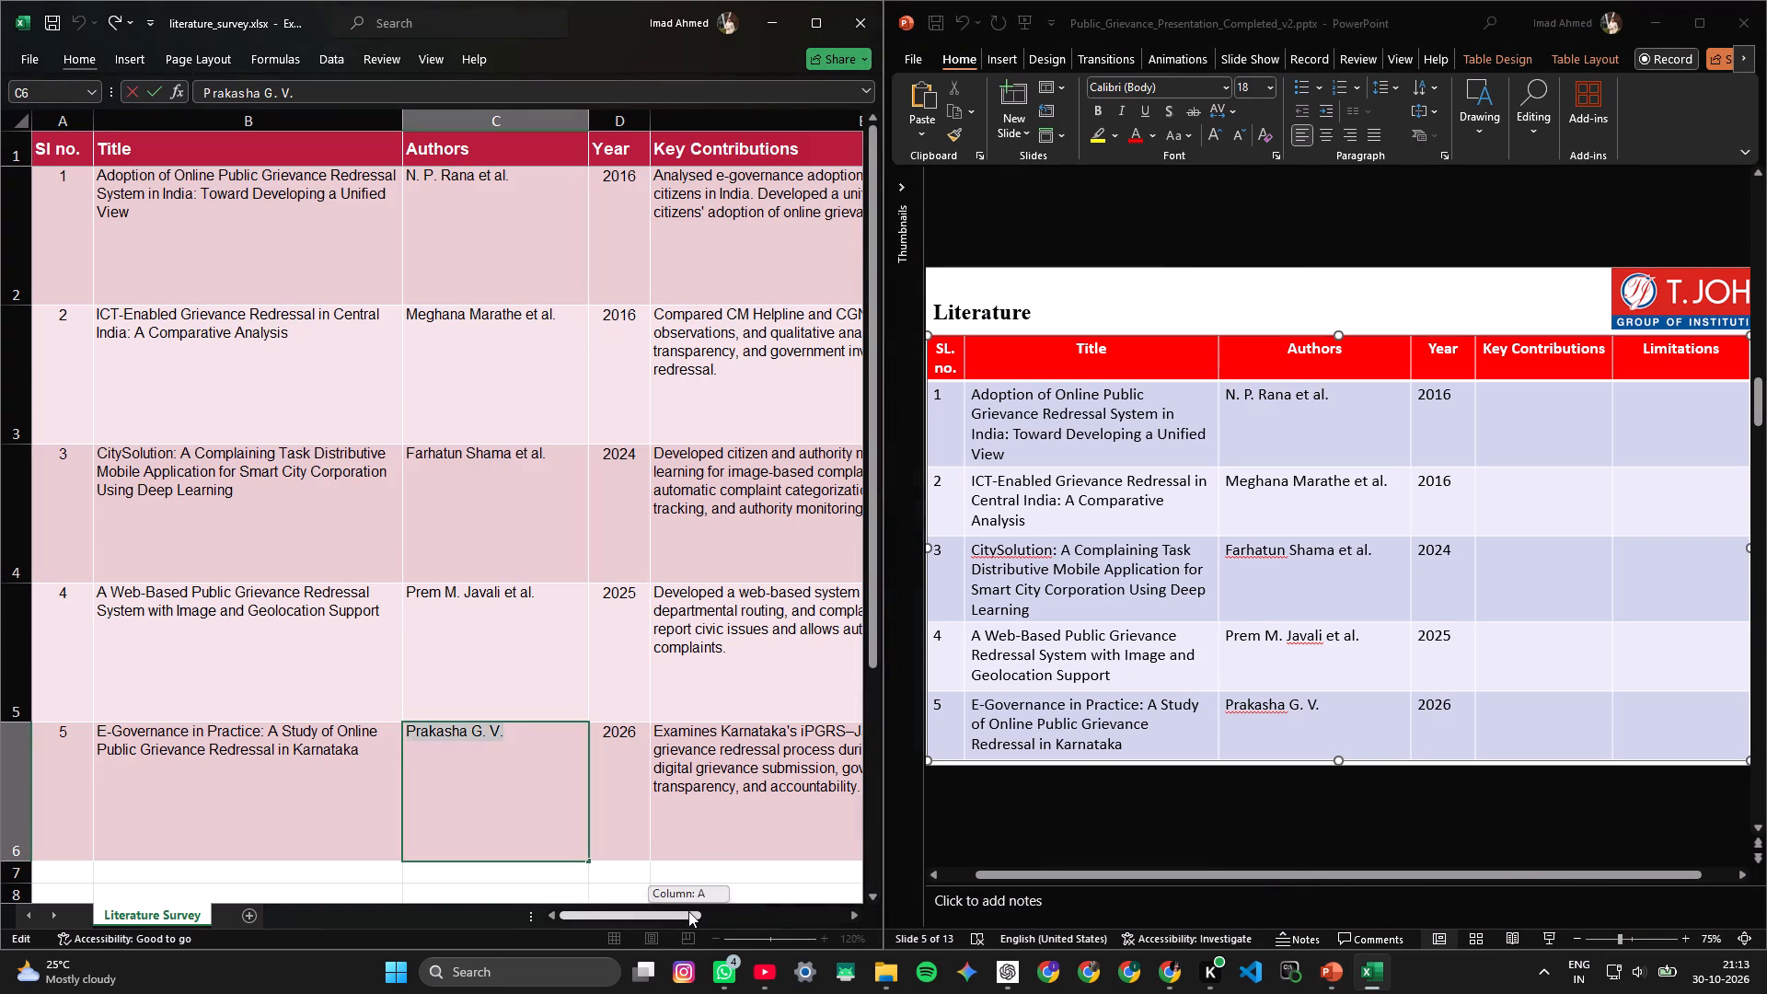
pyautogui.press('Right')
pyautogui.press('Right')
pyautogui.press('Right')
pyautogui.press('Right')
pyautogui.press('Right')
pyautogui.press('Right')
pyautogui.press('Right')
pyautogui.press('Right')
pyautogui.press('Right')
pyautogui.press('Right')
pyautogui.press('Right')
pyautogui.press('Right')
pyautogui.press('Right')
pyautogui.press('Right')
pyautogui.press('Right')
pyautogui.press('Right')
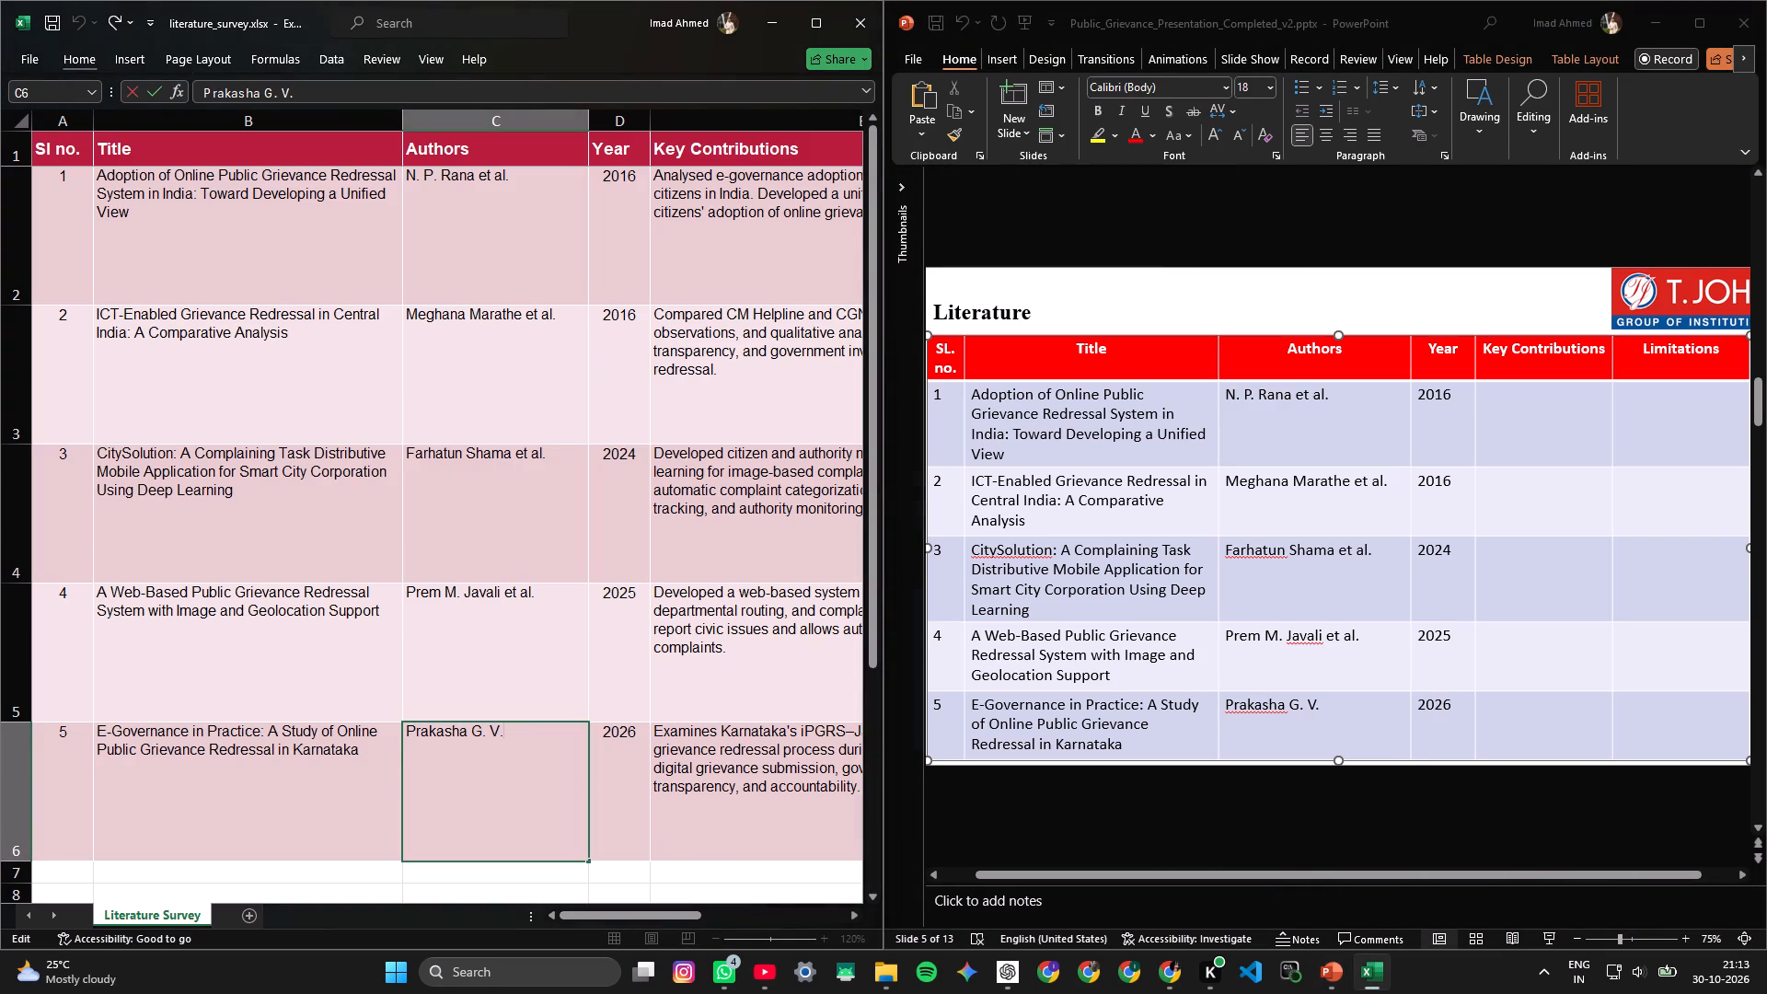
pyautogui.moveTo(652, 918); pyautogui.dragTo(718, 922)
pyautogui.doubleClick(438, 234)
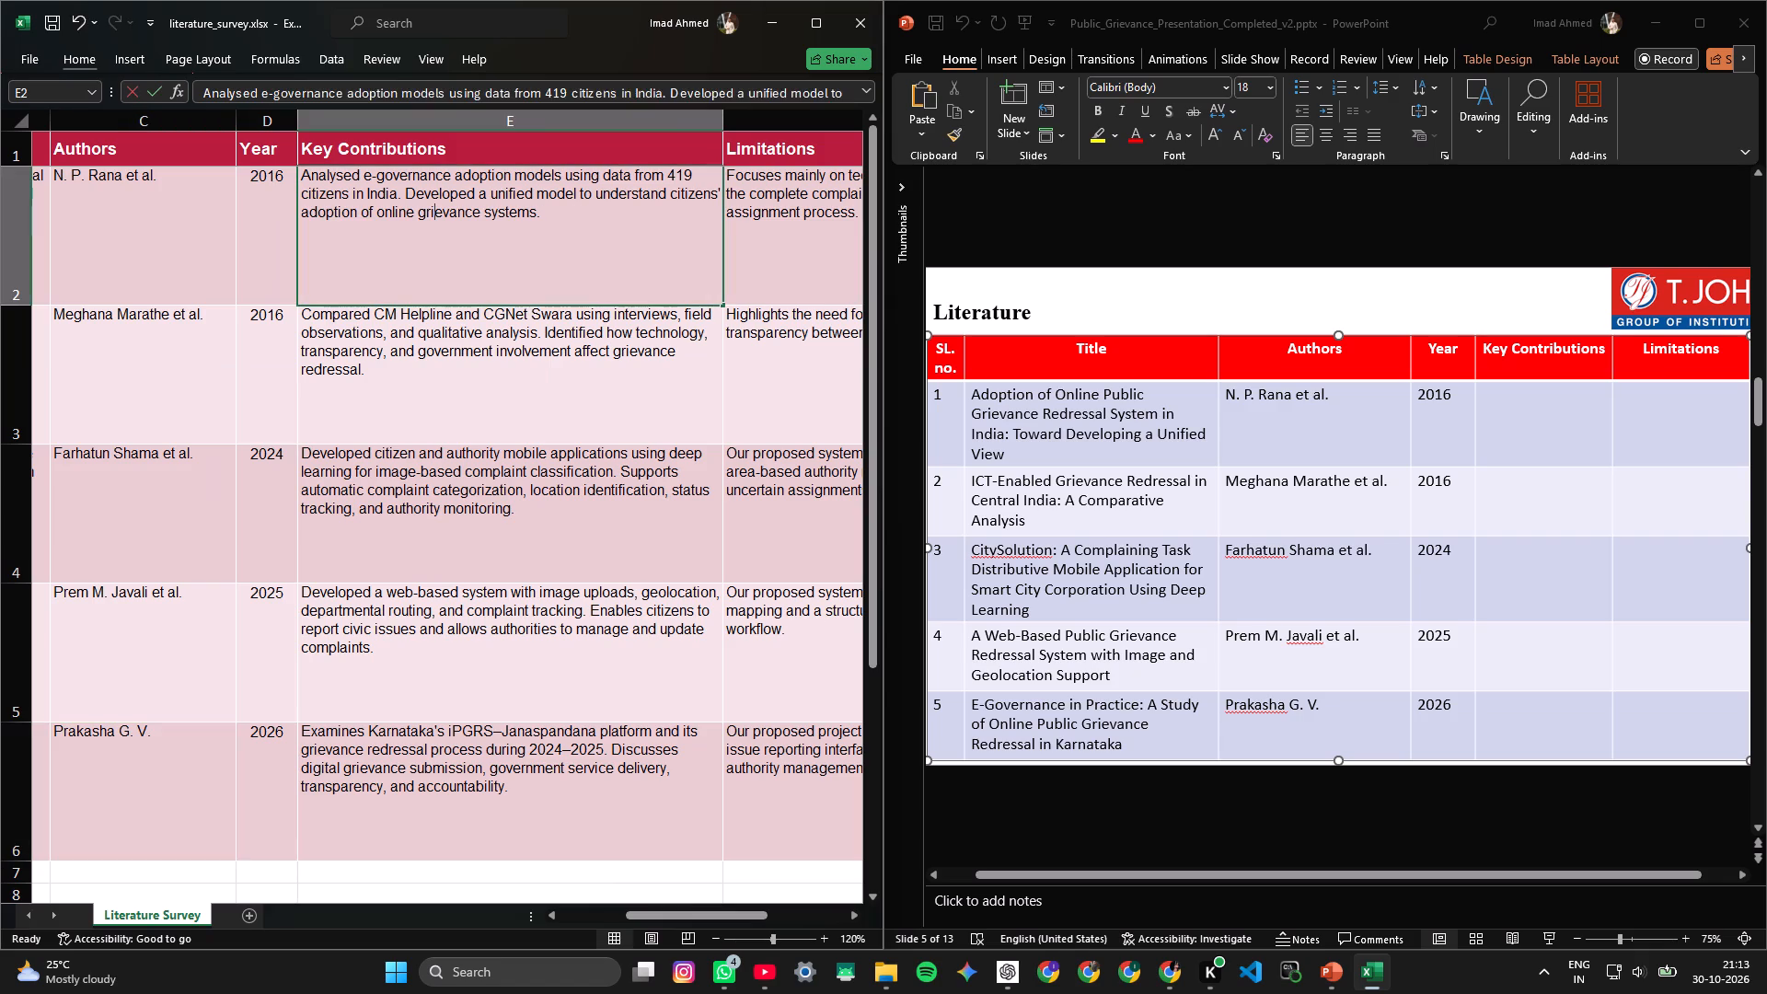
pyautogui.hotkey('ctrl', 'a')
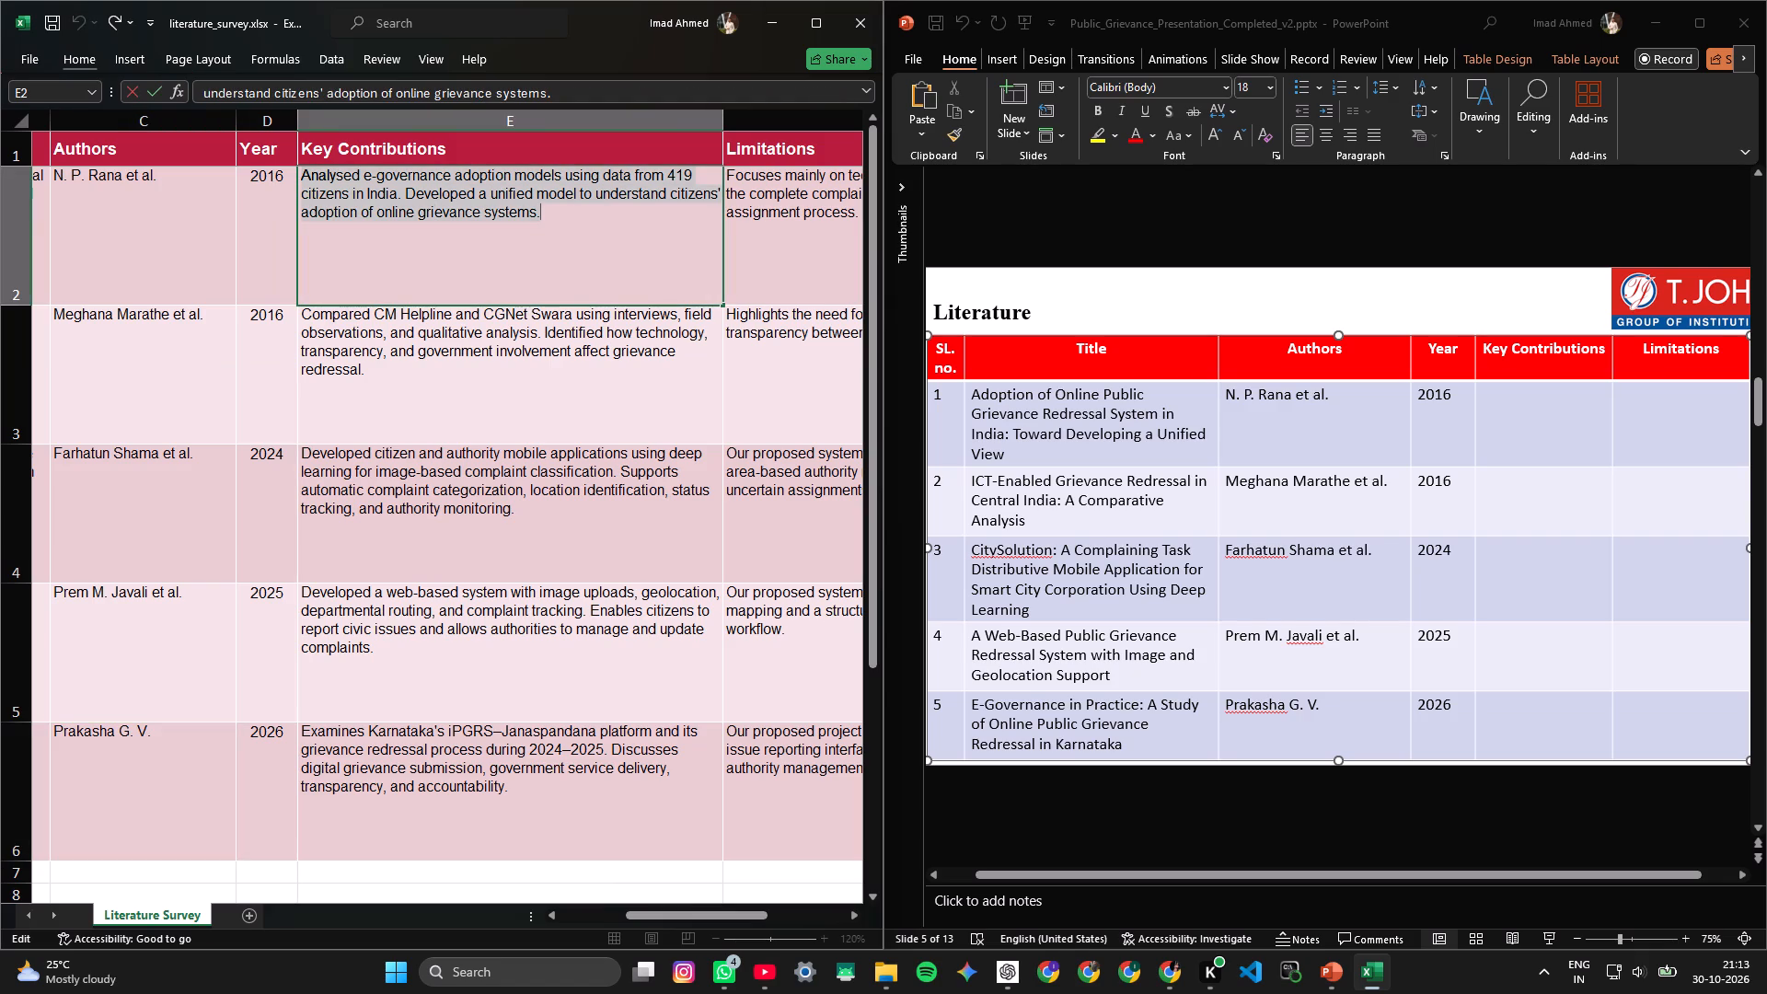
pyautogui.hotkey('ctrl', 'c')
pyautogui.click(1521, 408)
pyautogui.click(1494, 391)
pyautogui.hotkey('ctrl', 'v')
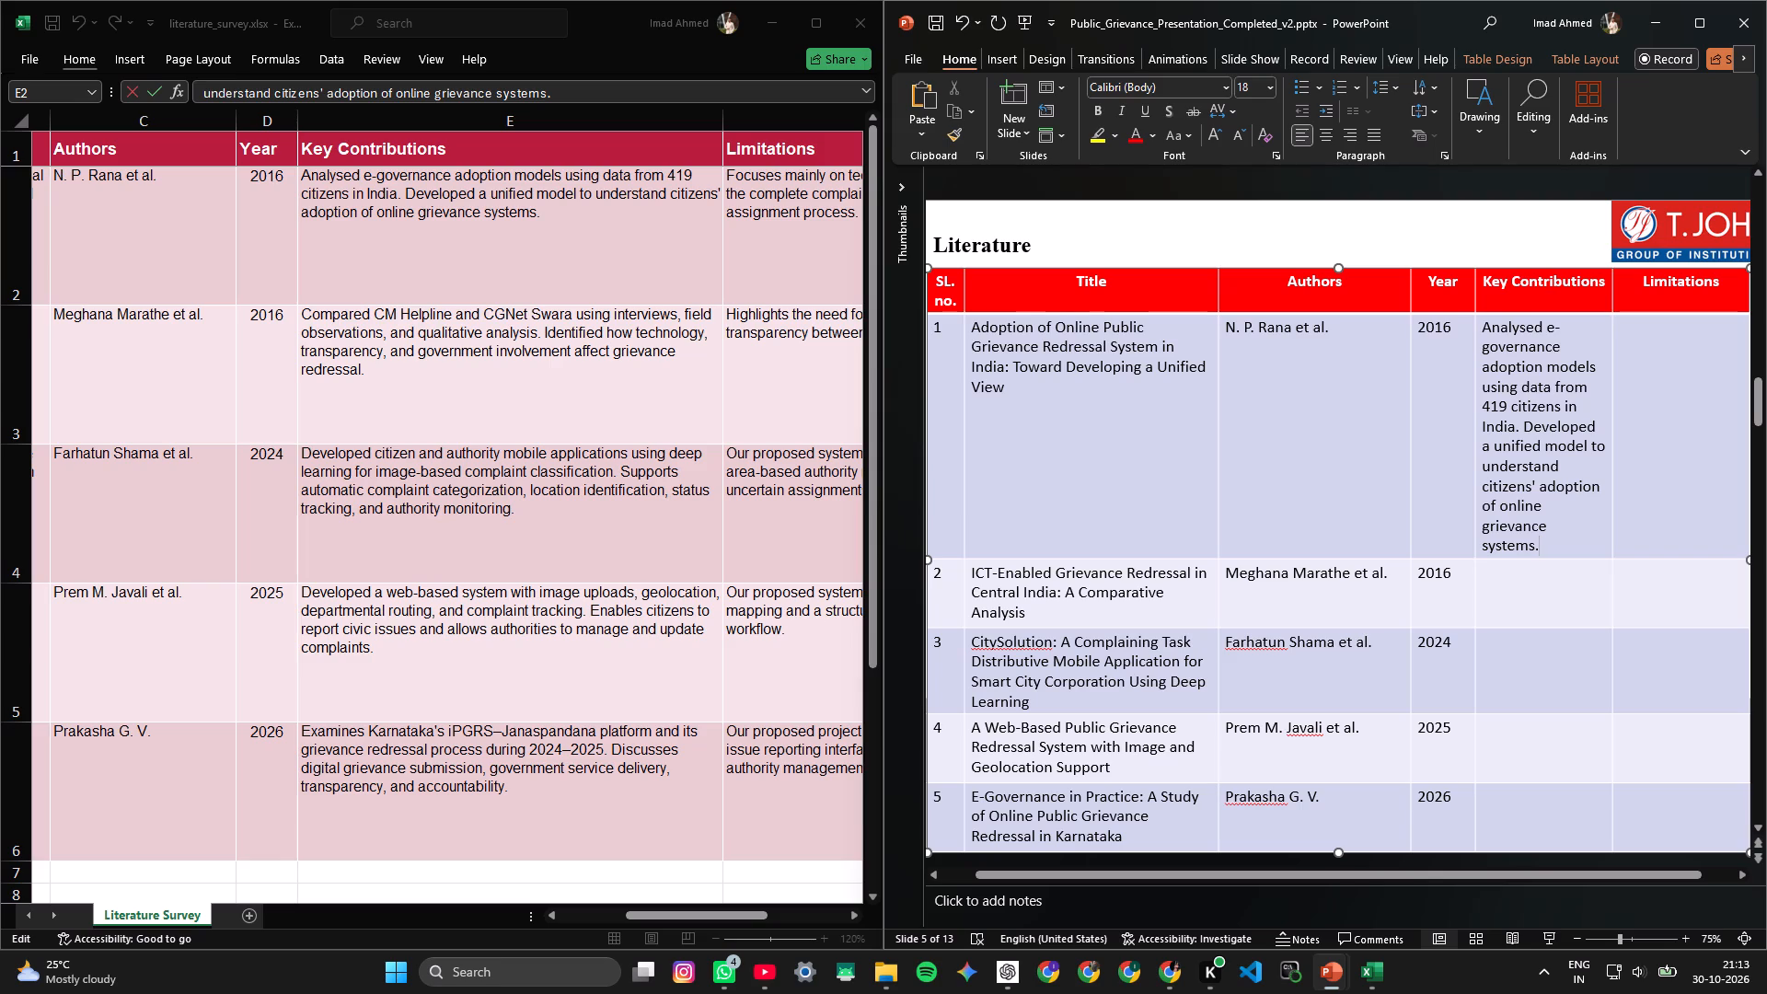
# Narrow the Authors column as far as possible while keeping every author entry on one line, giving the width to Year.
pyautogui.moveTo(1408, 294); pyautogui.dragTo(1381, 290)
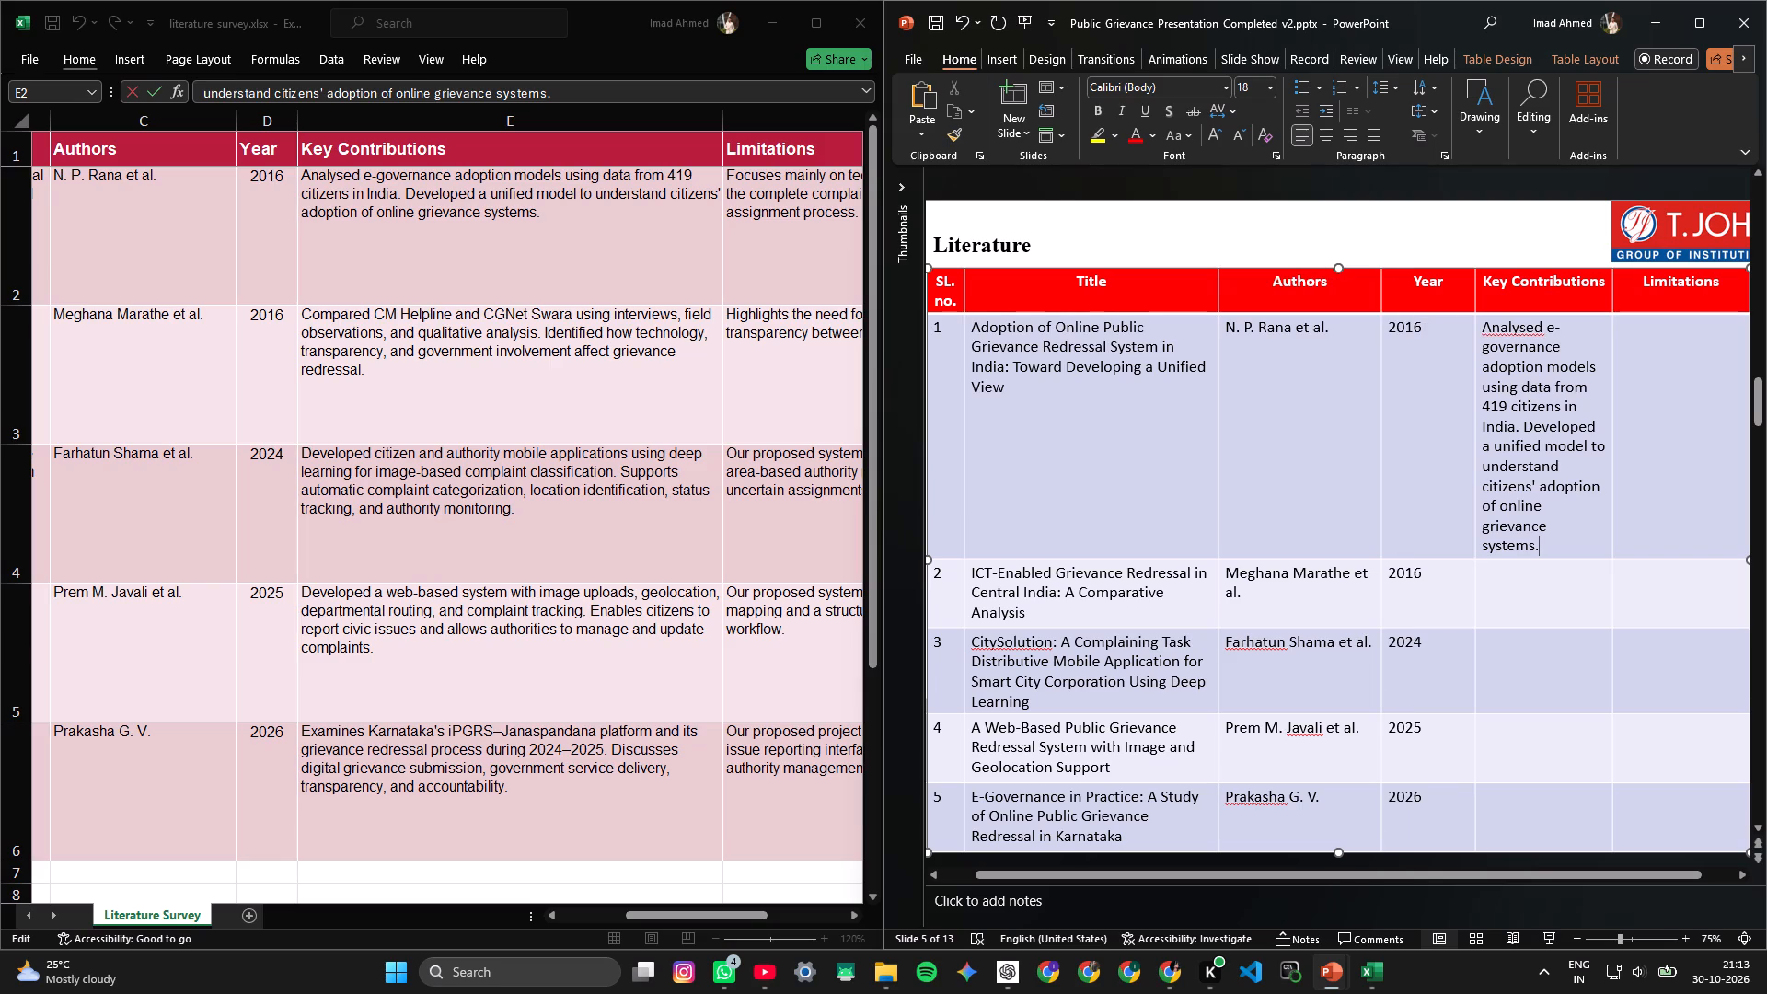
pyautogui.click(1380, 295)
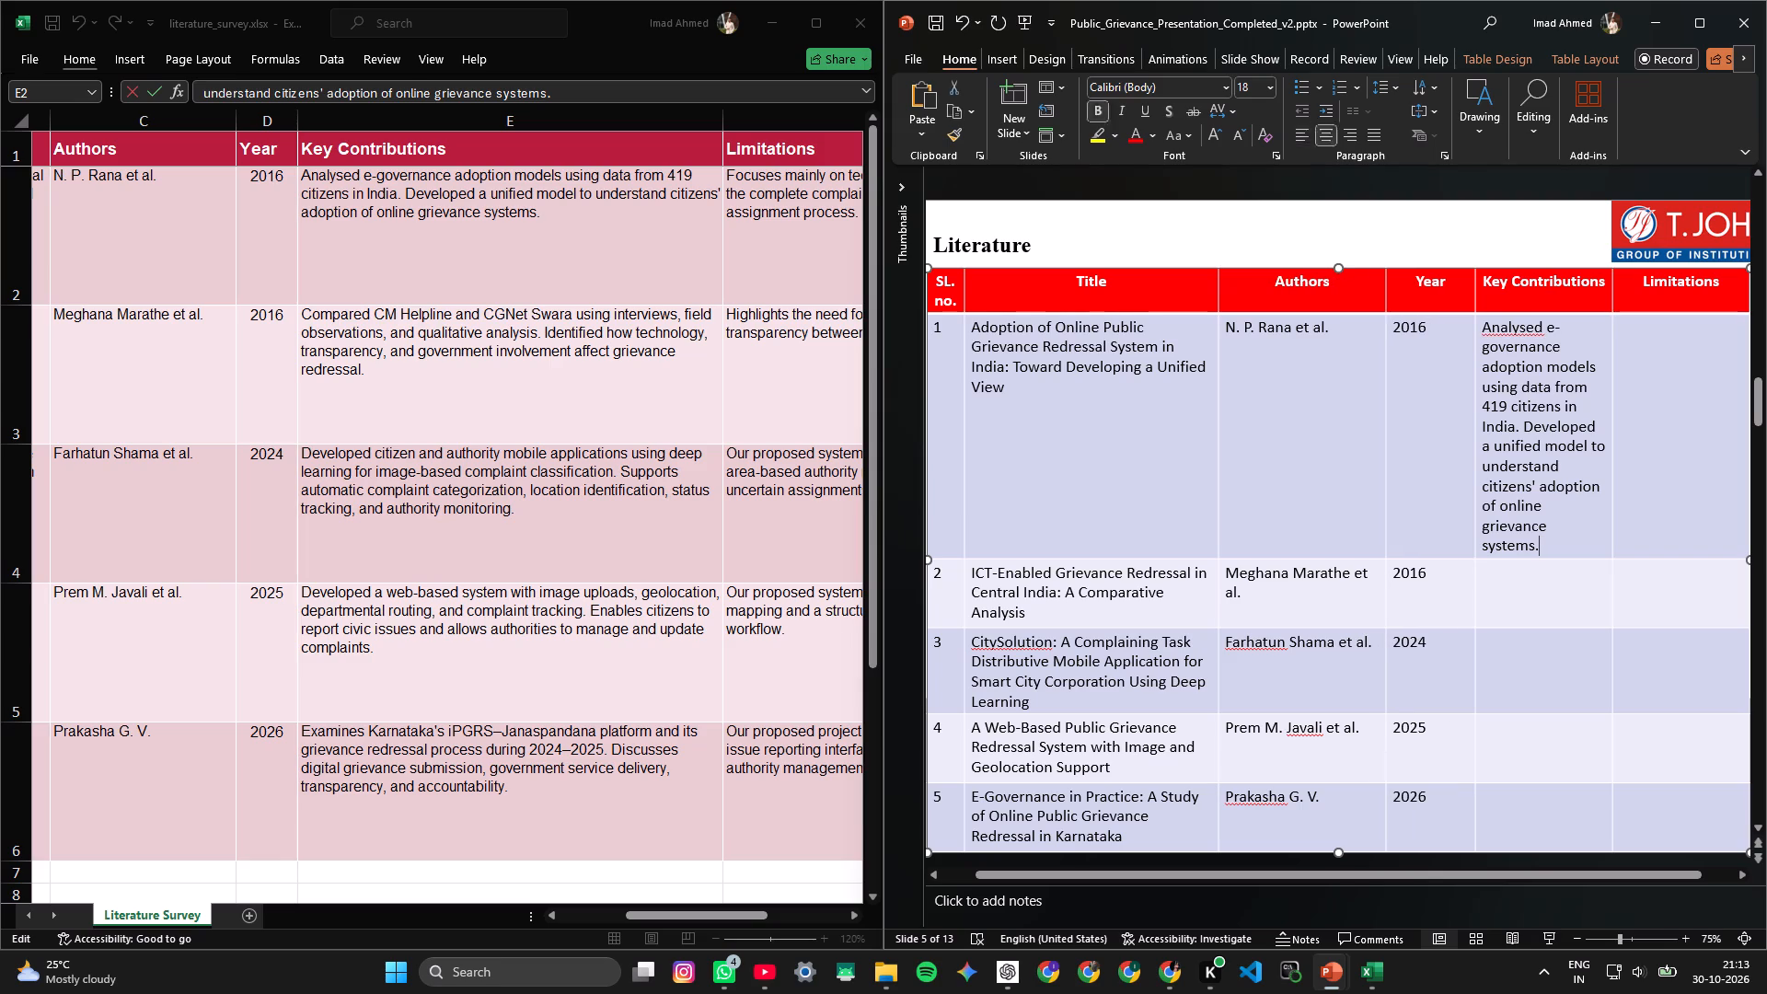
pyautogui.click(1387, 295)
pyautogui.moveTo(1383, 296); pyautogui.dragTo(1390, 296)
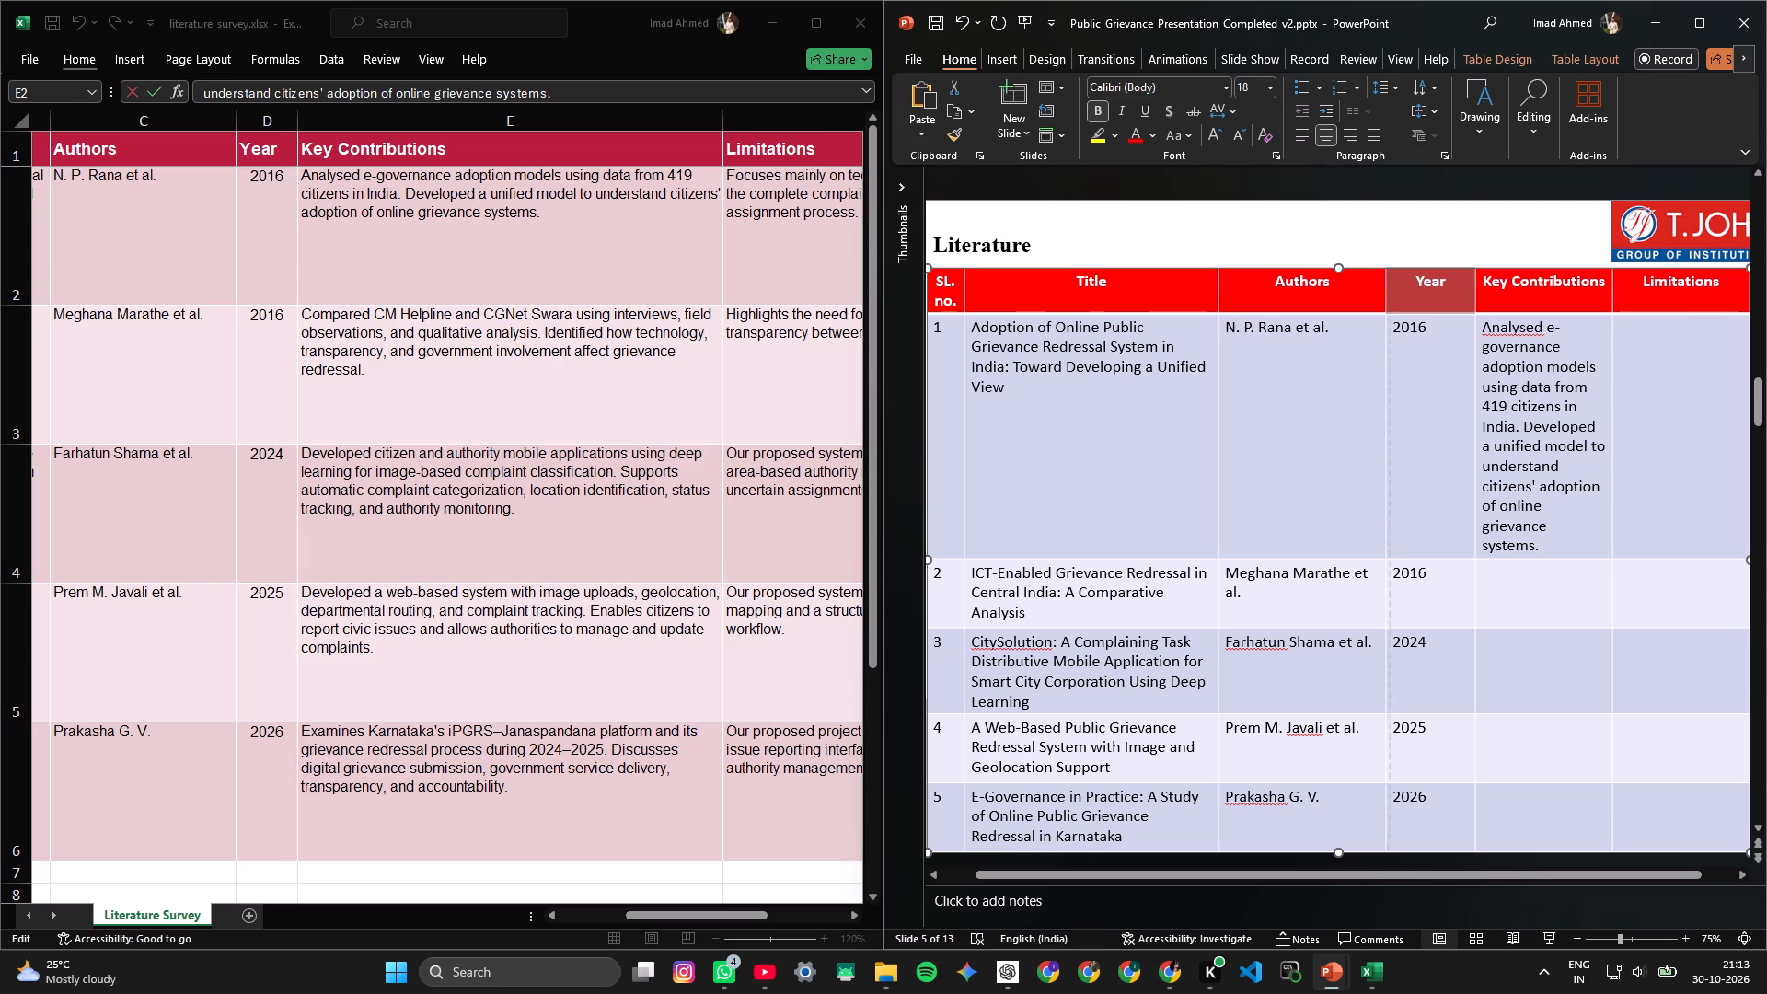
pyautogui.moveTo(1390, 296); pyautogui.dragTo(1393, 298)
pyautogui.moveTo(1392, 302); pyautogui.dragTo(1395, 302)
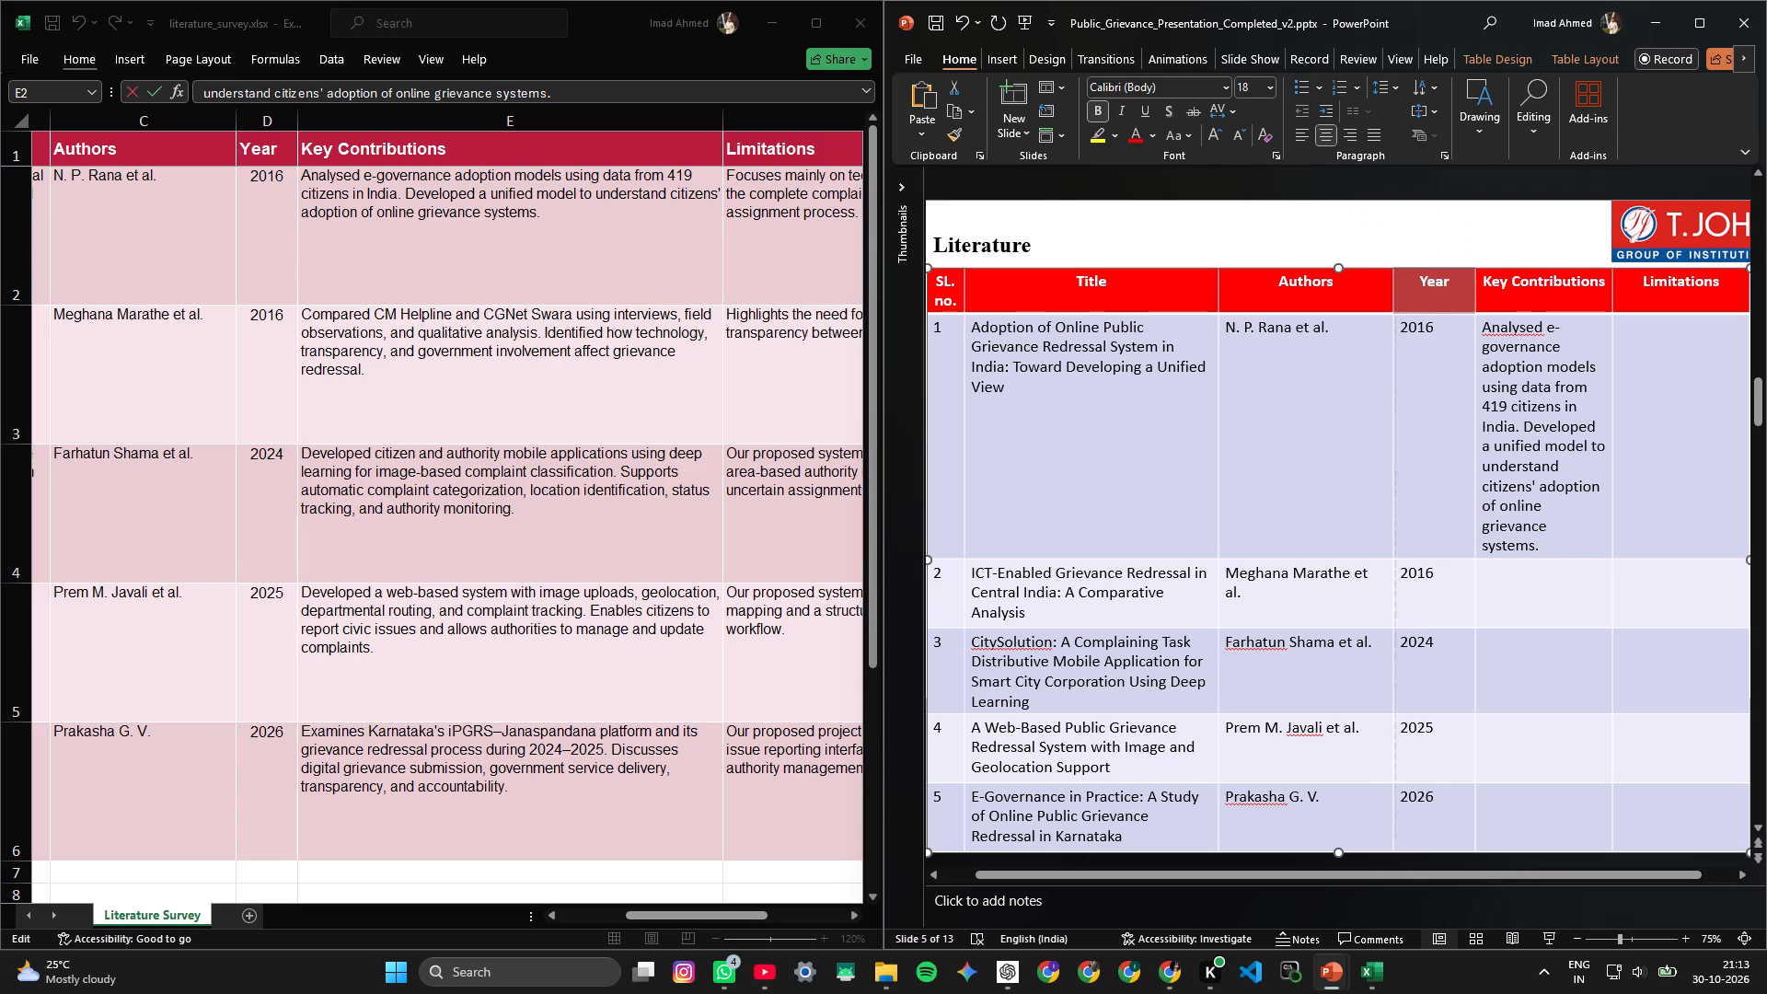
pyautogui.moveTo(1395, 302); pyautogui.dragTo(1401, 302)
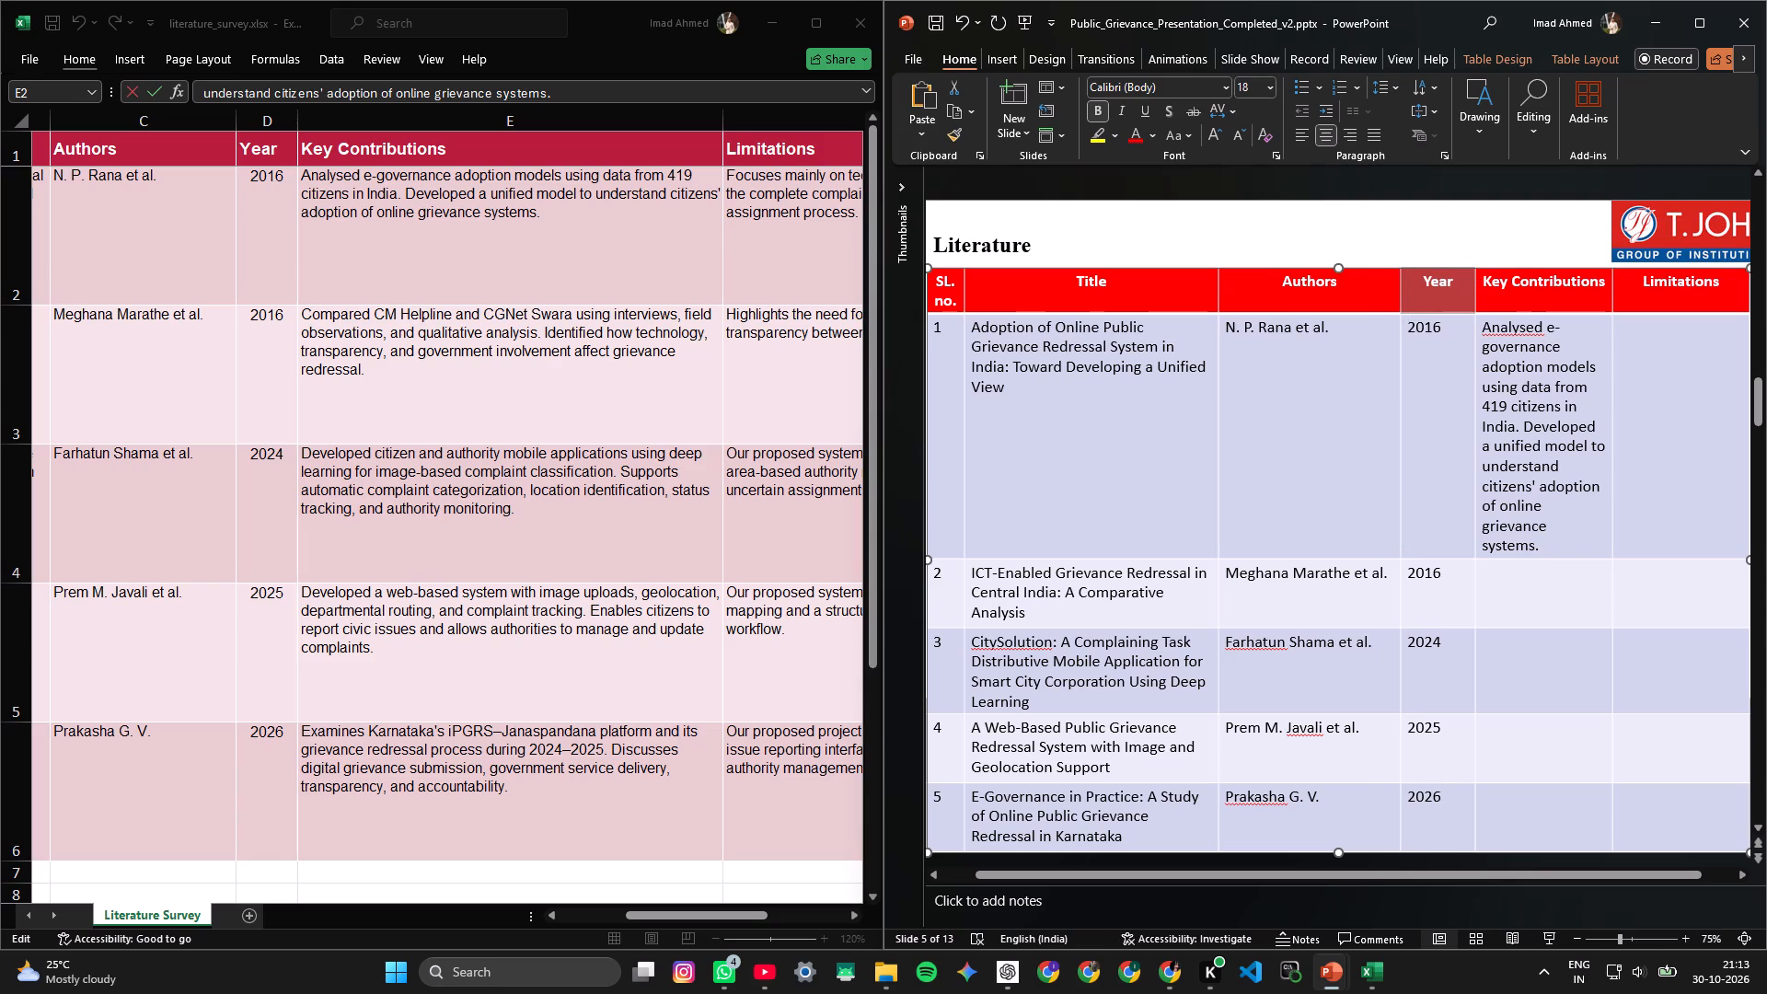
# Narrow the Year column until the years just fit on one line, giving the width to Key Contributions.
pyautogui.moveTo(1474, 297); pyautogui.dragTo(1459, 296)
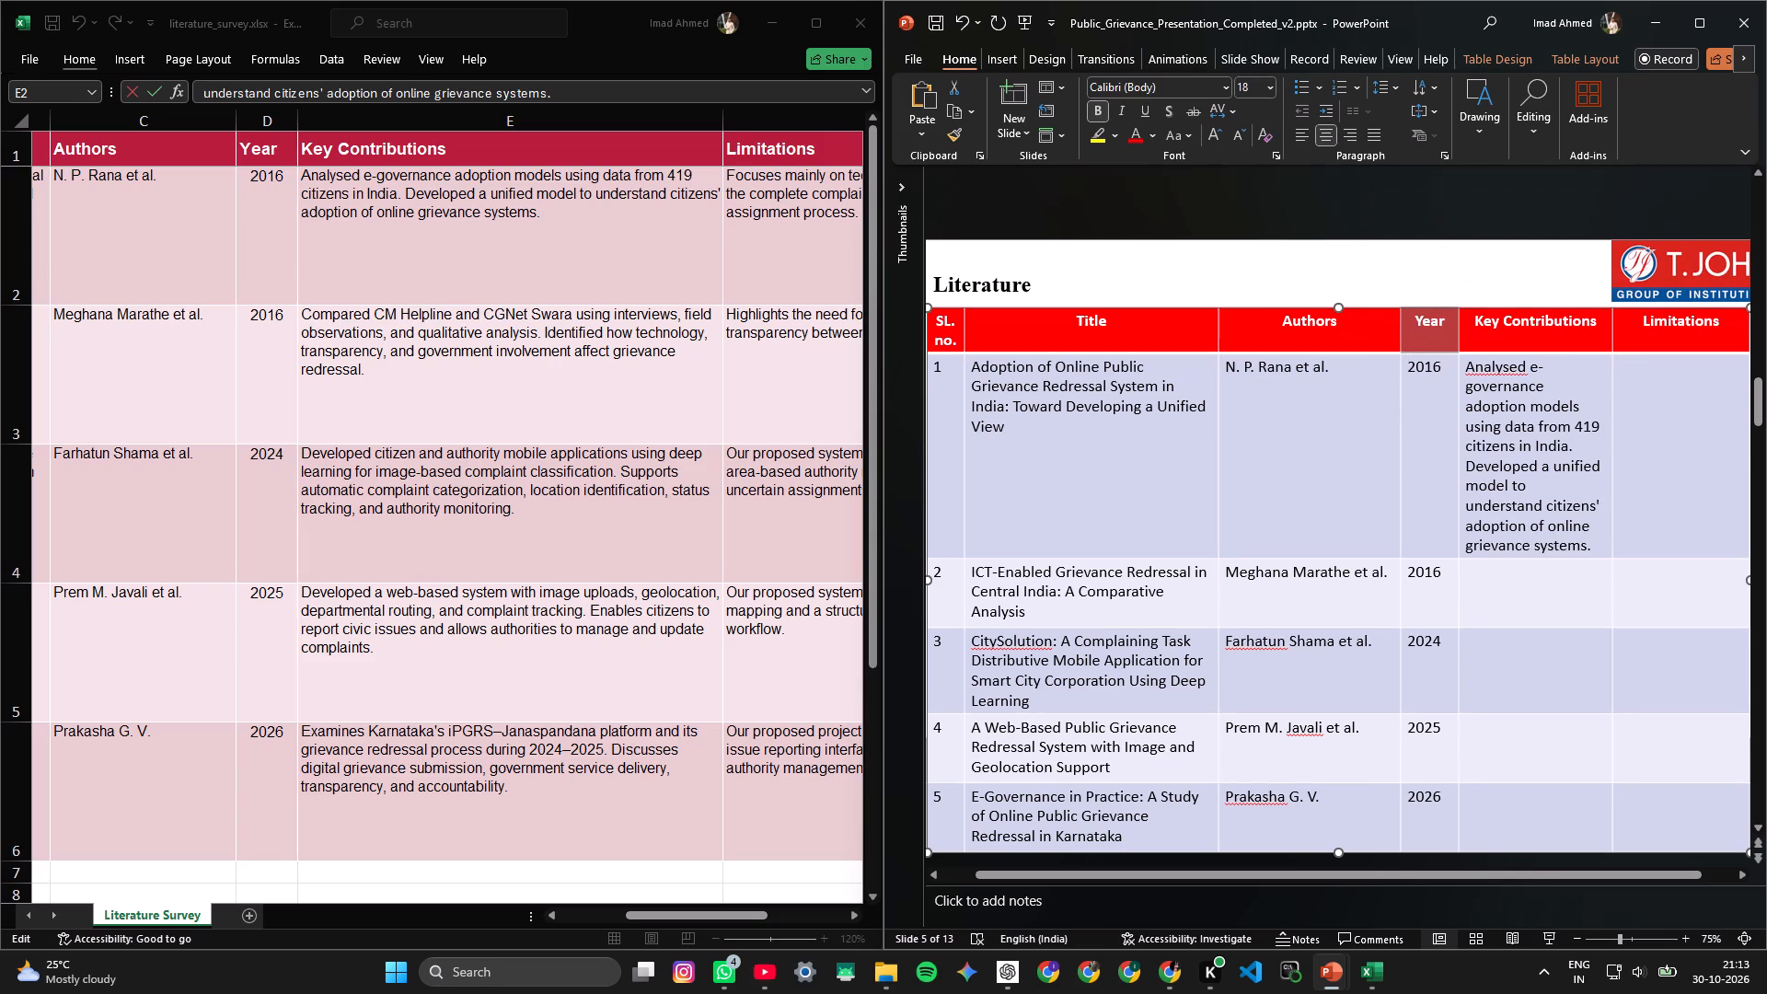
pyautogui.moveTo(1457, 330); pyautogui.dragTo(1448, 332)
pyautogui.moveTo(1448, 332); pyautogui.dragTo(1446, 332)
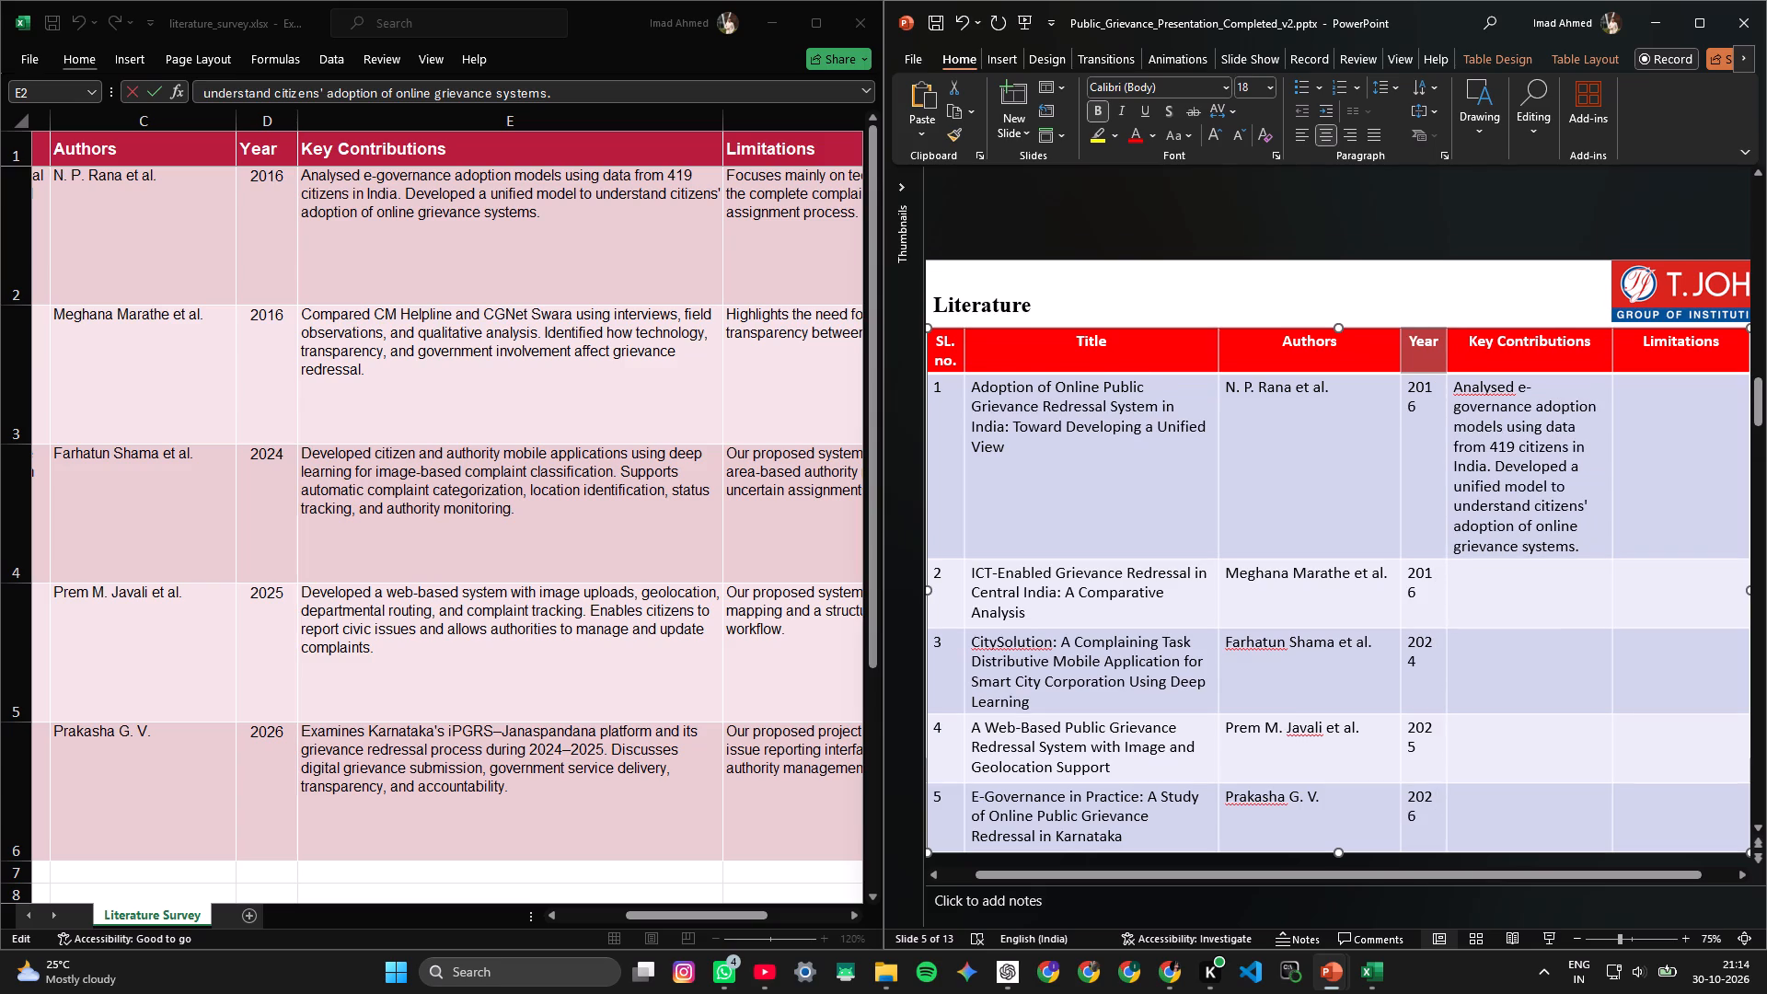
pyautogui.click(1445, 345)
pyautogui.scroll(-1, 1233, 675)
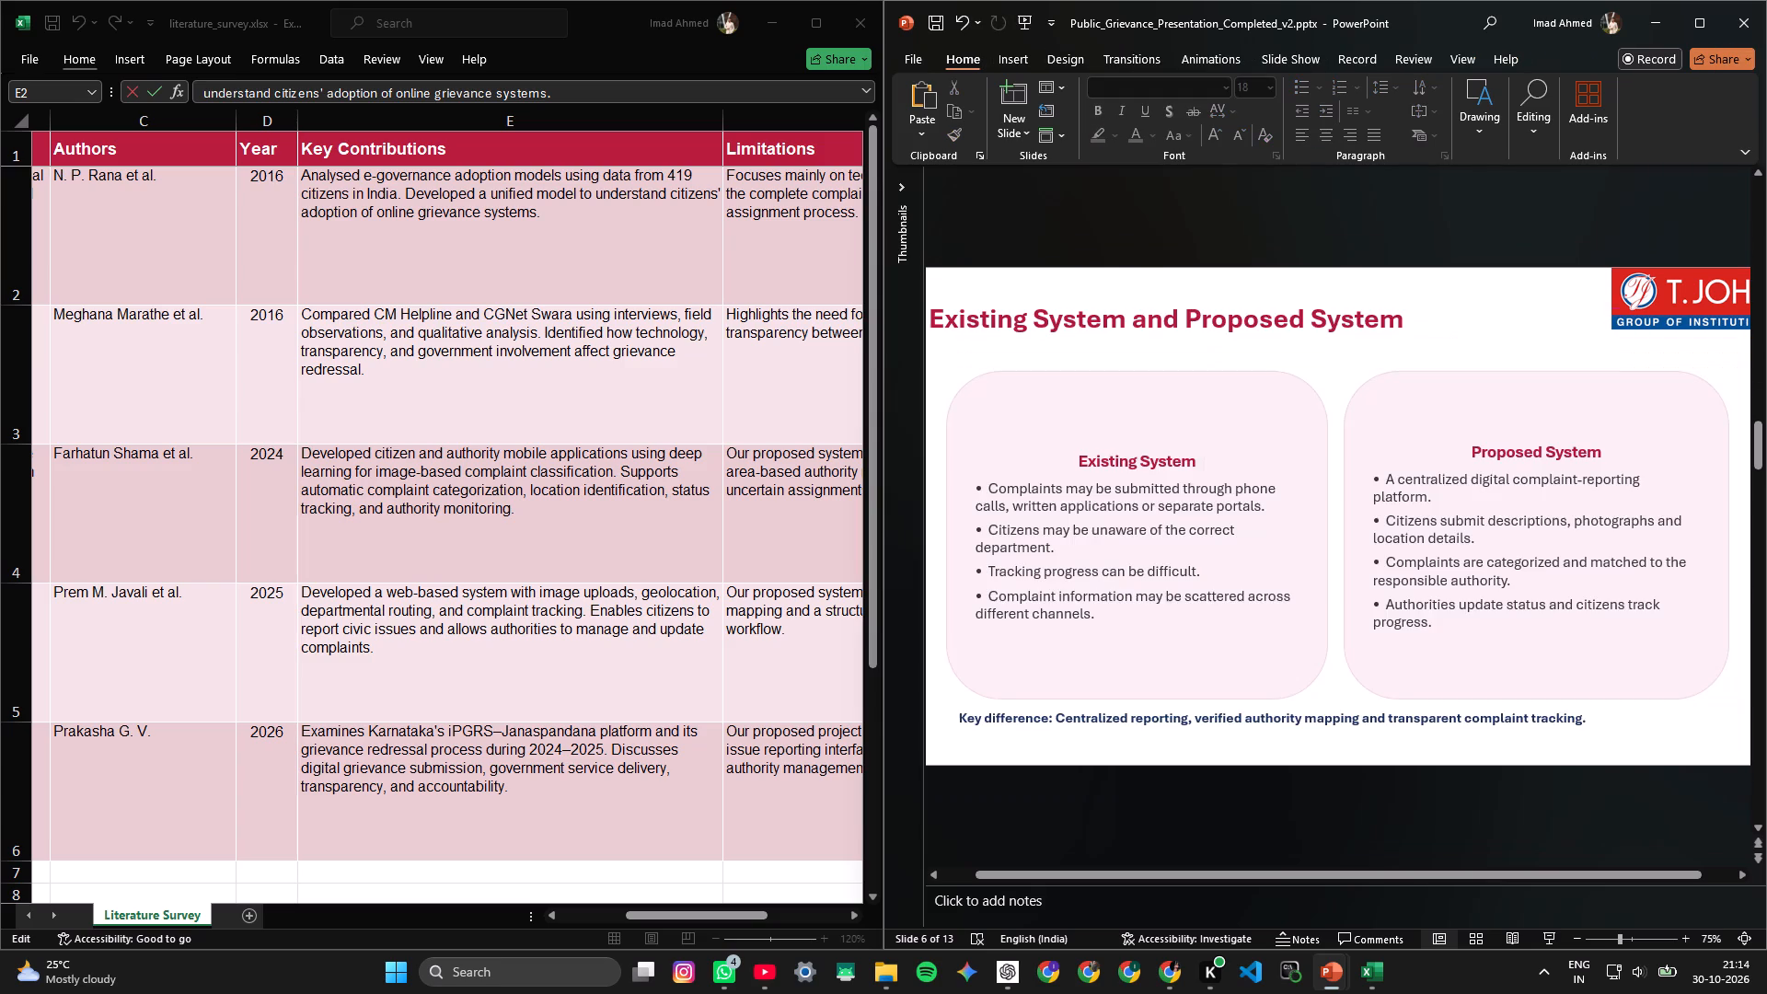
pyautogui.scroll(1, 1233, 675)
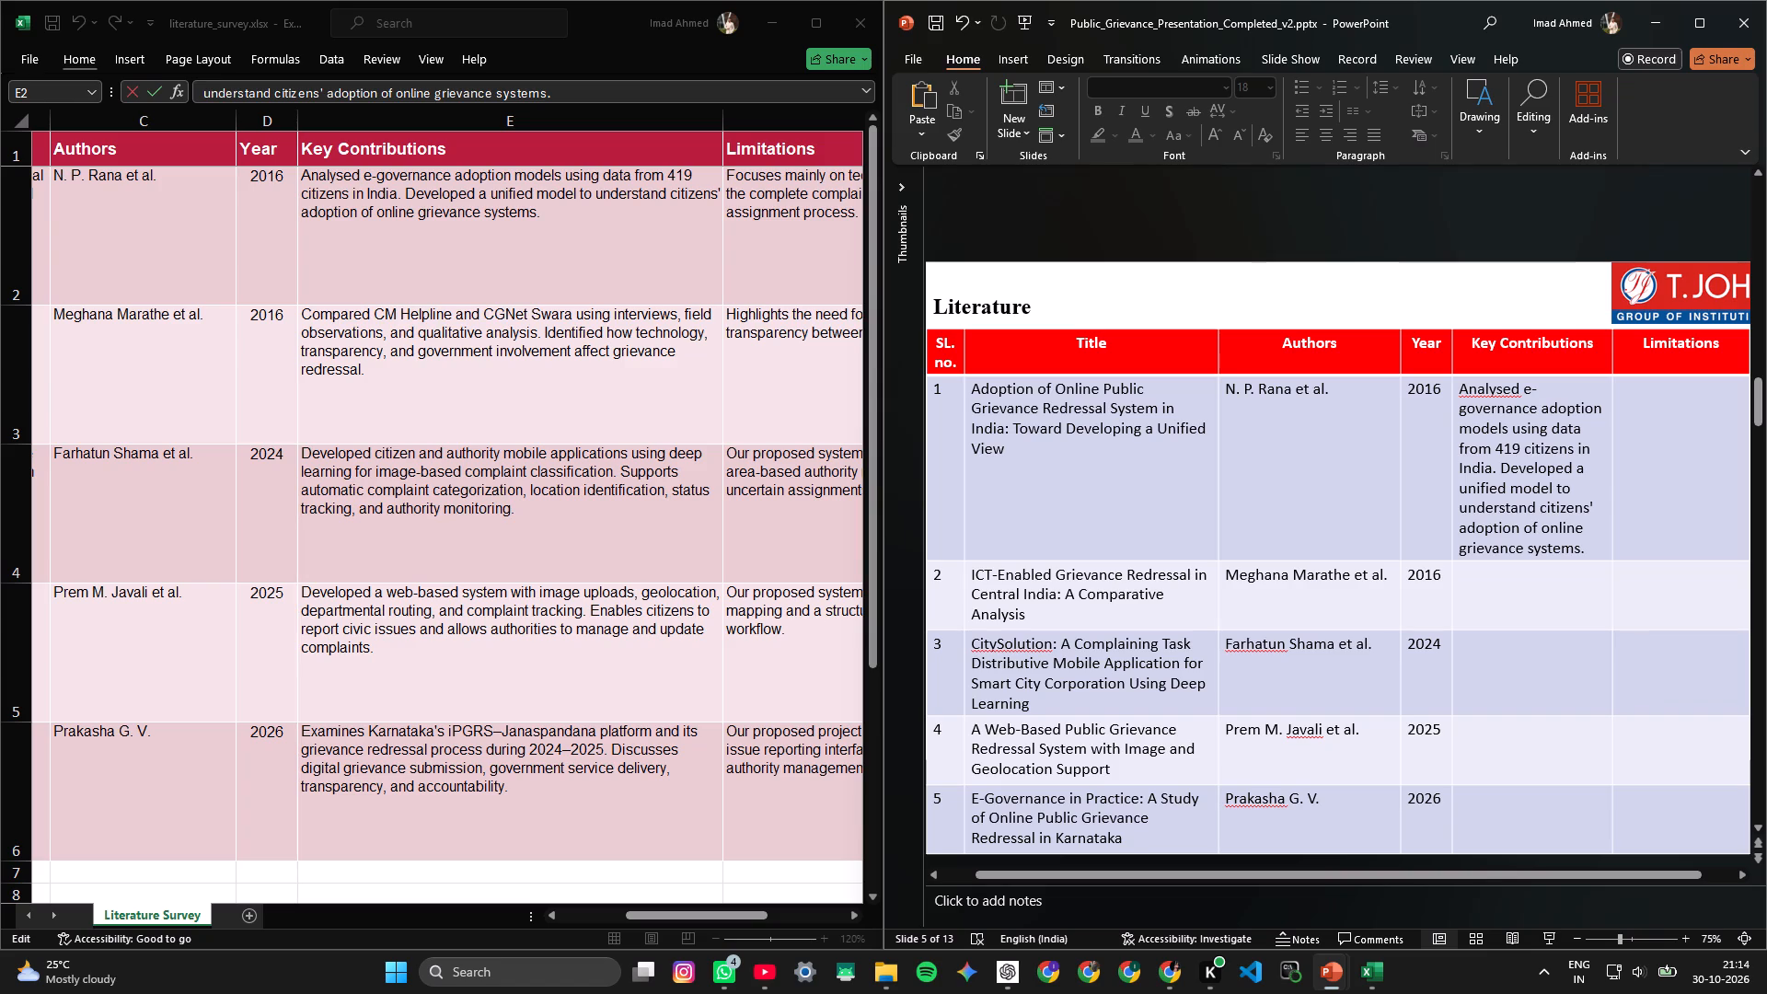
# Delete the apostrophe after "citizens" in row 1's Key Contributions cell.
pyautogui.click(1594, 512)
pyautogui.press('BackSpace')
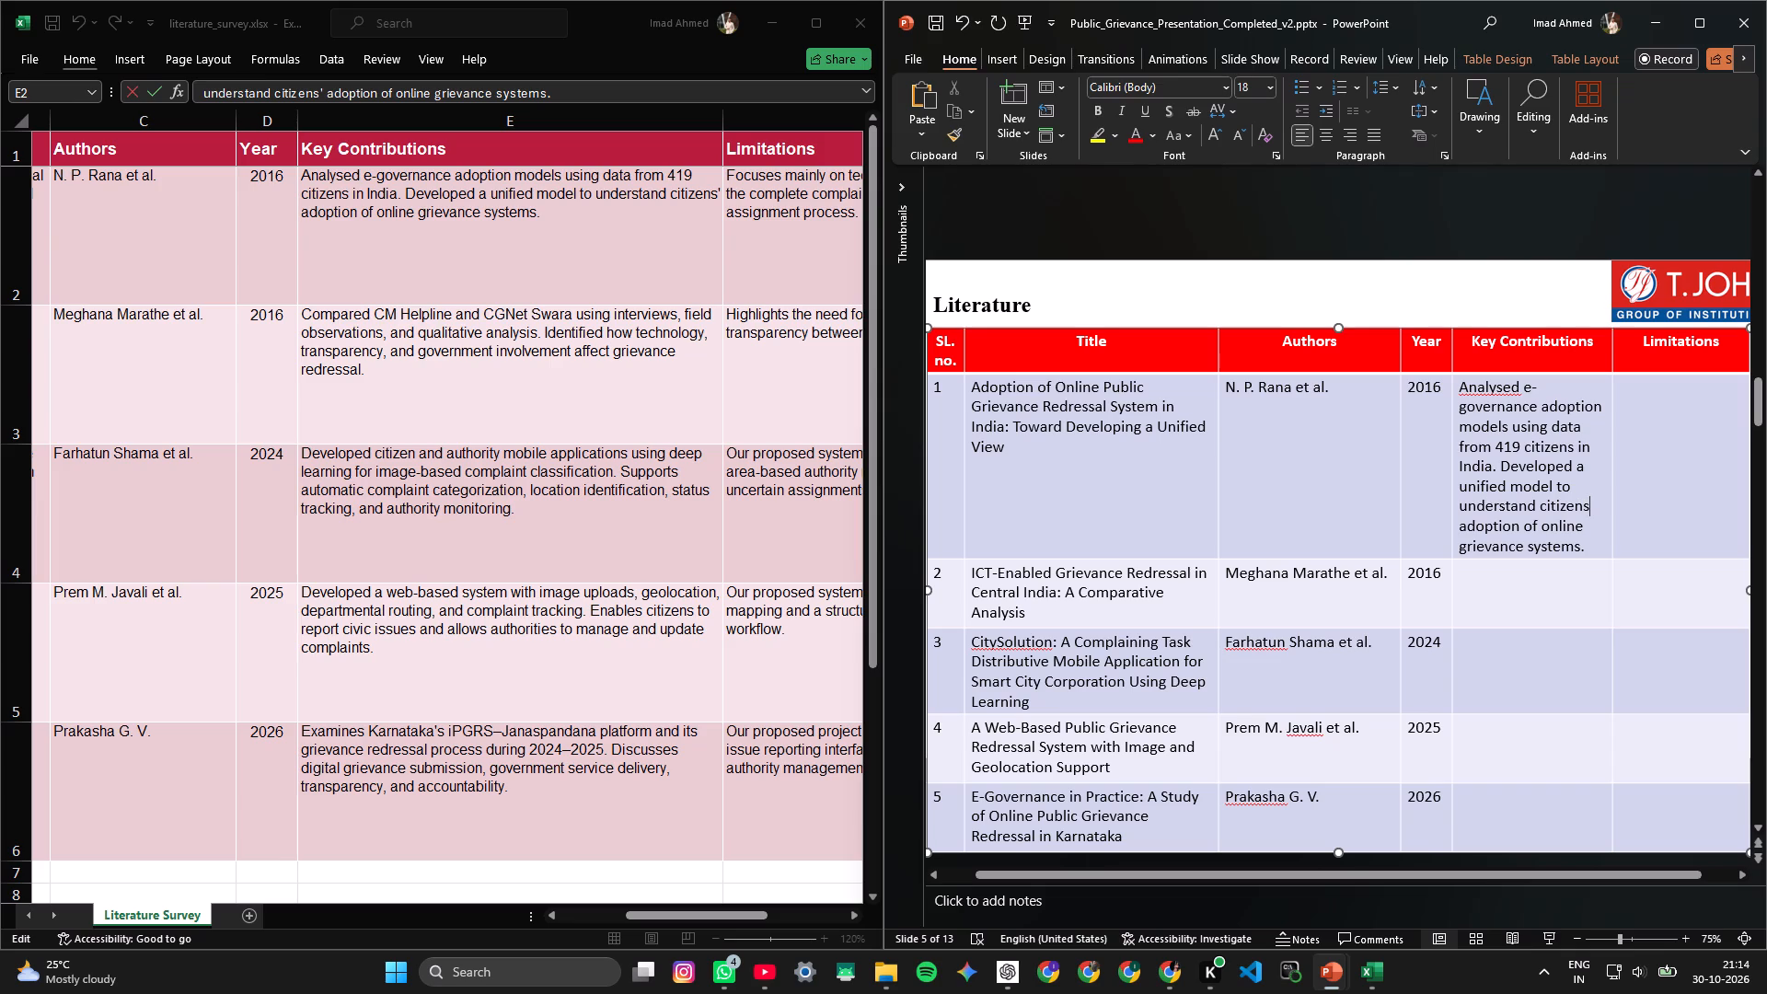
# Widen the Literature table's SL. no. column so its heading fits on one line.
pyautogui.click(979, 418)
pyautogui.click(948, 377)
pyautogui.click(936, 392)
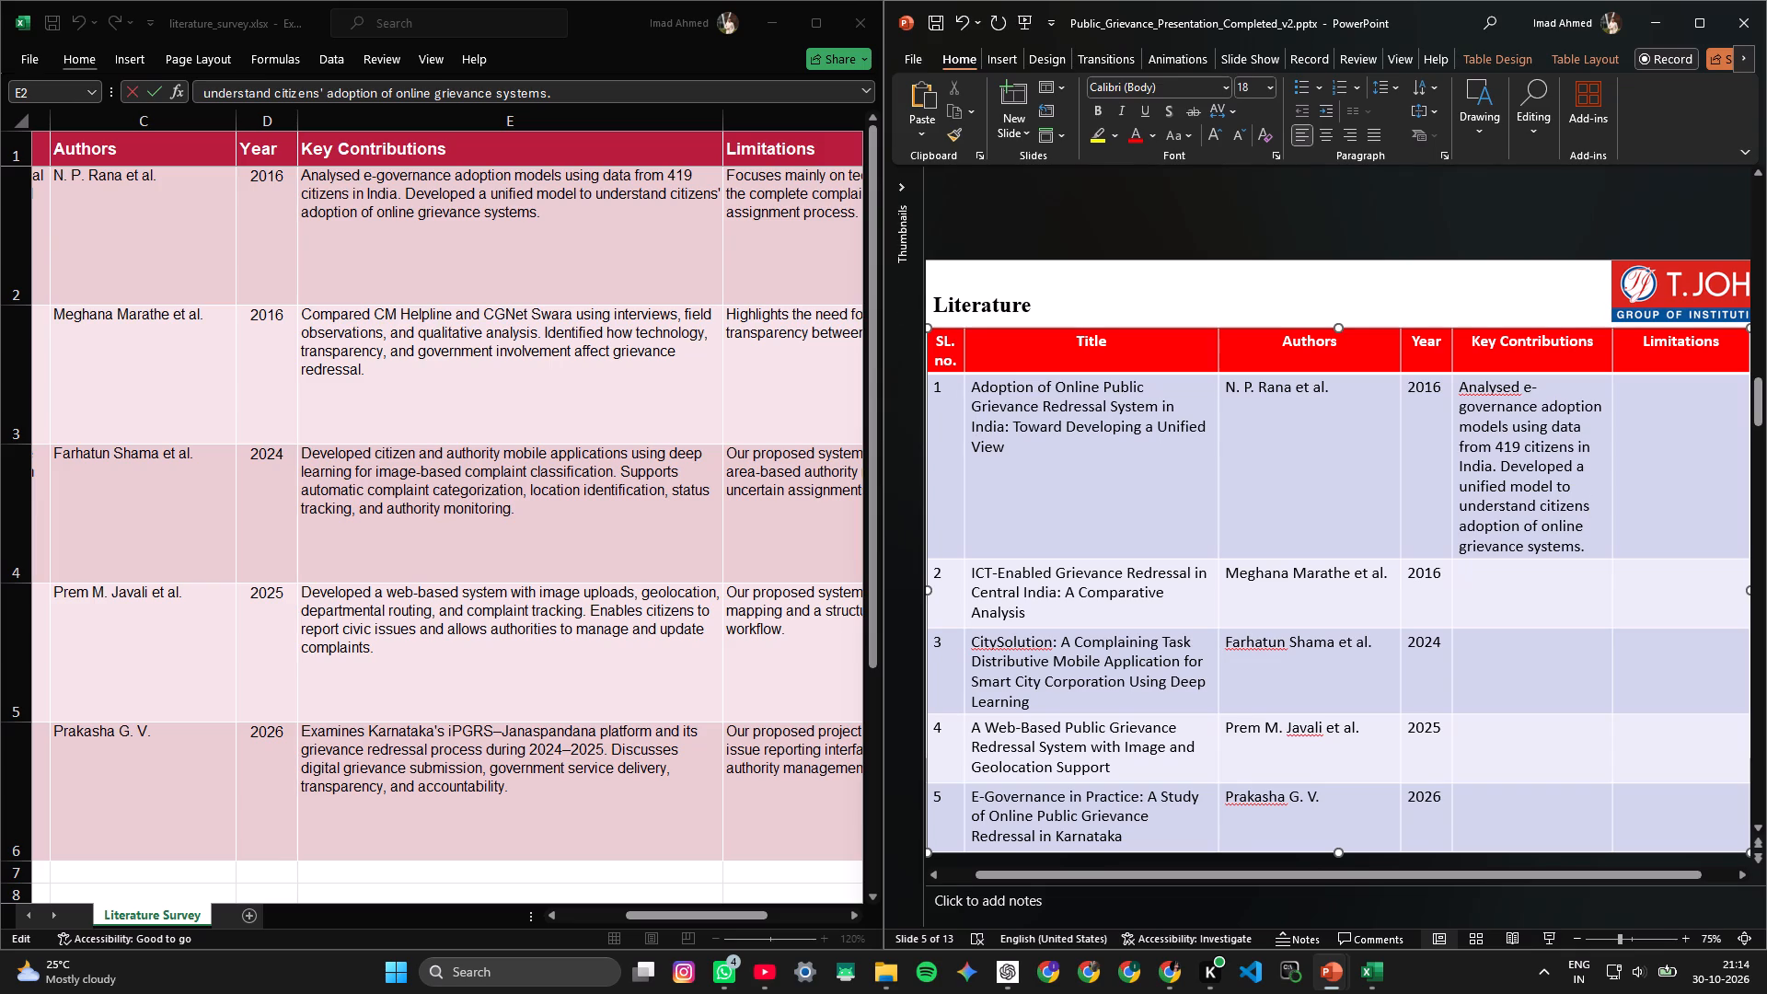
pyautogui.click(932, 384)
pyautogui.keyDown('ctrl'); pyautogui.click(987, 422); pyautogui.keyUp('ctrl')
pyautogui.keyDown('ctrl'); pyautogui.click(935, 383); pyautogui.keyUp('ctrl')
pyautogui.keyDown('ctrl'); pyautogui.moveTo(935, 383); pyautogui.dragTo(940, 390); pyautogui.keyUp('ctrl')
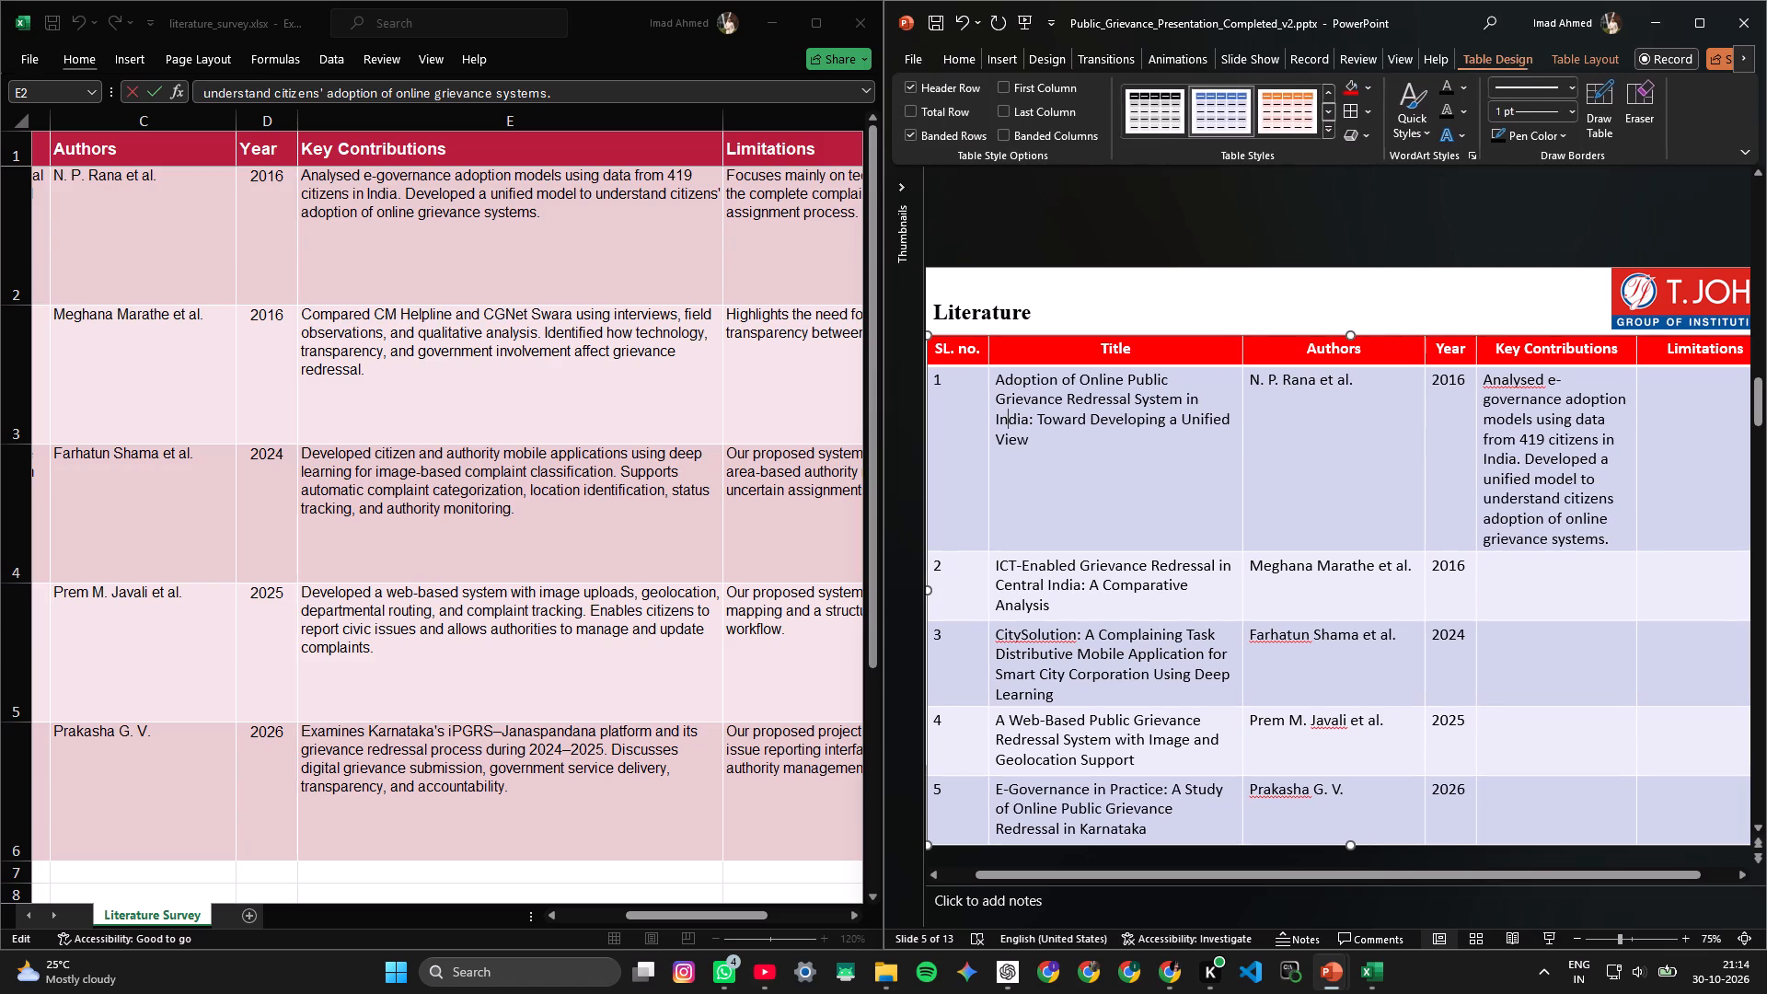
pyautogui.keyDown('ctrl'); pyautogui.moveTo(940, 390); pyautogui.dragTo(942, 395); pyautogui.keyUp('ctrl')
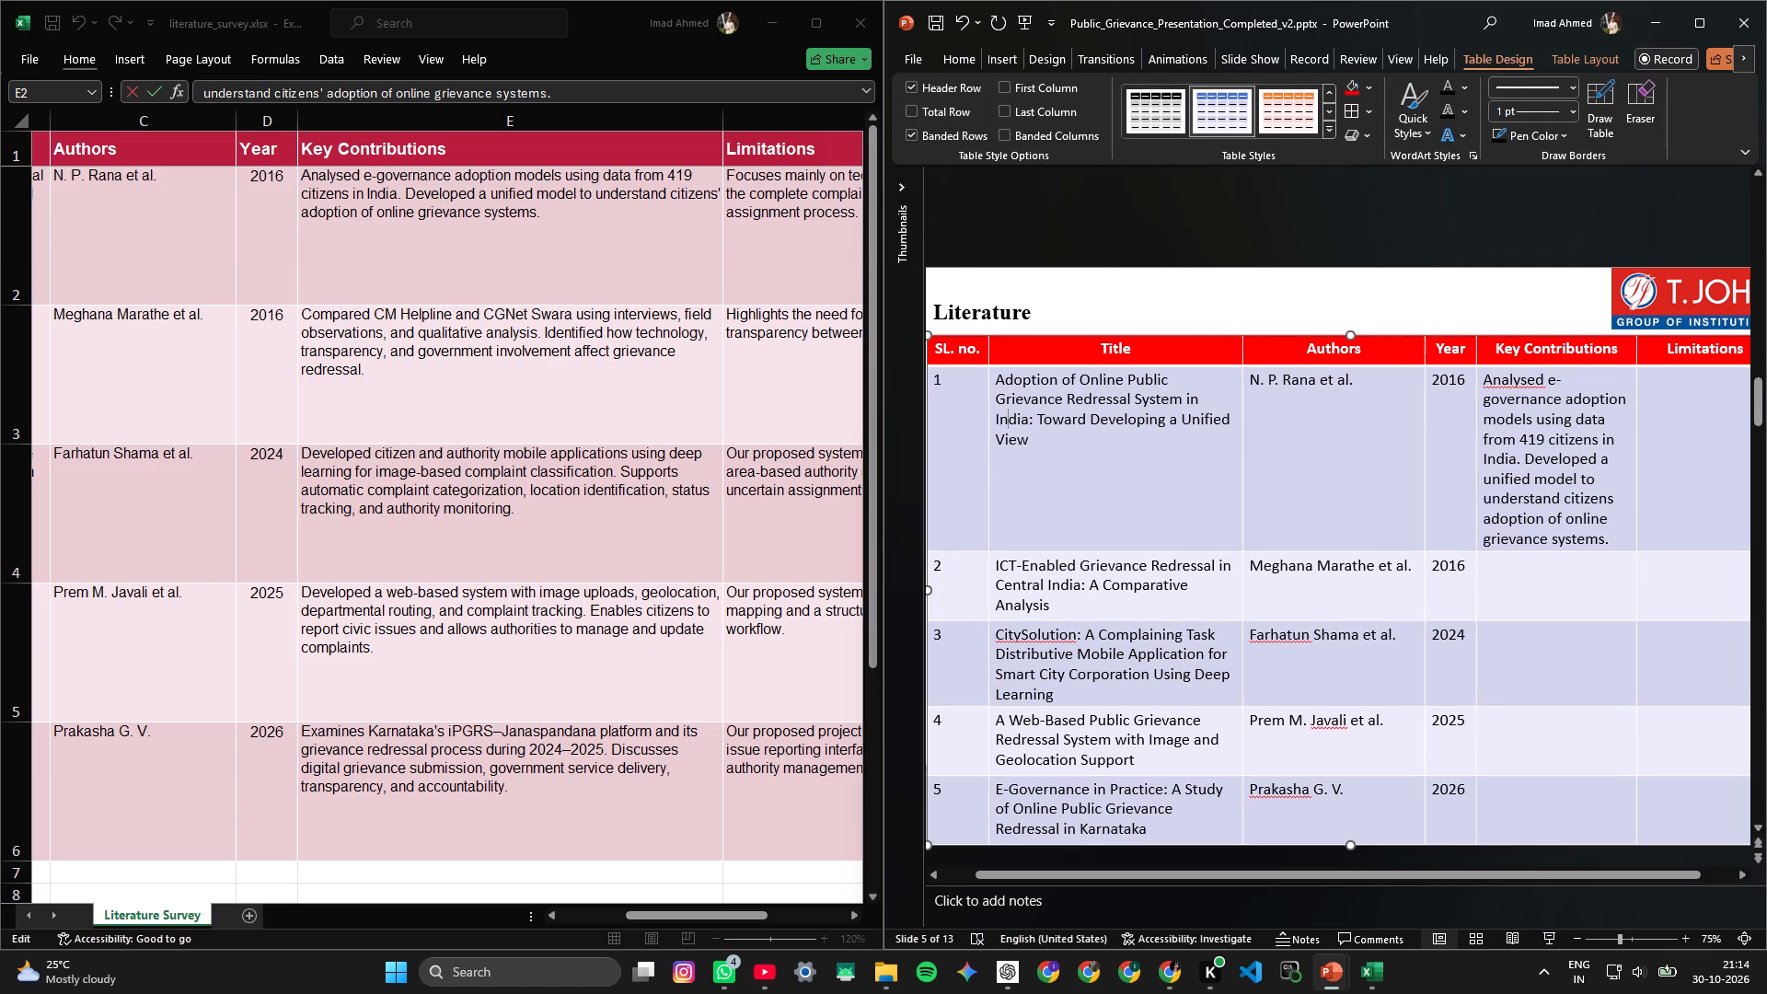
# Remove the whole literature survey table from the Literature slide, keeping the slide title and logo.
pyautogui.moveTo(1675, 879); pyautogui.dragTo(1700, 866)
pyautogui.keyDown('ctrl'); pyautogui.scroll(-1, 1477, 687); pyautogui.keyUp('ctrl')
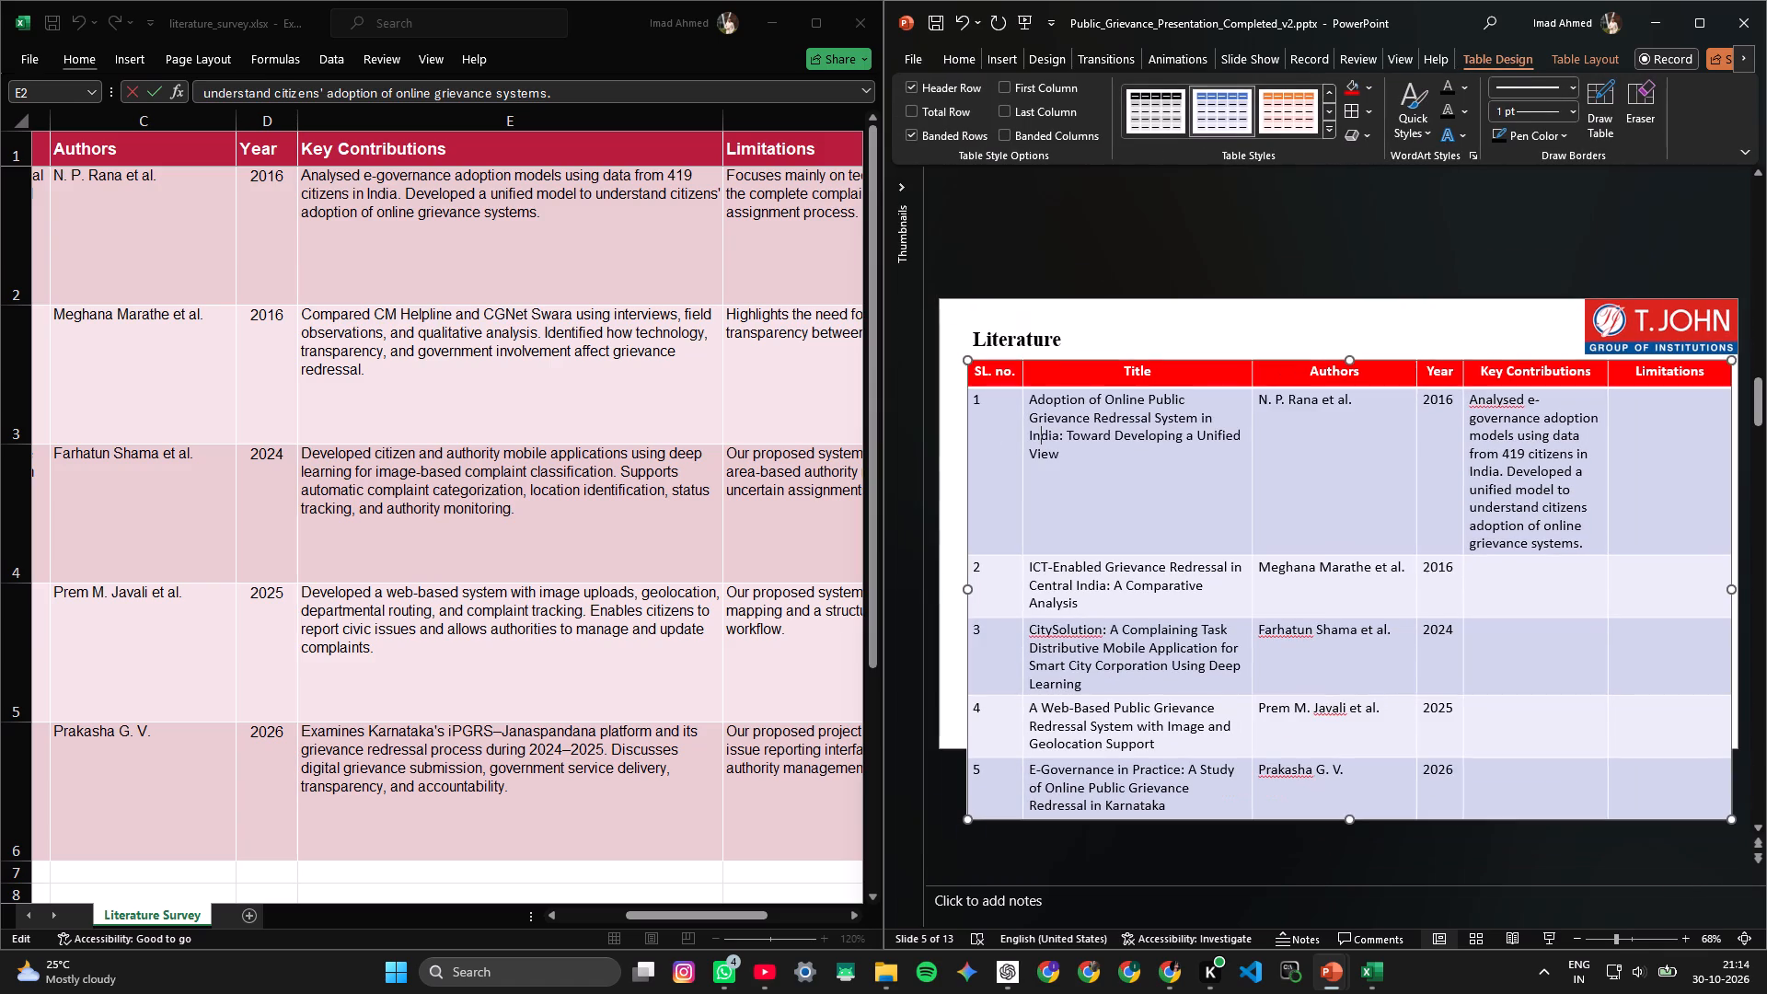
pyautogui.scroll(1, 657, 467)
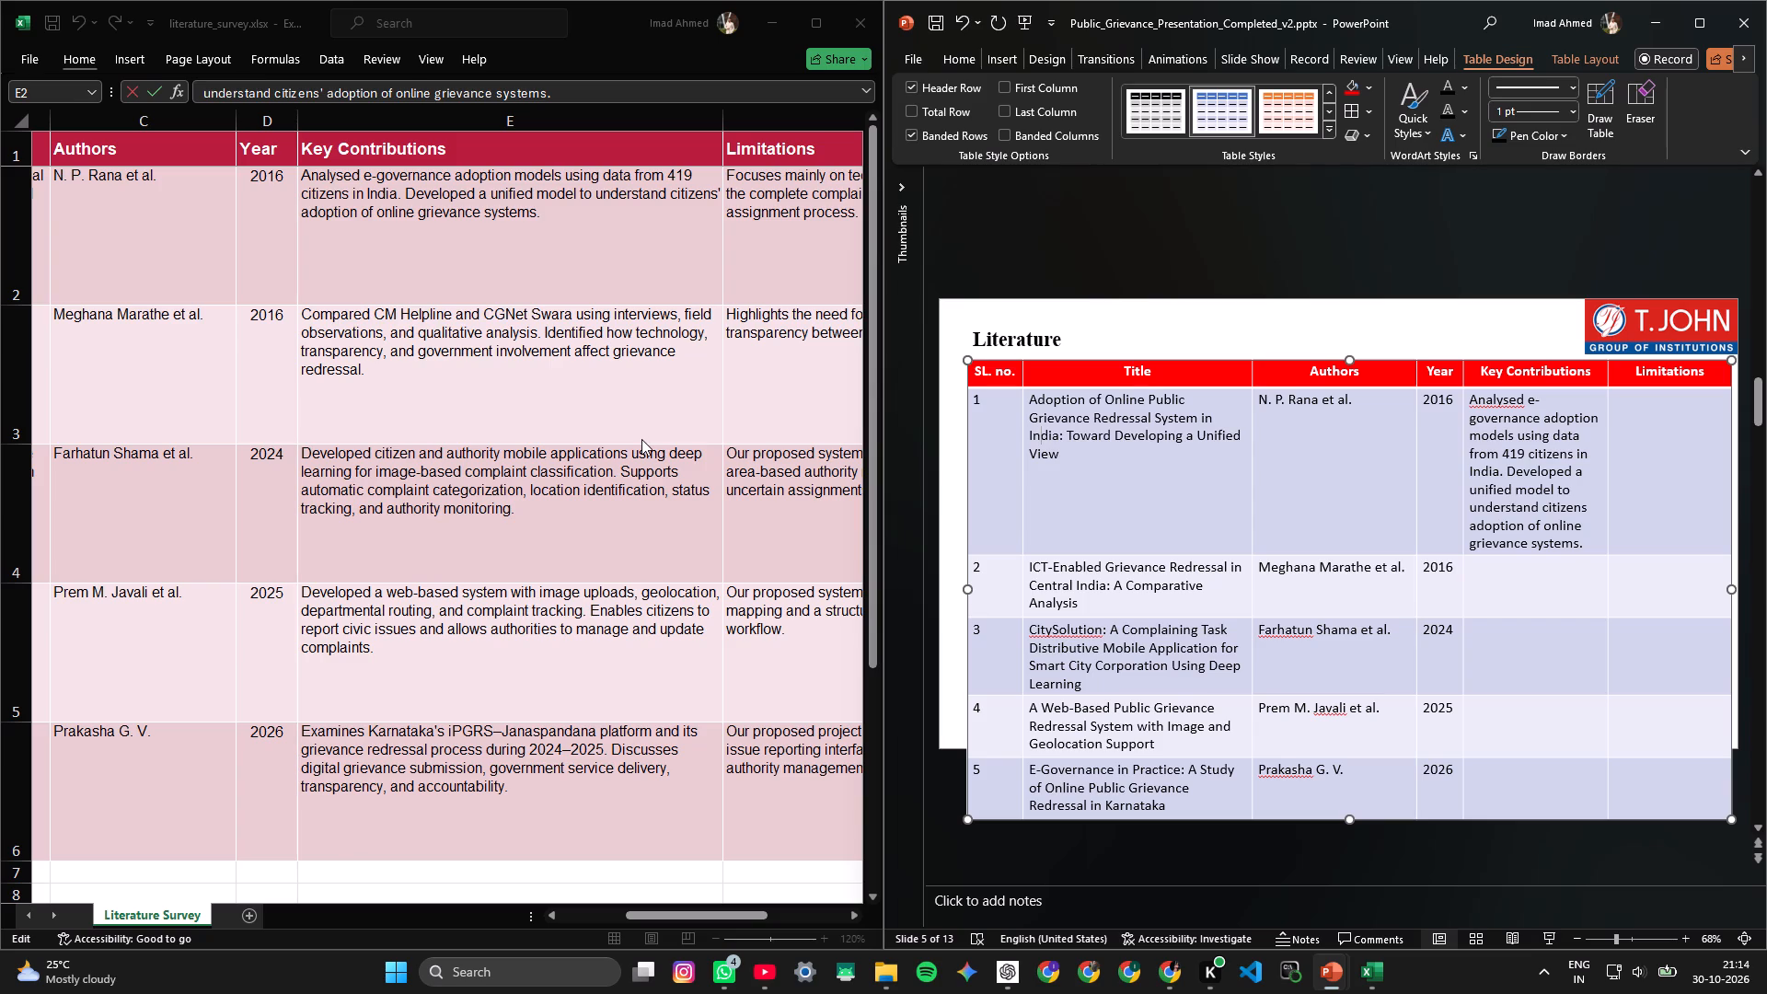
pyautogui.scroll(2, 641, 439)
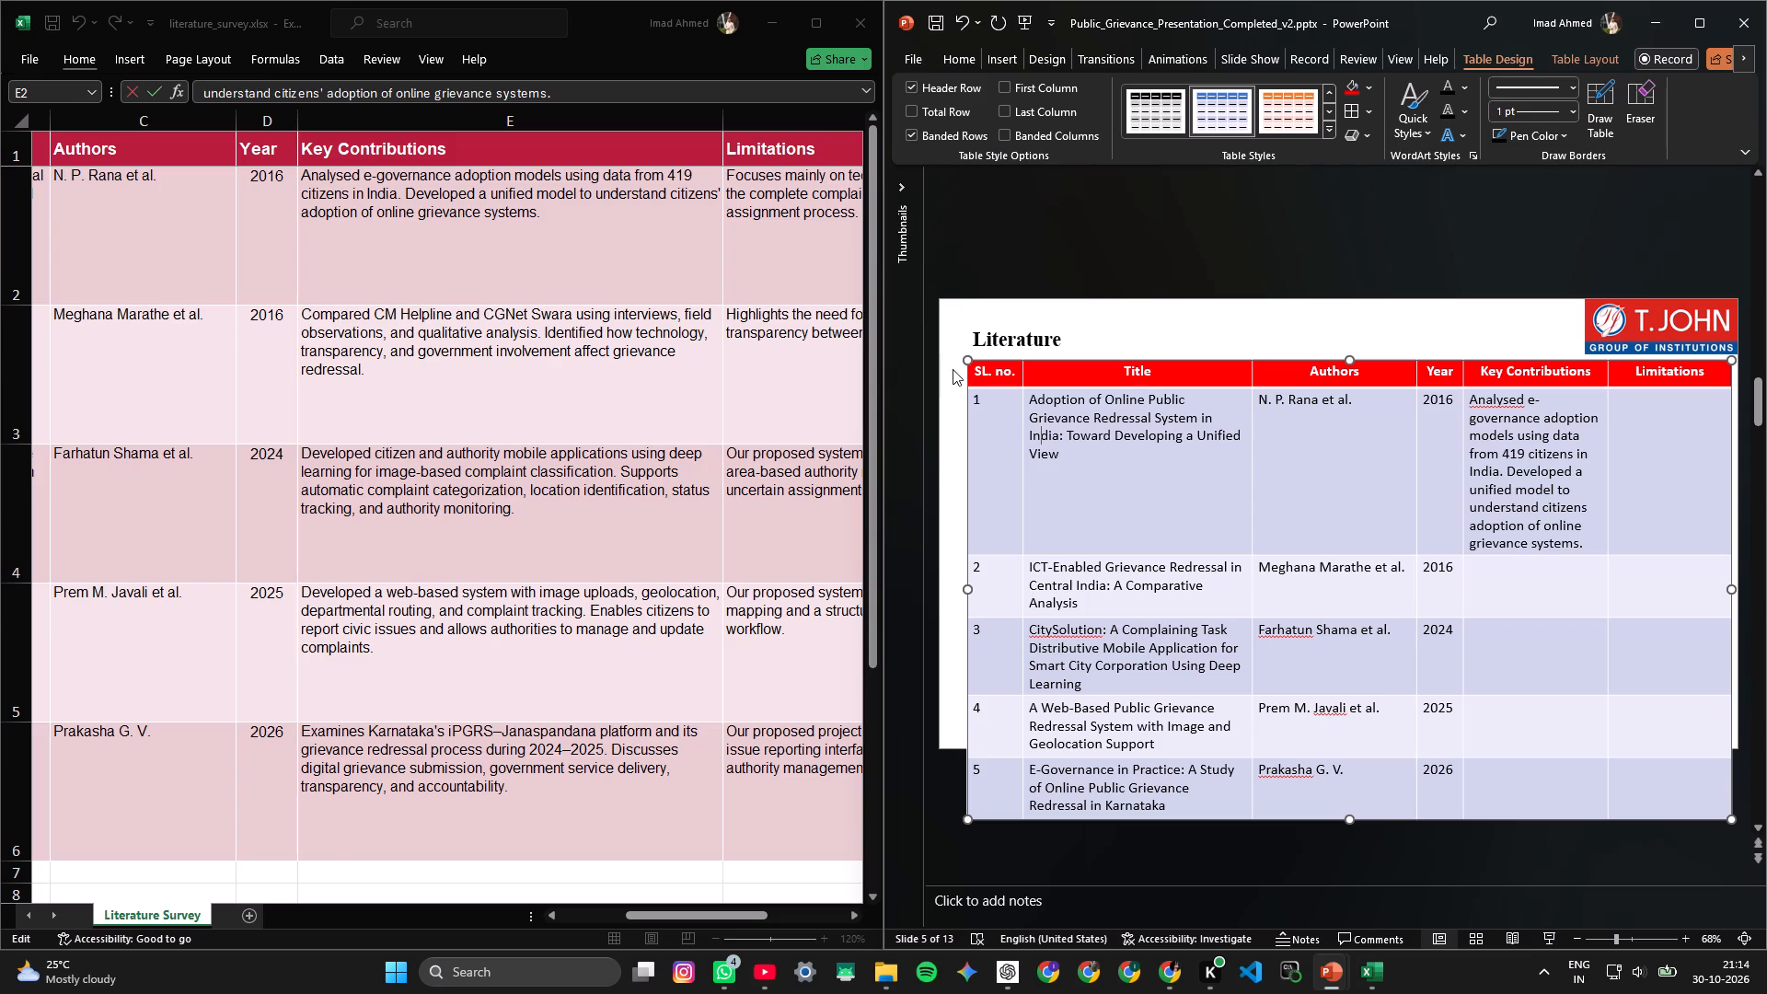
pyautogui.rightClick(964, 358)
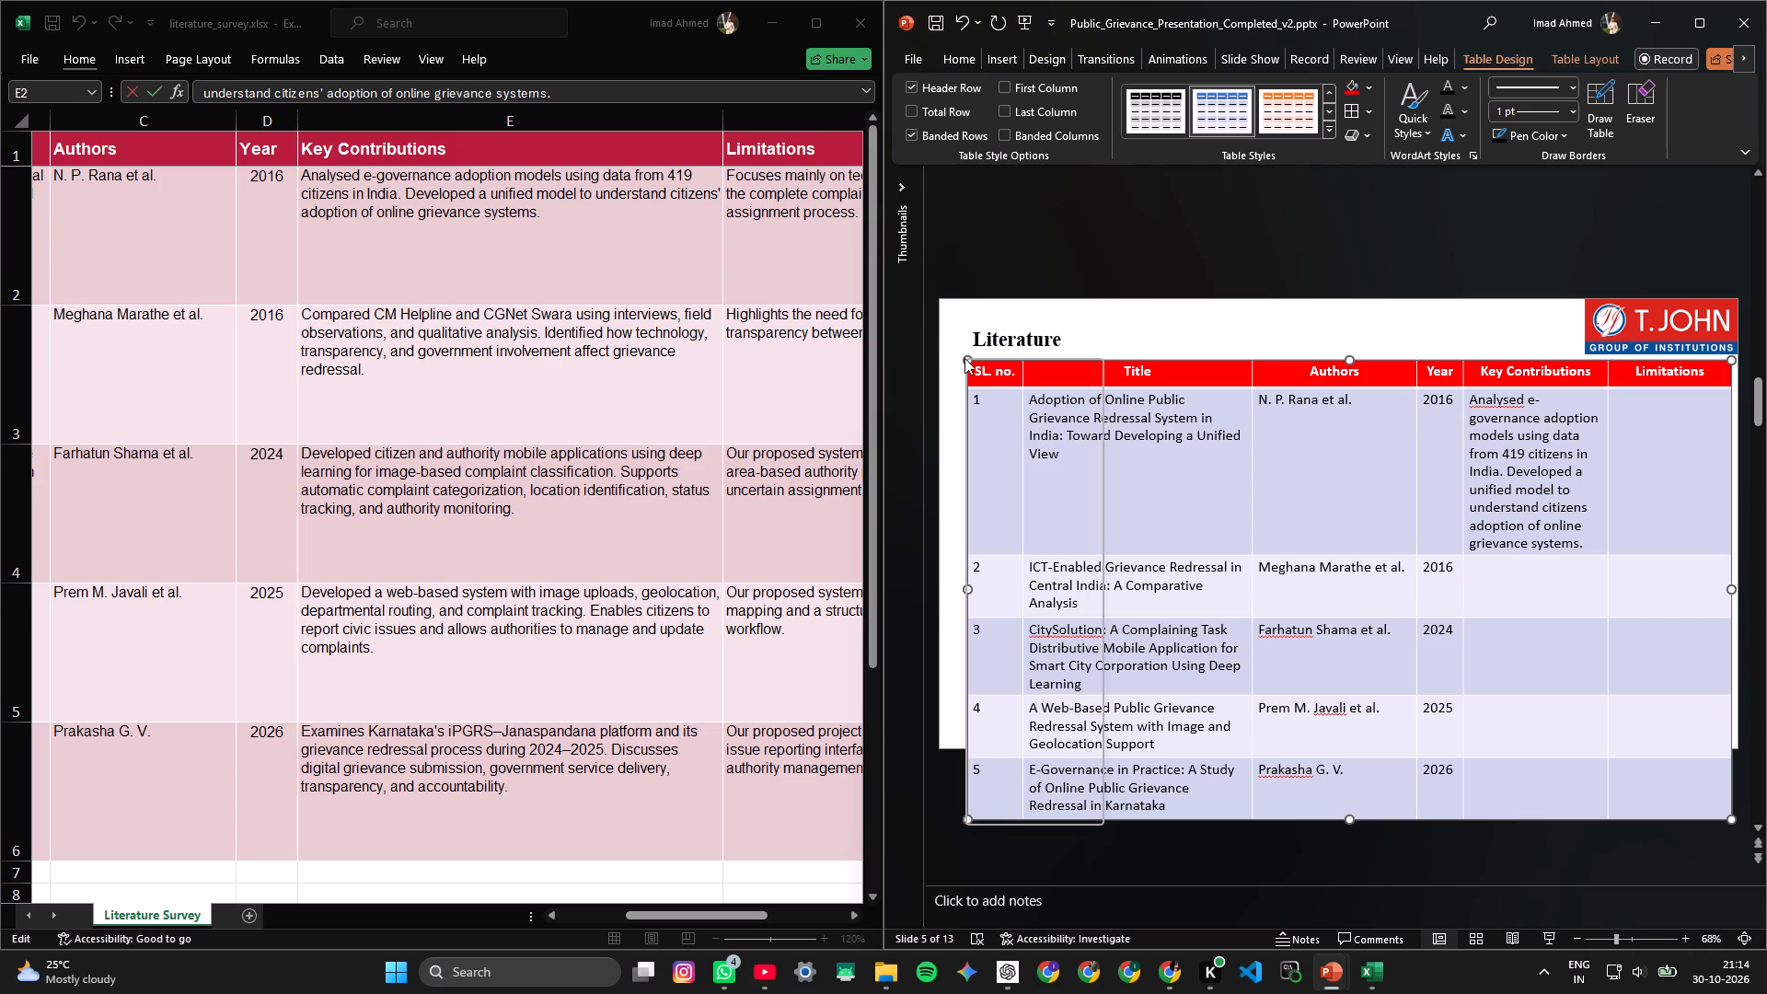
pyautogui.click(983, 380)
pyautogui.click(1062, 505)
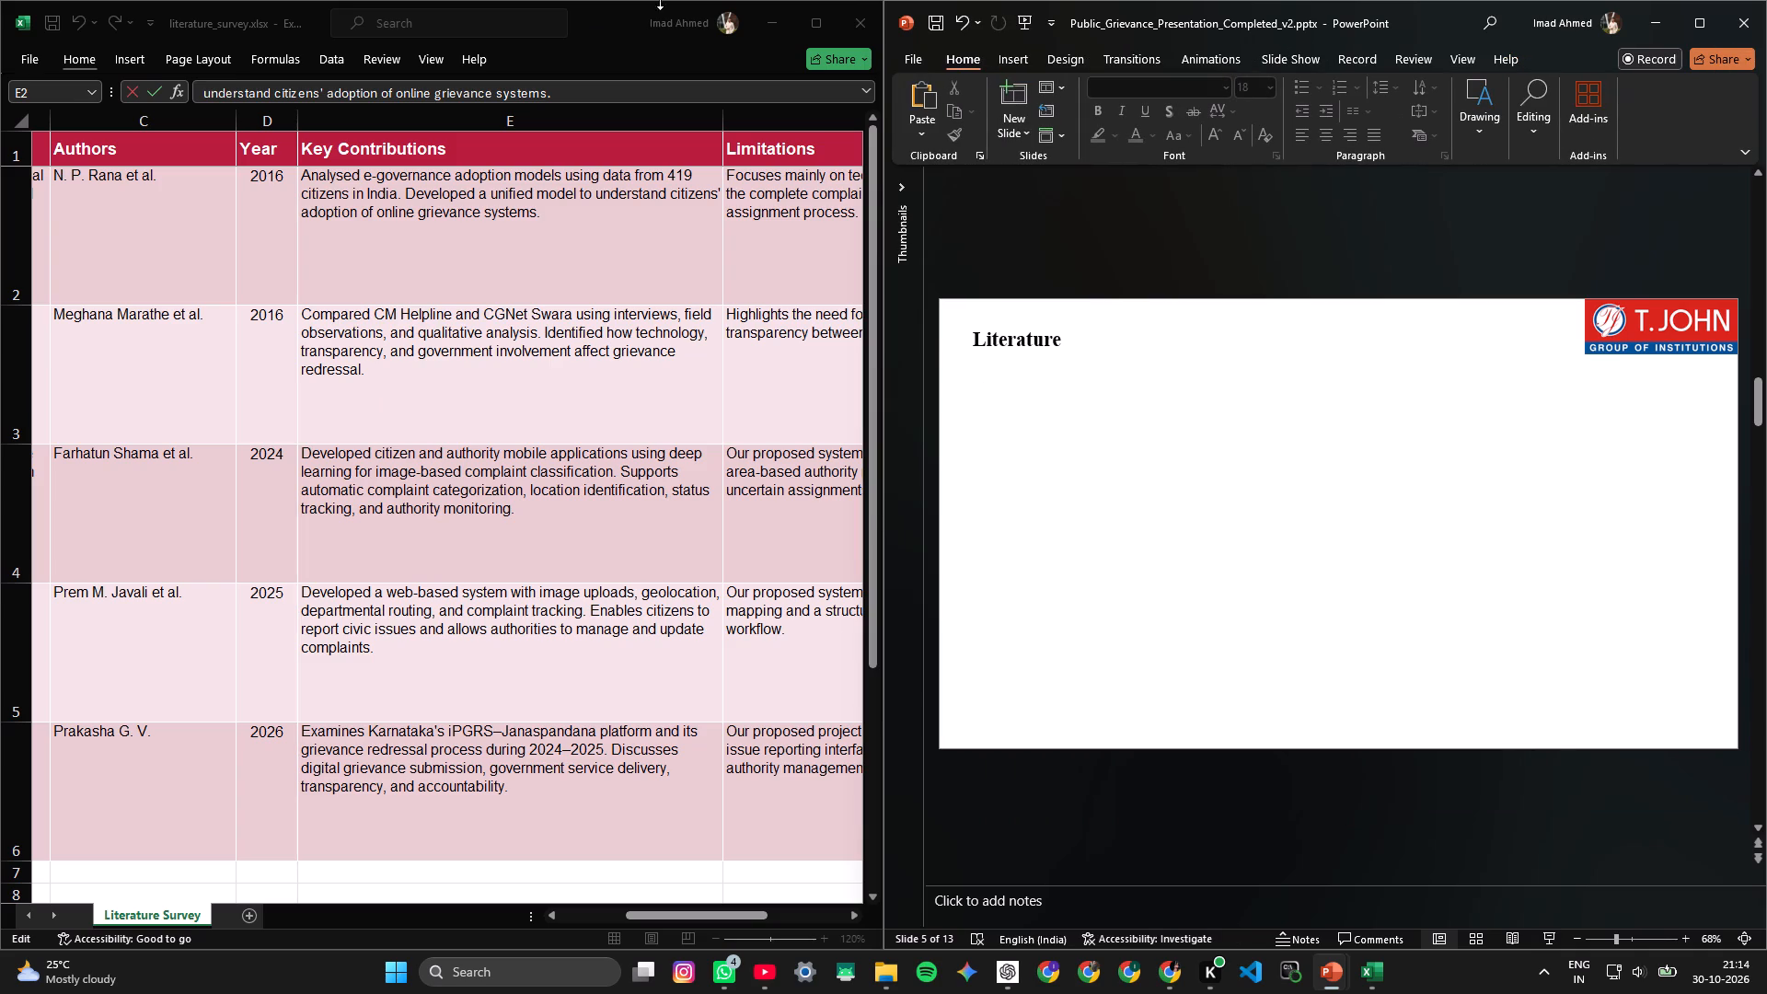
# In Excel, bring the whole literature survey table into view and capture it as a screenshot, from the SI no. heading through entry 5.
pyautogui.click(808, 30)
pyautogui.click(1296, 257)
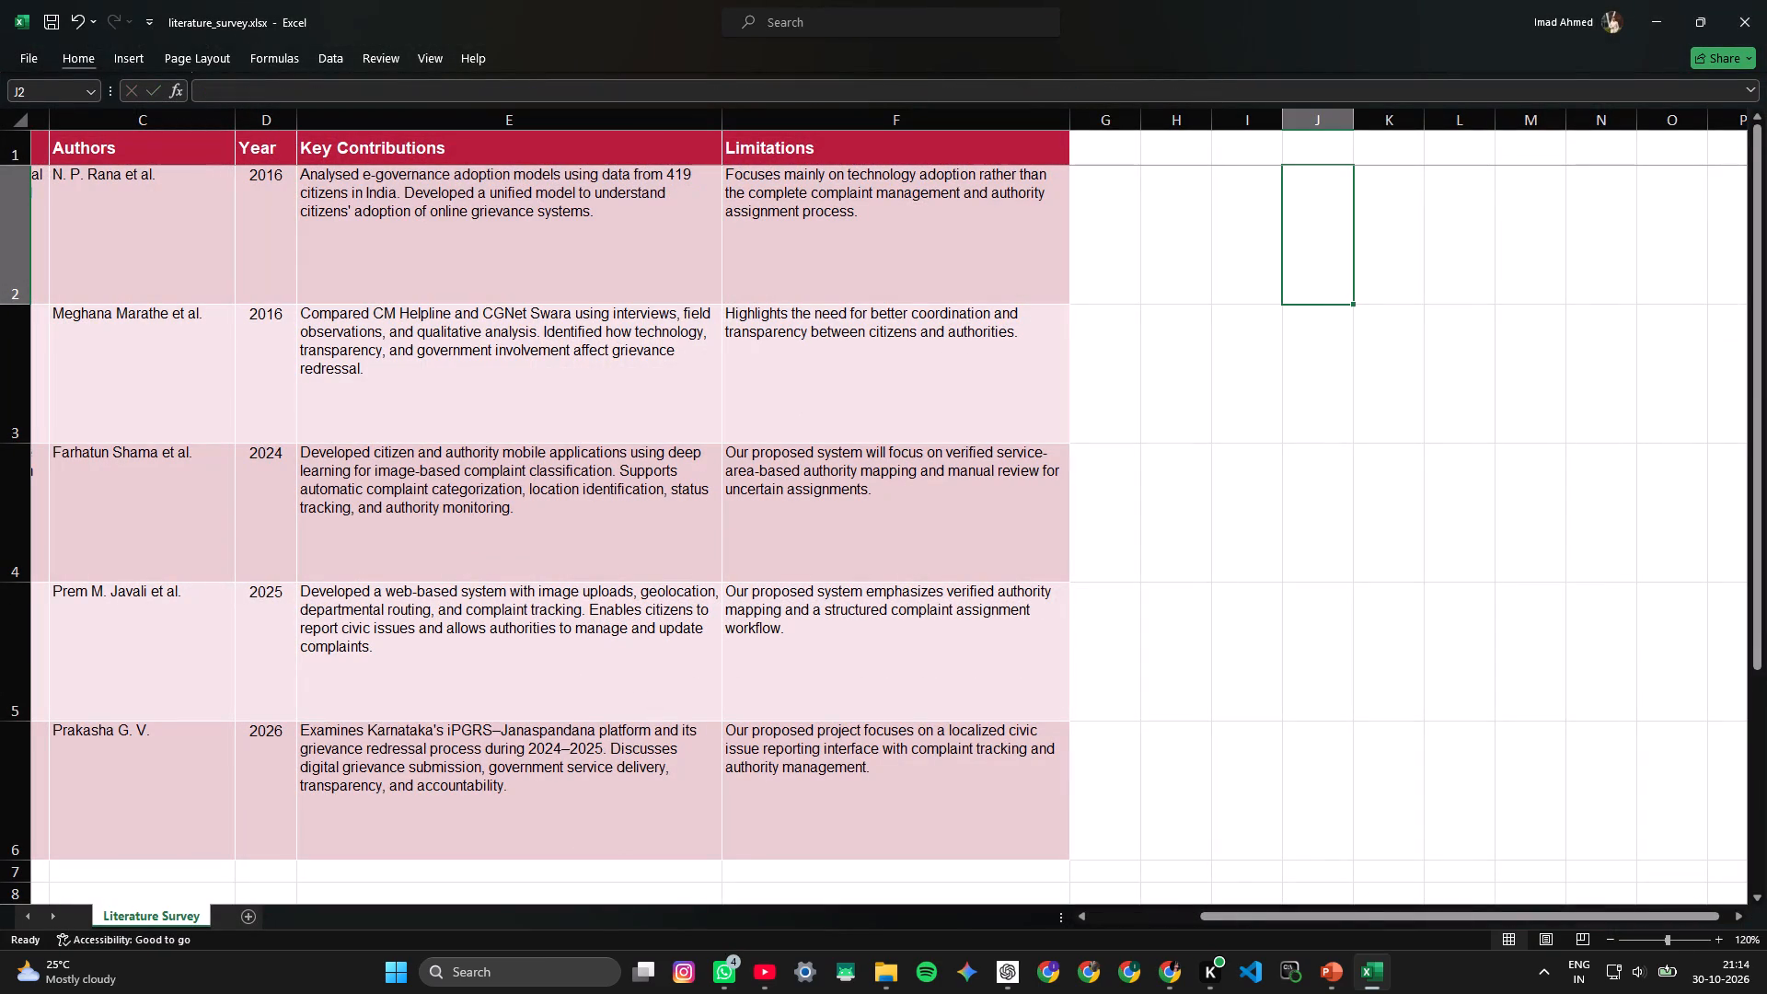
pyautogui.moveTo(1279, 919); pyautogui.dragTo(1167, 919)
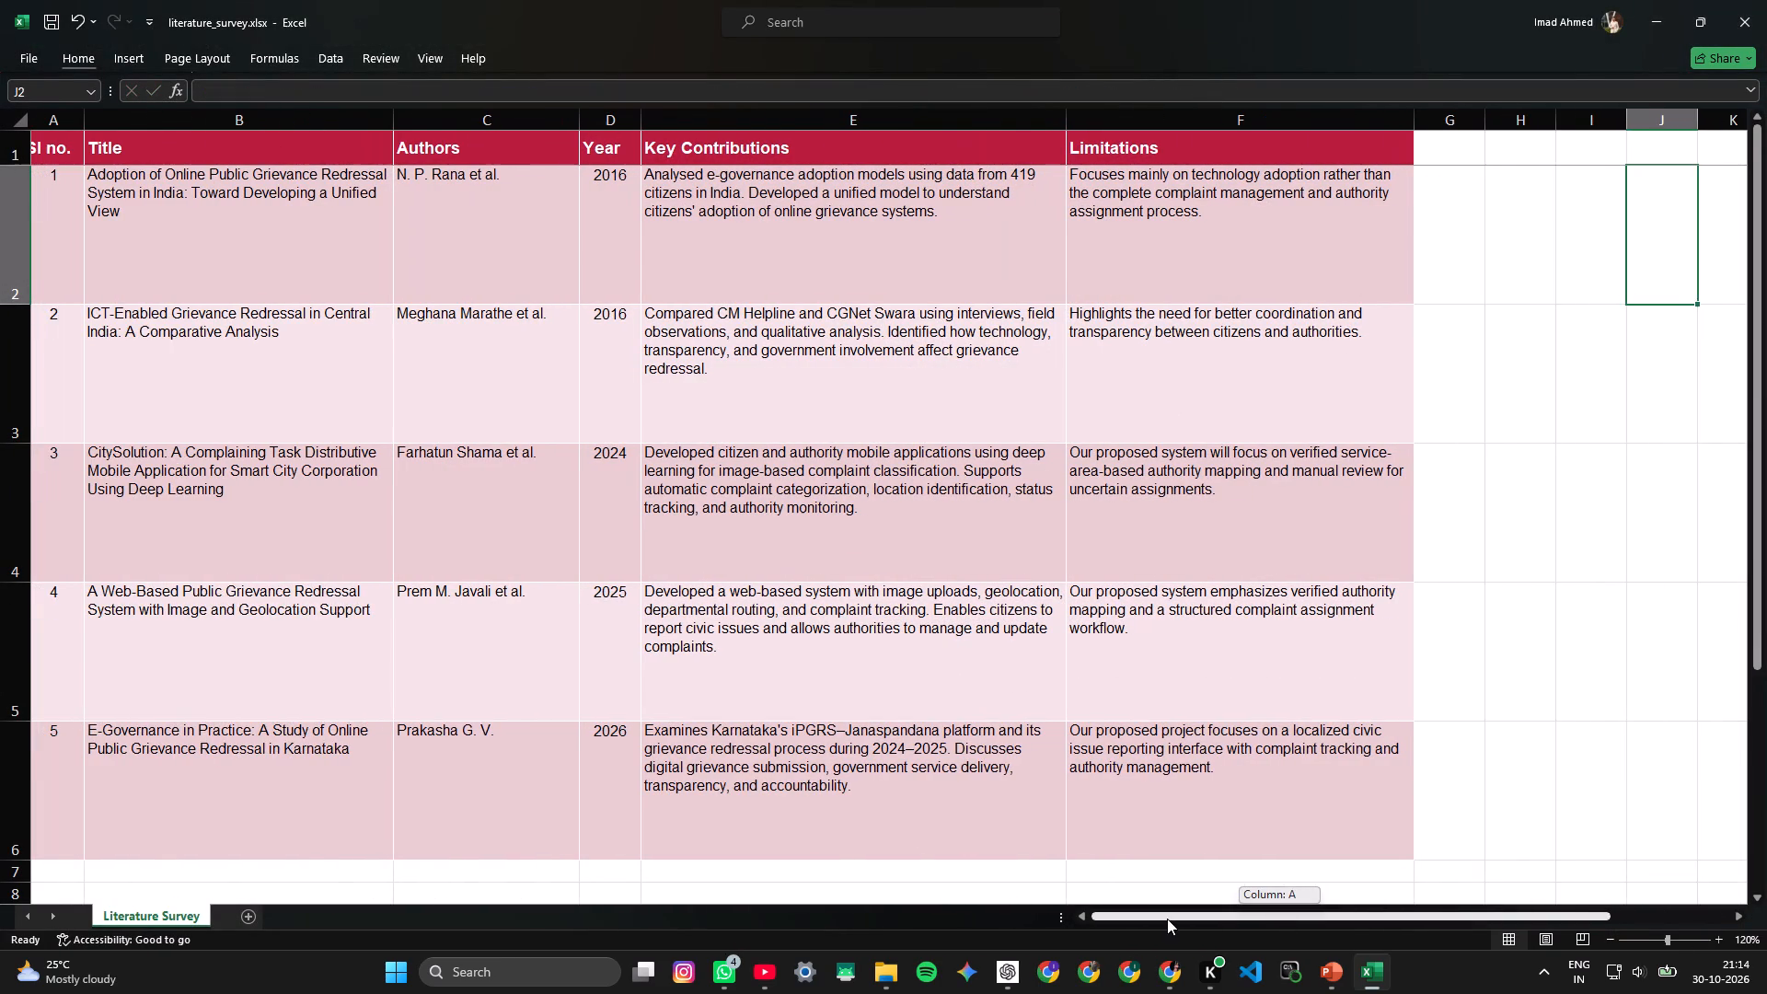
pyautogui.moveTo(1167, 919); pyautogui.dragTo(1143, 919)
pyautogui.press('shift+super+s')
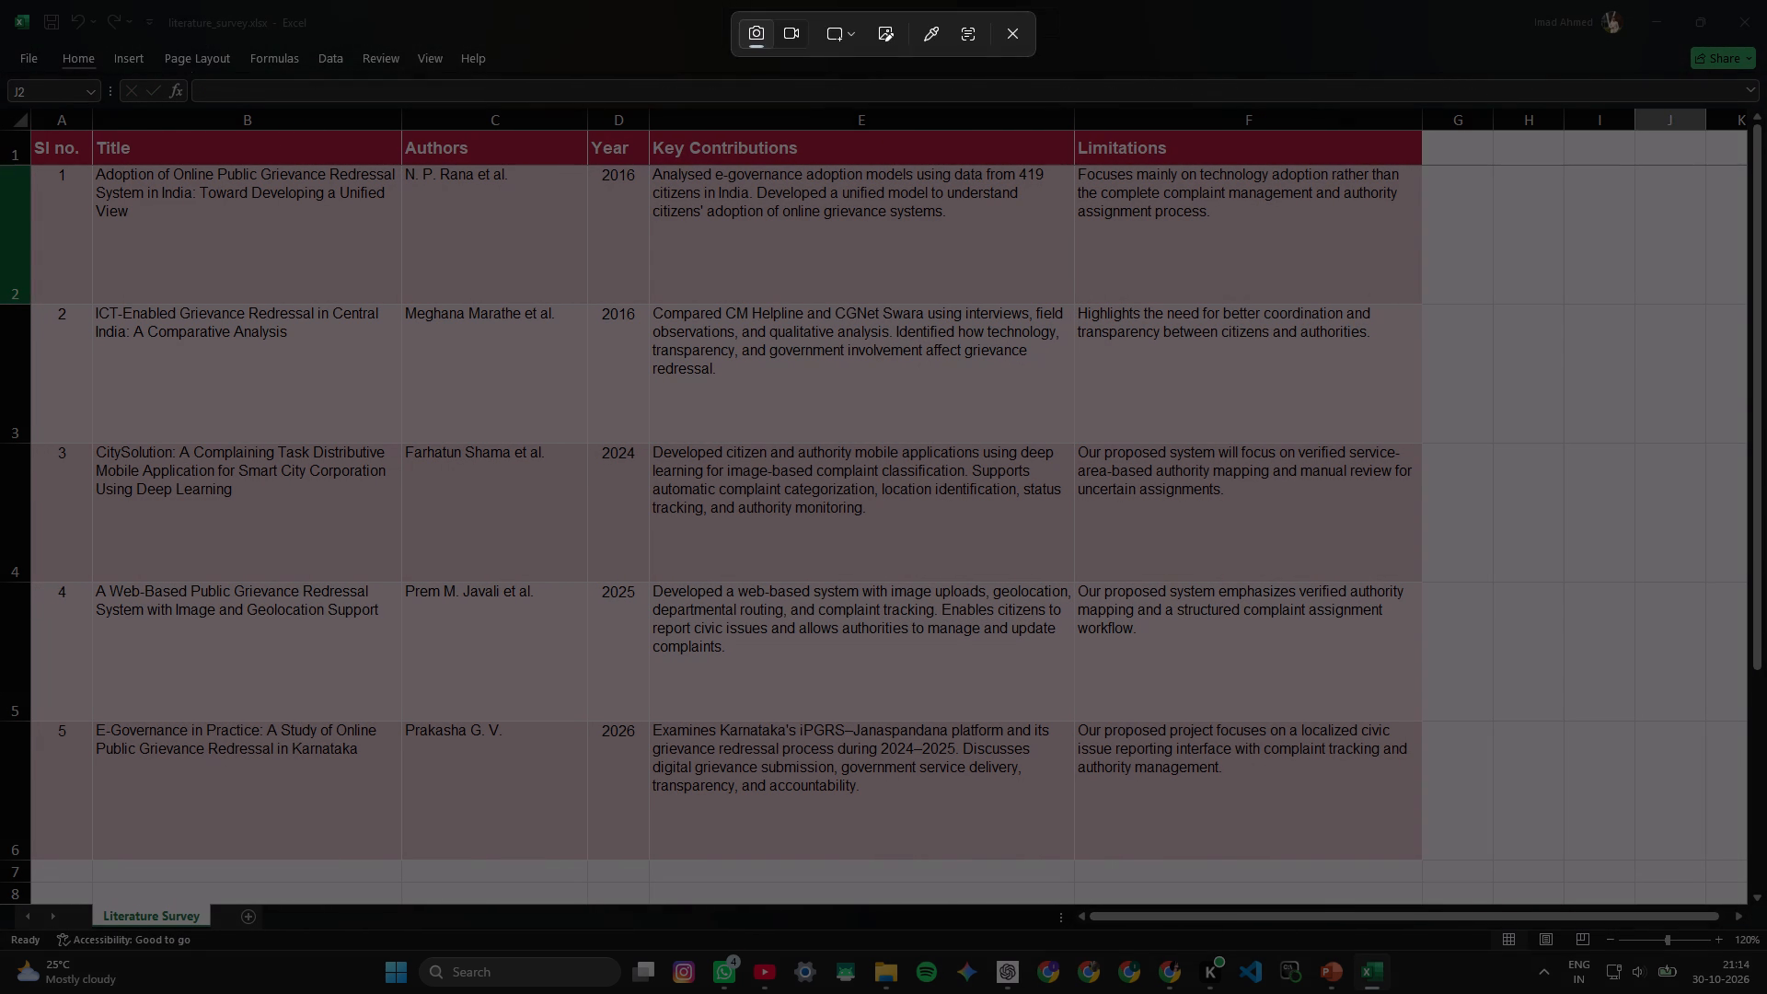
pyautogui.moveTo(29, 130); pyautogui.dragTo(1422, 859)
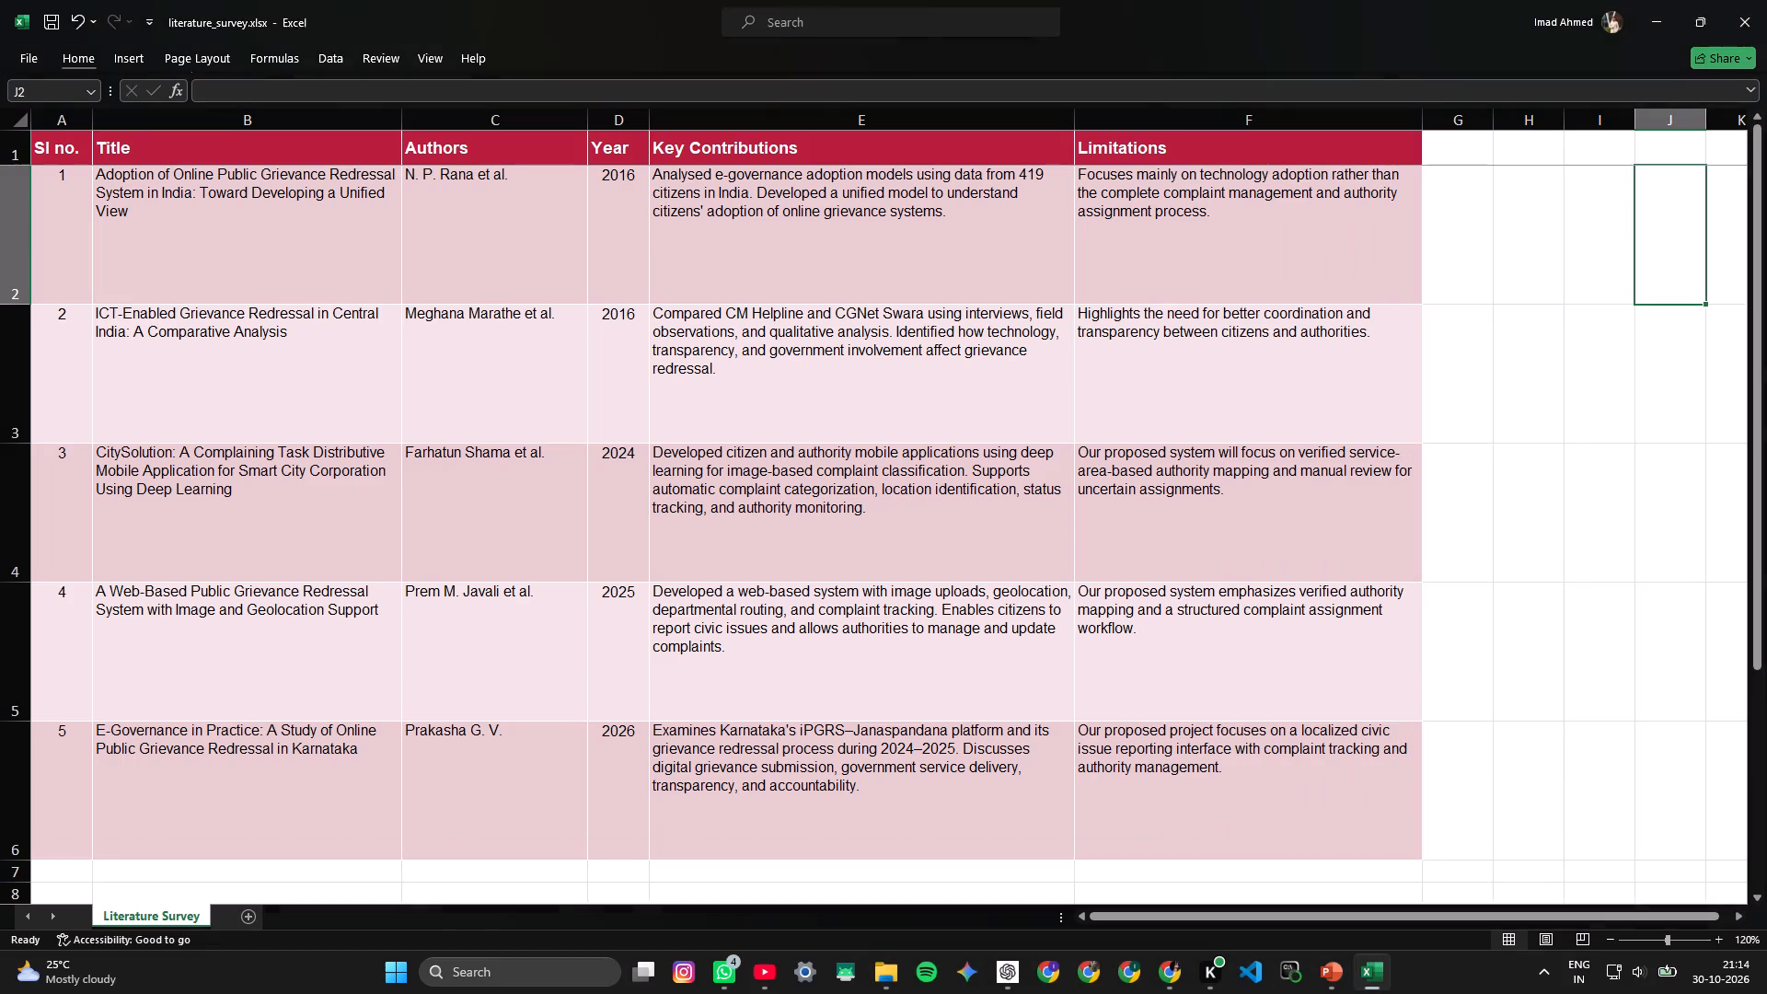
# Switch to PowerPoint and paste the captured survey table onto the Literature slide as a picture.
pyautogui.hotkey('alt', 'Tab')
pyautogui.click(1138, 449)
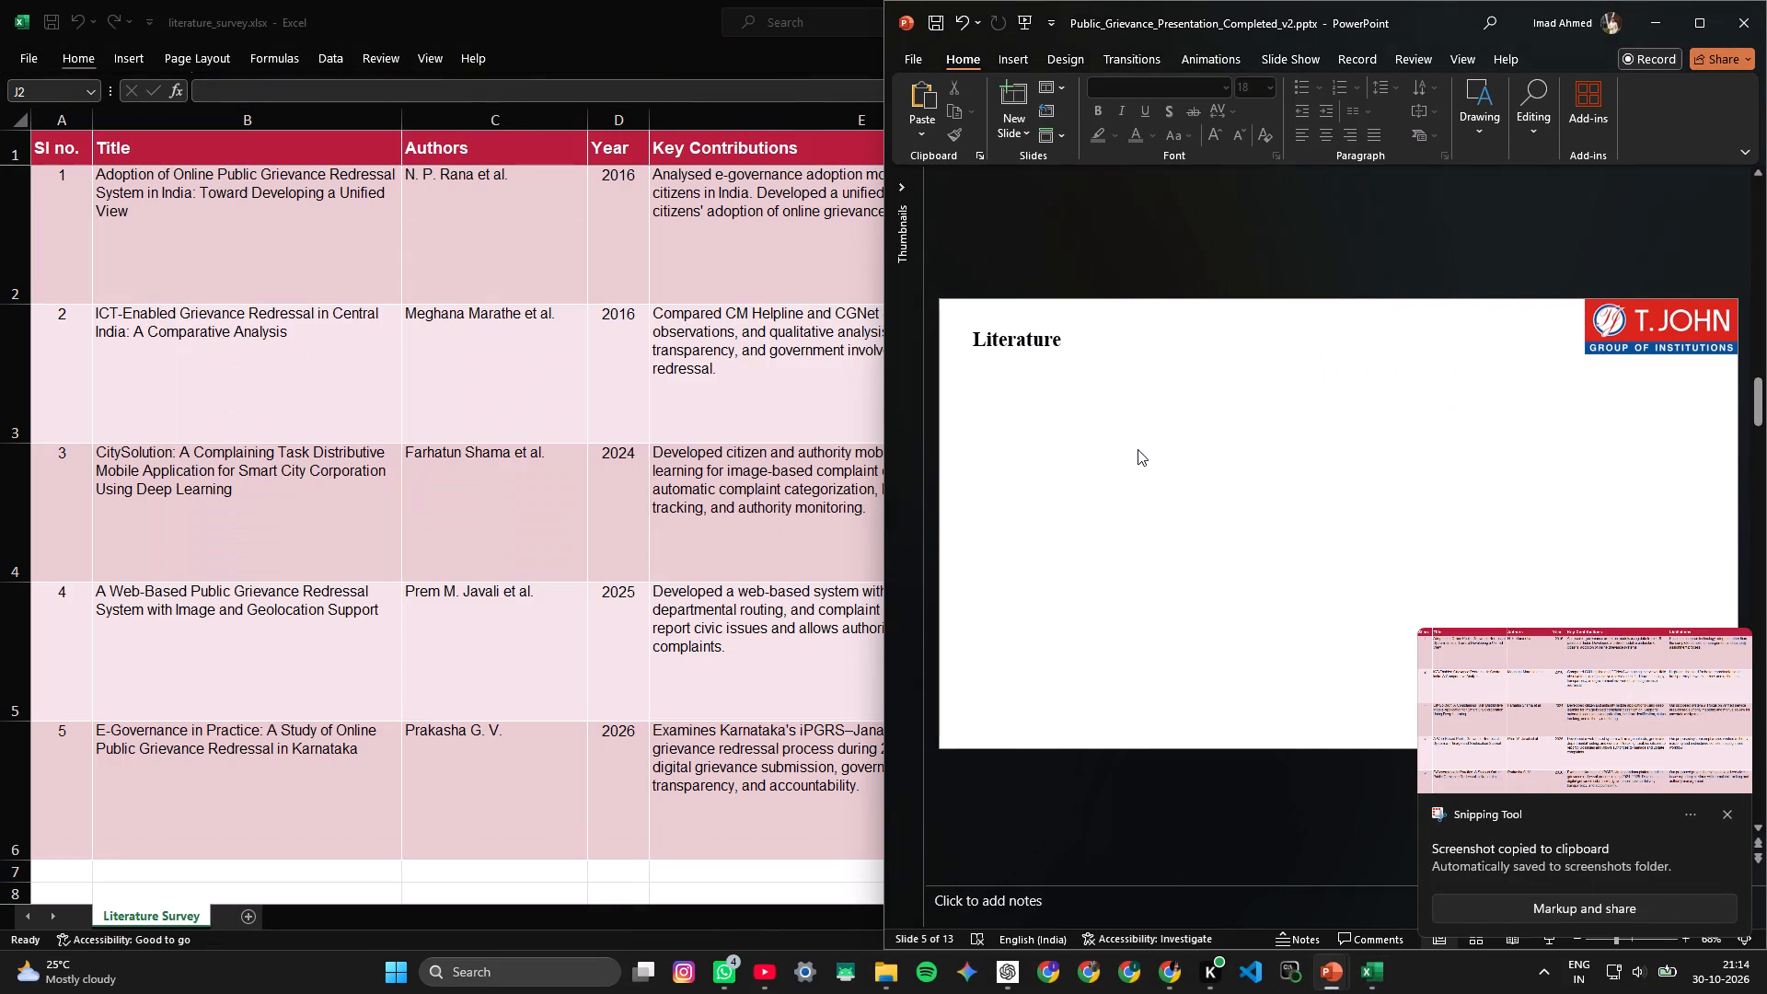
pyautogui.hotkey('ctrl', 'v')
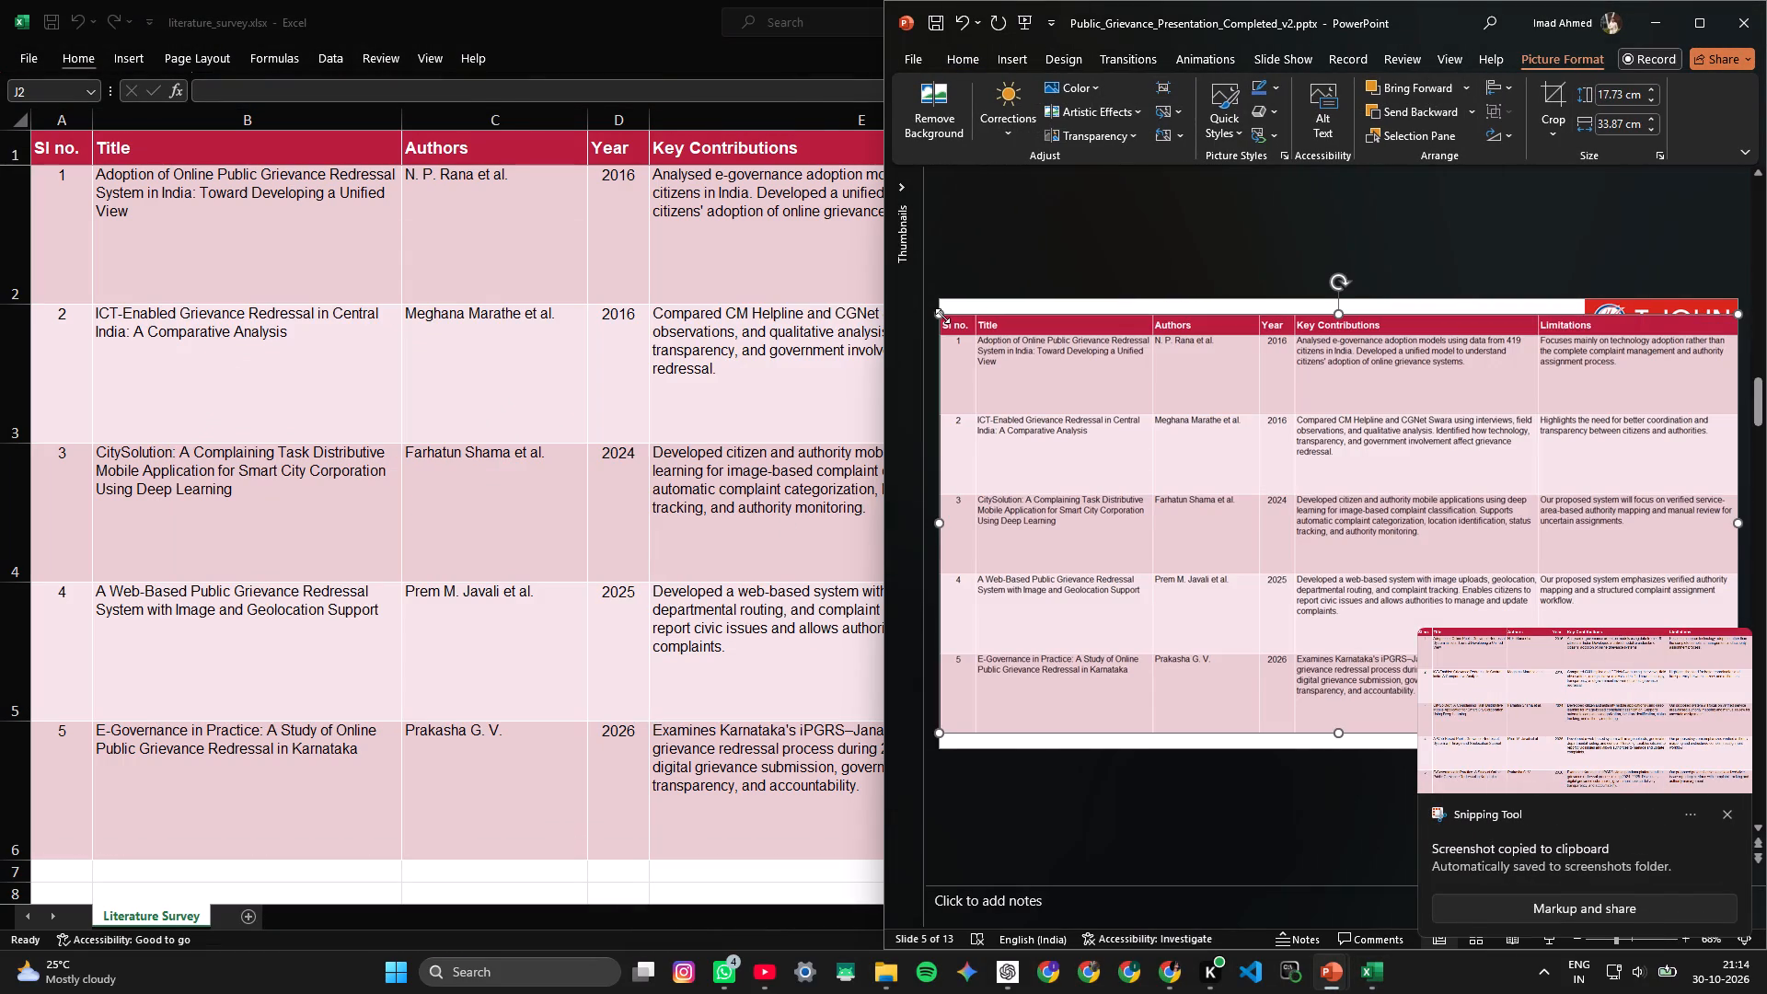
# Scale the table picture down to about 16.34 by 31.21 cm and place it below the logo, near the slide's left edge.
pyautogui.moveTo(942, 316); pyautogui.dragTo(995, 376)
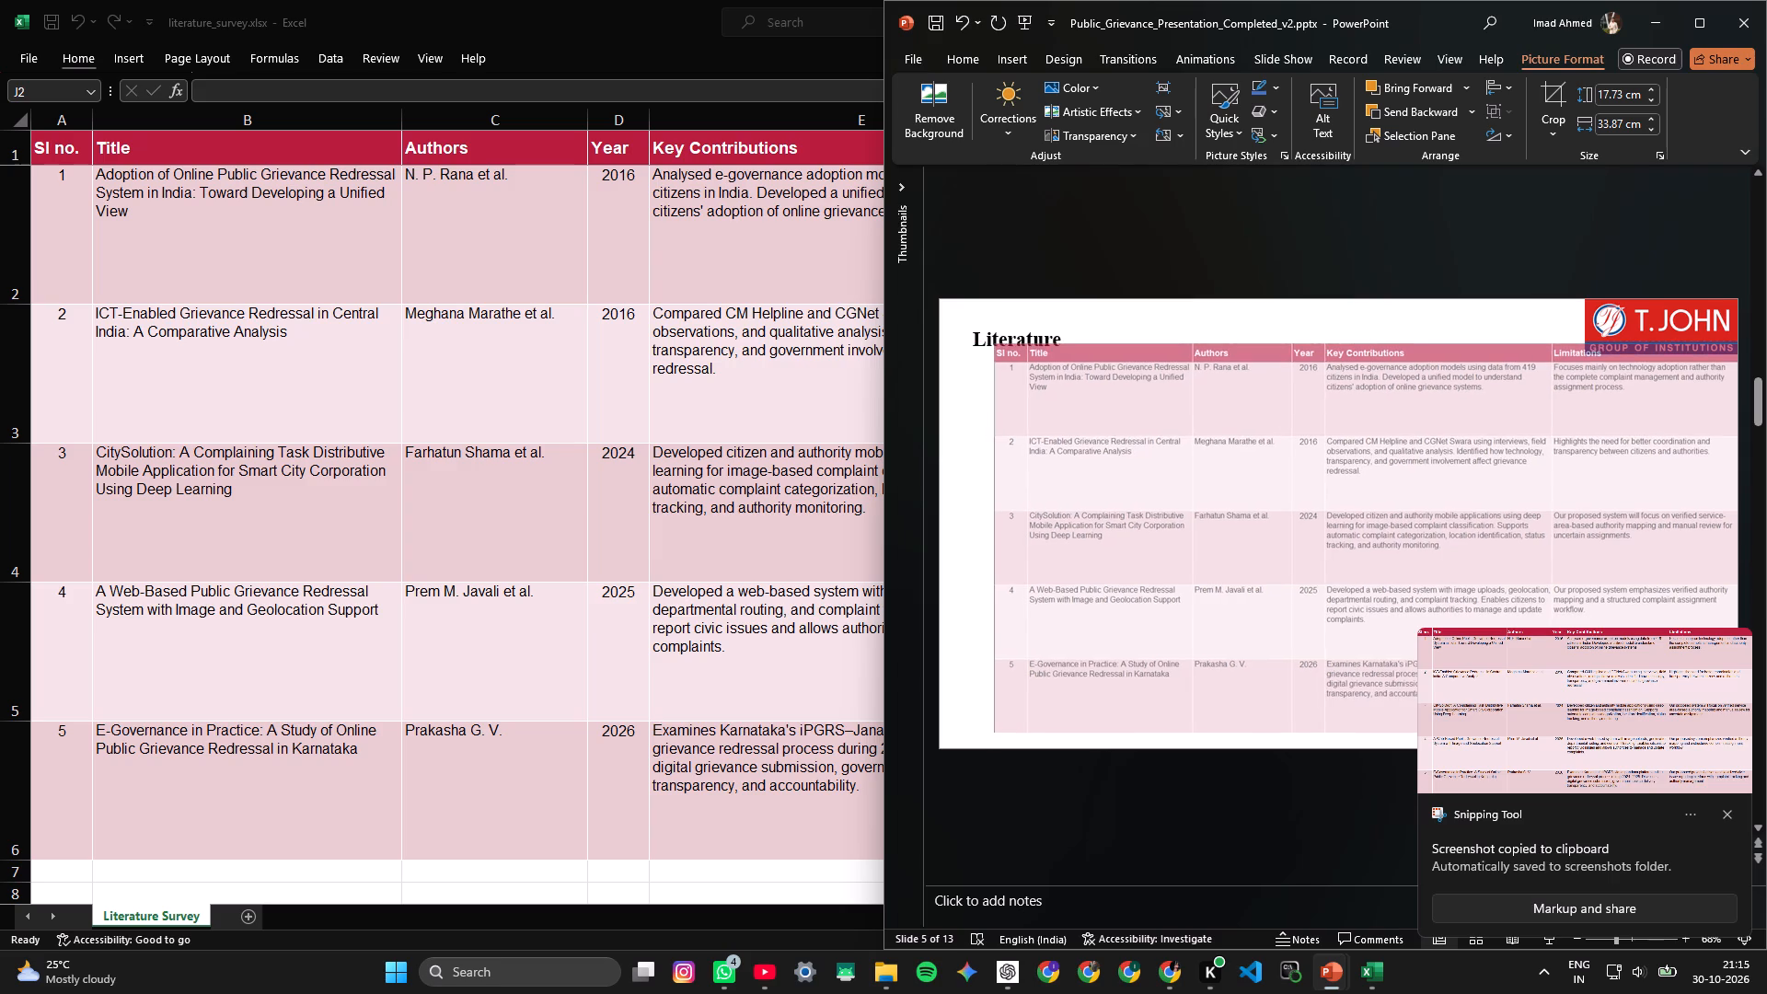
pyautogui.moveTo(995, 376); pyautogui.dragTo(1002, 382)
pyautogui.moveTo(1149, 347); pyautogui.dragTo(1122, 351)
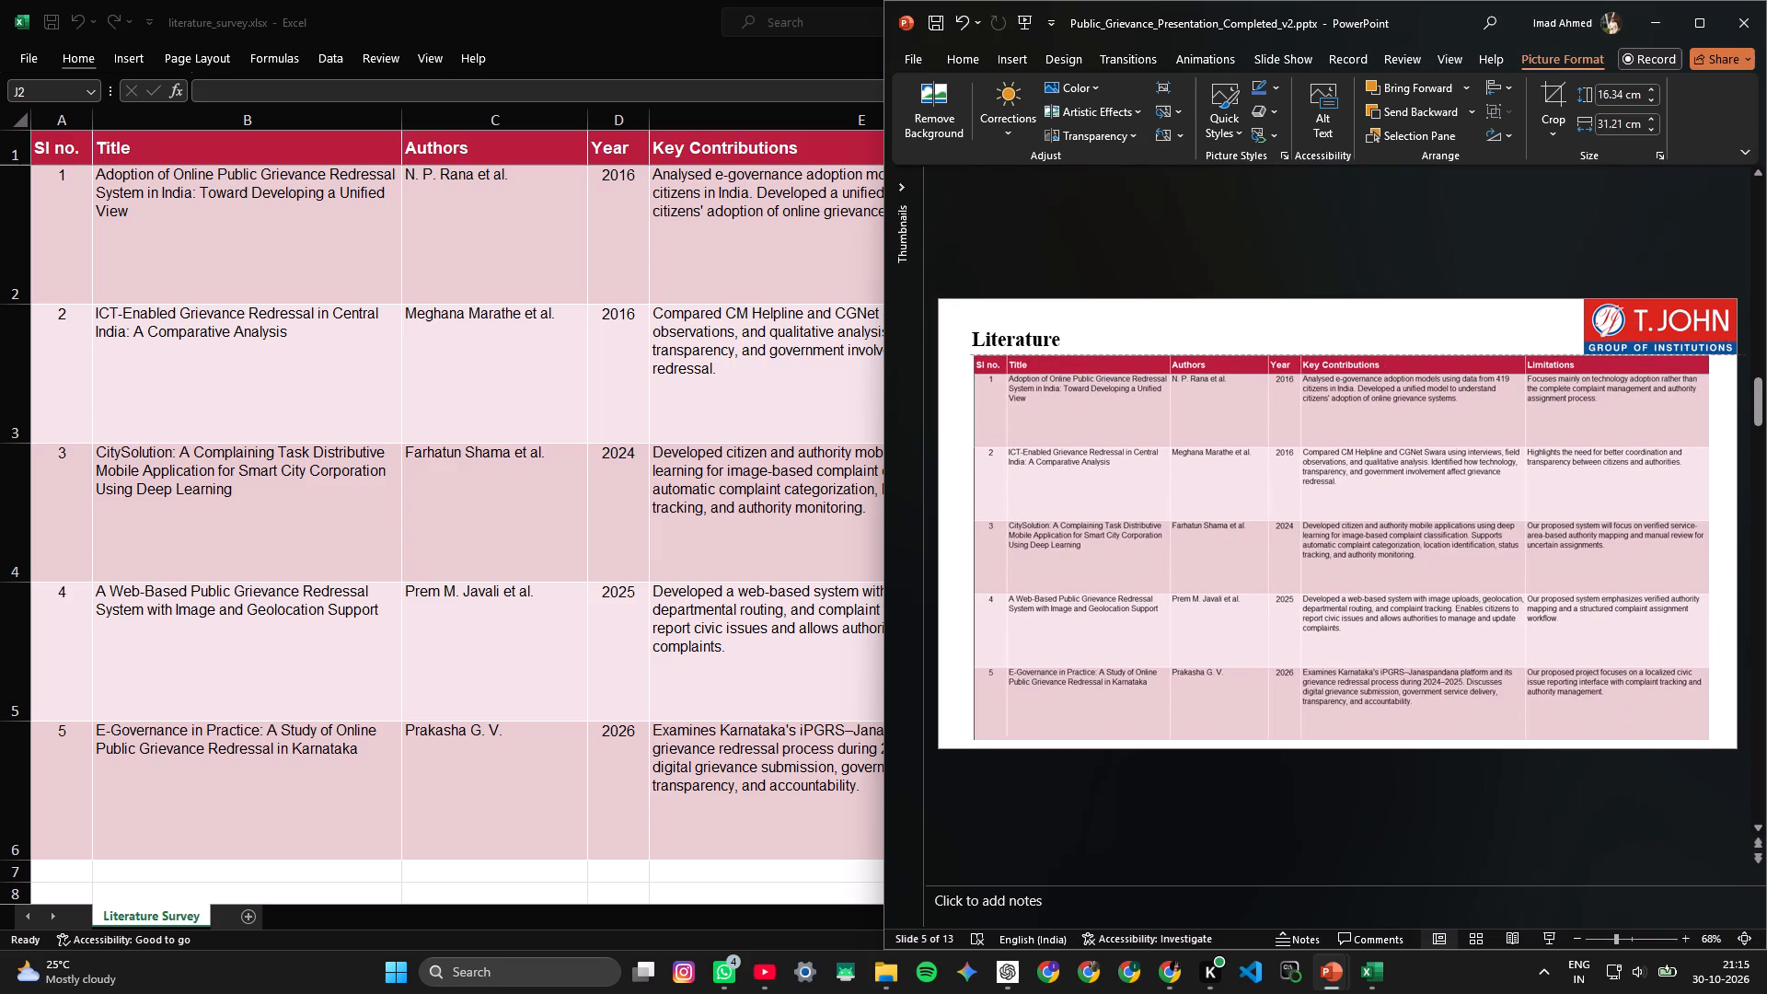
pyautogui.moveTo(1122, 351); pyautogui.dragTo(1093, 351)
# Move the Literature title up and left into the slide's upper-left corner, clear of the table picture.
pyautogui.click(1028, 341)
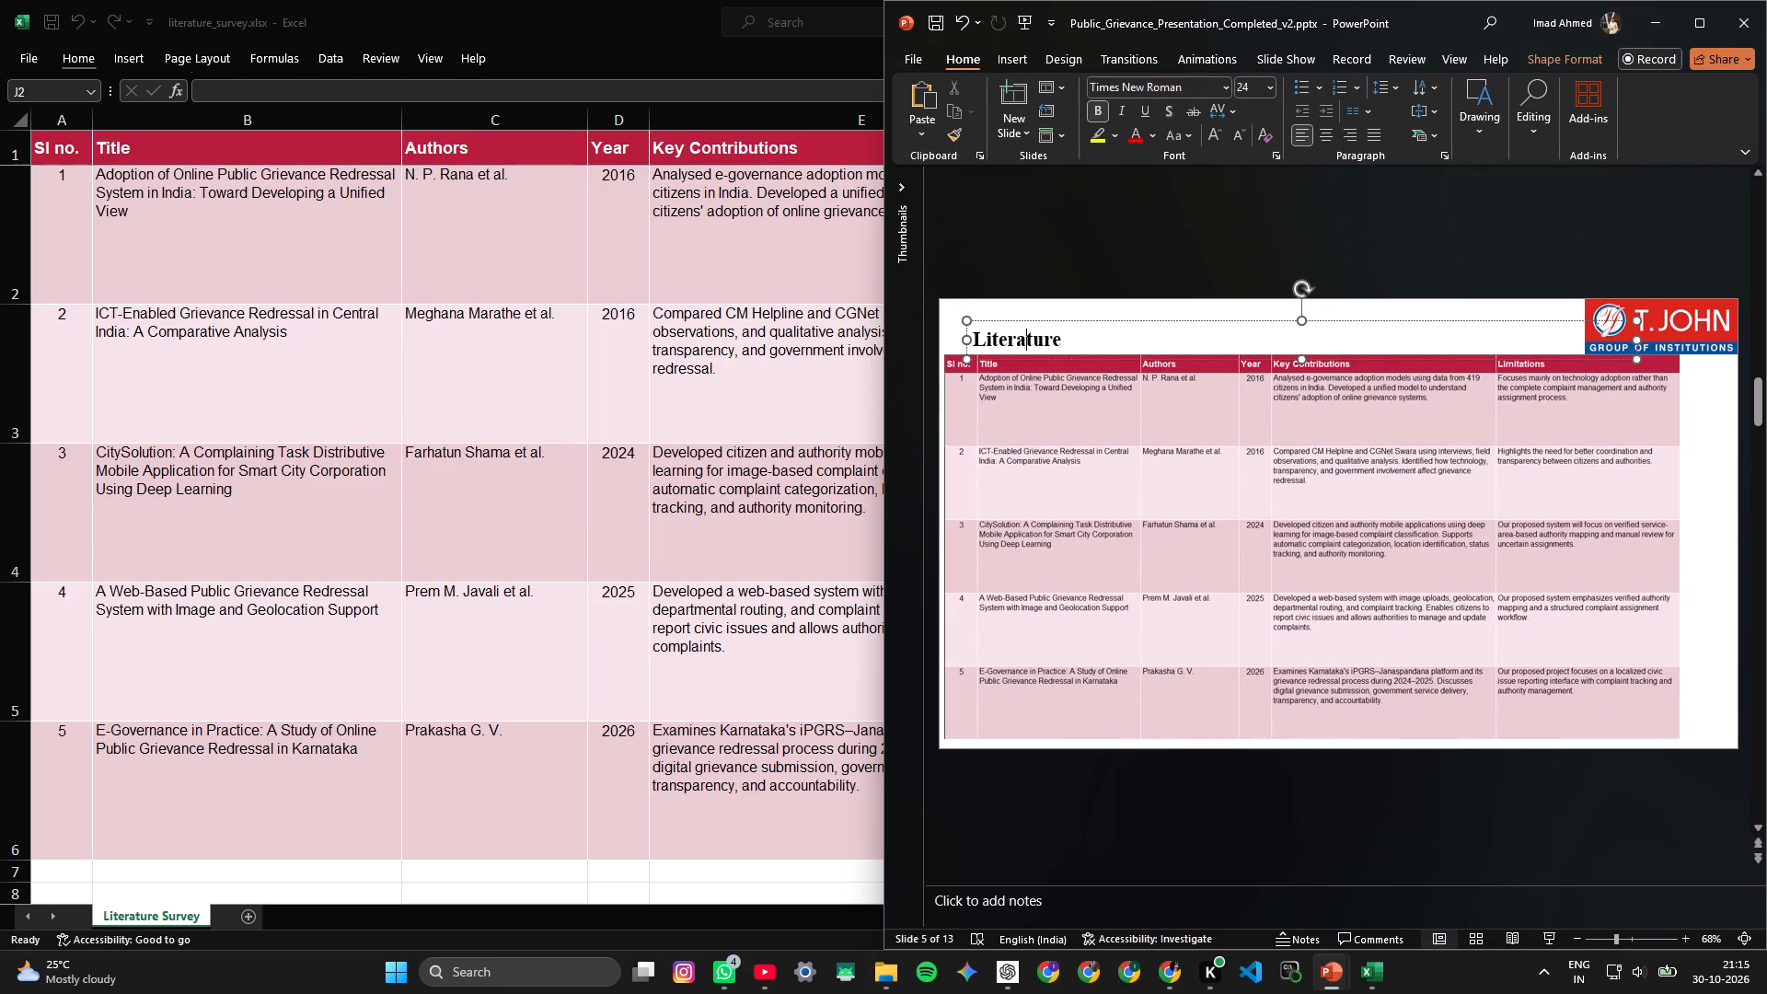
pyautogui.moveTo(1031, 322); pyautogui.dragTo(1014, 308)
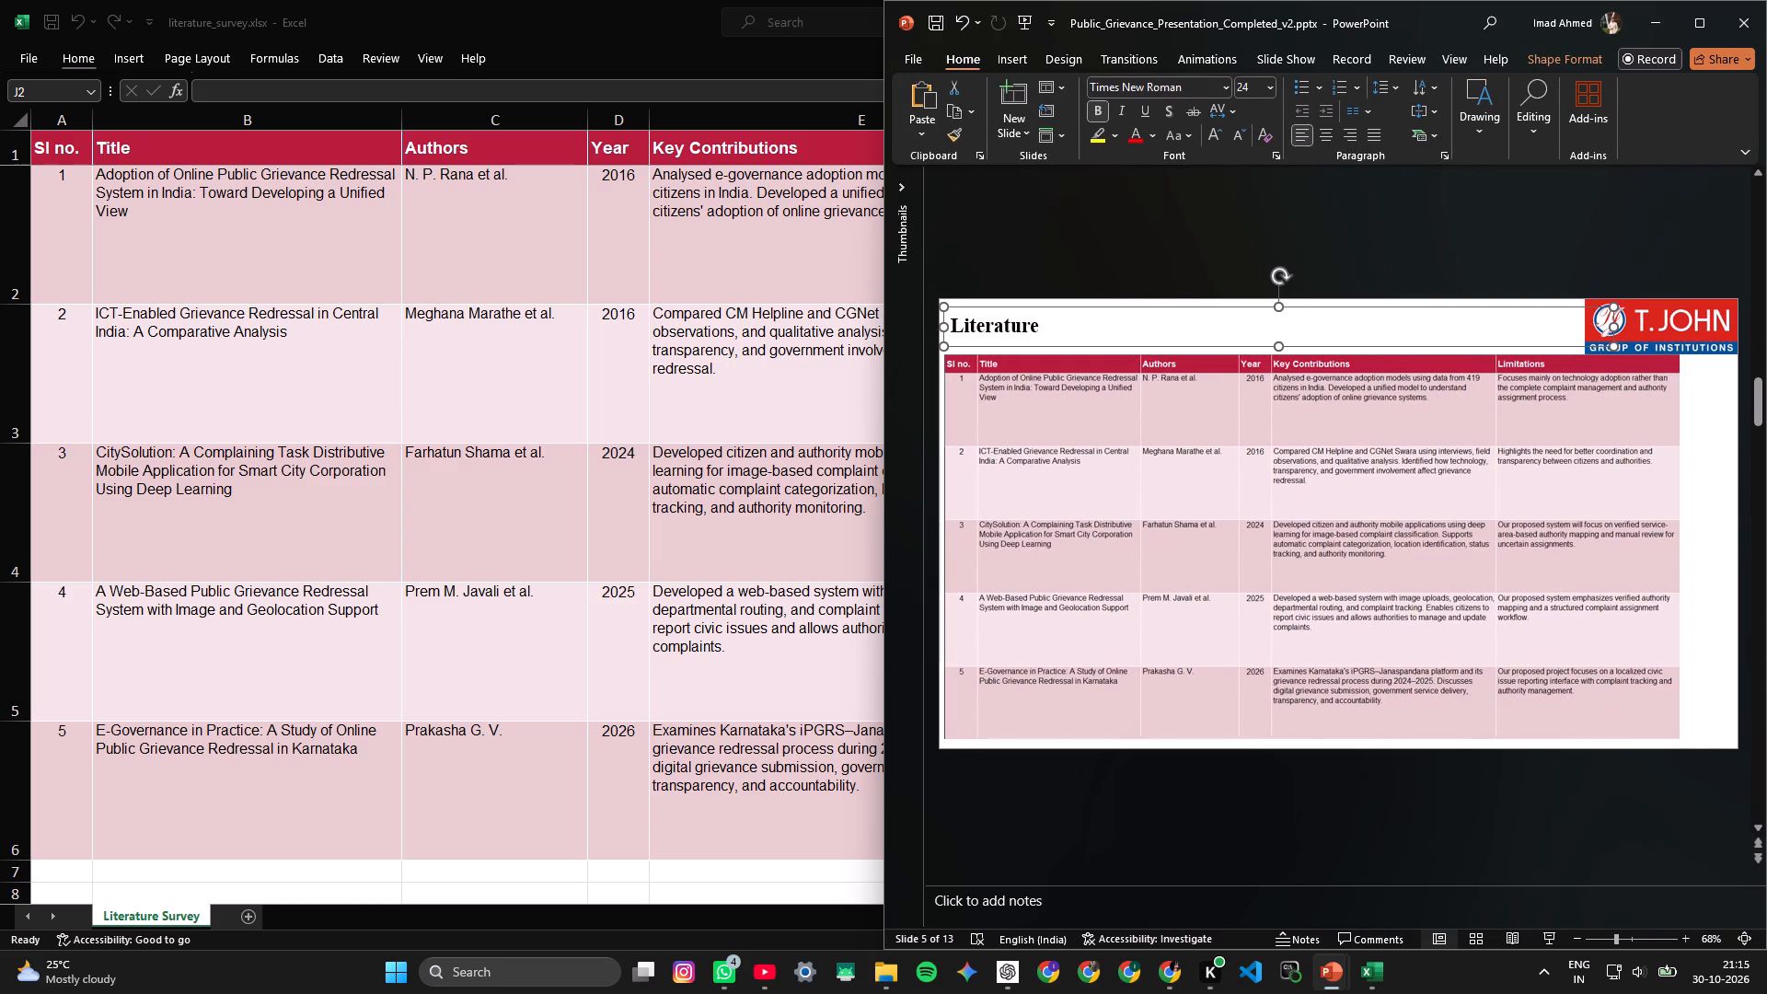
# Enlarge the PowerPoint window and shift the table picture right so it is horizontally centred on the Literature slide.
pyautogui.click(1258, 426)
pyautogui.click(1711, 3)
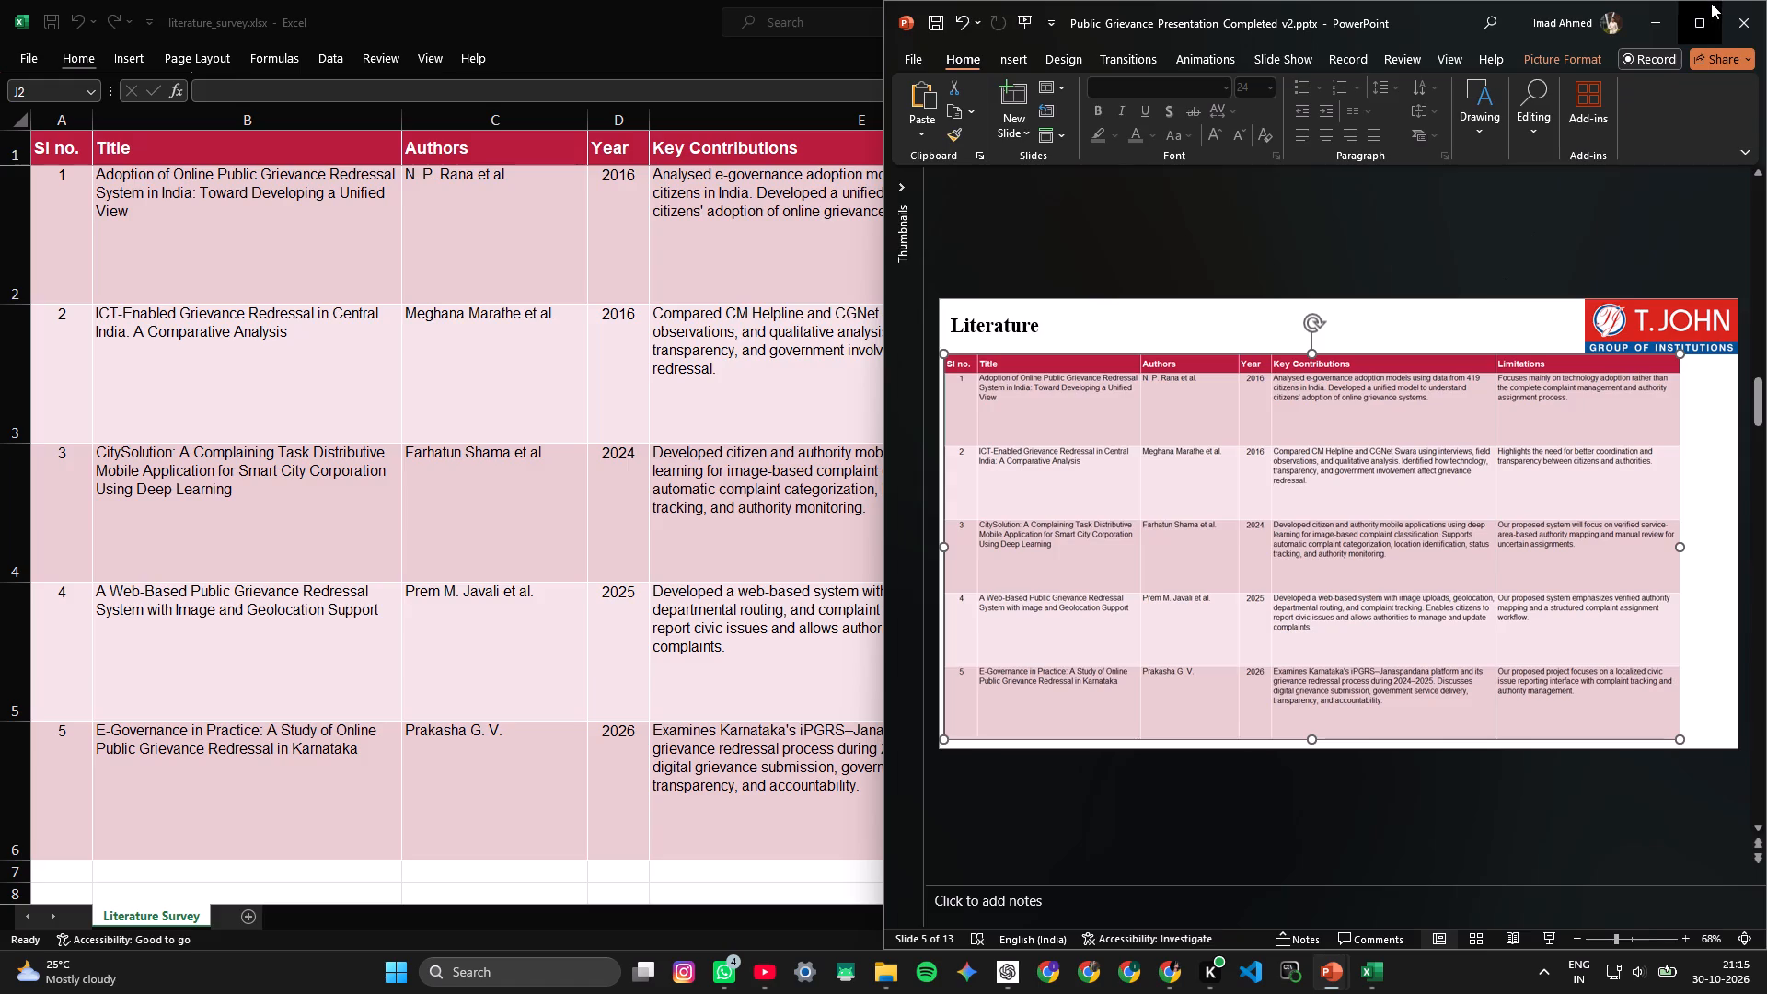
pyautogui.click(1634, 447)
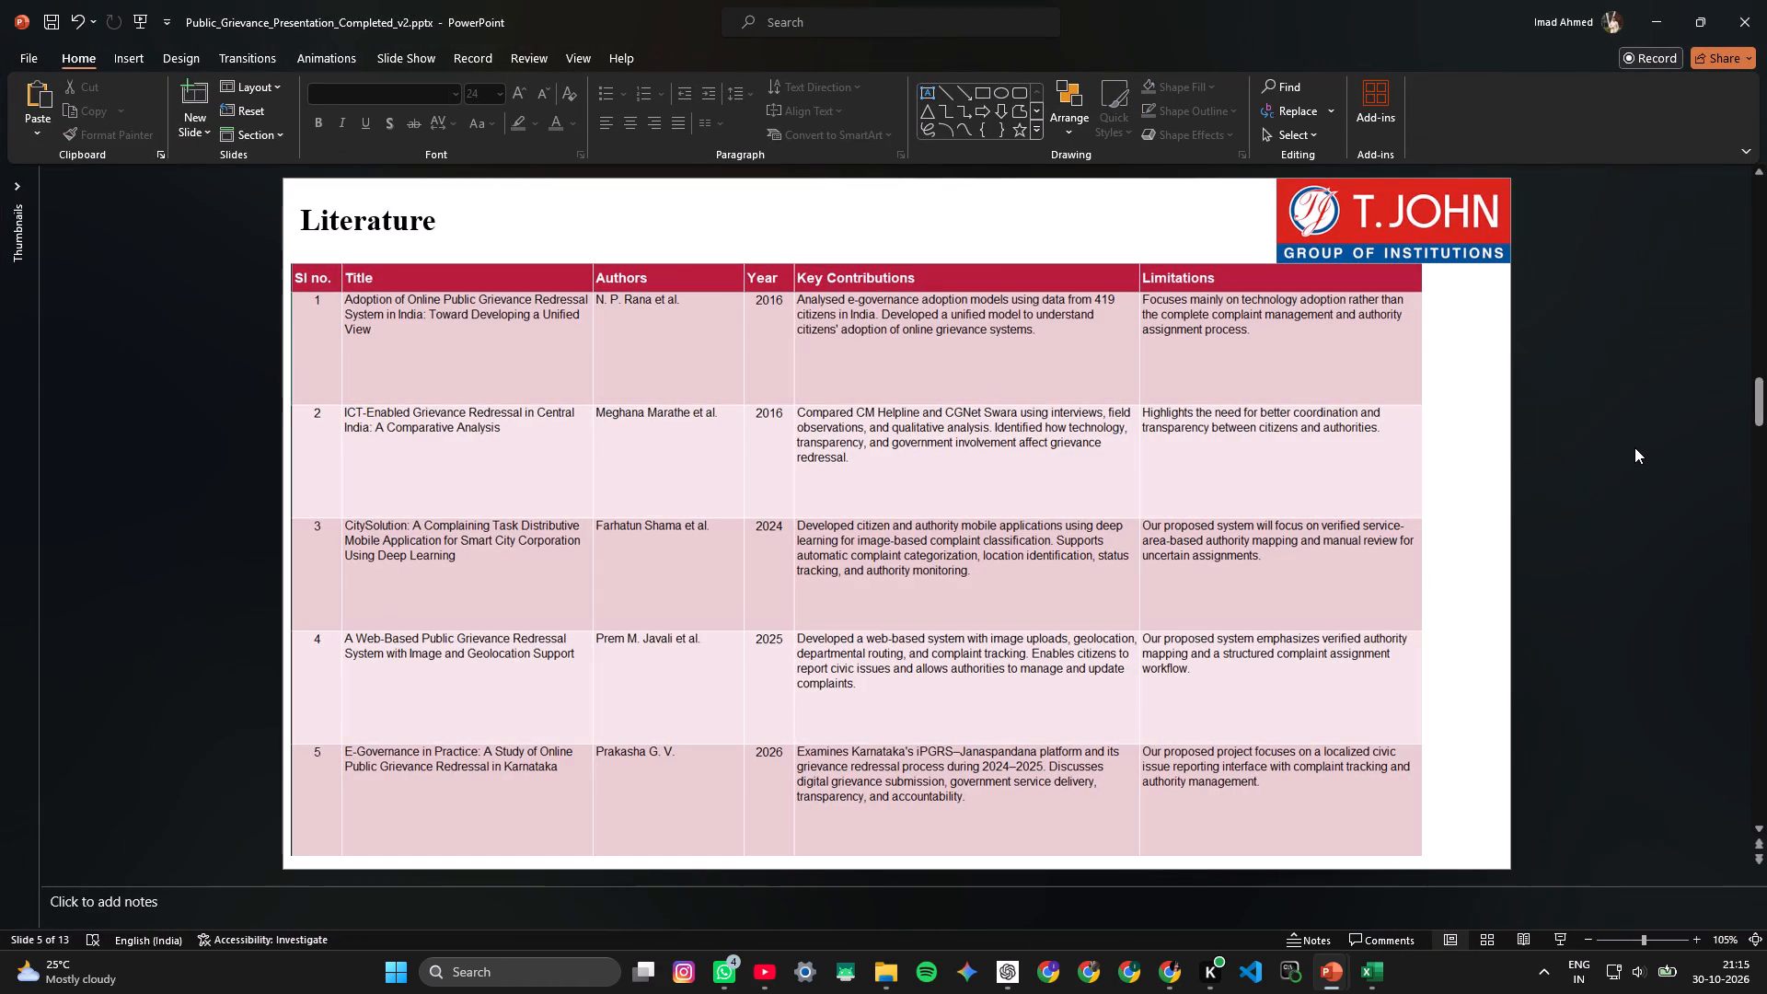
pyautogui.click(892, 300)
pyautogui.moveTo(911, 264); pyautogui.dragTo(922, 262)
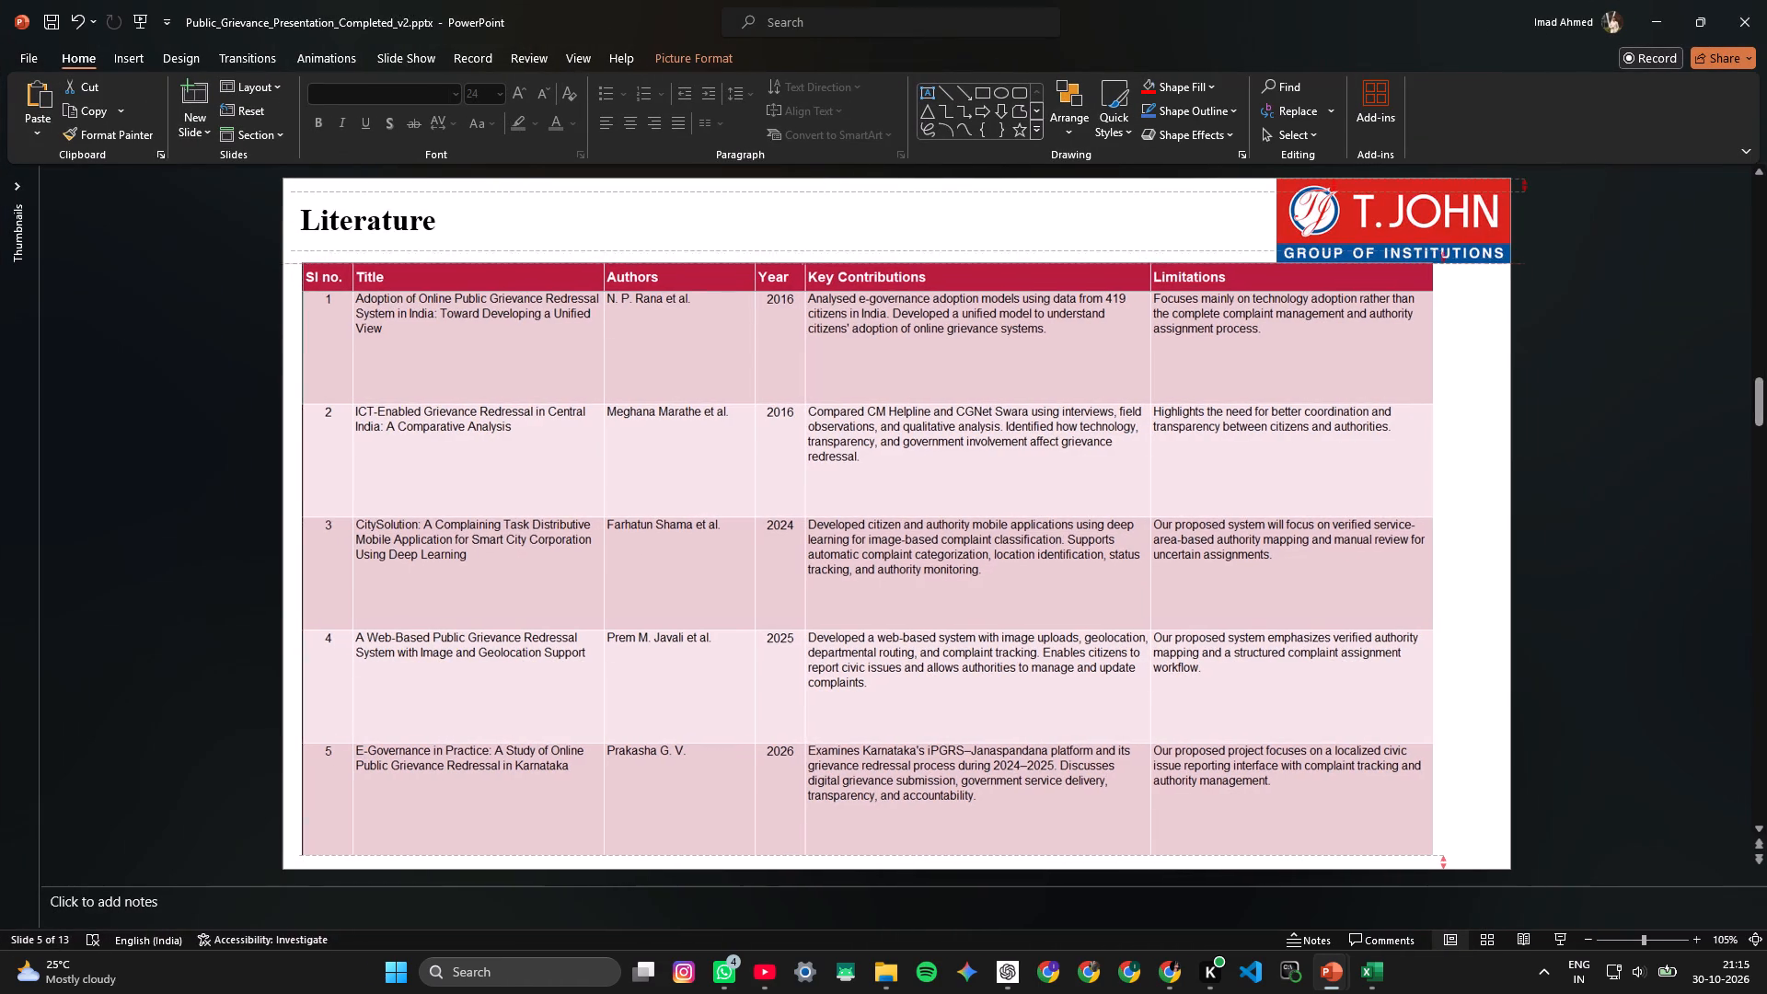
pyautogui.moveTo(922, 262); pyautogui.dragTo(952, 261)
pyautogui.click(1604, 372)
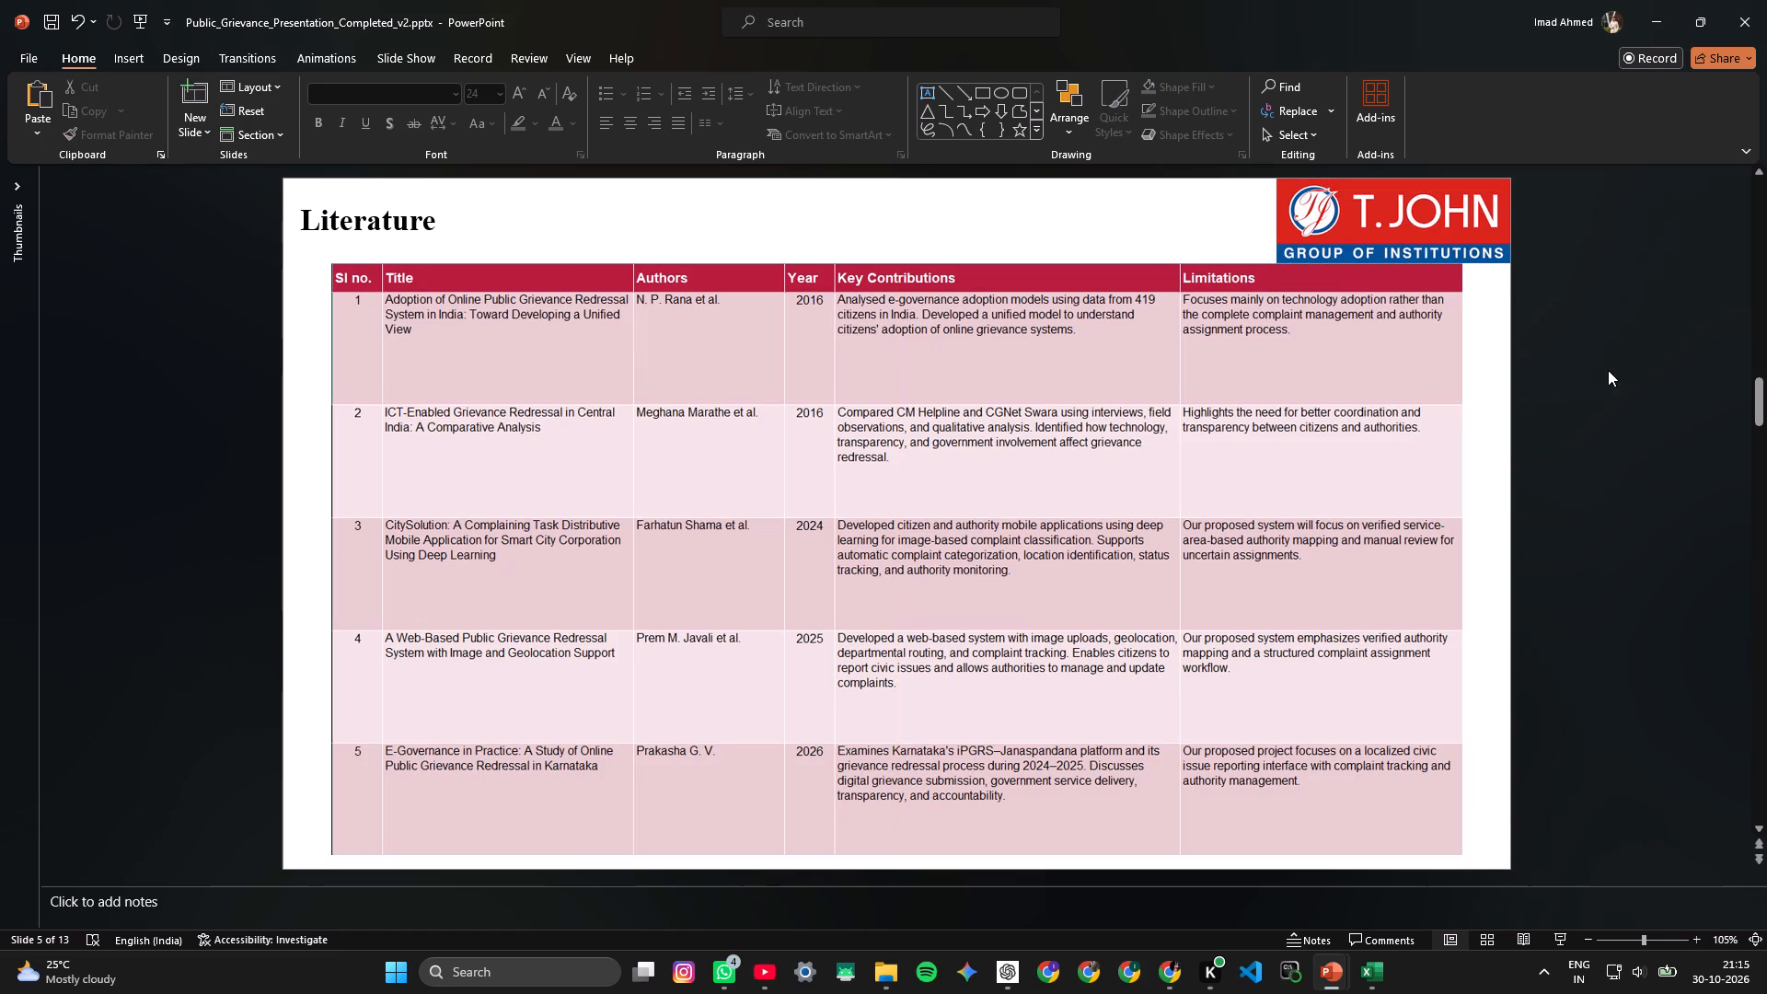
# Capture a screenshot of the PowerPoint window area showing the whole Literature slide with its table picture.
pyautogui.press('shift+super+s')
pyautogui.moveTo(51, 110); pyautogui.dragTo(1676, 969)
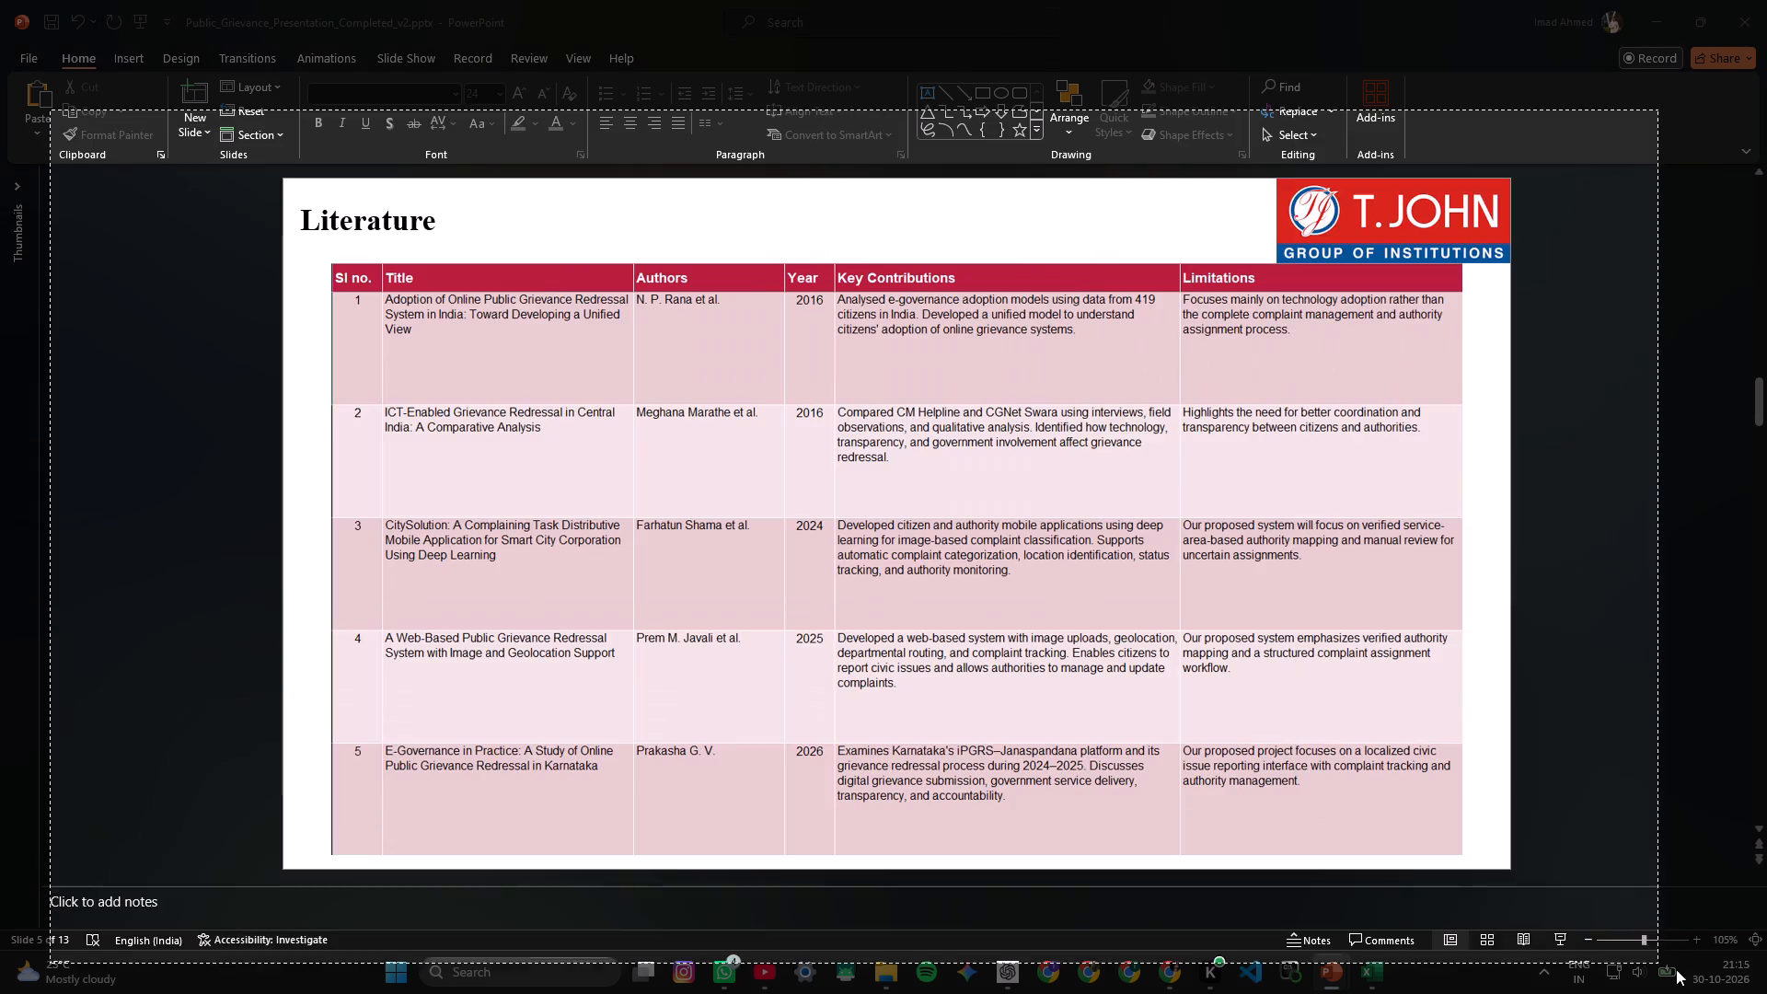
pyautogui.moveTo(1676, 969); pyautogui.dragTo(1745, 906)
# Switch from the presentation to another open window.
pyautogui.hotkey('alt', 'Tab')
pyautogui.hotkey('alt', 'Tab')
pyautogui.hotkey('alt', 'Tab')
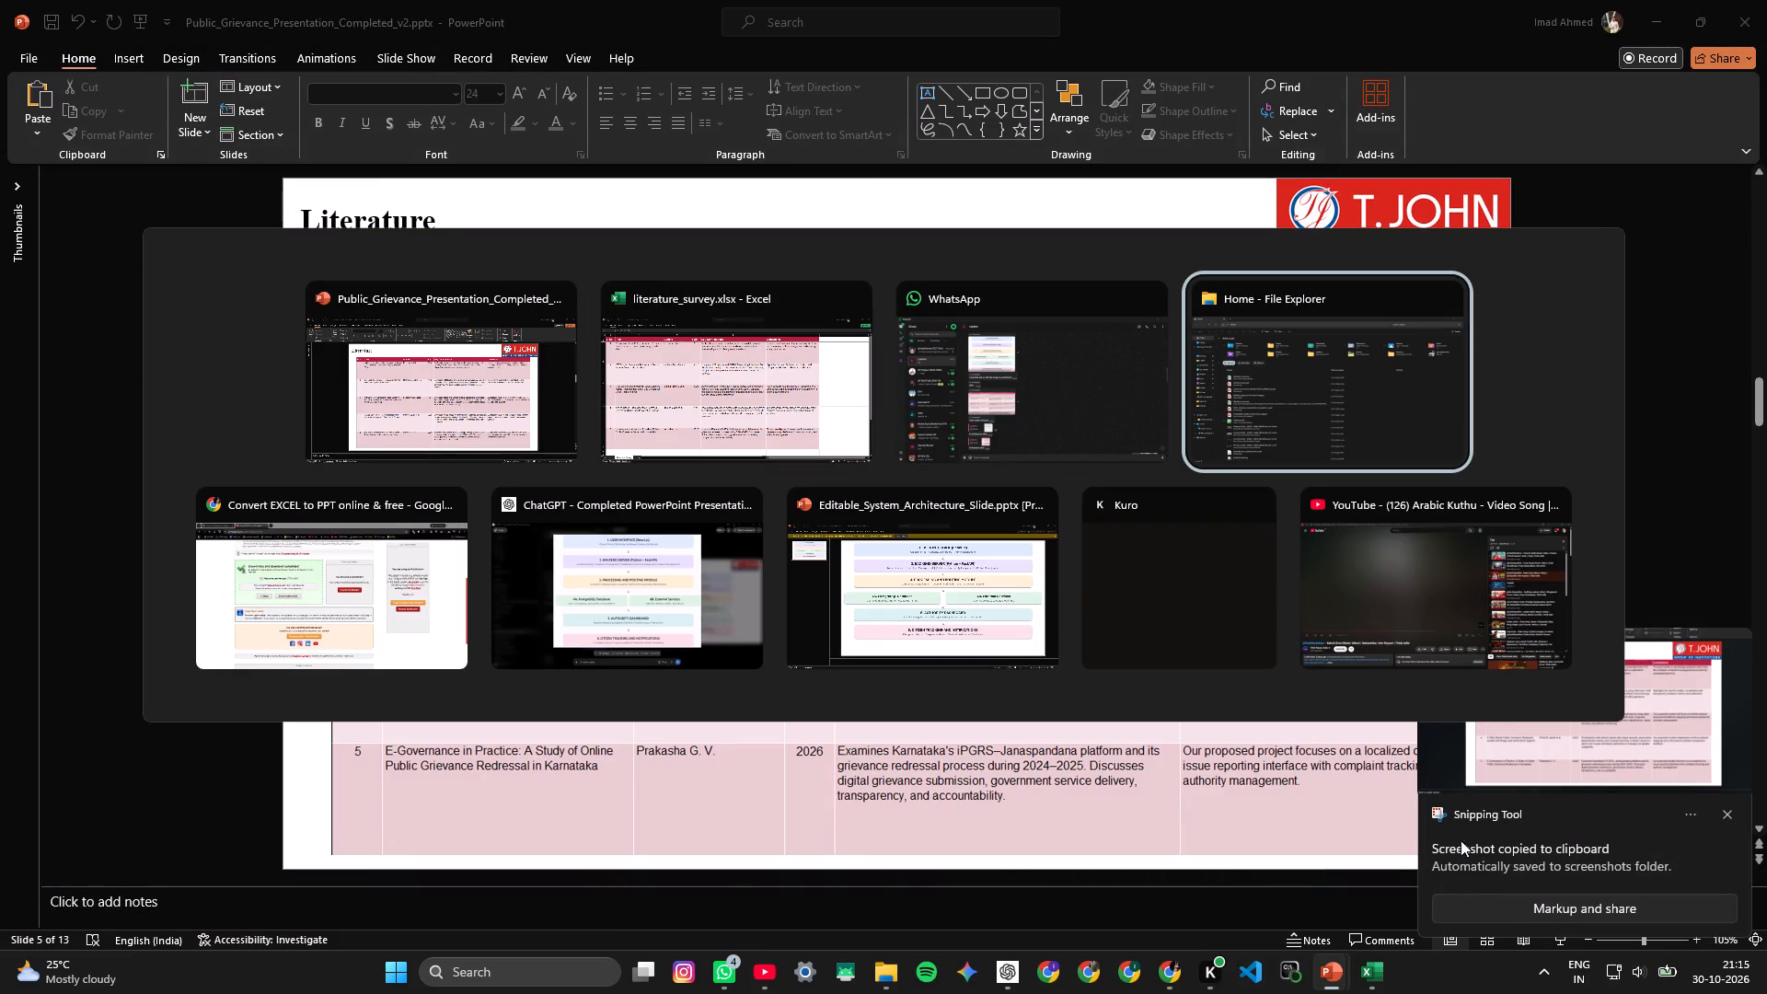
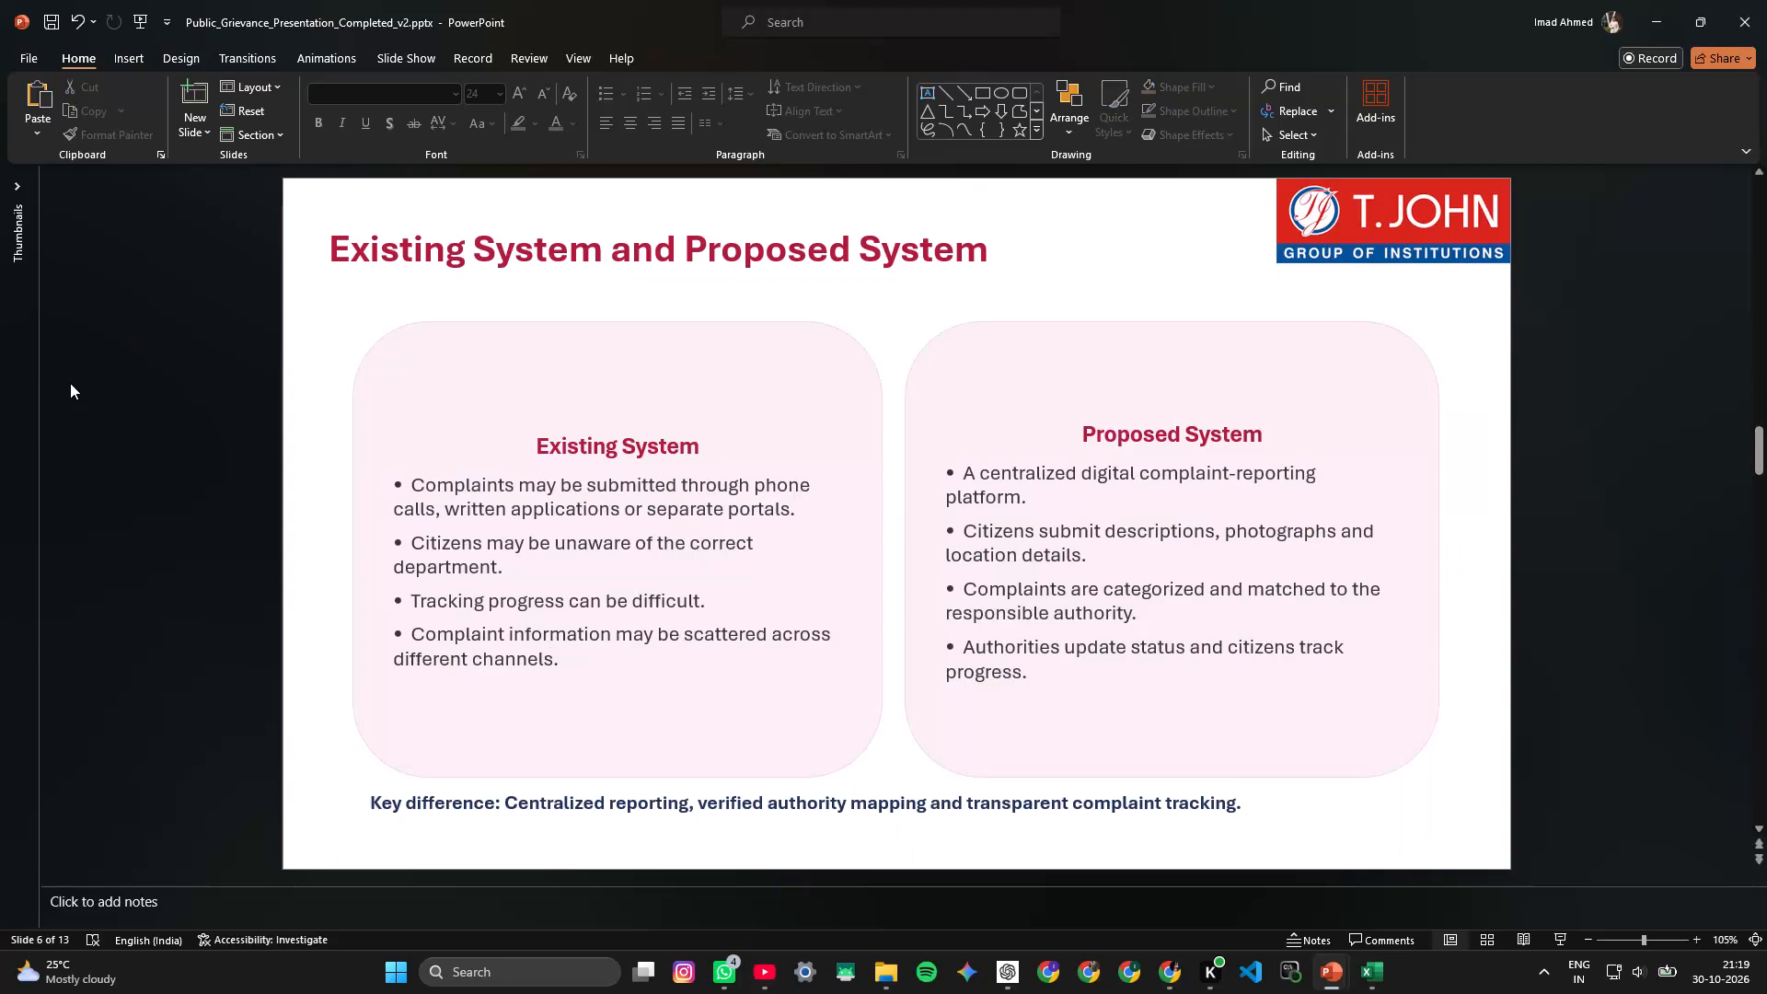
# Edit the Existing System heading inside its pink box, deleting the initial letter E.
pyautogui.keyDown('alt'); pyautogui.click(589, 450); pyautogui.keyUp('alt')
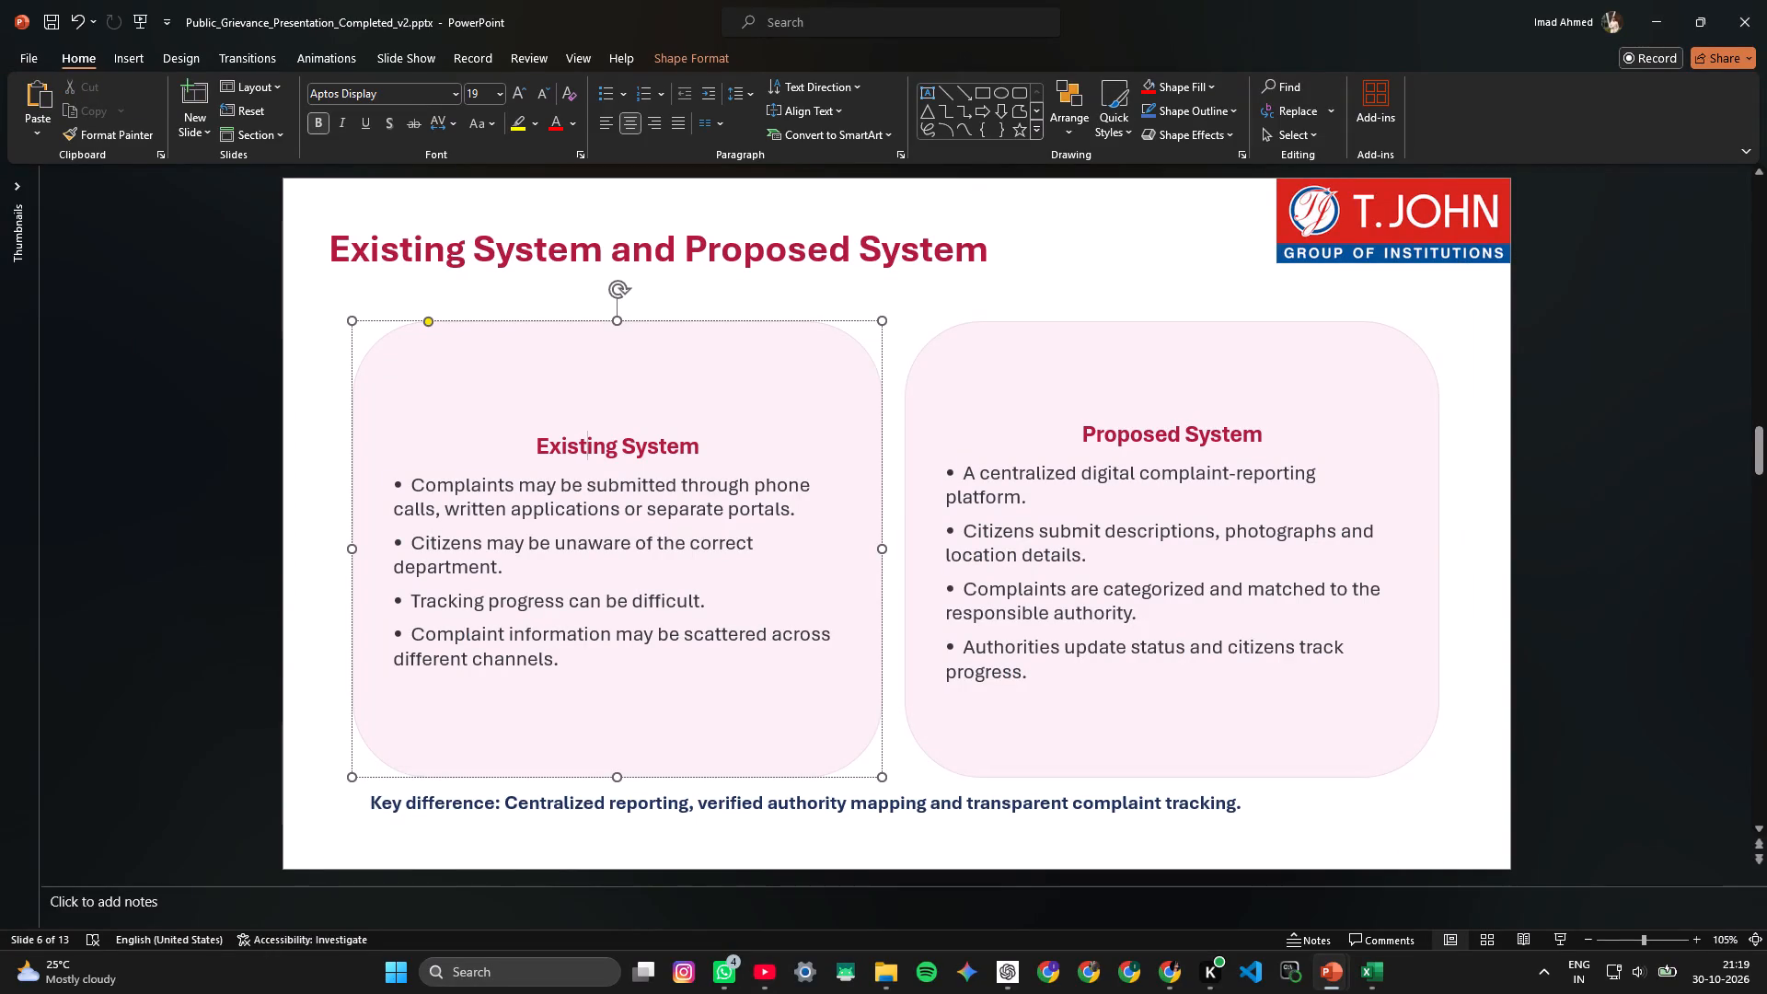
pyautogui.keyDown('alt'); pyautogui.moveTo(727, 451); pyautogui.dragTo(523, 447); pyautogui.keyUp('alt')
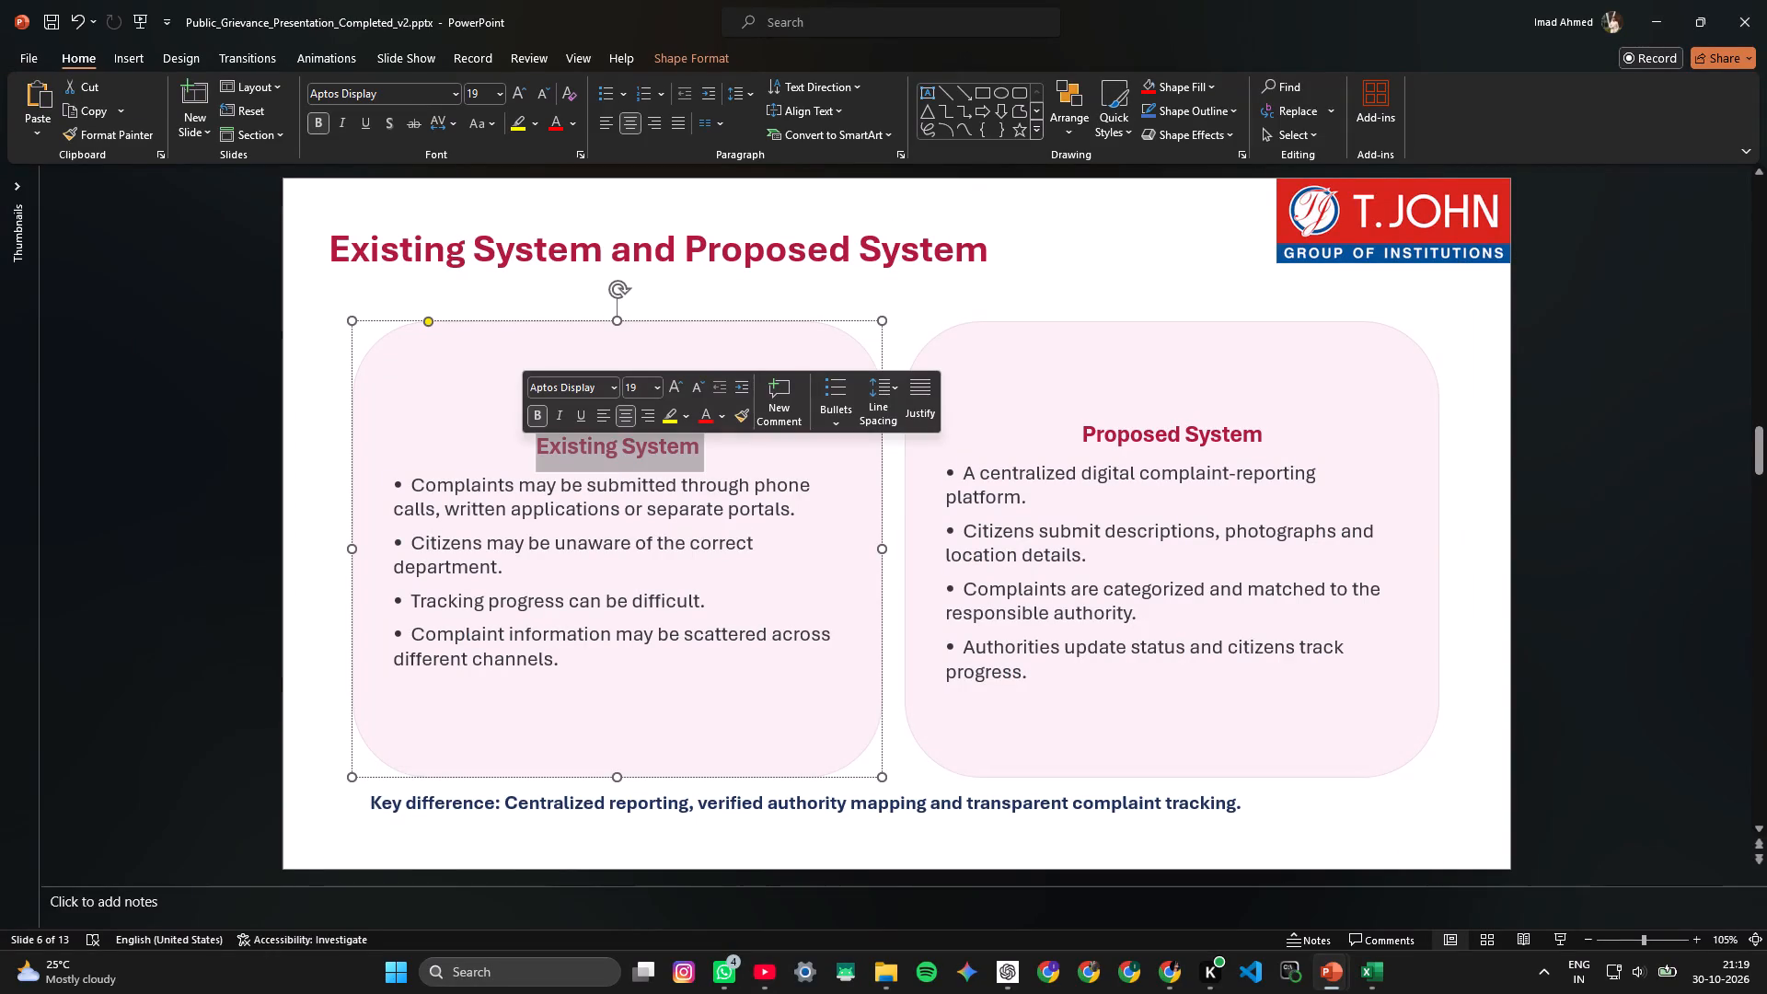
pyautogui.press('Up')
pyautogui.press('Right')
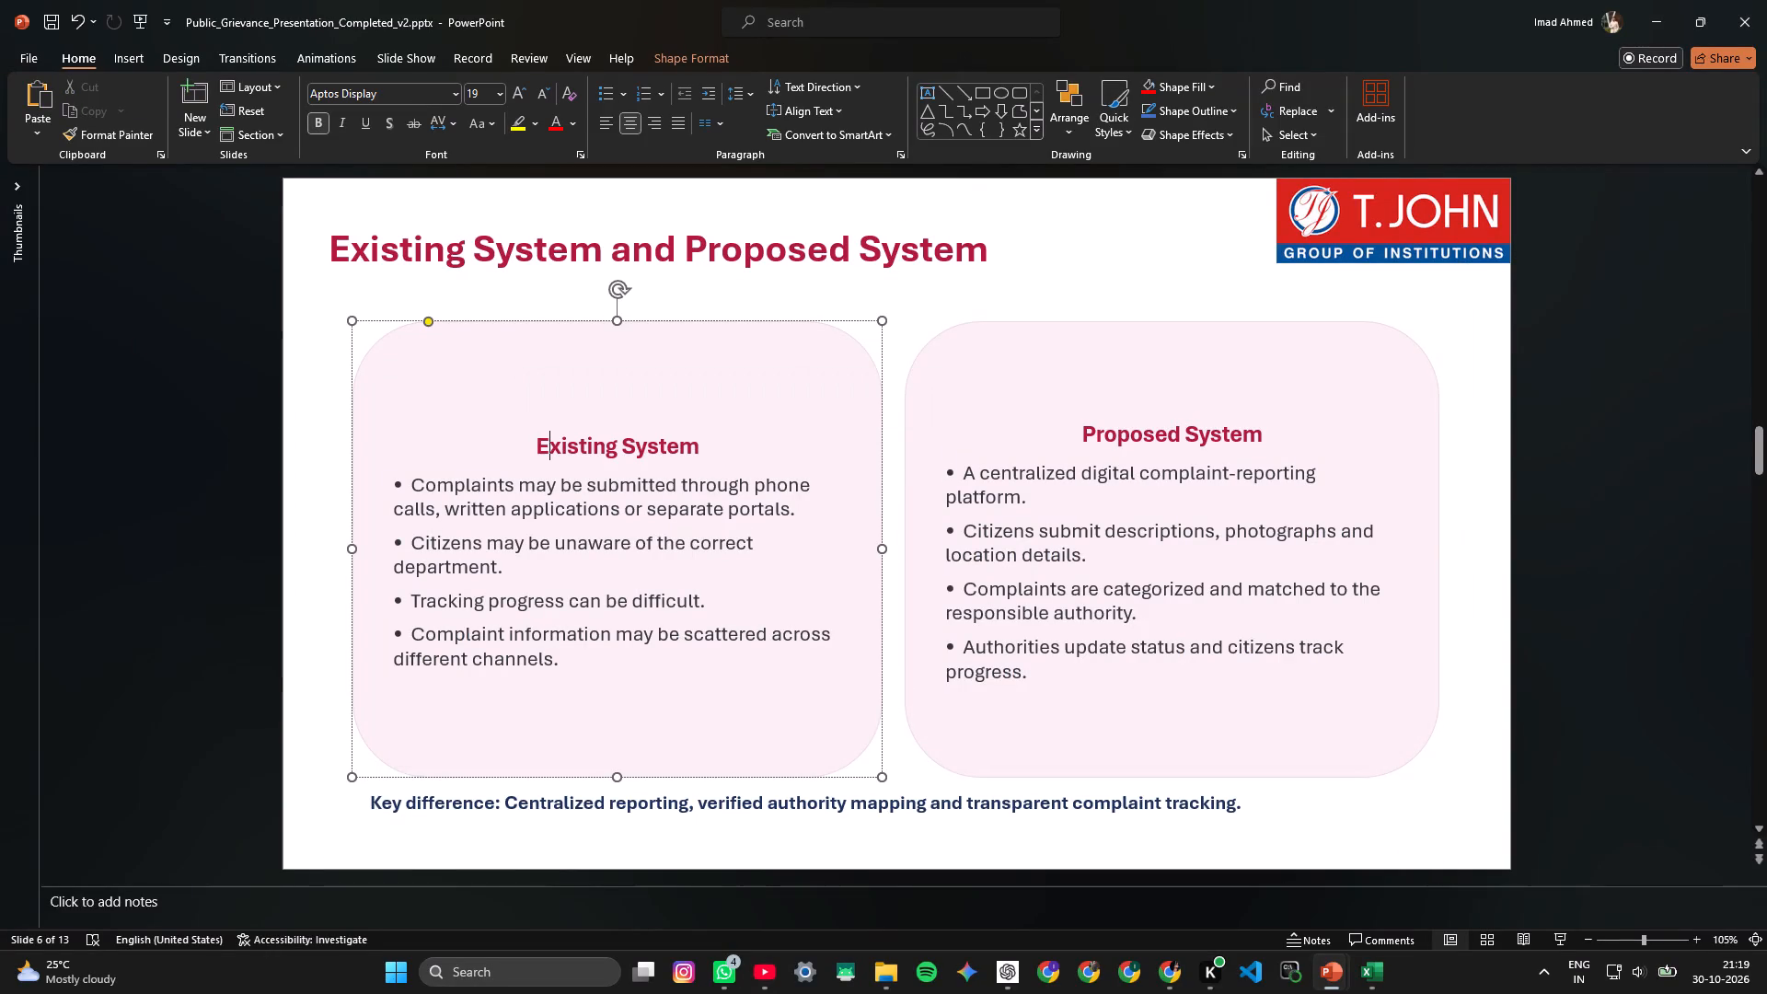
pyautogui.press('Up')
pyautogui.press('Left')
pyautogui.press('Delete')
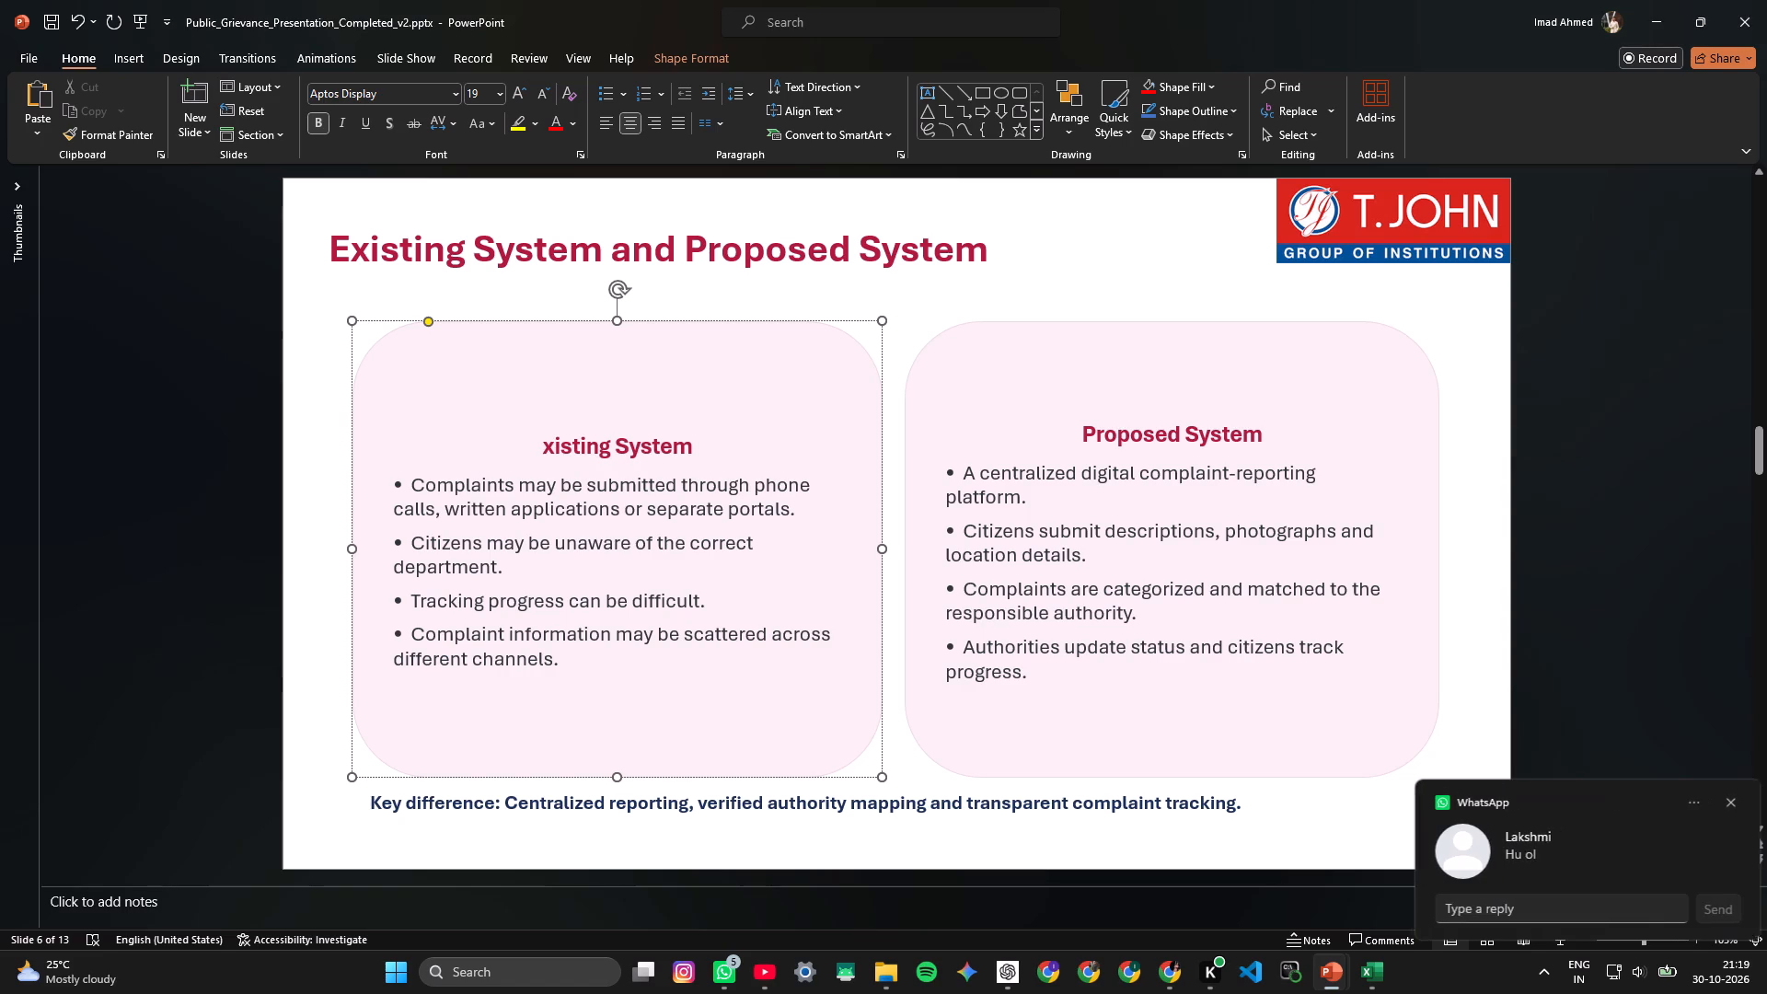
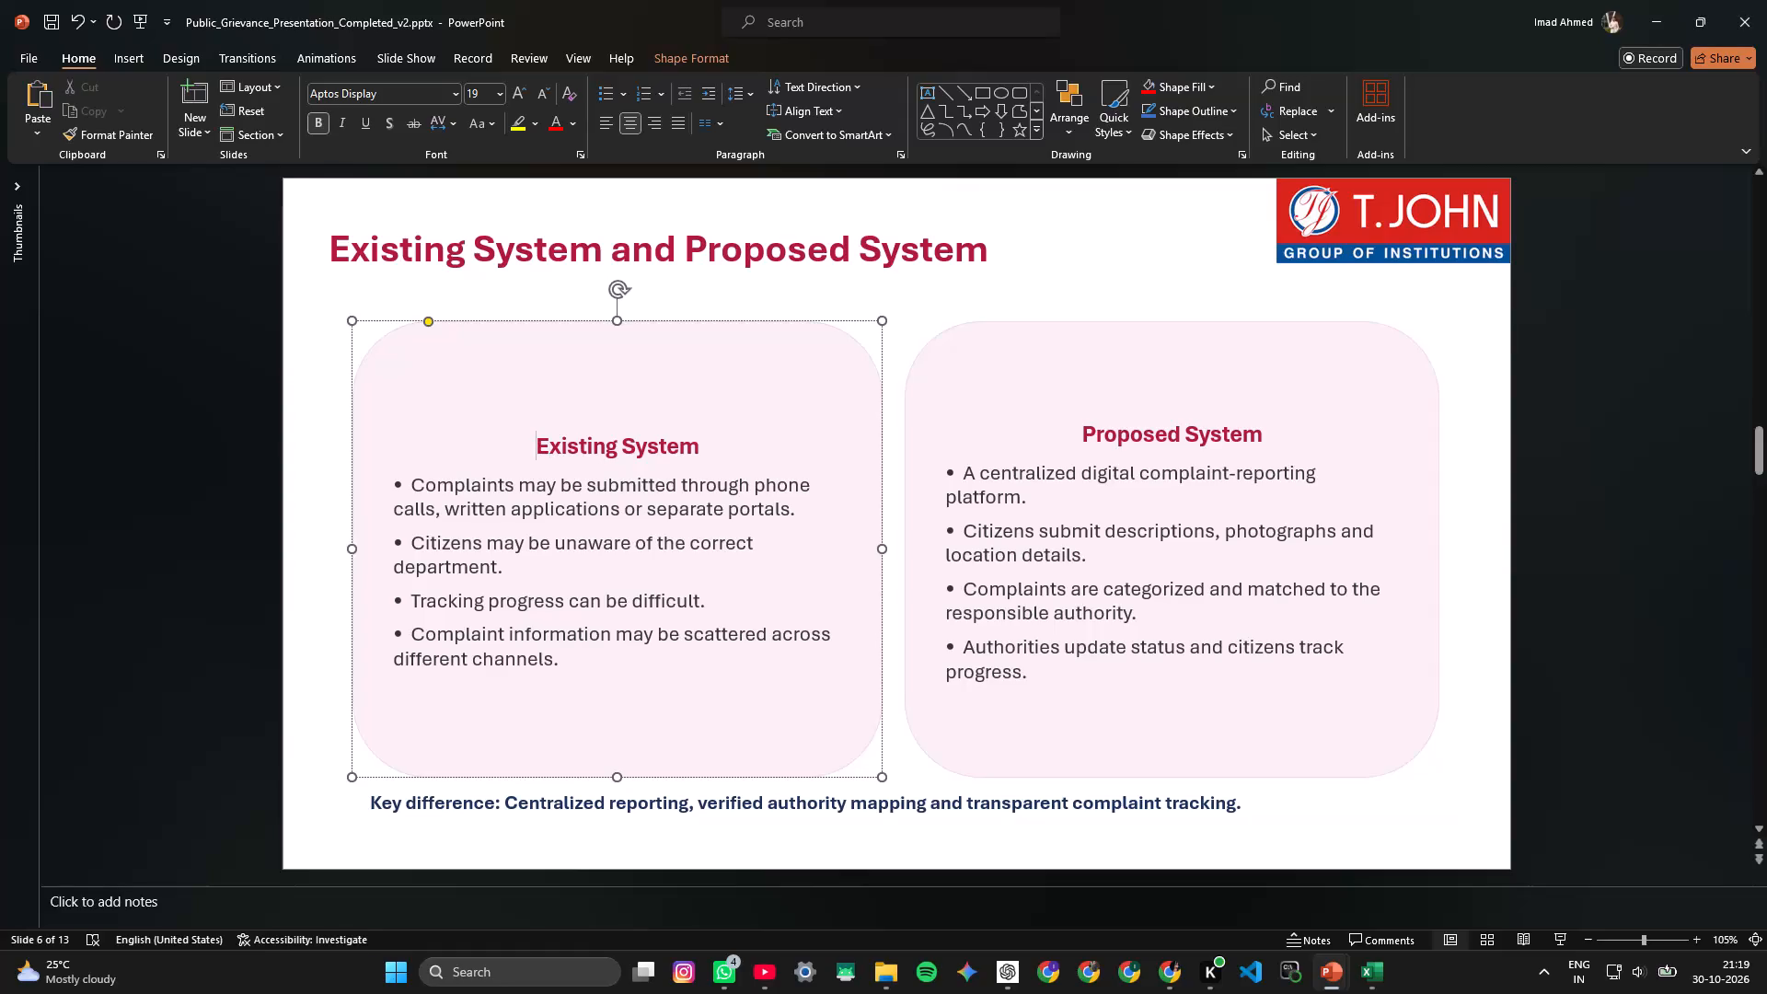
# Insert two blank lines between the heading and the bullets in both the Existing System and Proposed System boxes.
pyautogui.press('BackSpace')
pyautogui.press('BackSpace')
pyautogui.press('BackSpace')
pyautogui.press('BackSpace')
pyautogui.click(722, 444)
pyautogui.press('Return')
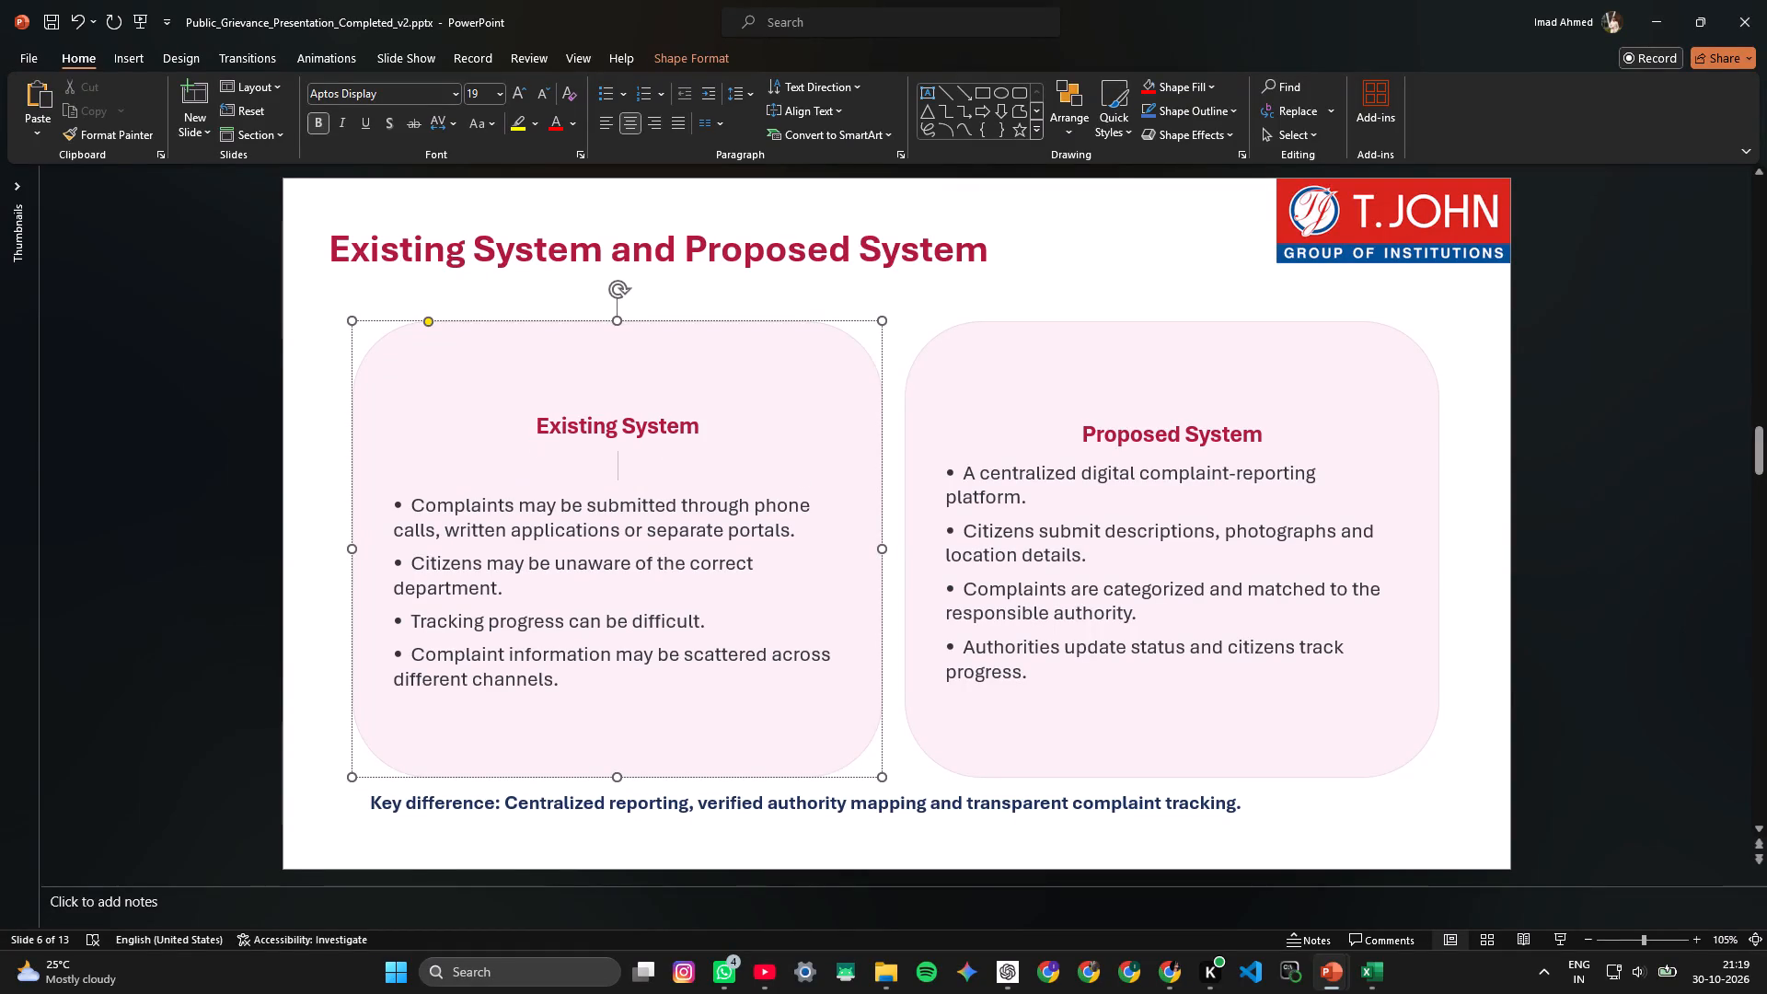
pyautogui.press('Return')
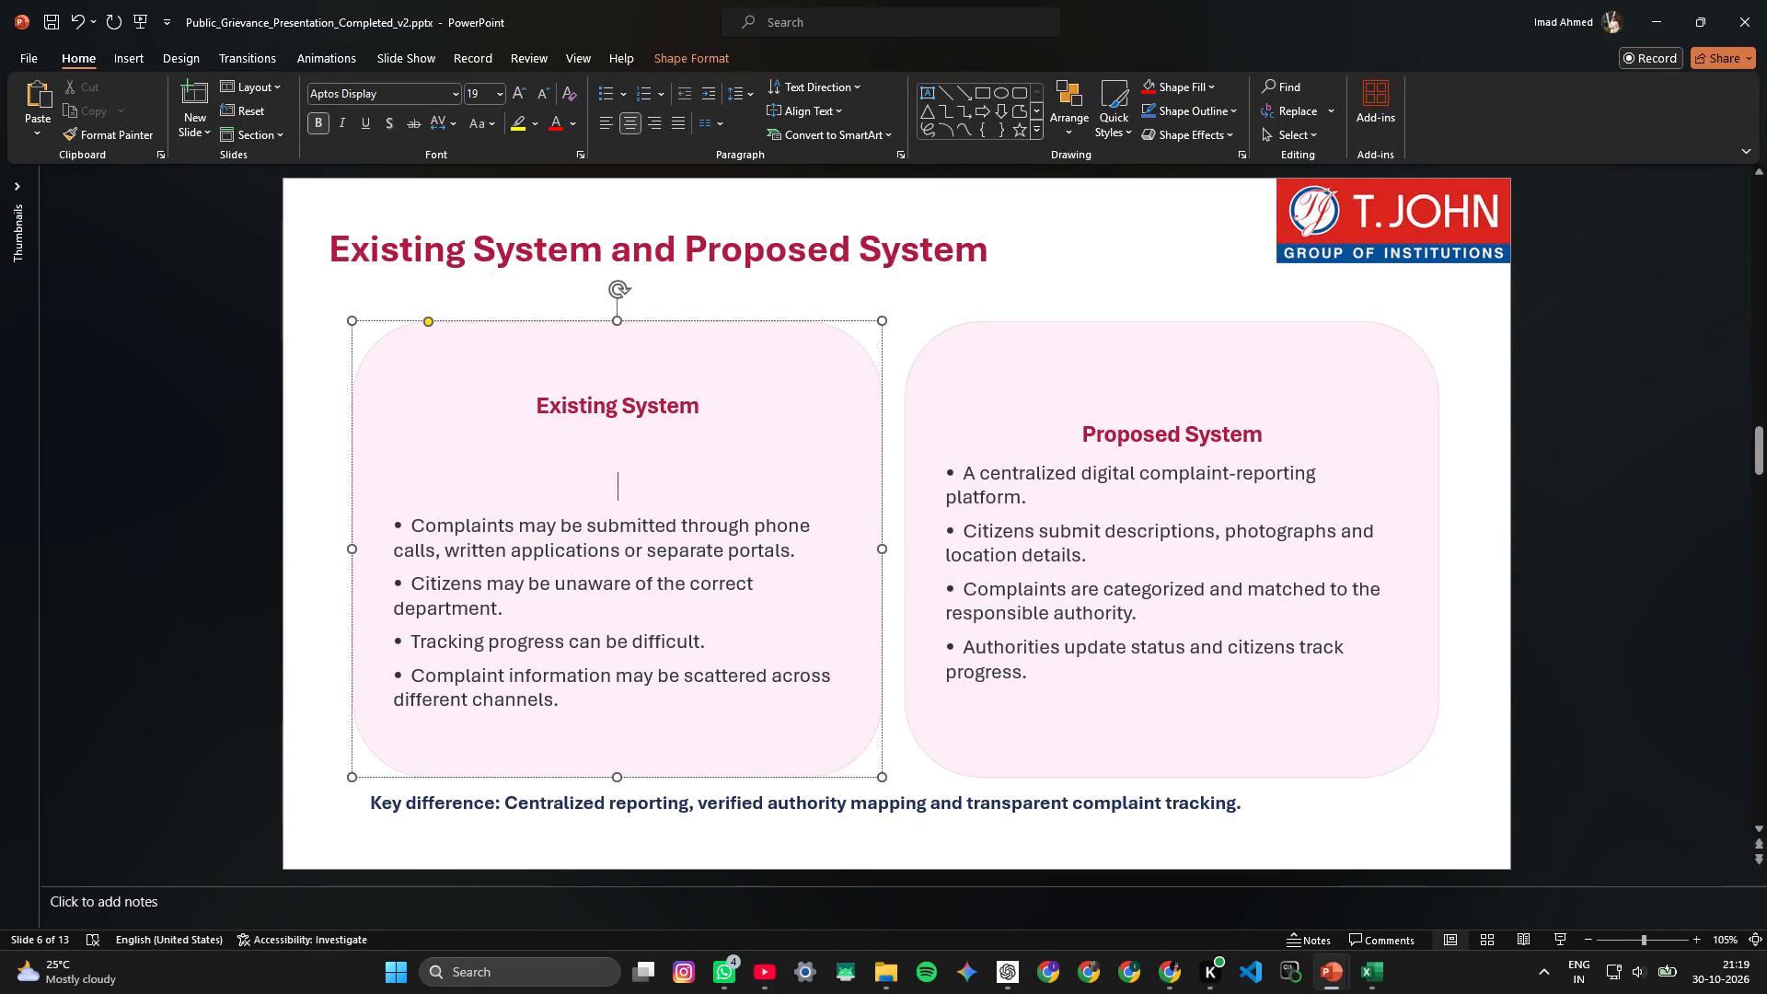
pyautogui.click(1265, 447)
pyautogui.press('Return')
pyautogui.press('Return')
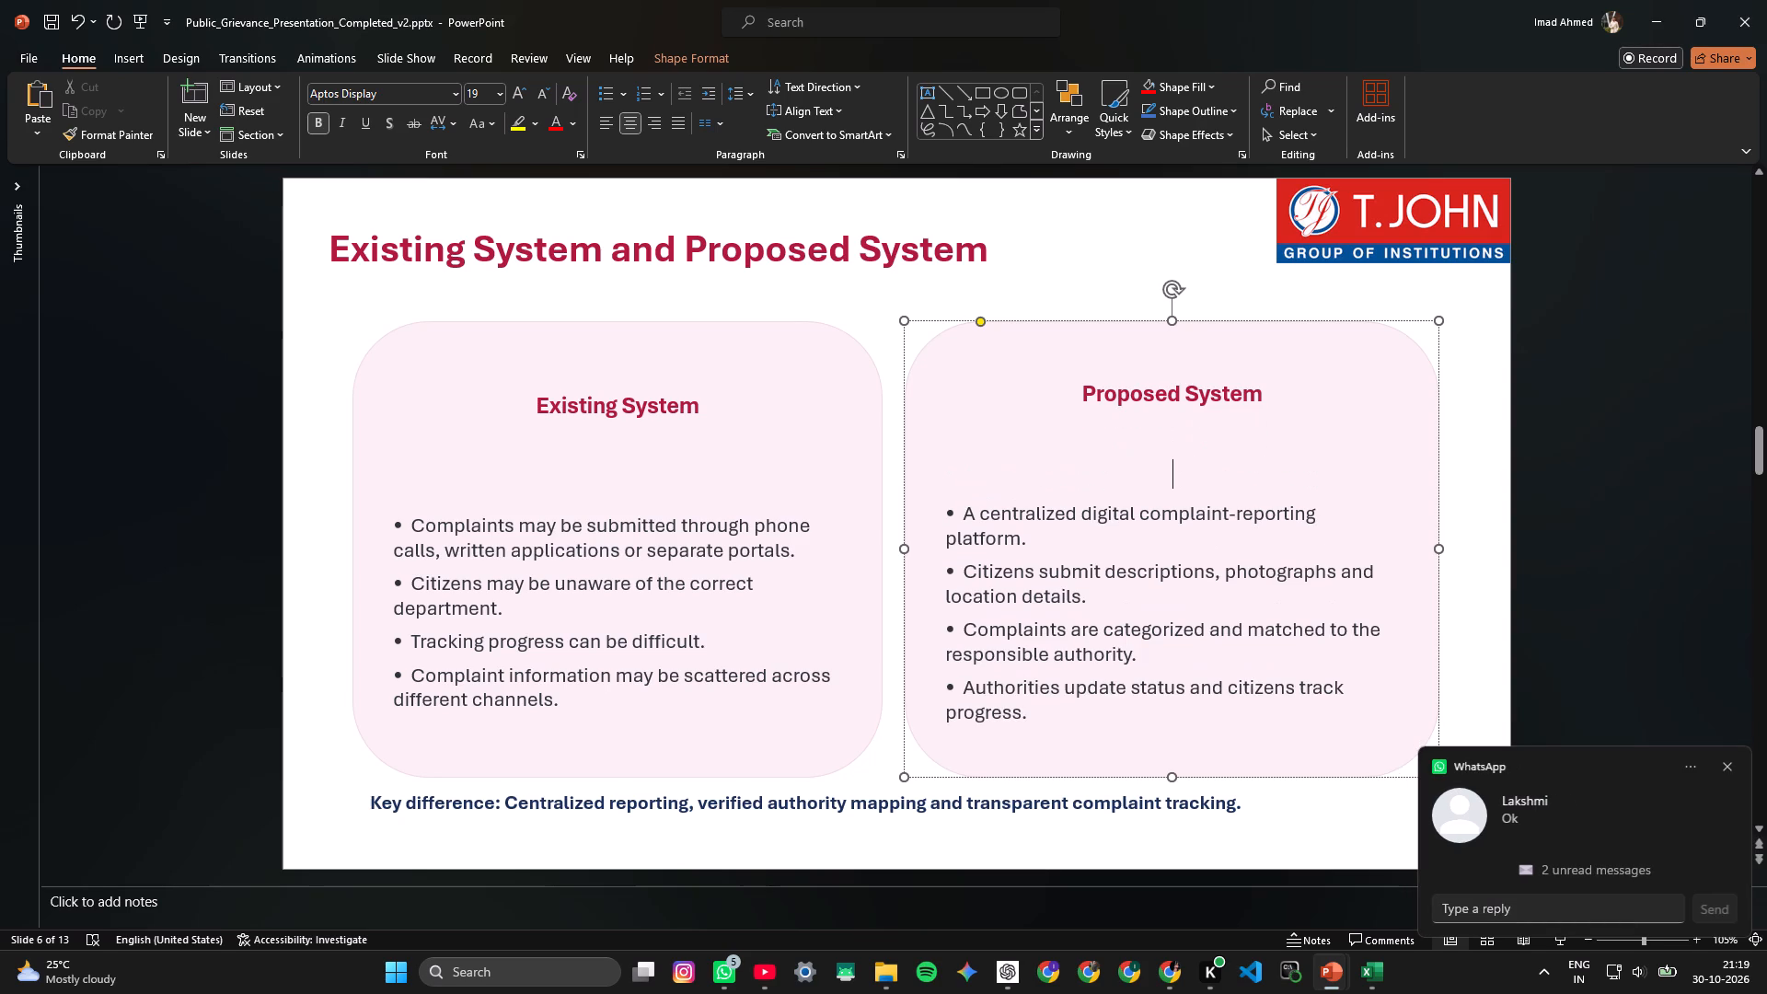
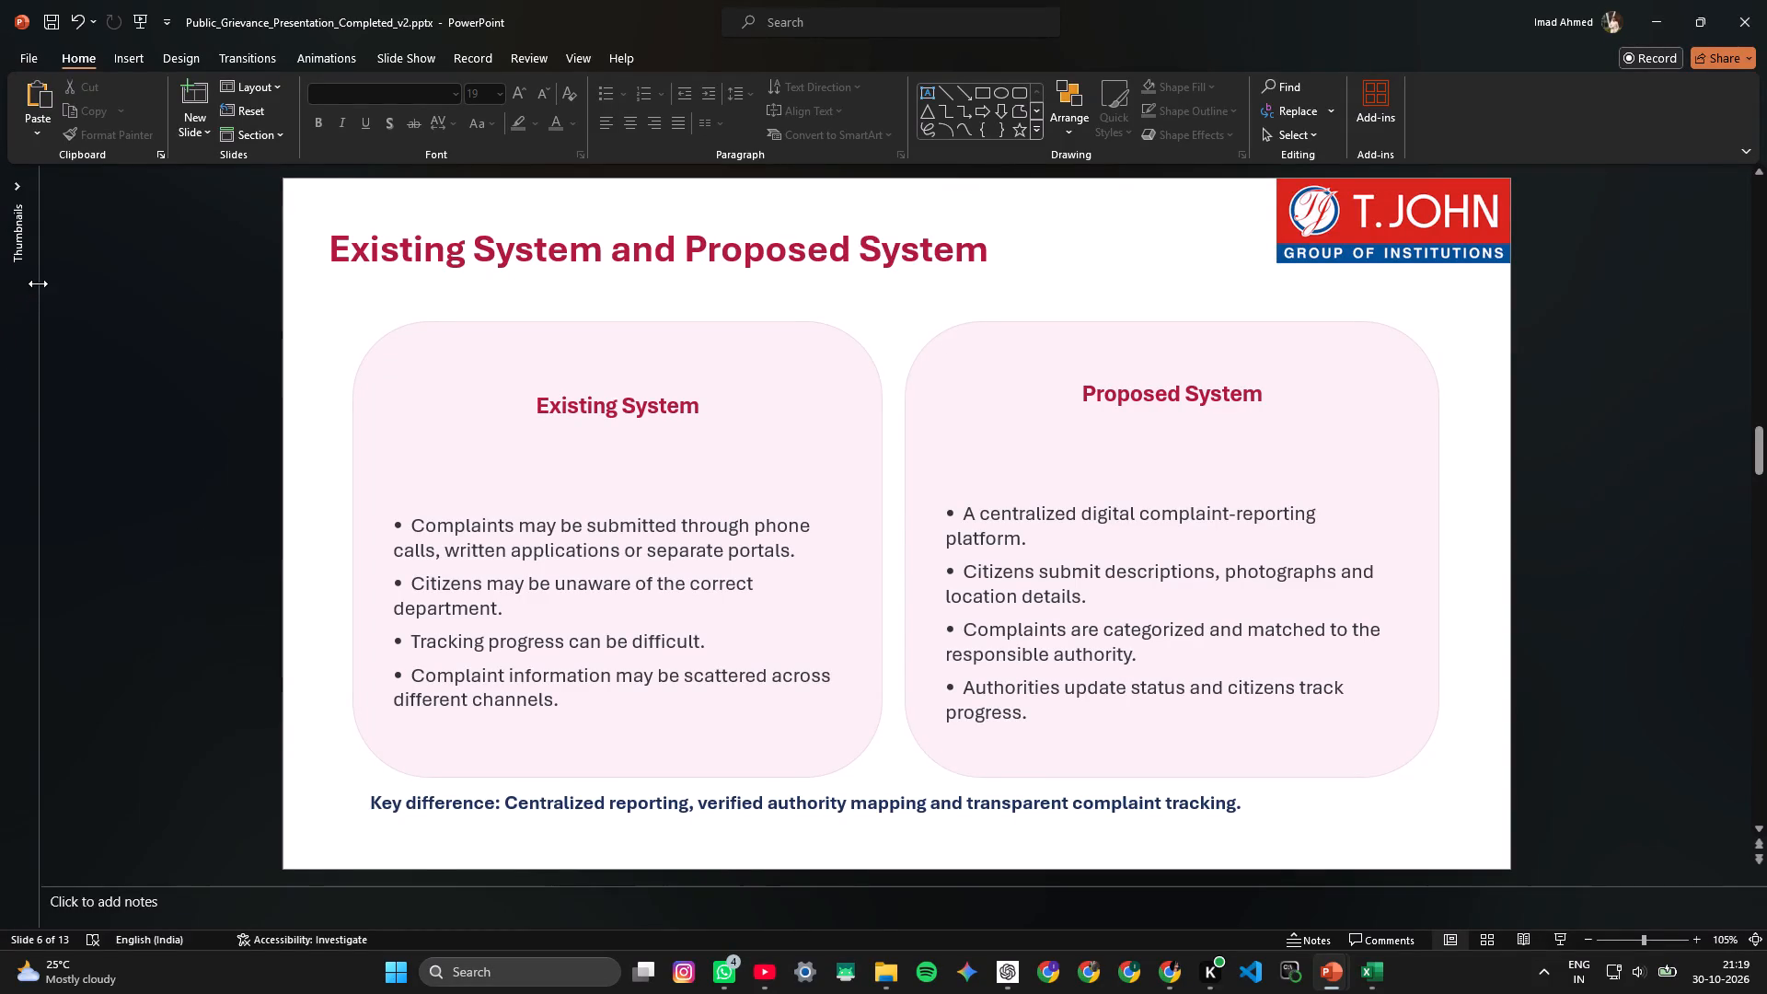
# Expand the collapsed slide thumbnails pane so the slide previews show beside the Existing System and Proposed System slide.
pyautogui.moveTo(38, 283); pyautogui.dragTo(238, 292)
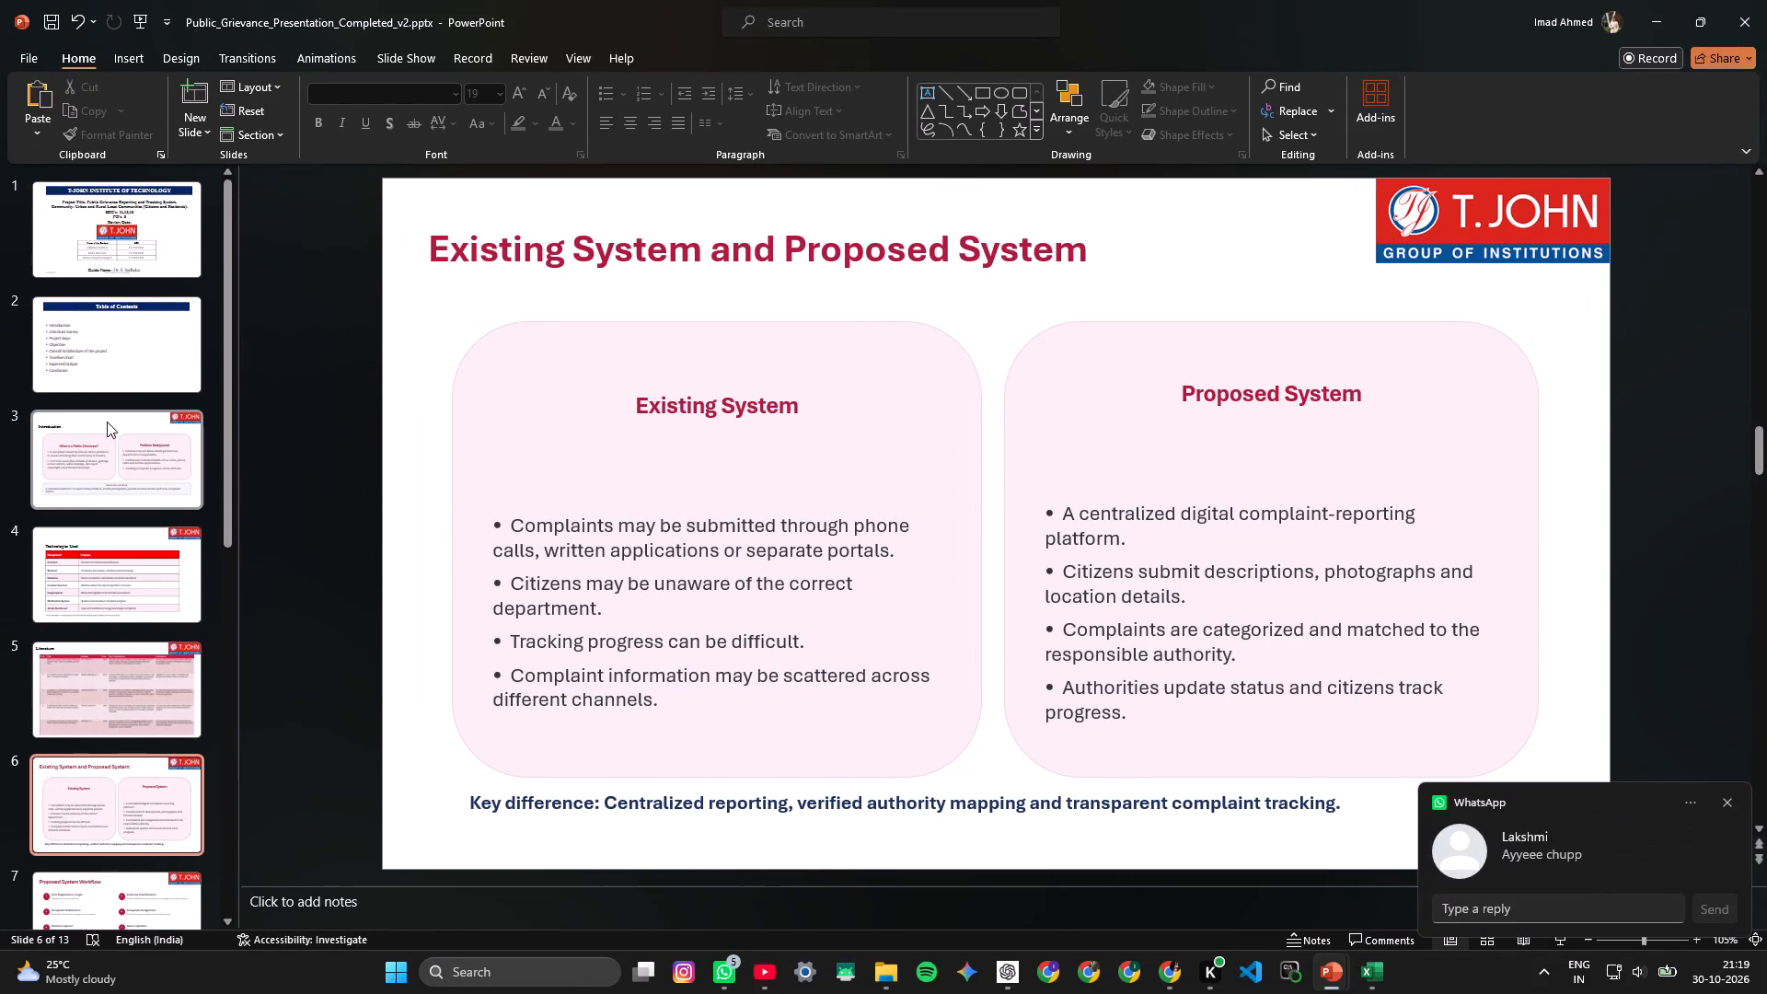
# Reply "ol" to the incoming WhatsApp message from its notification.
pyautogui.click(1495, 913)
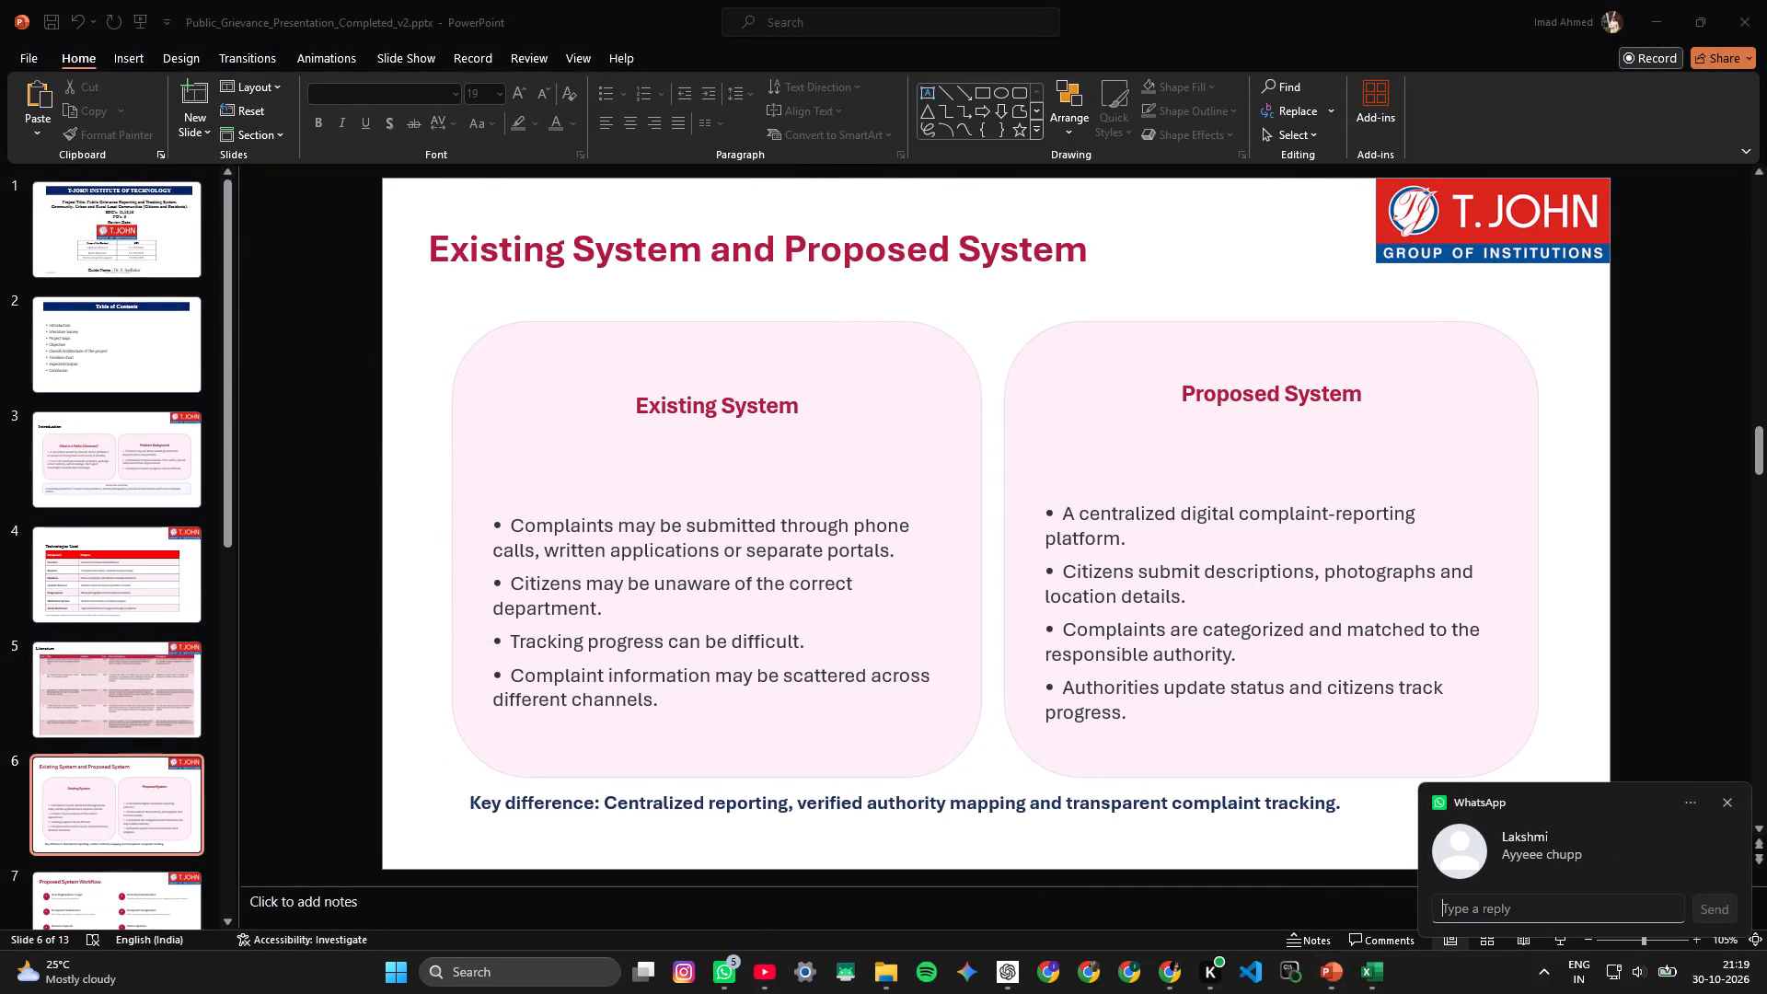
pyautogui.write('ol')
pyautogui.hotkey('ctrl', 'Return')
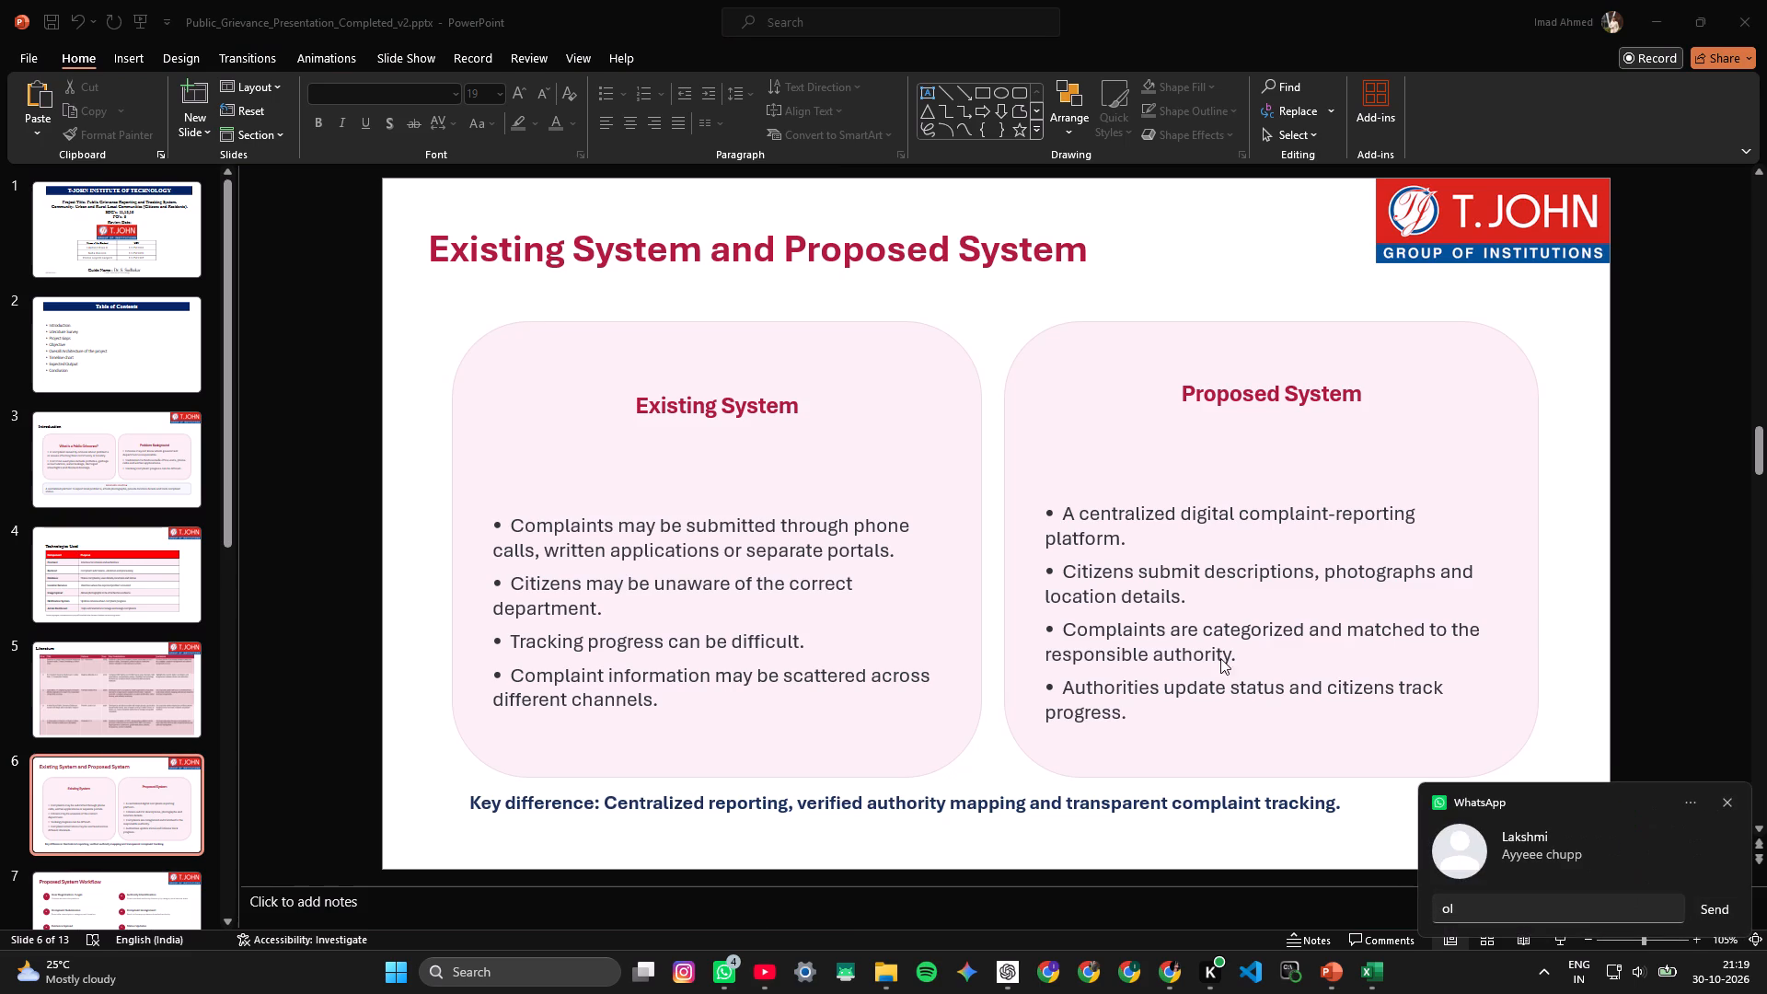
# Review the slides from Existing System and Proposed System through Conclusion, checking layout, titles and logos.
pyautogui.scroll(-2, 1041, 590)
pyautogui.scroll(2, 1041, 590)
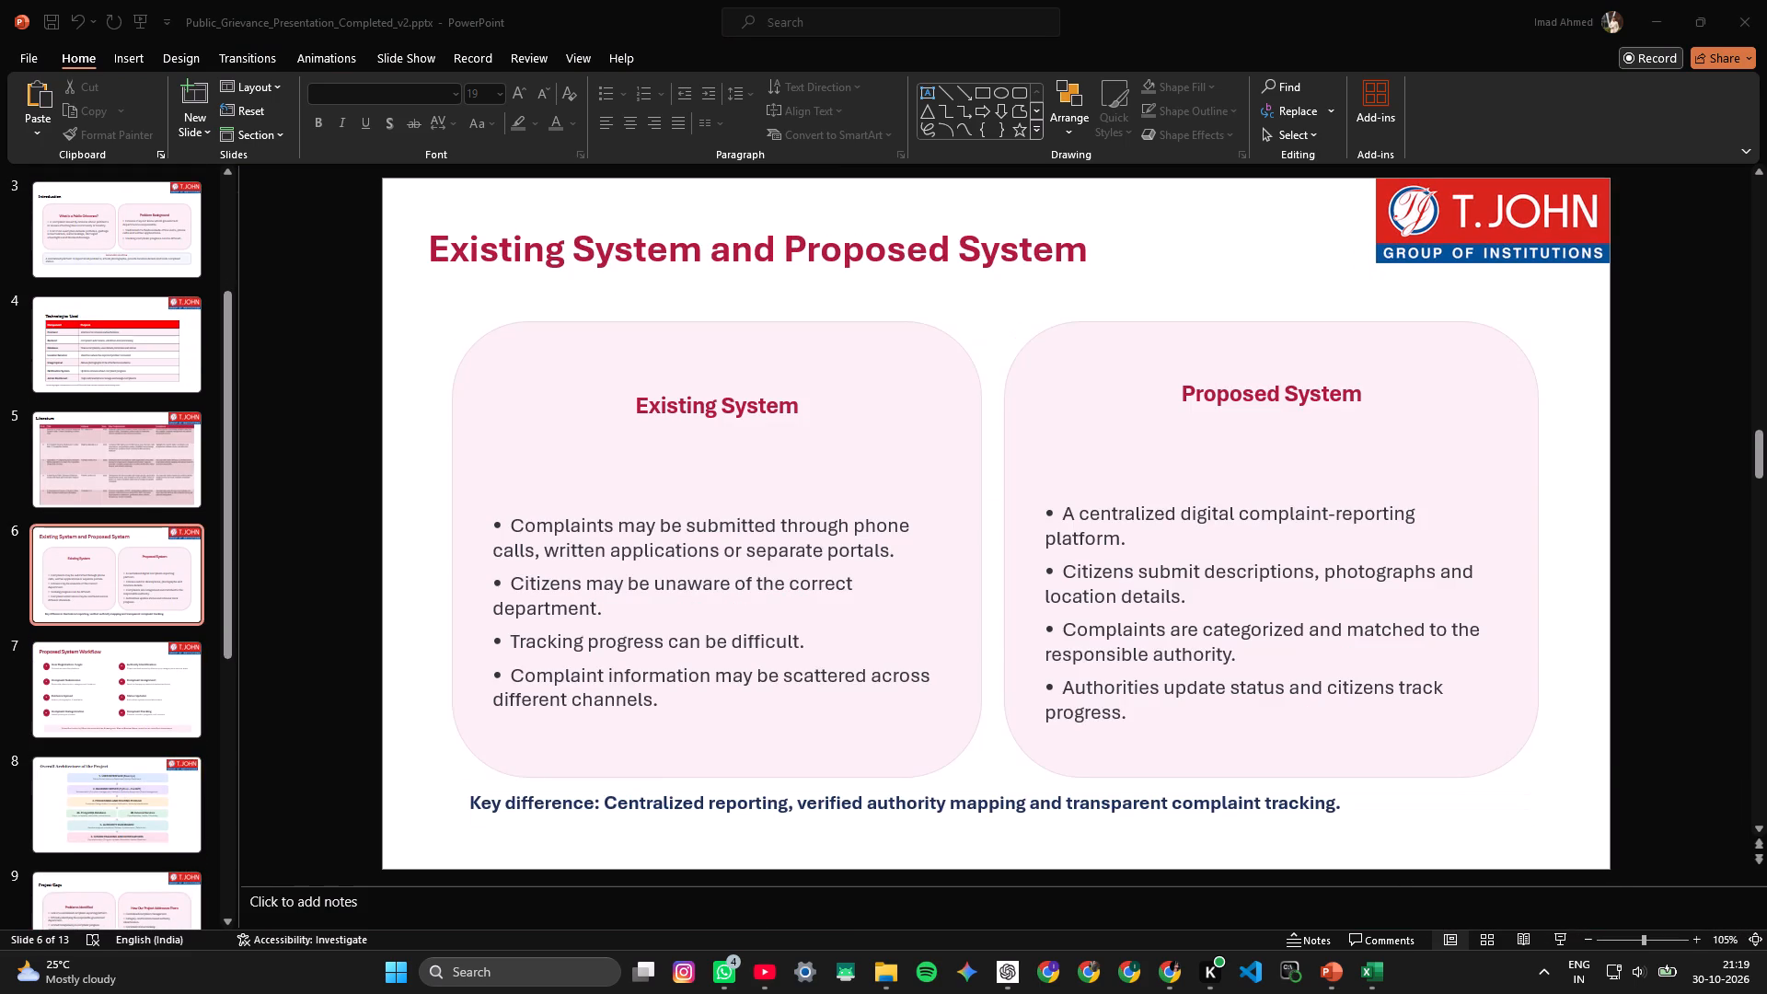
pyautogui.scroll(-2, 1041, 590)
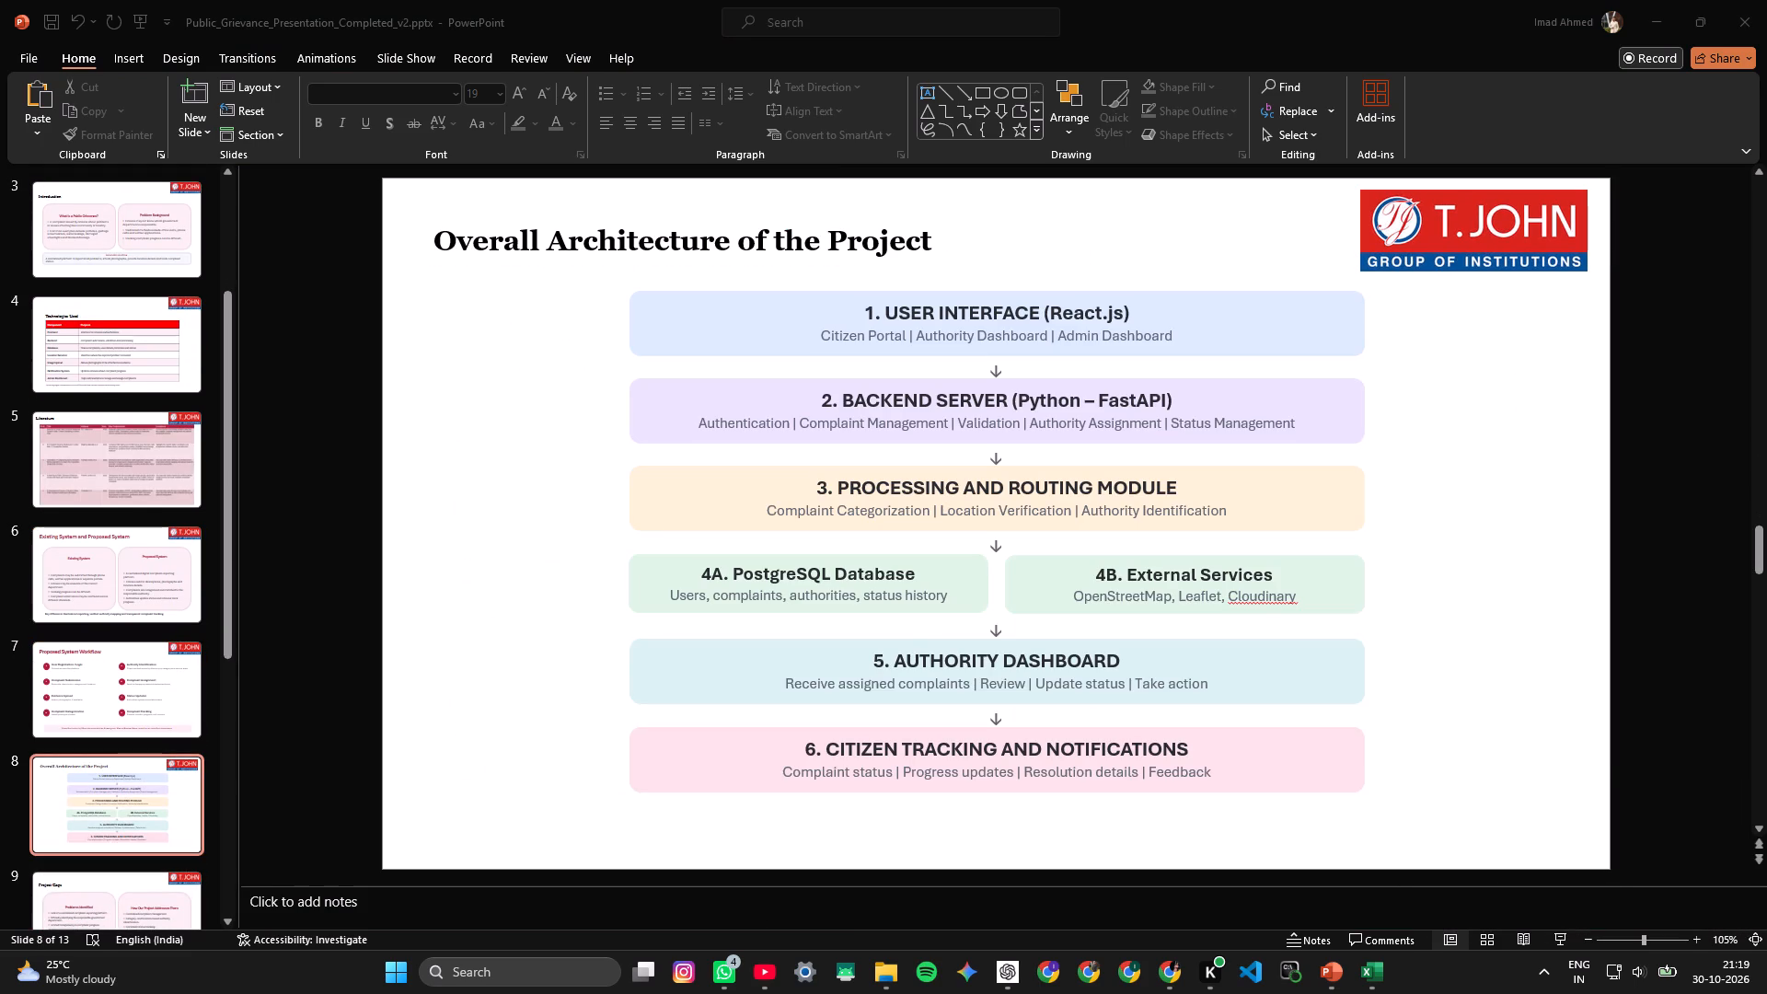
pyautogui.scroll(-1, 1041, 590)
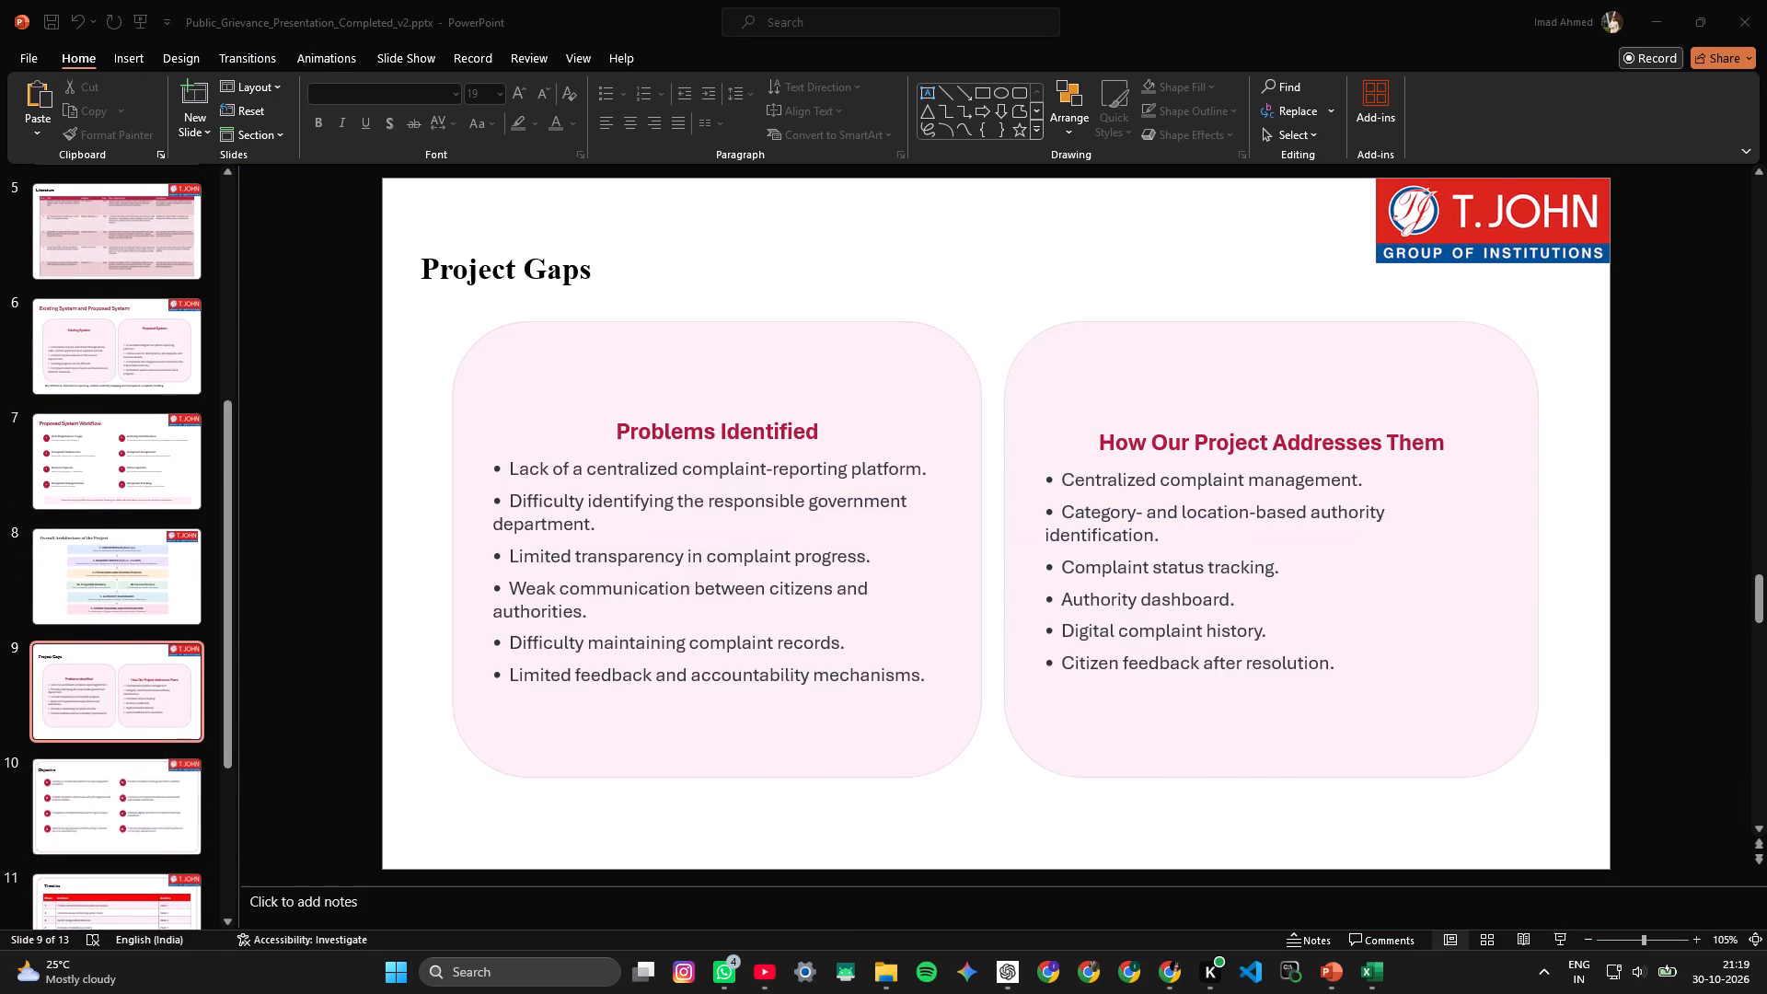
pyautogui.scroll(-9, 1041, 590)
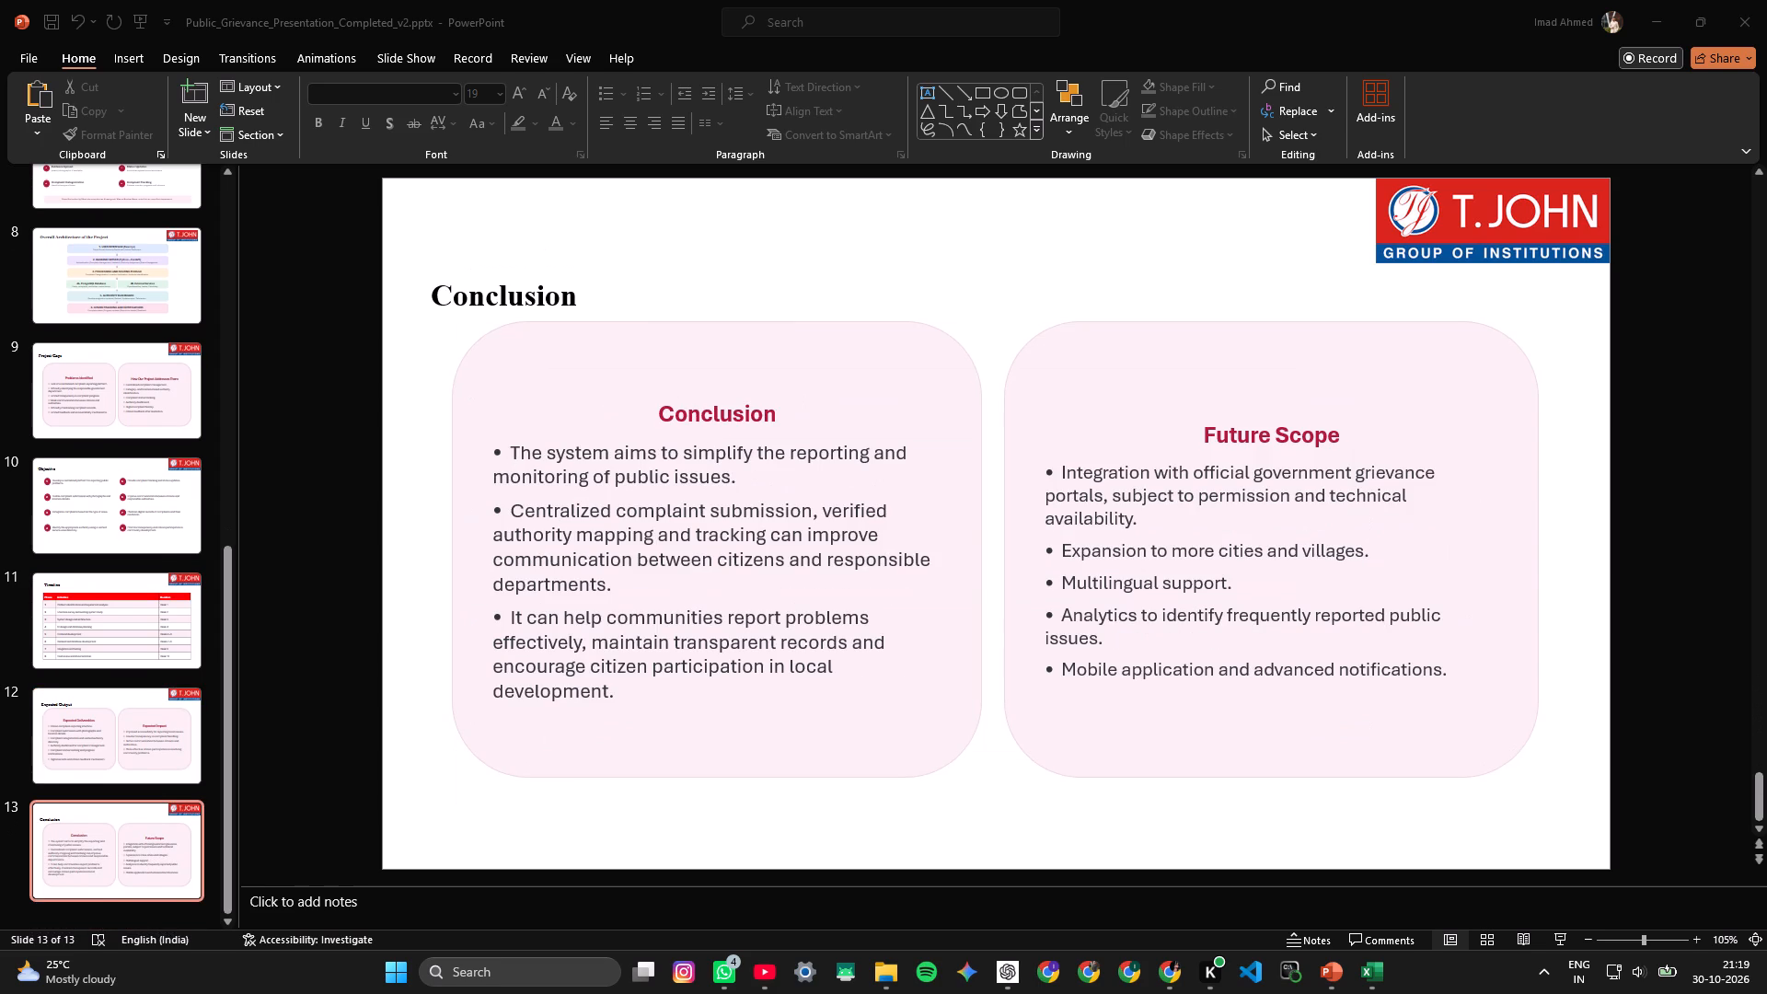
# Save the Public Grievance presentation.
pyautogui.hotkey('ctrl', 's')
# Bring up the open windows to switch away from the presentation.
pyautogui.hotkey('alt', 'Tab')
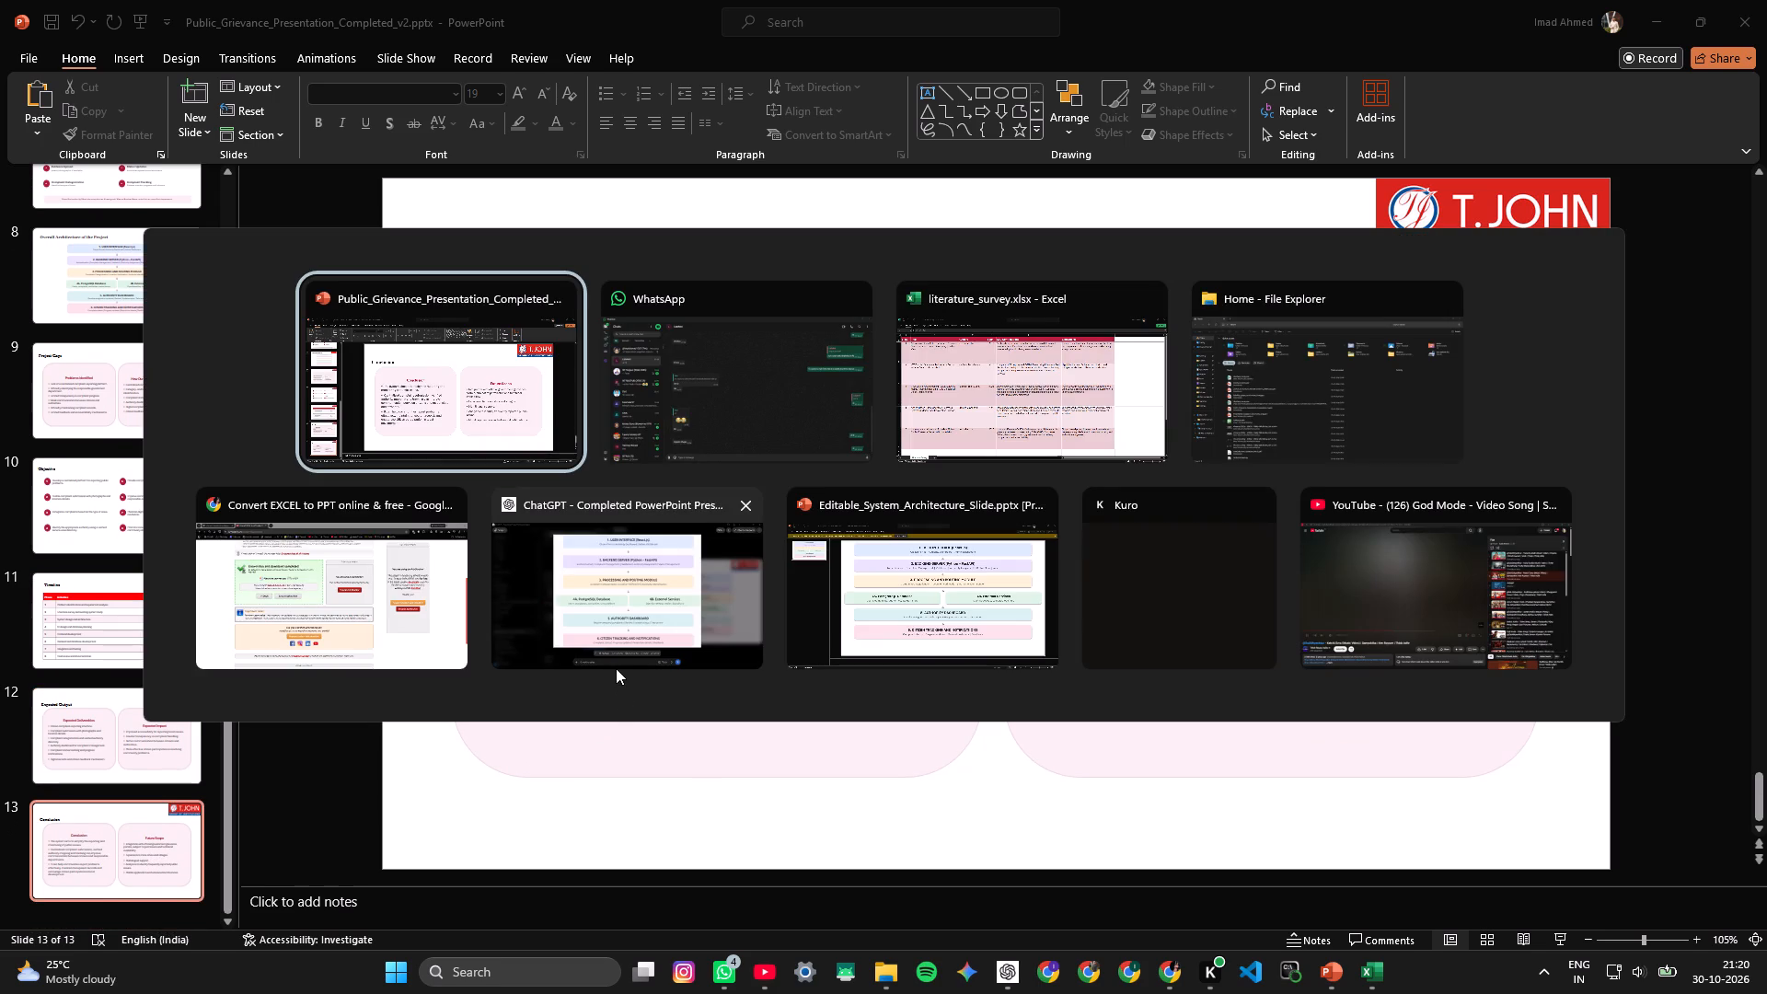
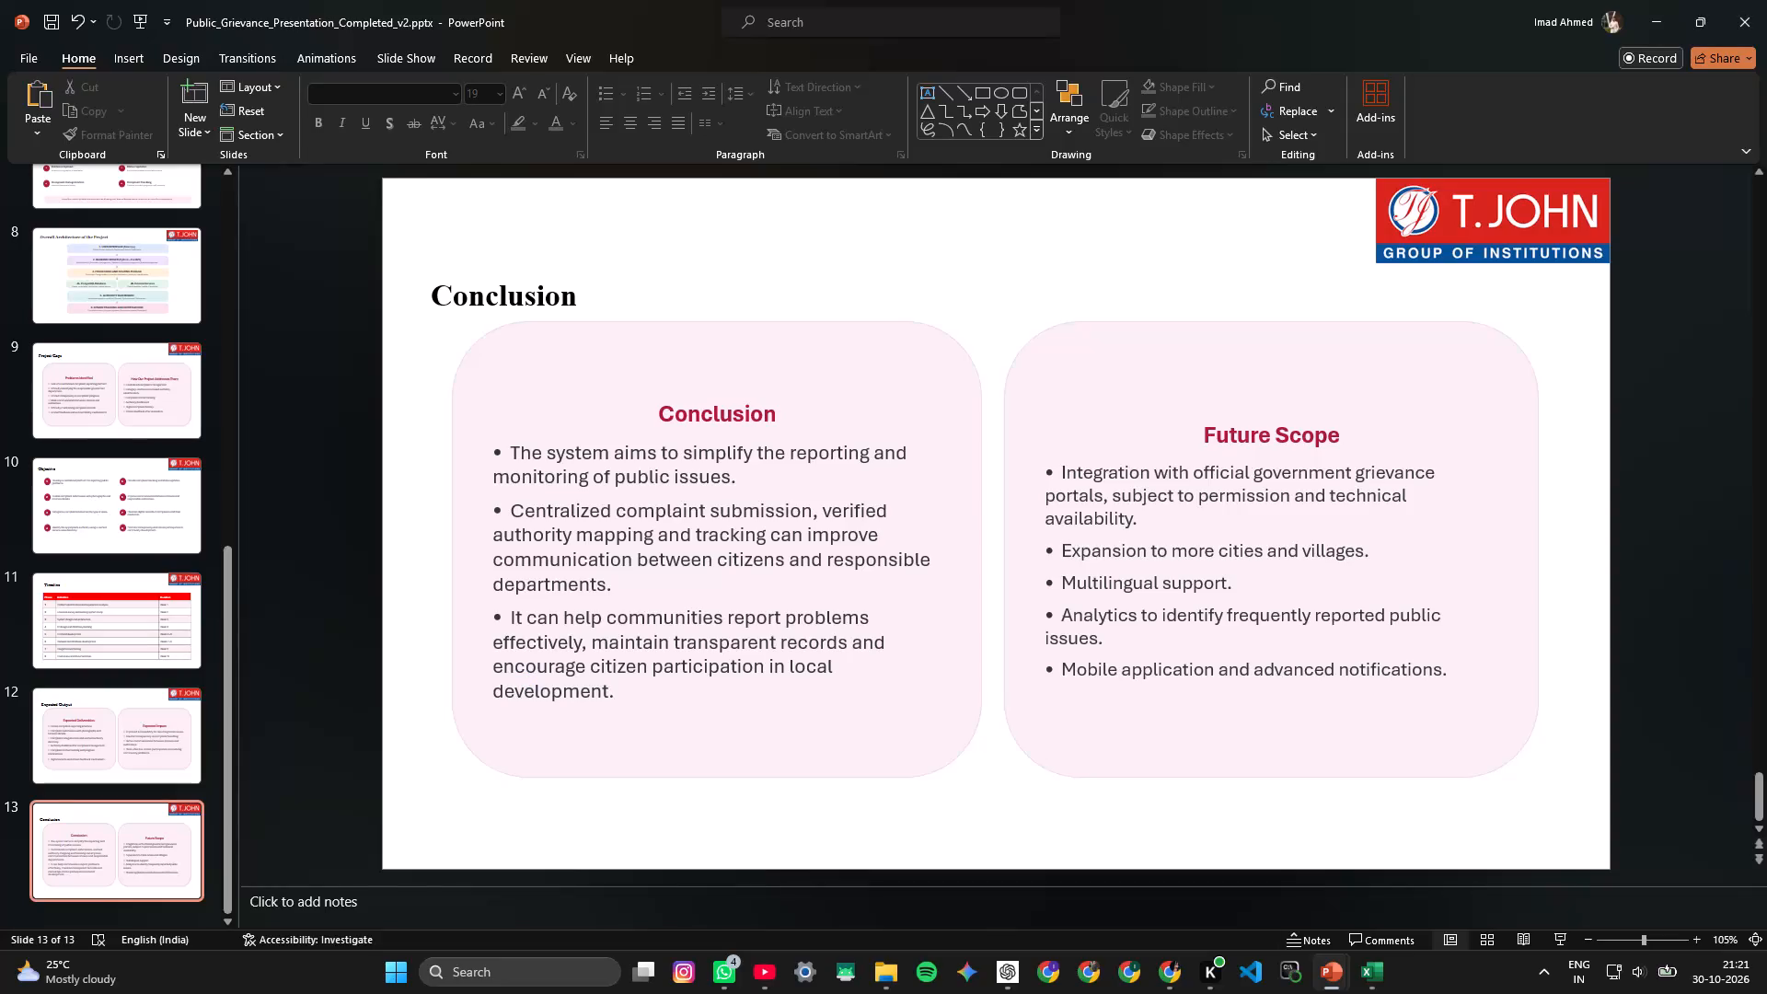
# Switch from the PowerPoint presentation to the WhatsApp window.
pyautogui.hotkey('alt', 'Tab')
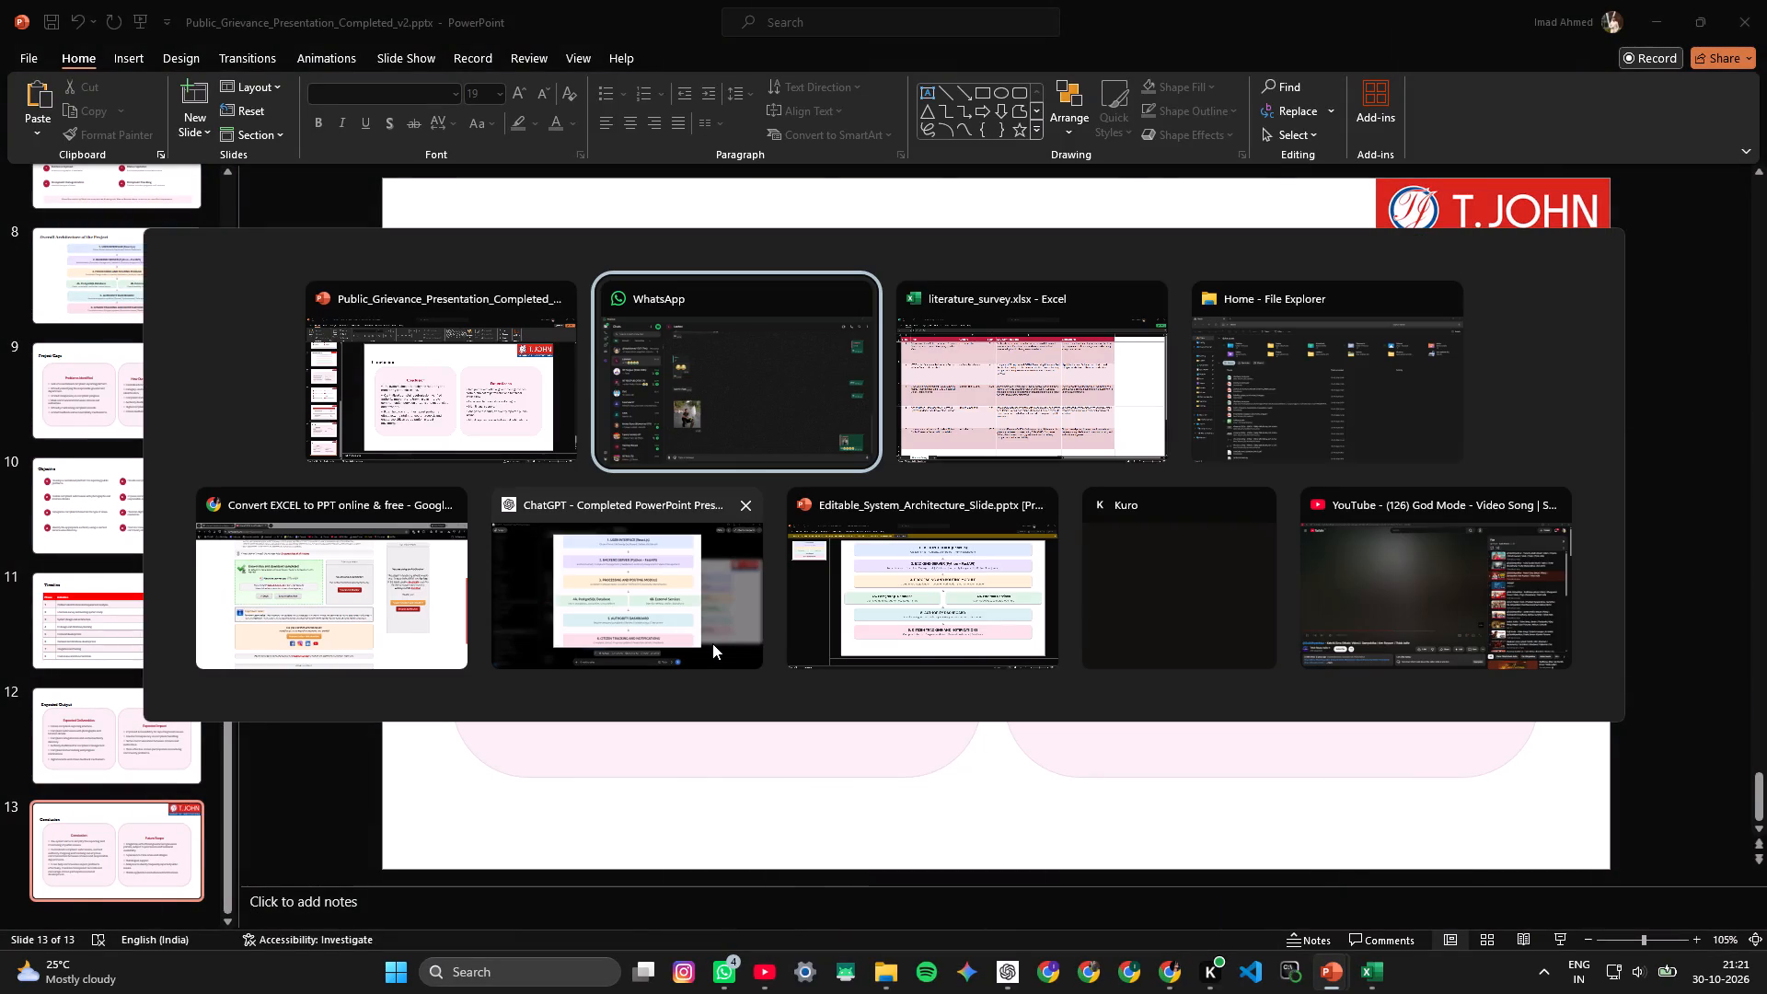
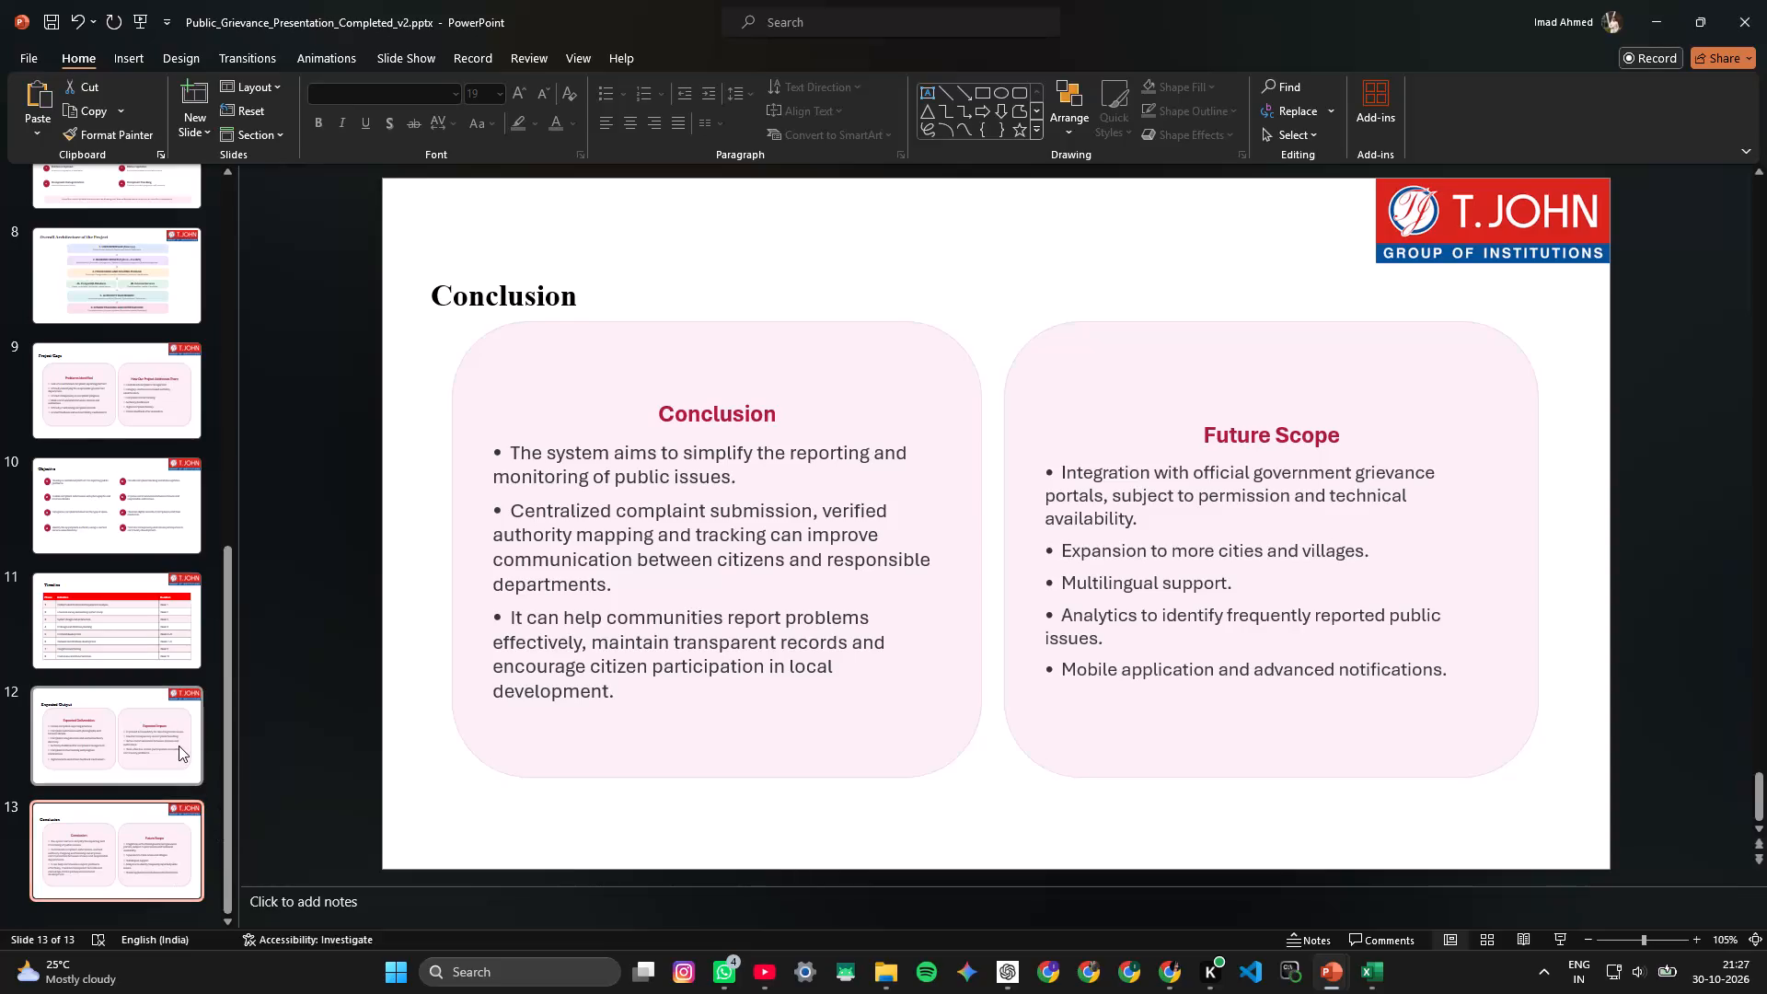
# Review the slides backwards from the Expected Output slide to the Introduction slide, checking each layout.
pyautogui.click(179, 745)
pyautogui.click(121, 607)
pyautogui.click(157, 494)
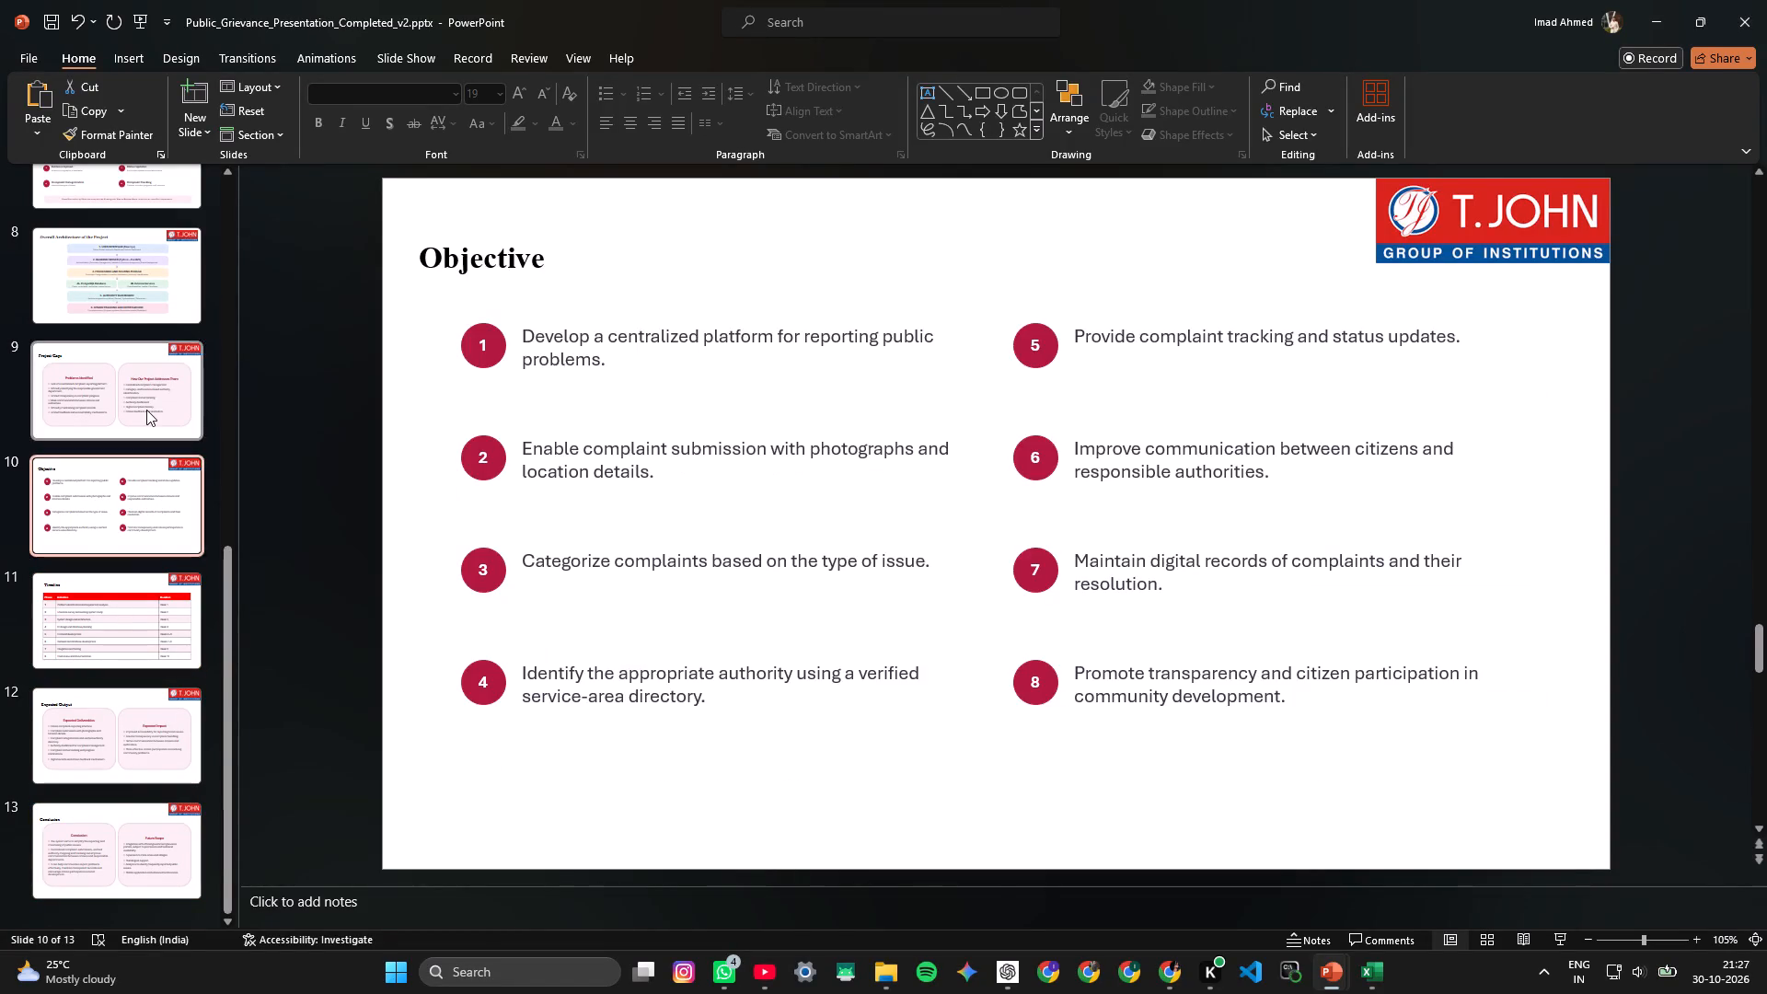
pyautogui.click(146, 410)
pyautogui.click(142, 299)
pyautogui.scroll(3, 153, 369)
pyautogui.click(153, 369)
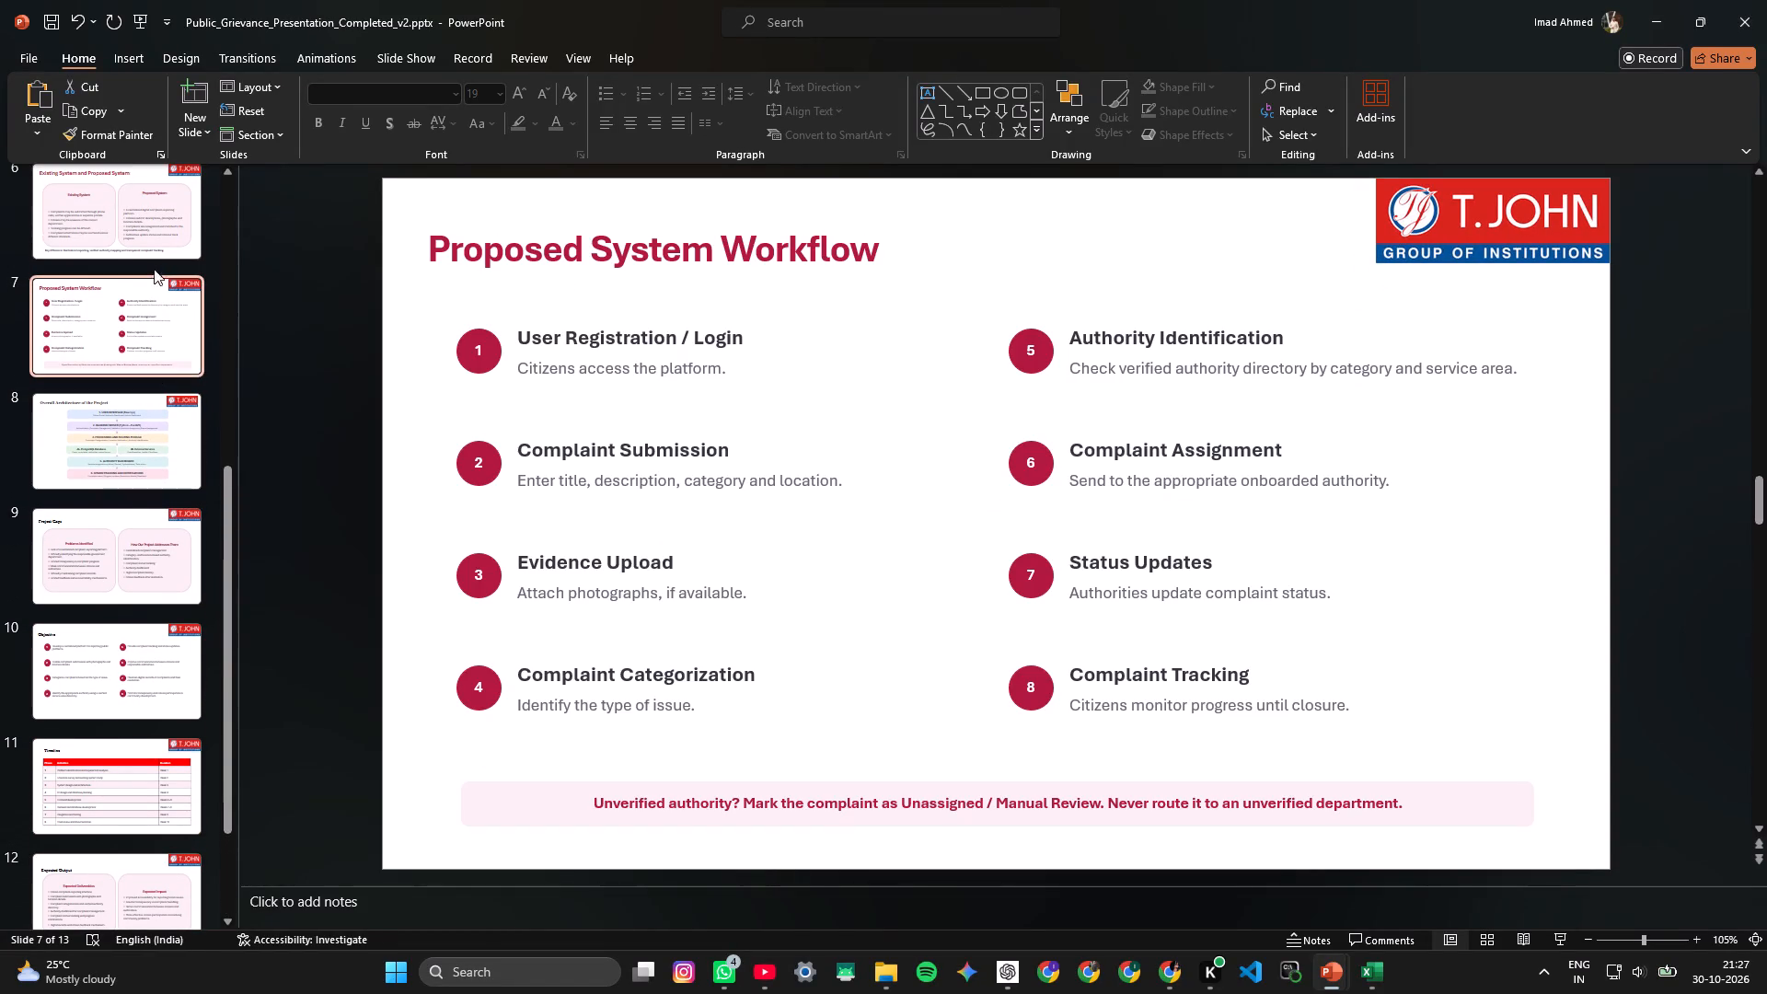
pyautogui.click(154, 250)
pyautogui.scroll(5, 154, 250)
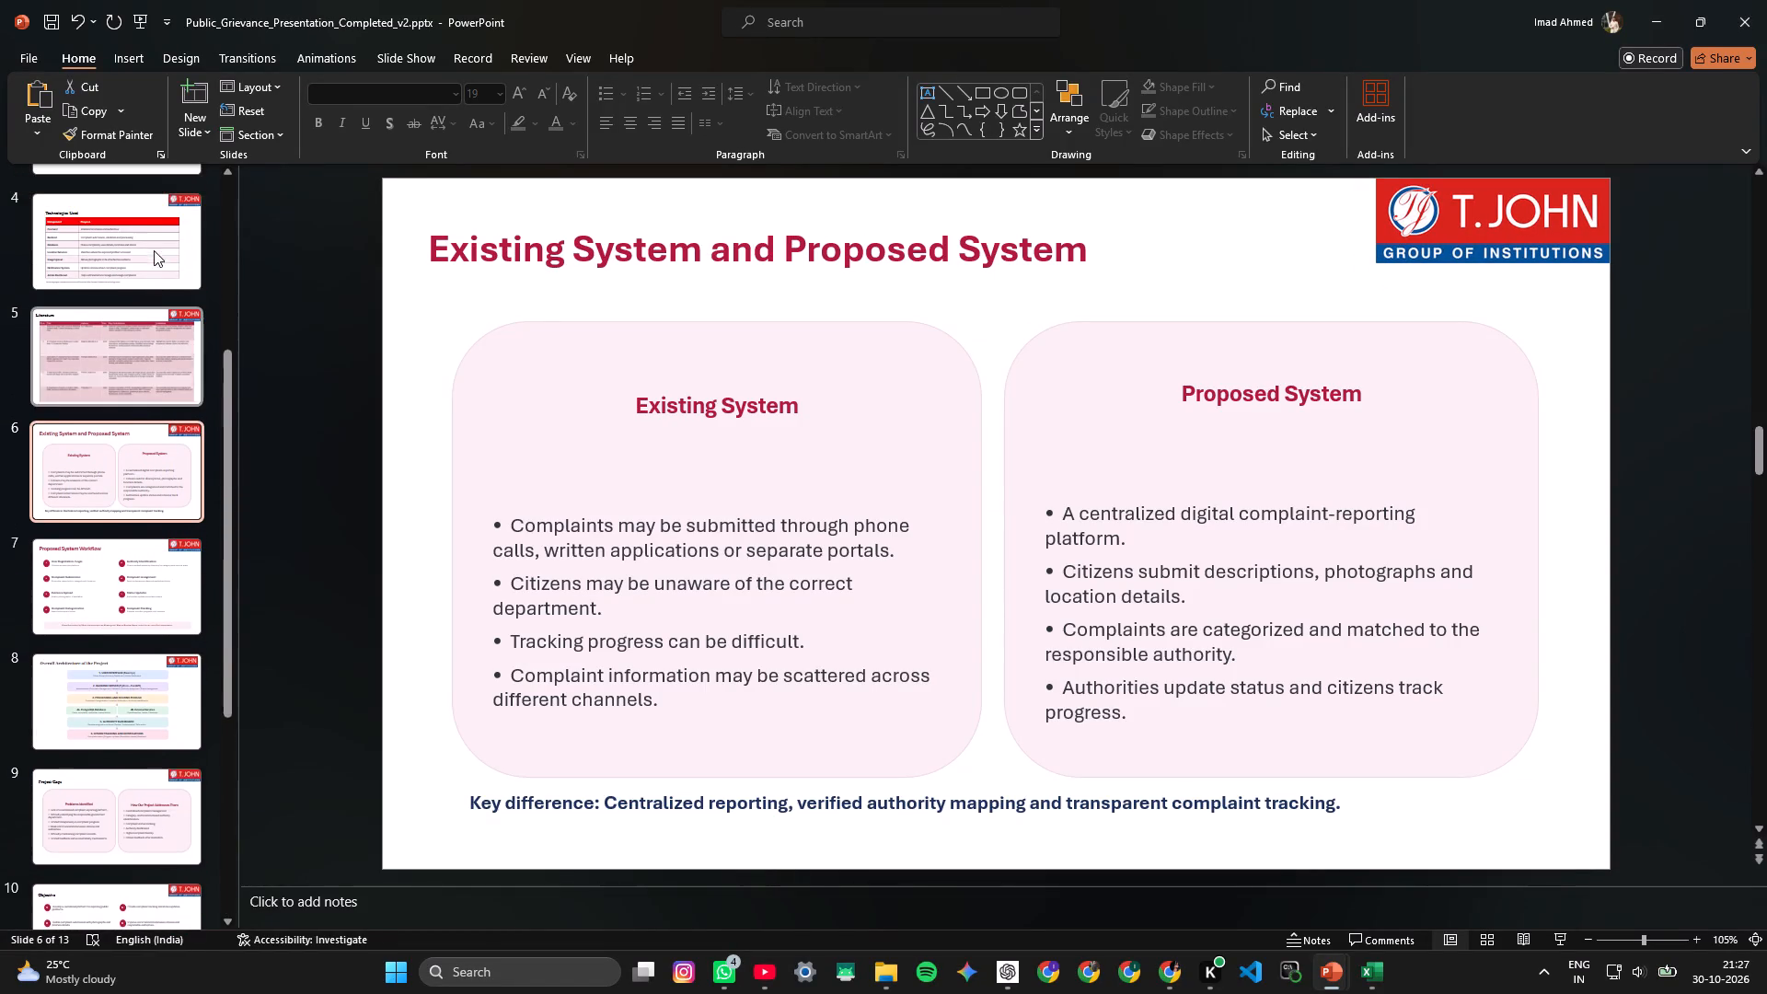
pyautogui.scroll(1, 154, 250)
pyautogui.click(154, 250)
pyautogui.scroll(4, 147, 372)
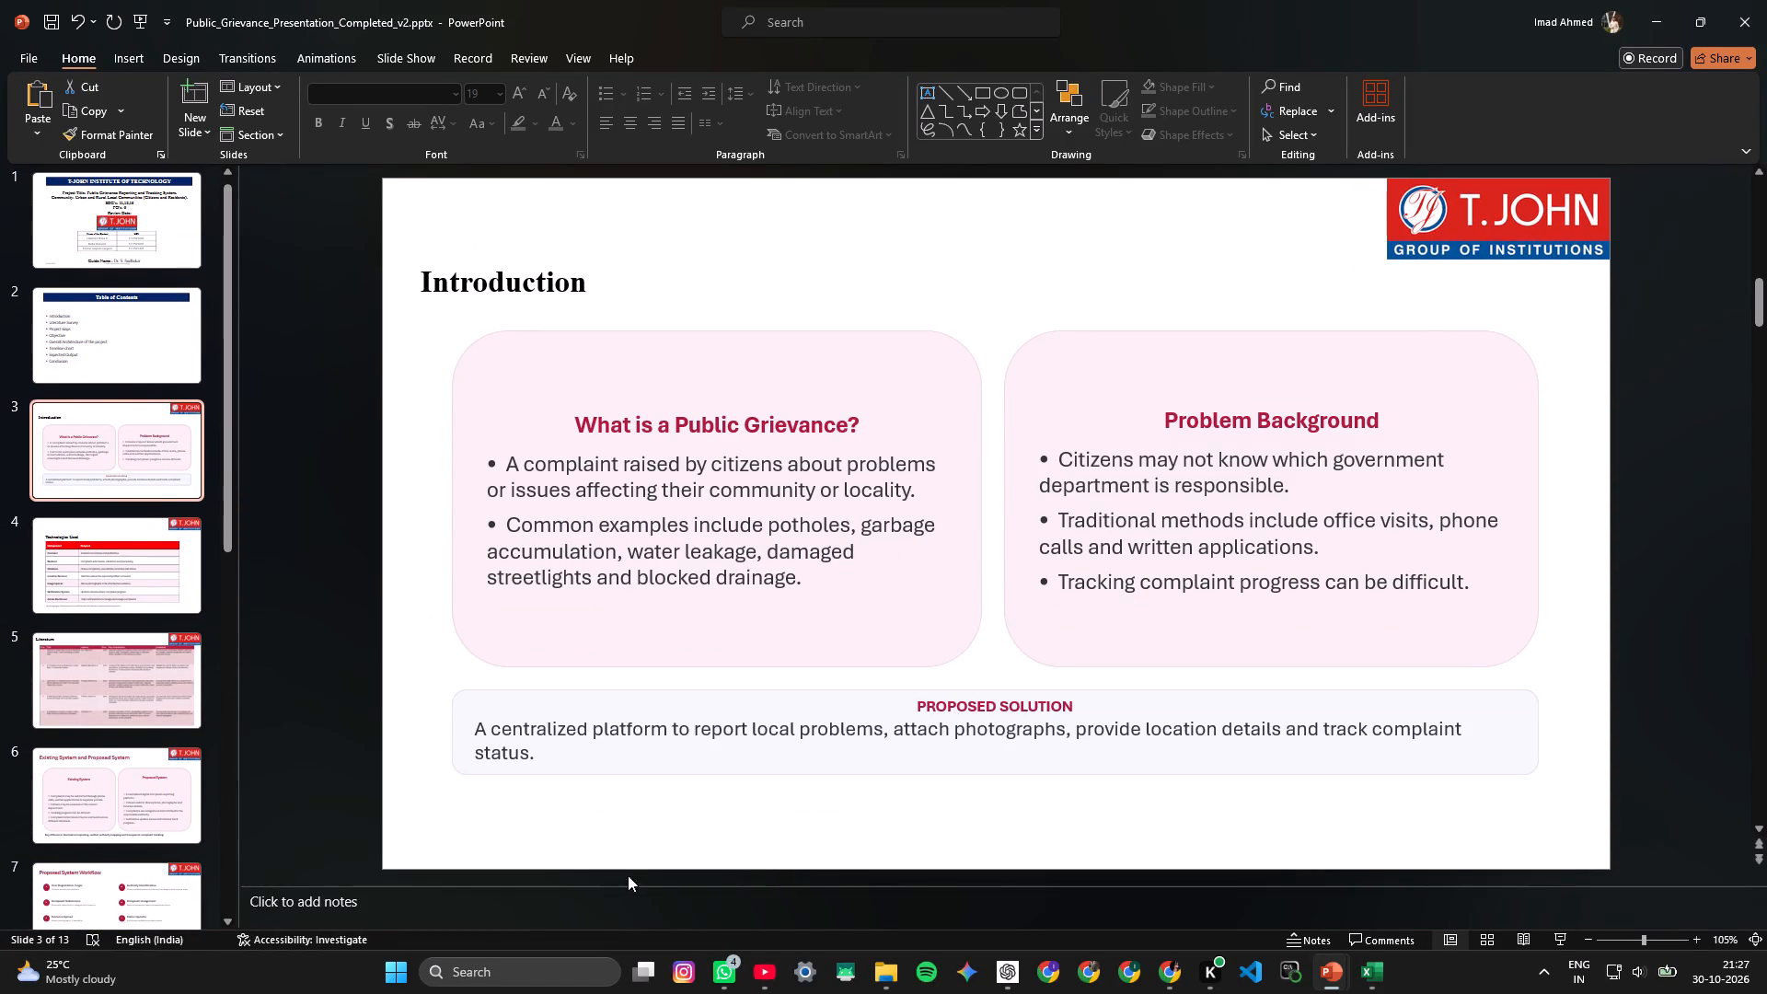
# On the Existing System and Proposed System slide, shorten the Existing System box from below so it ends just under its last bullet.
pyautogui.scroll(-5, 698, 966)
pyautogui.click(94, 799)
pyautogui.click(753, 734)
pyautogui.moveTo(722, 773); pyautogui.dragTo(721, 750)
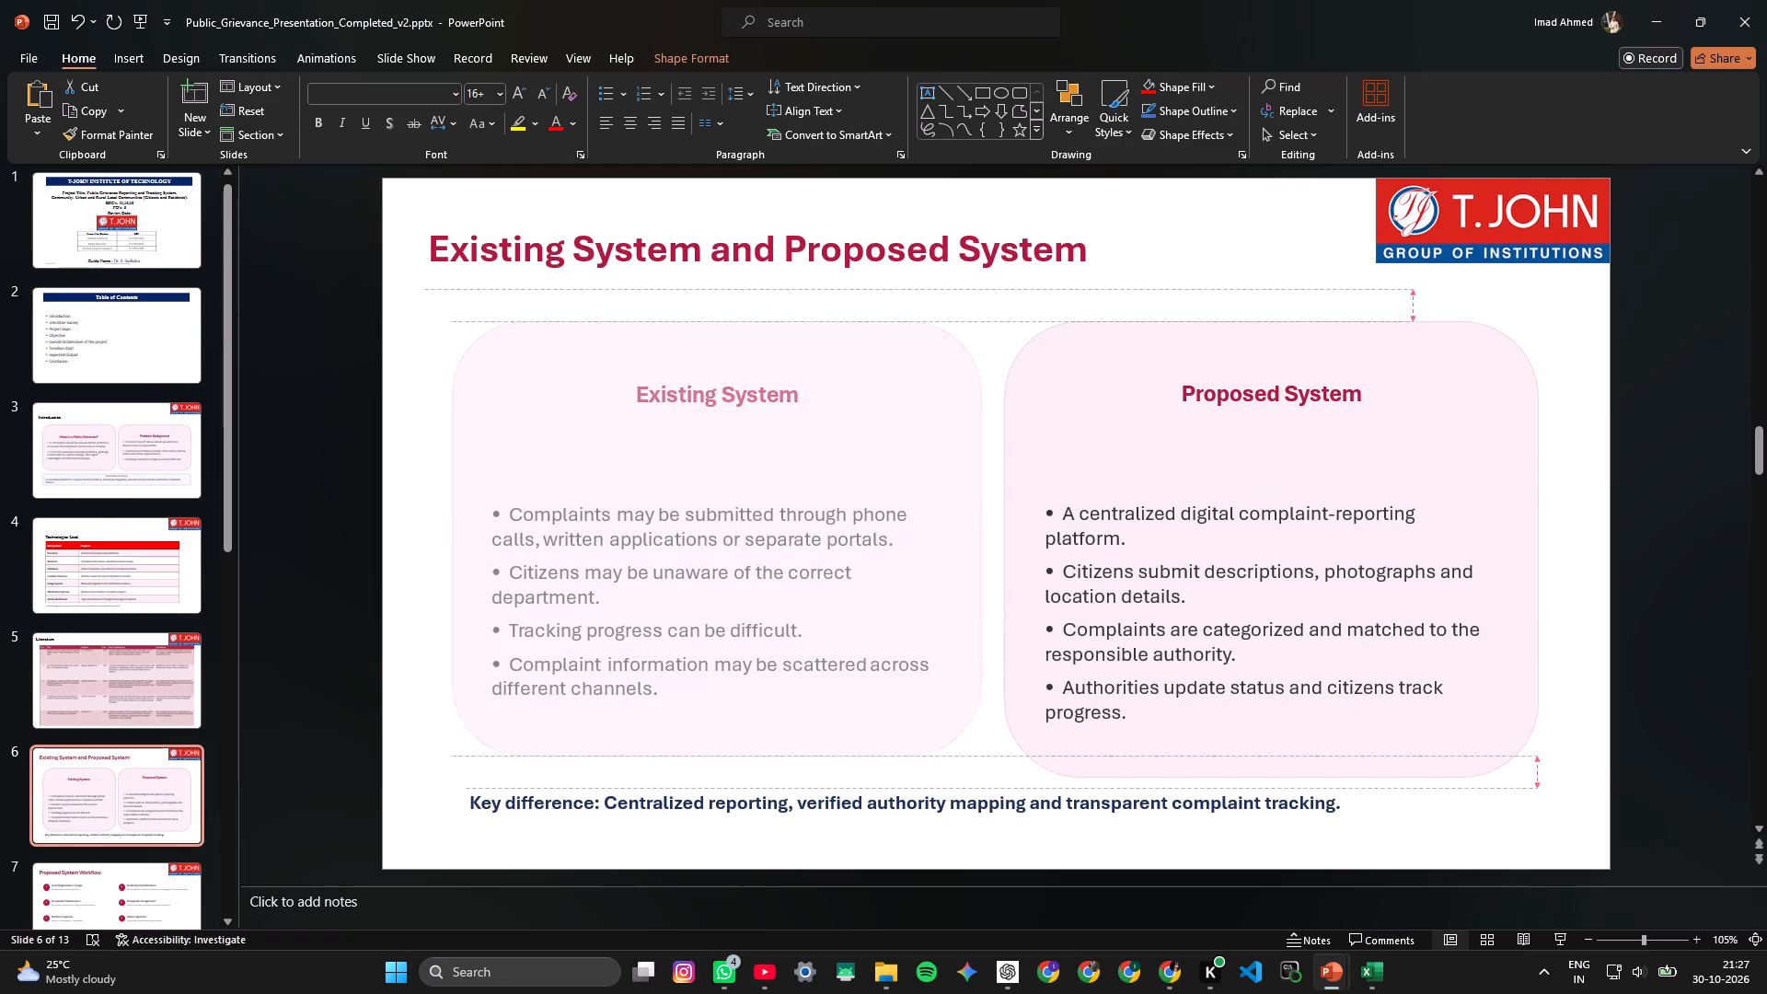
pyautogui.moveTo(721, 750); pyautogui.dragTo(720, 663)
# Shorten the Proposed System box from below so its lower edge lines up with the Existing System box.
pyautogui.click(1309, 751)
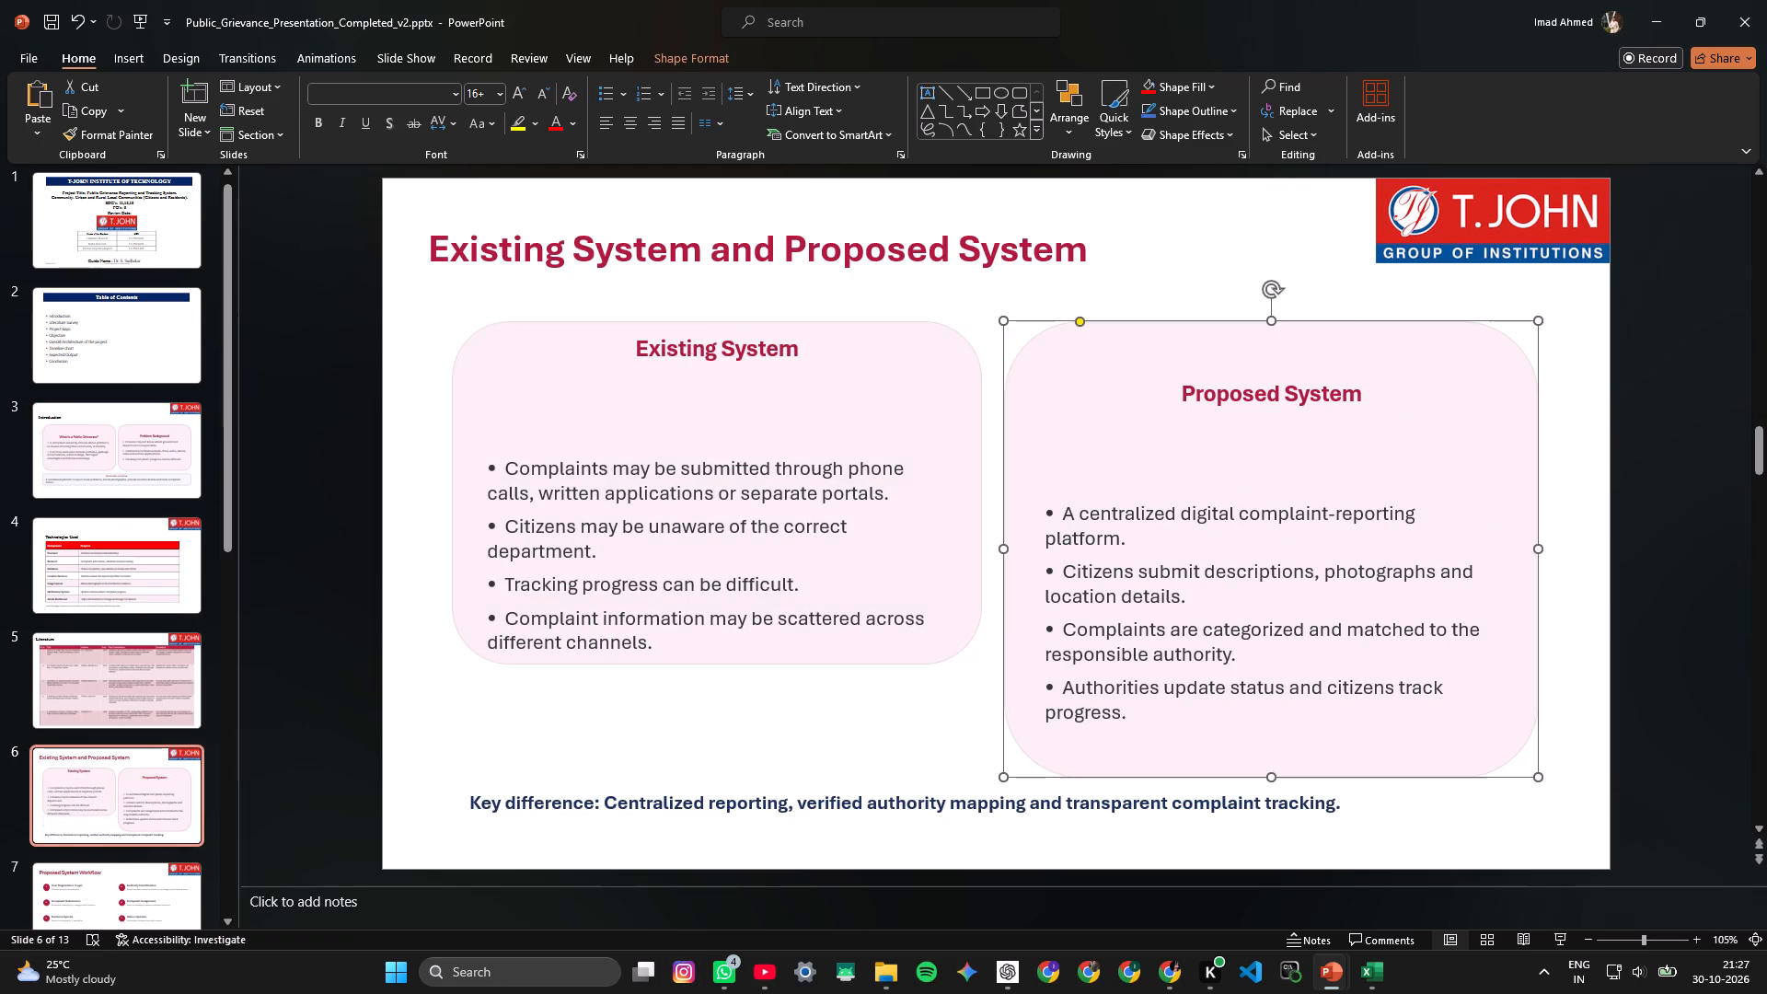
pyautogui.moveTo(1274, 773); pyautogui.dragTo(1258, 647)
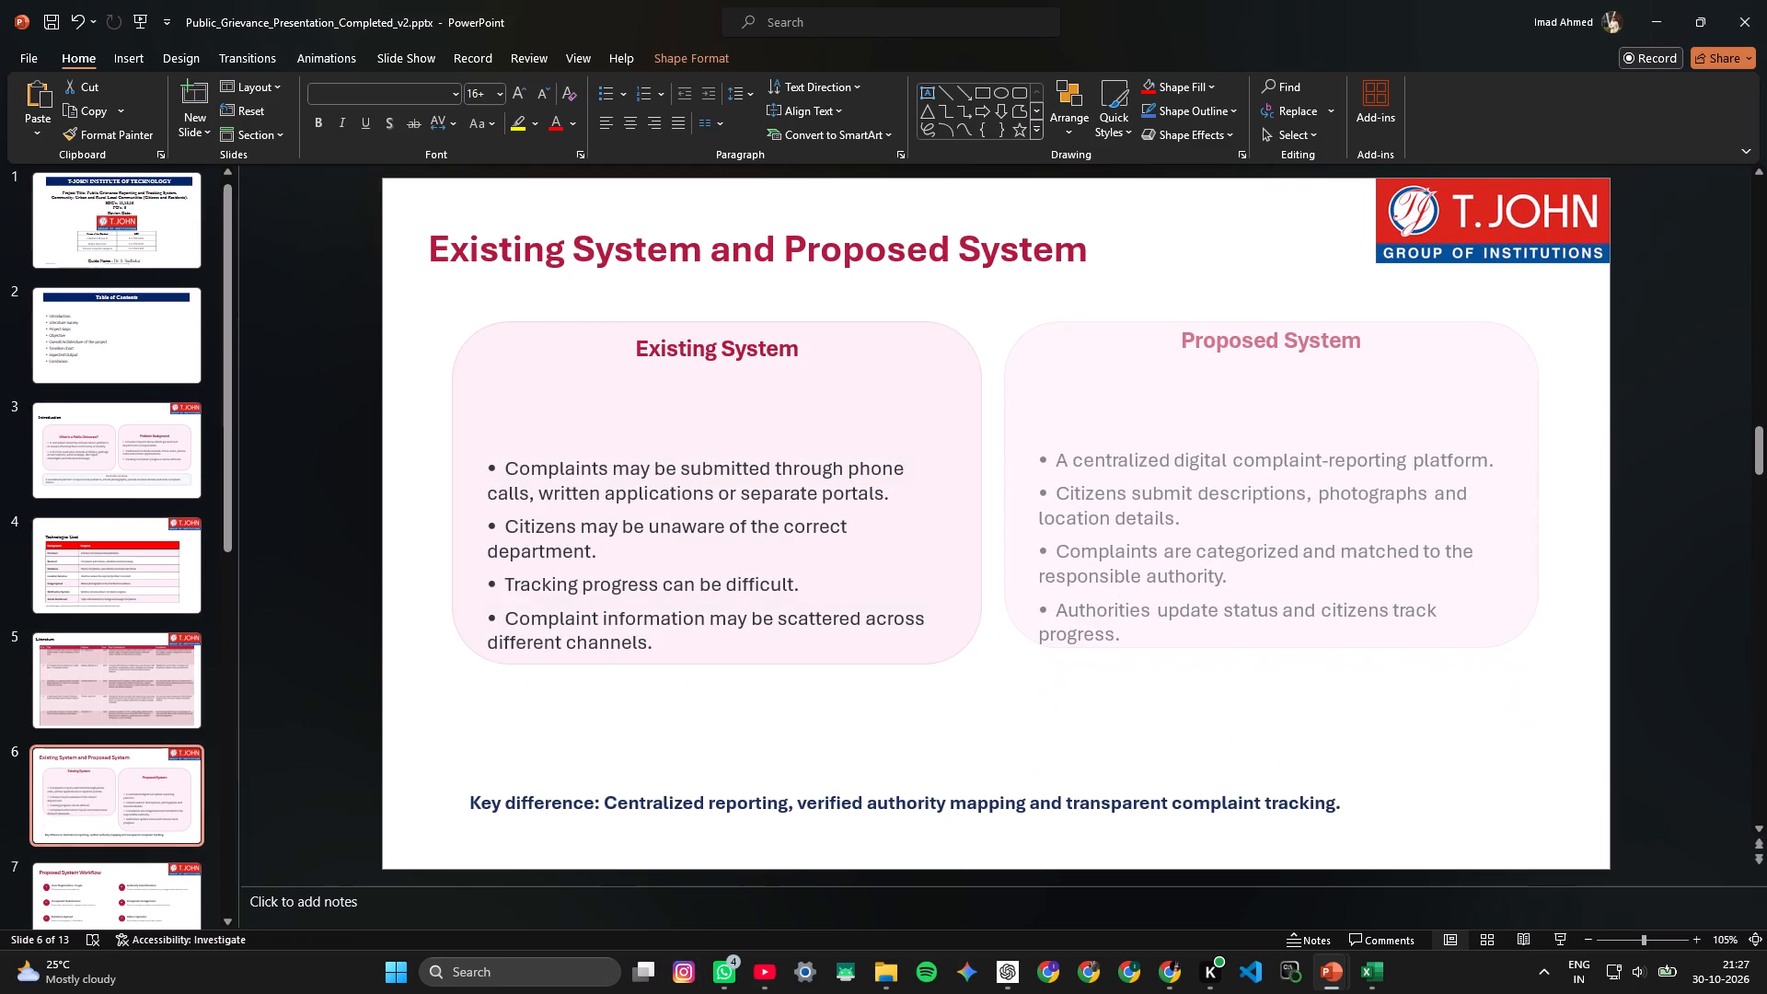
pyautogui.moveTo(1258, 647); pyautogui.dragTo(1258, 661)
pyautogui.click(1260, 721)
# Move the Key difference line up and right so it sits roughly centred just below the two shortened boxes.
pyautogui.click(1094, 809)
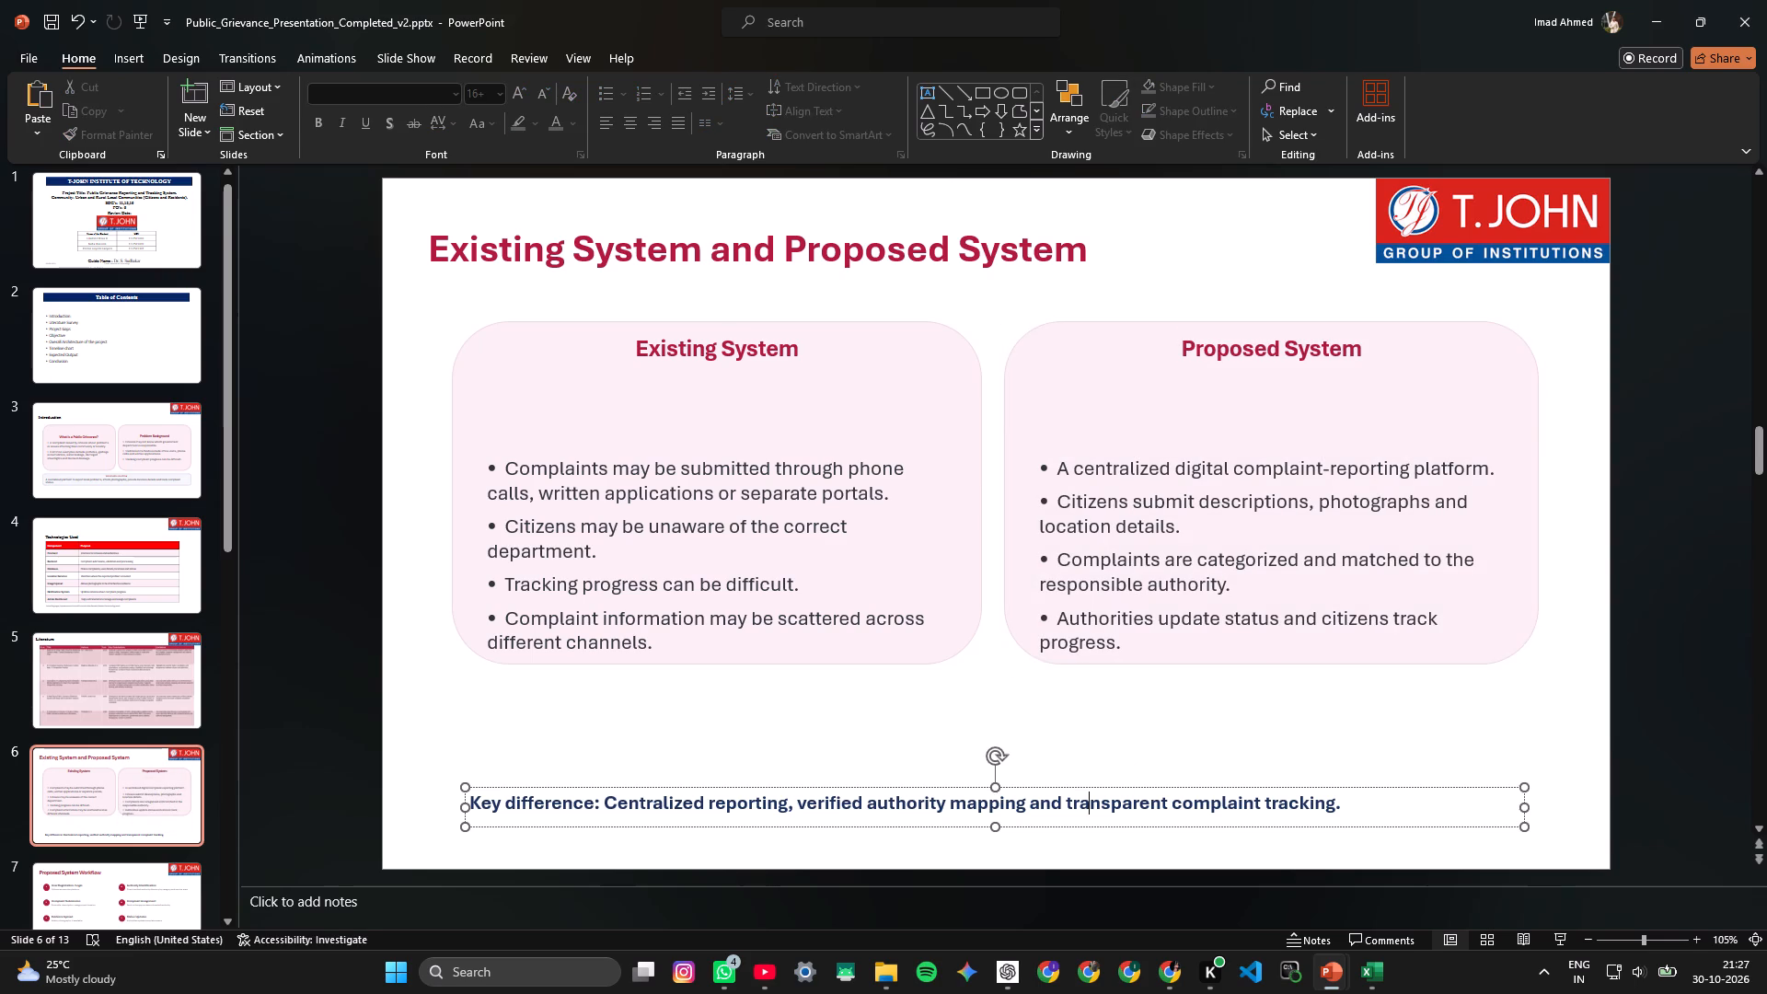
pyautogui.moveTo(1077, 788); pyautogui.dragTo(1156, 717)
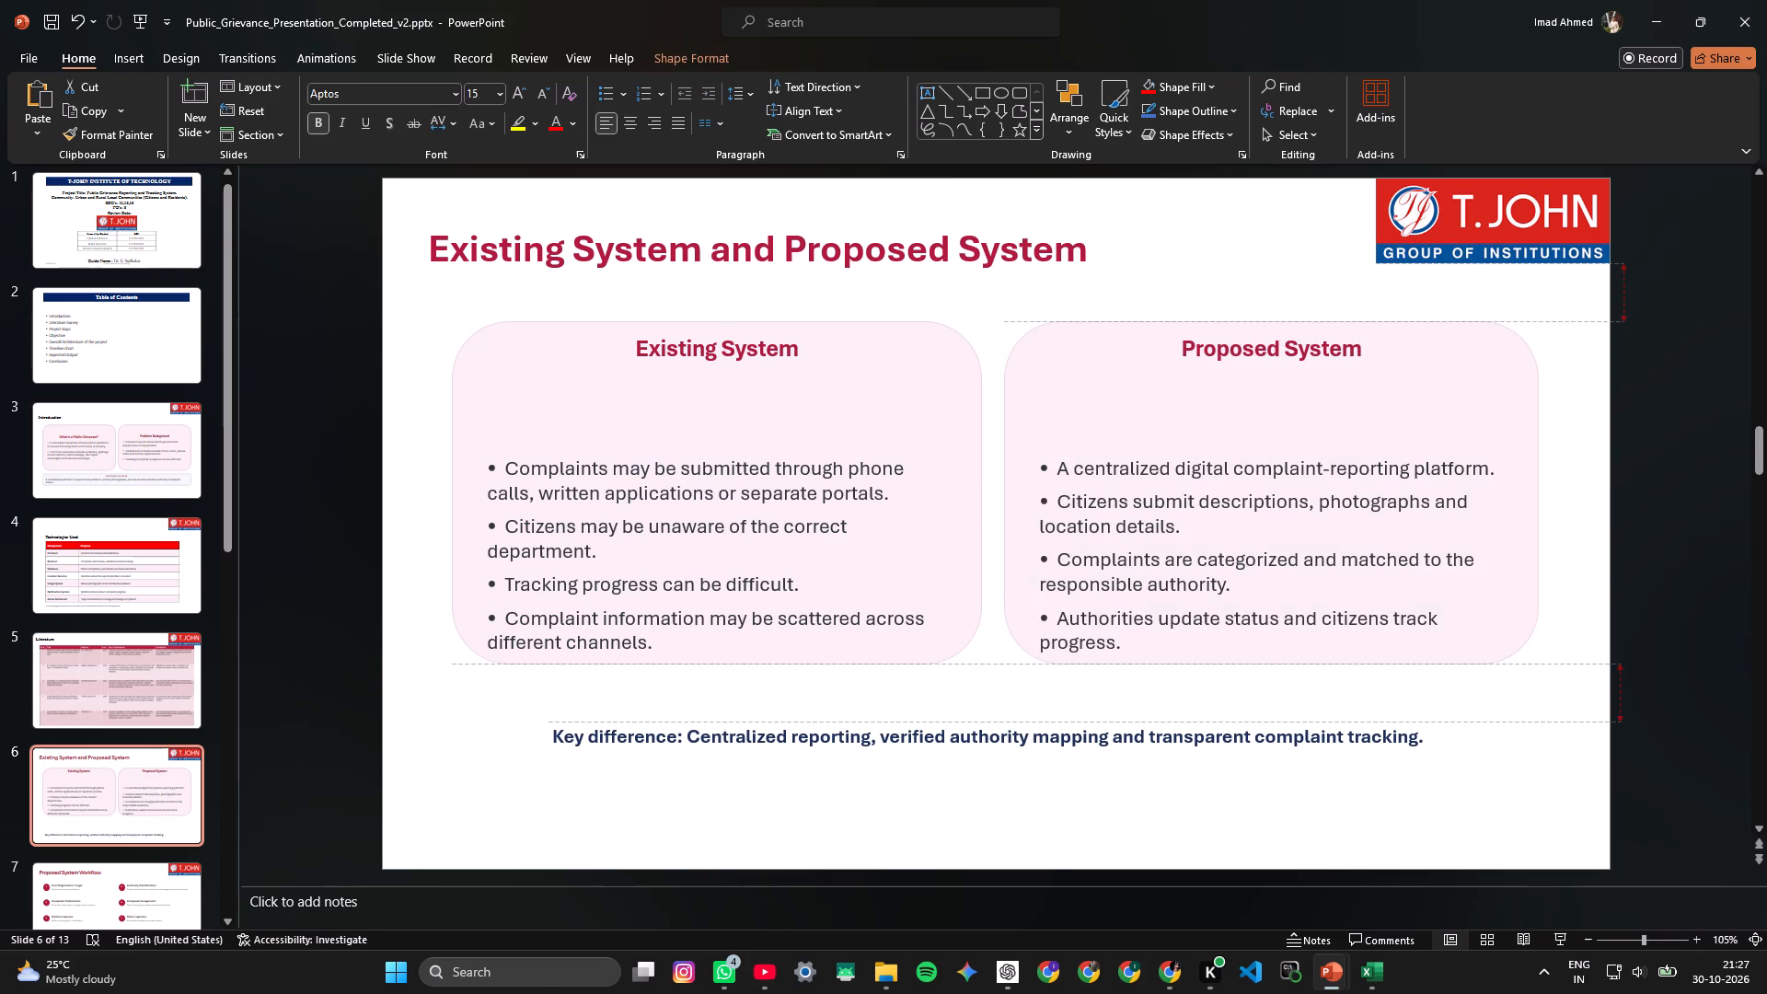
pyautogui.moveTo(1156, 717); pyautogui.dragTo(1159, 717)
pyautogui.click(1179, 815)
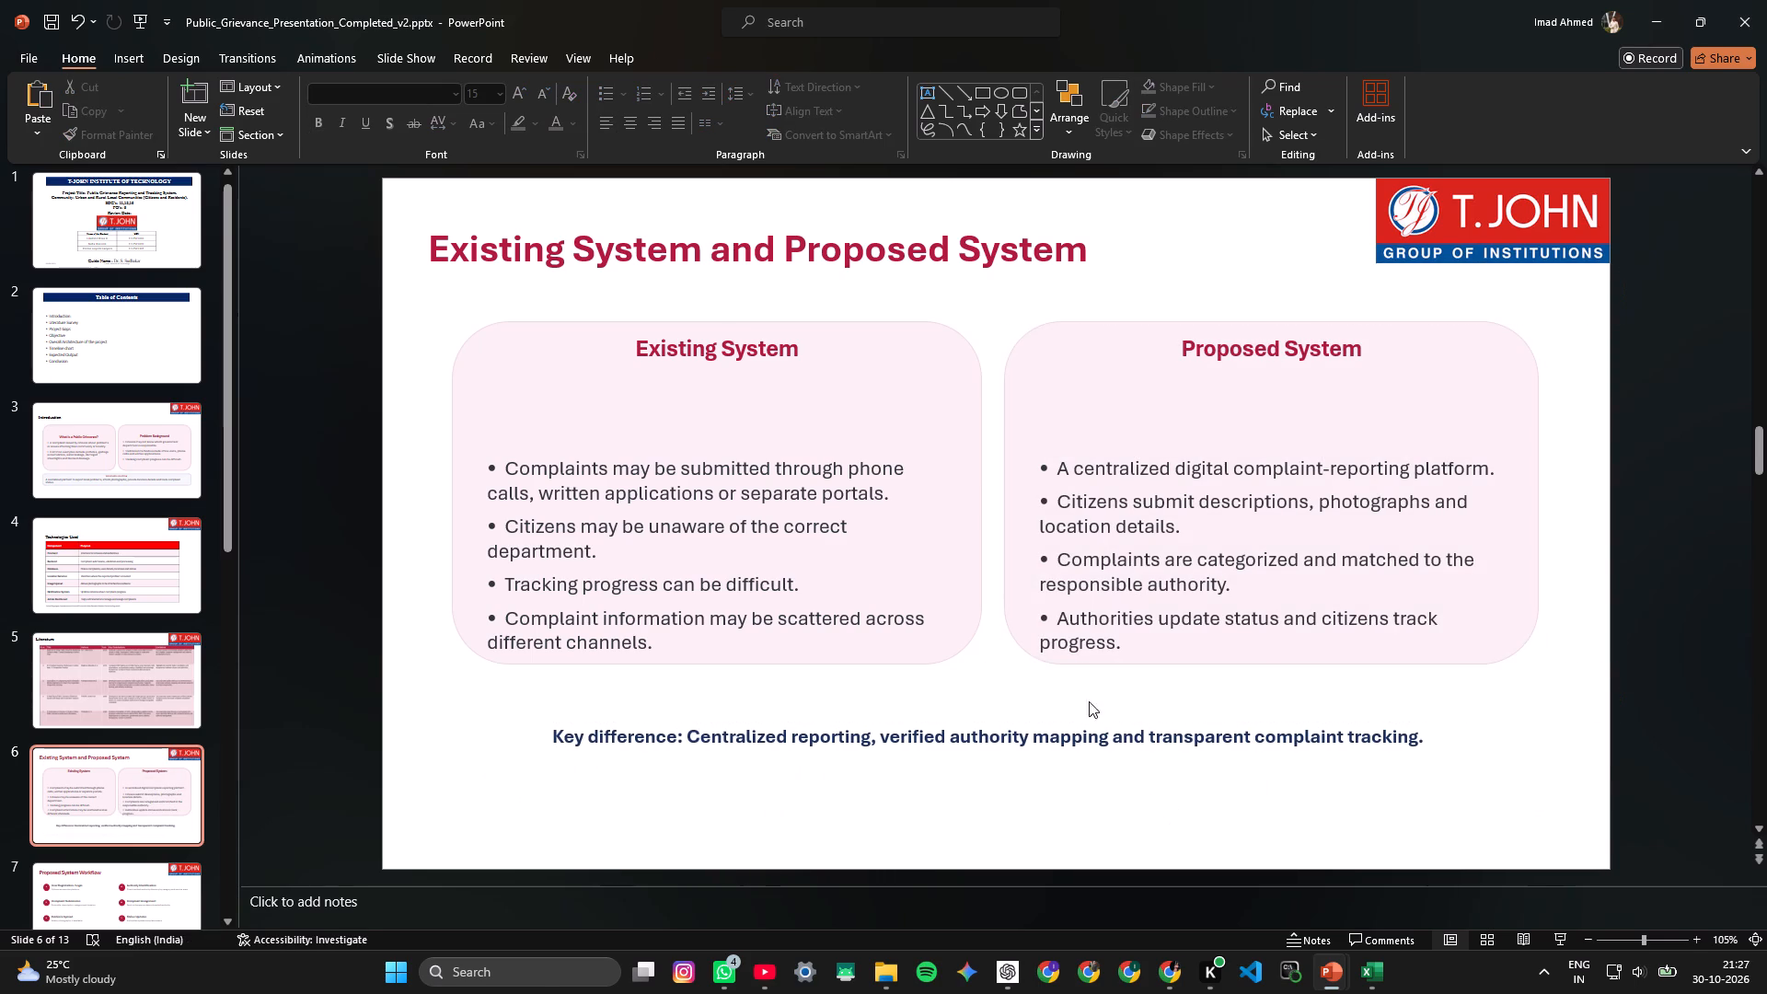
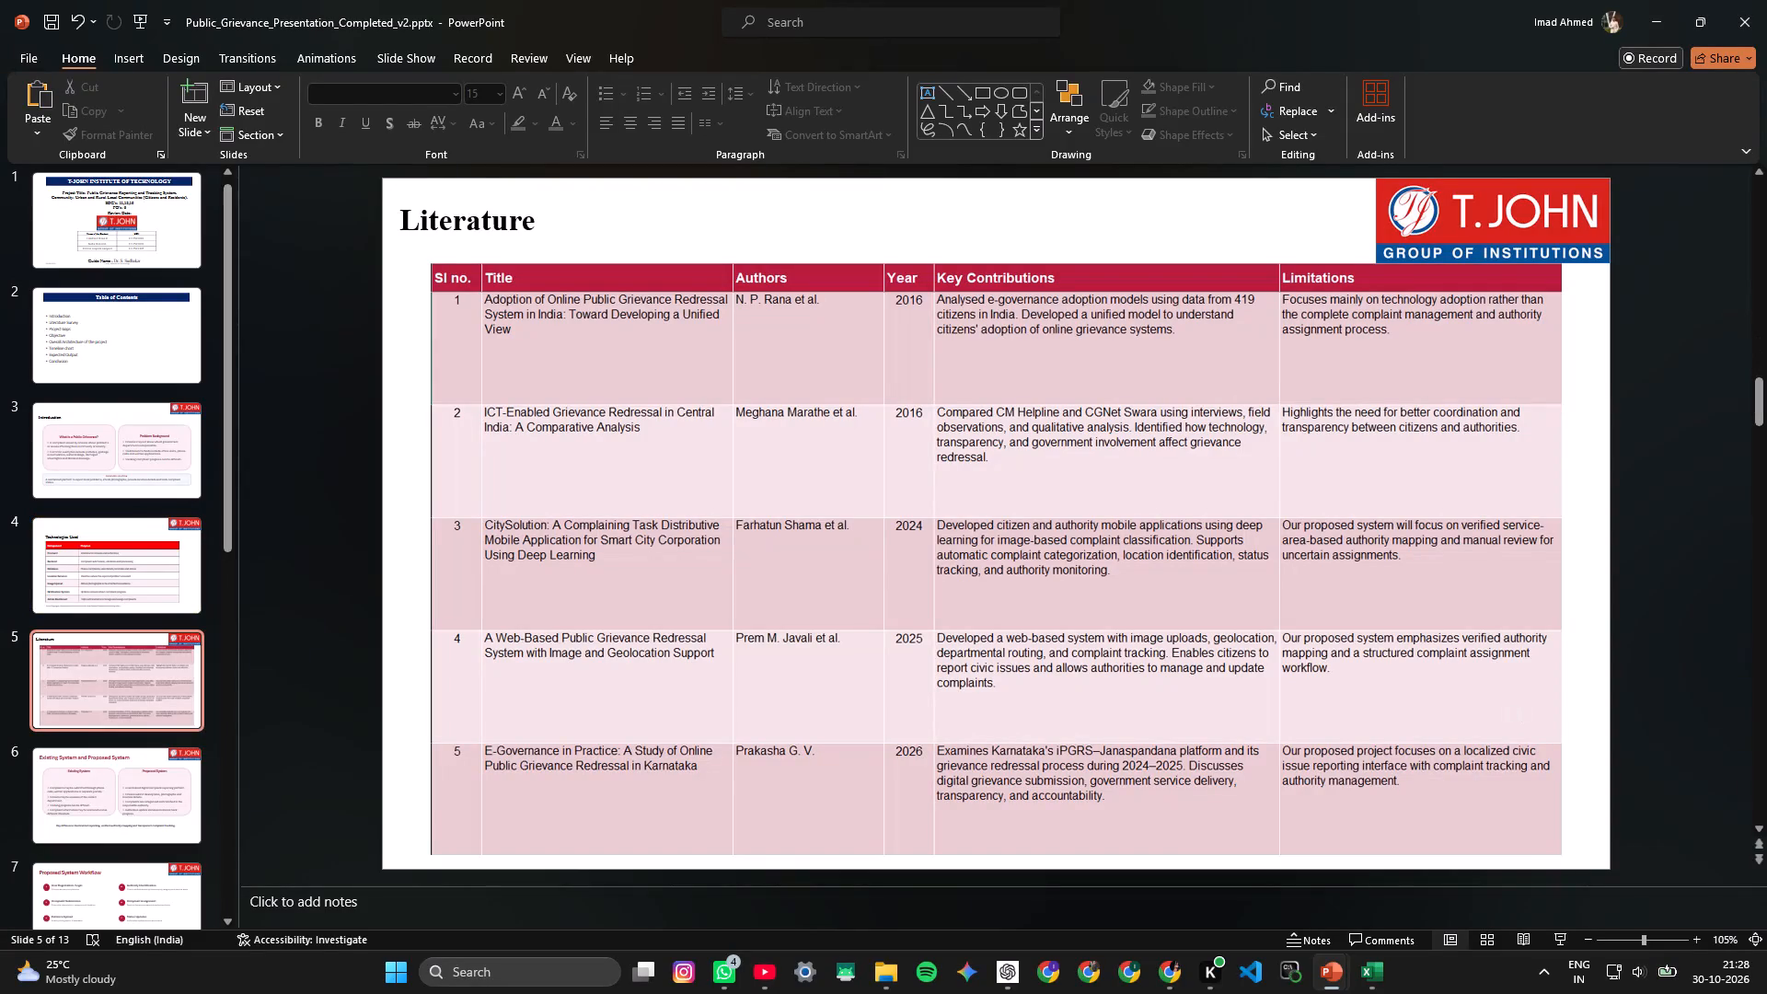
# Select the literature survey table picture on the Literature slide.
pyautogui.click(934, 695)
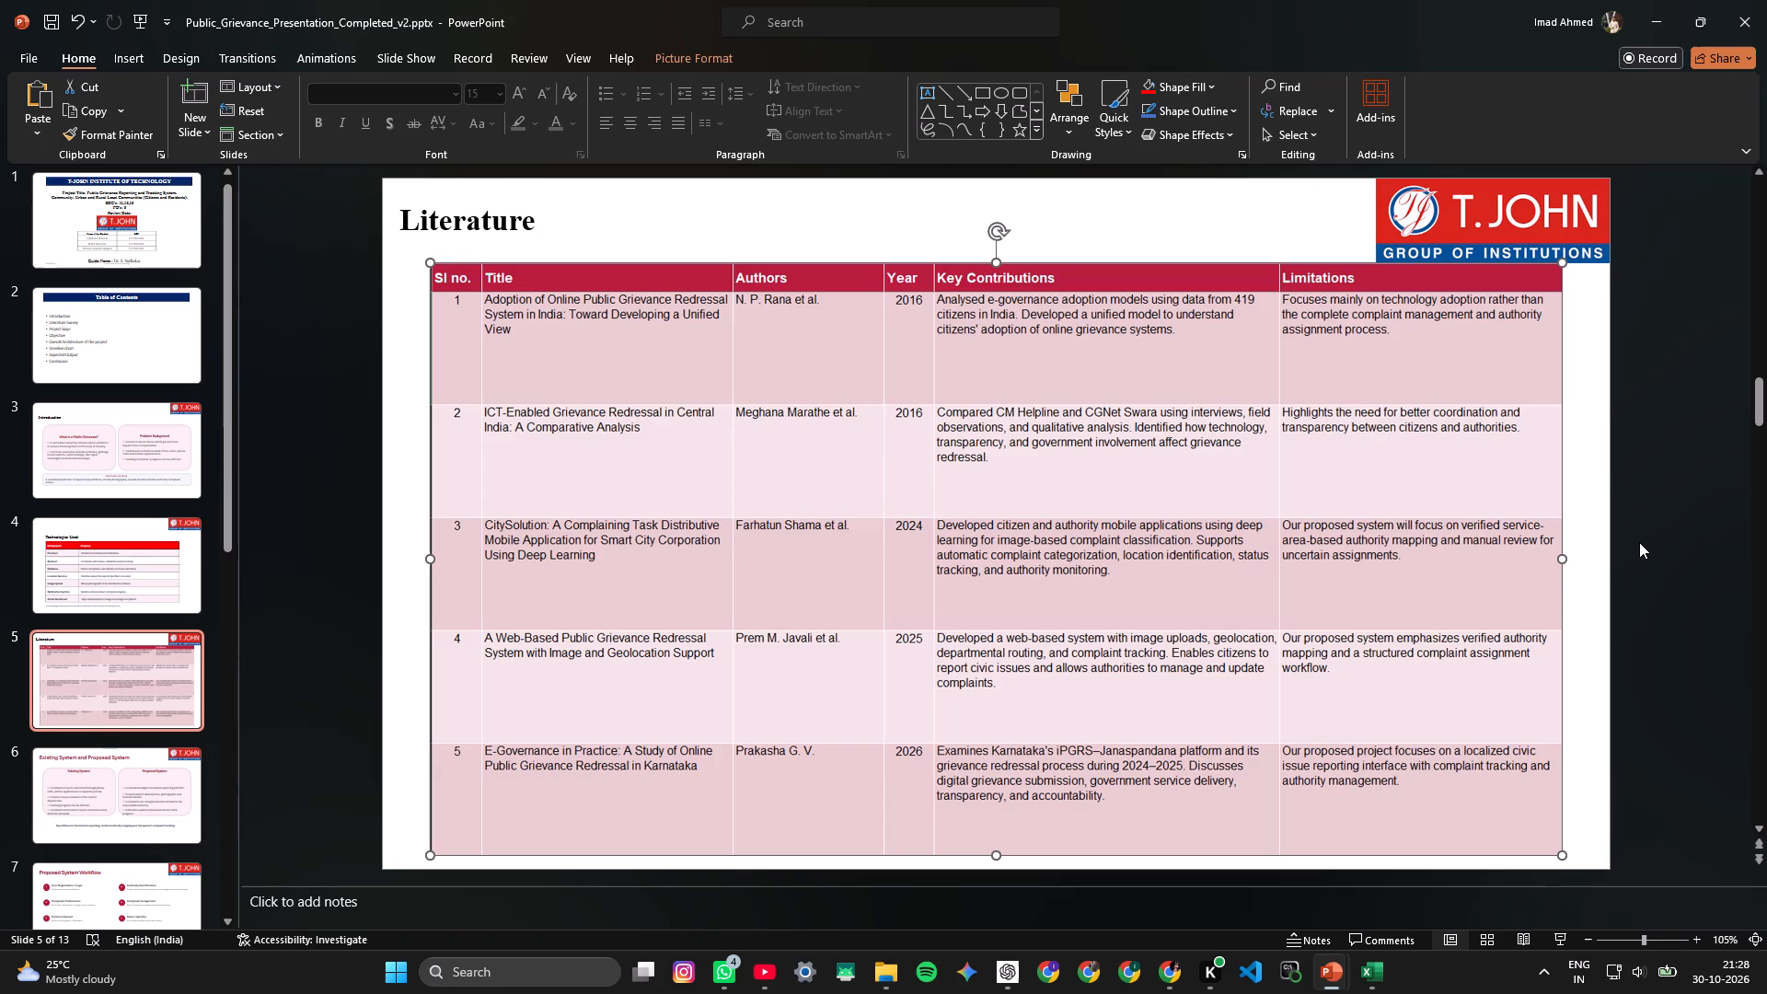
# Deselect the literature survey table picture on the Literature slide.
pyautogui.click(1639, 542)
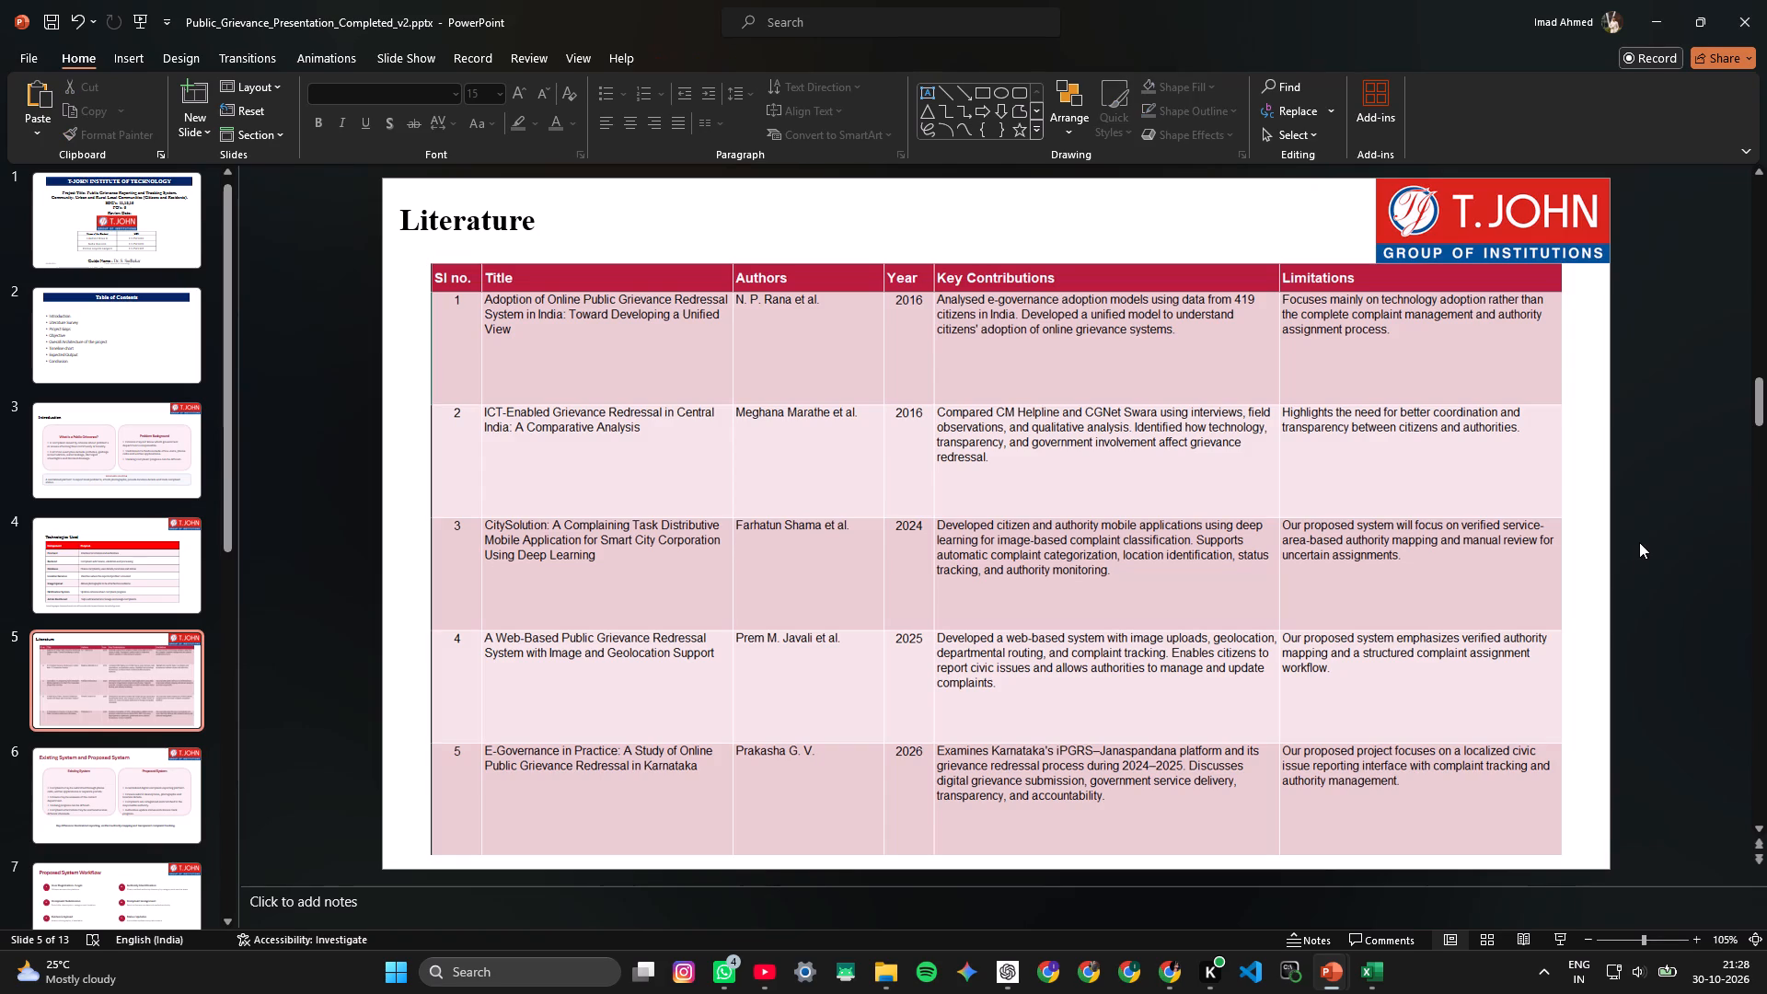
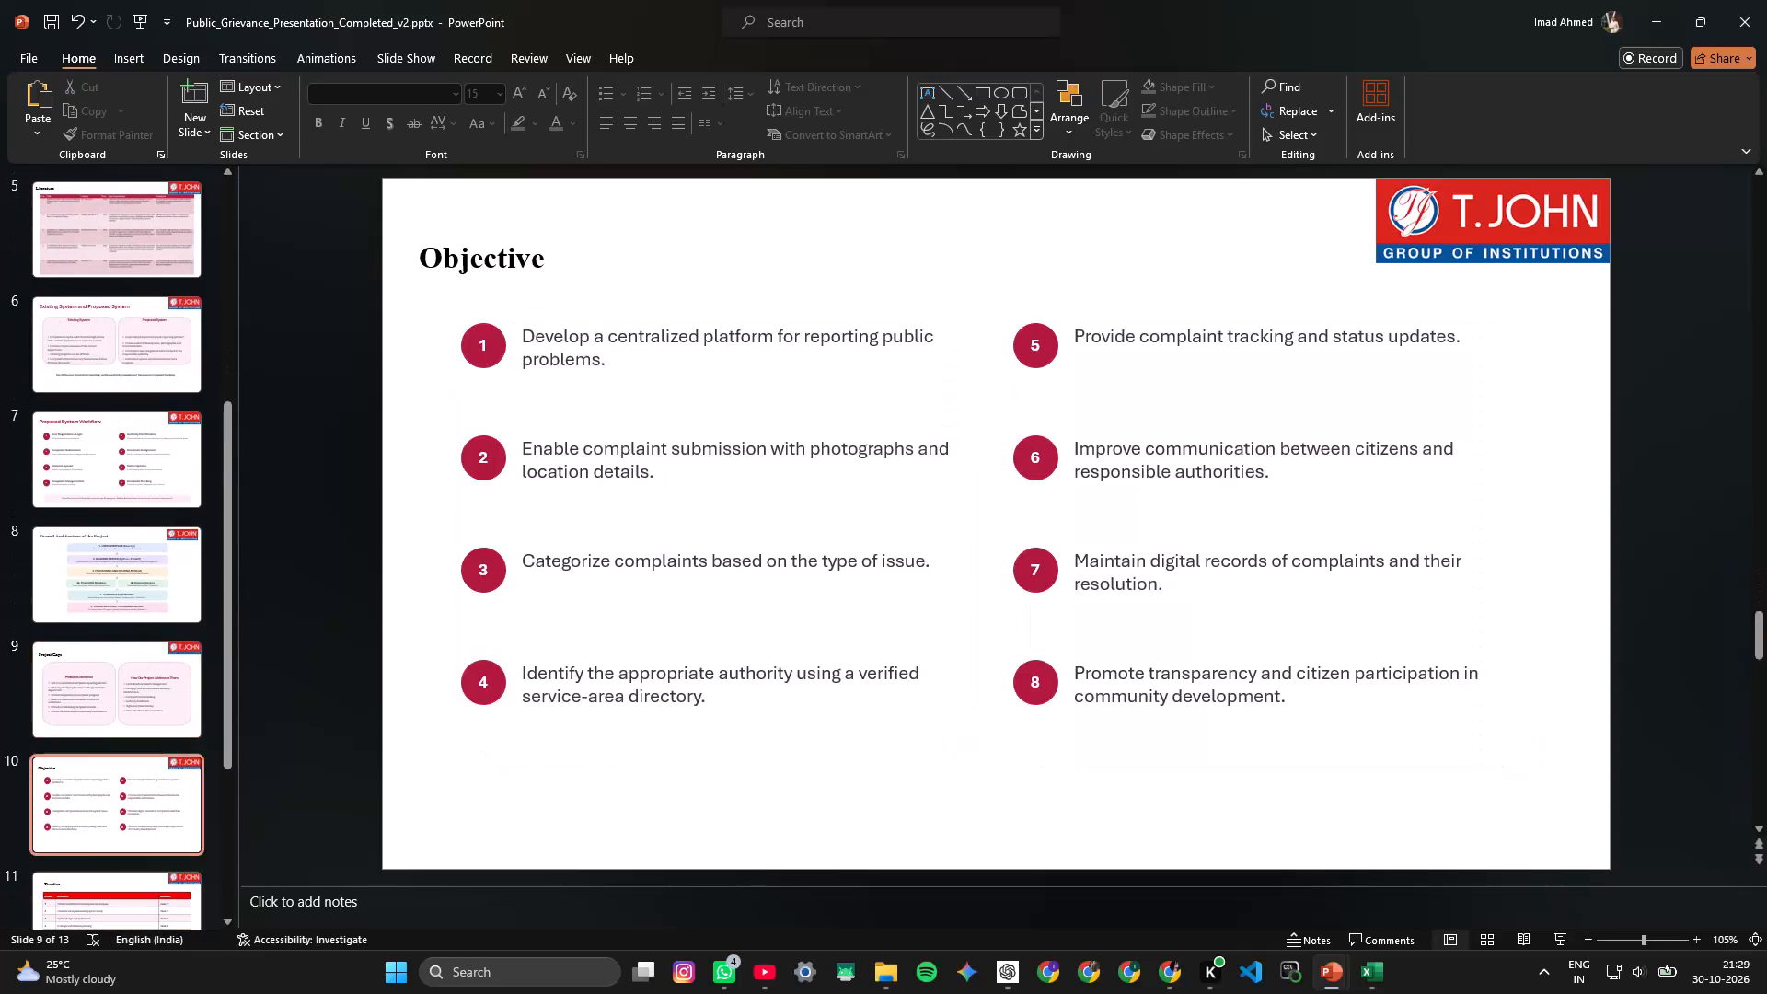
# Review the slides from Objective through Conclusion, and back through Proposed System Workflow to Technologies Used, for consistent layout, logos and tables.
pyautogui.scroll(-4, 651, 681)
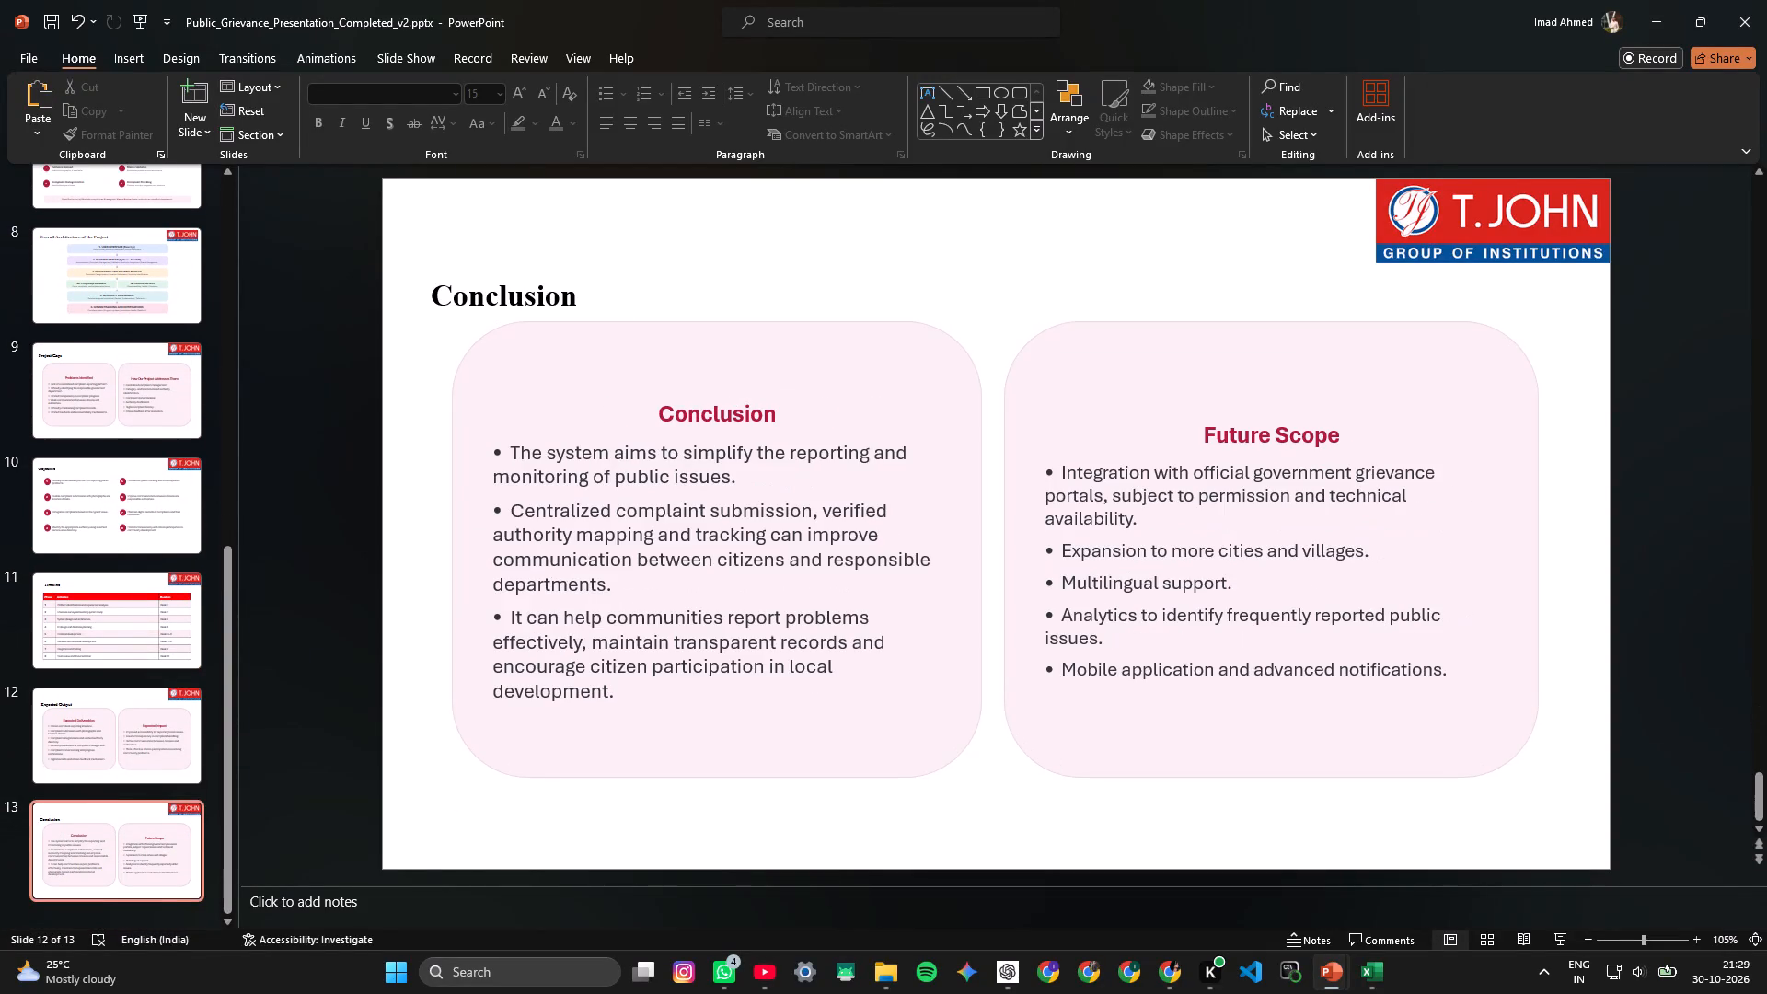
pyautogui.scroll(7, 651, 680)
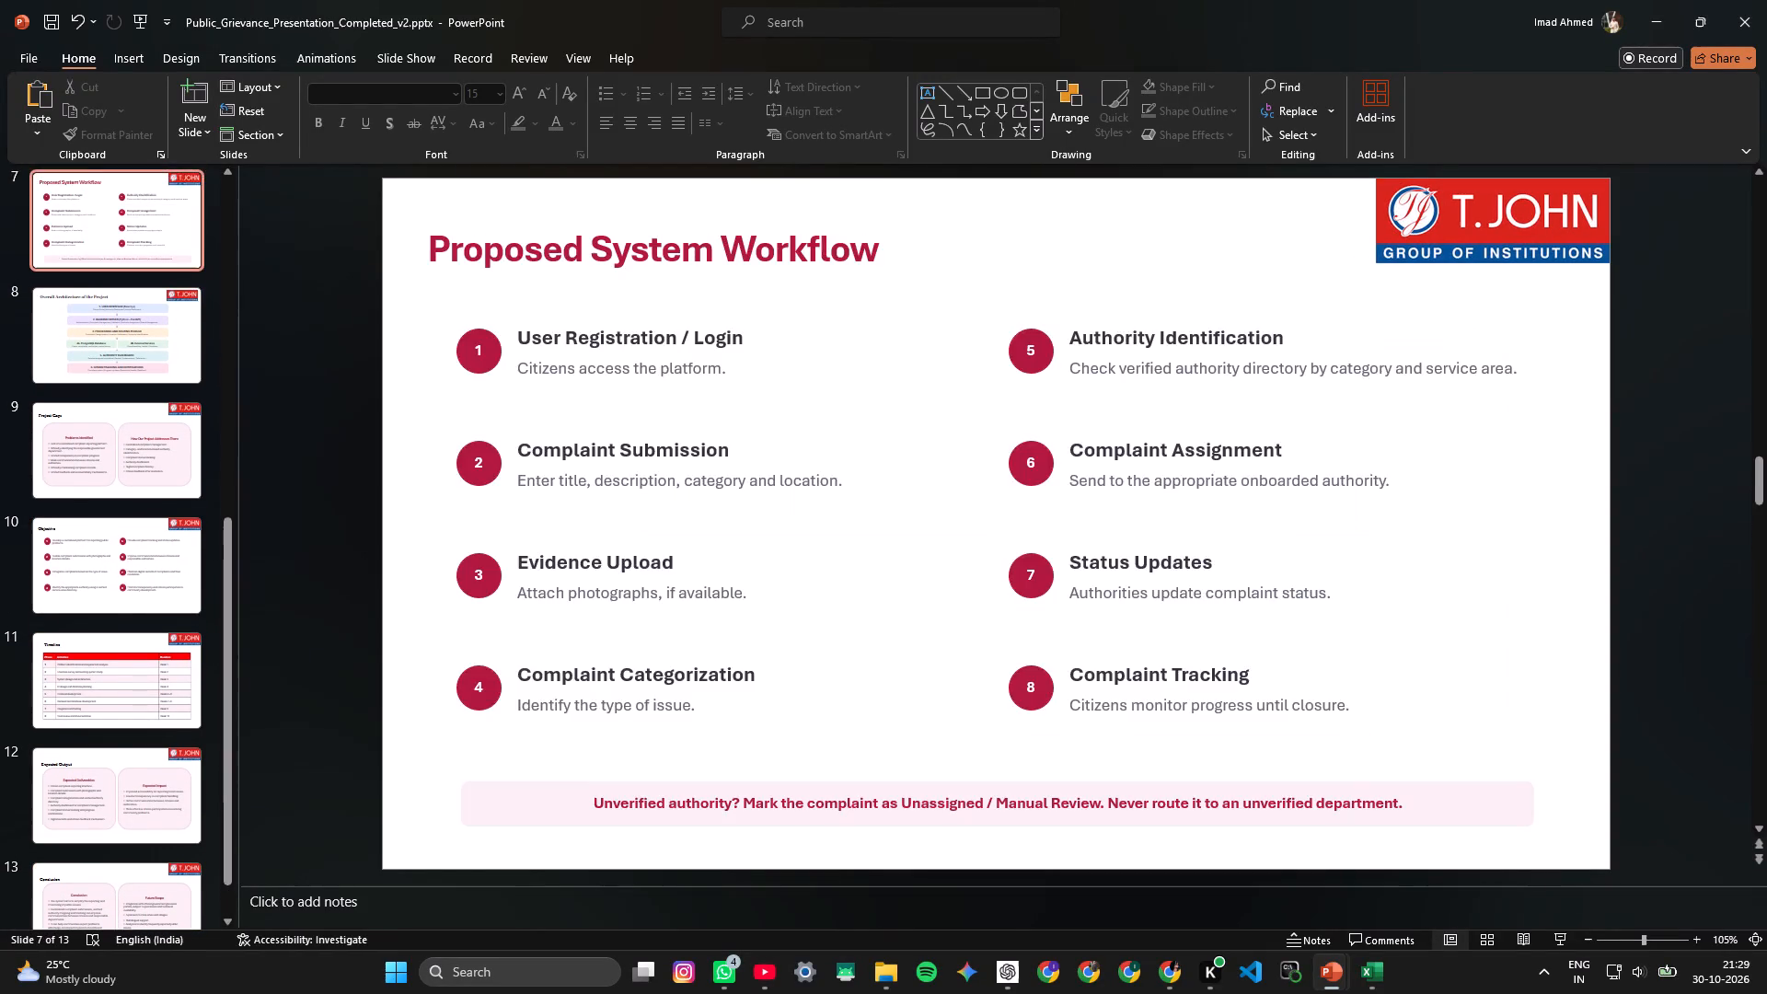
pyautogui.scroll(3, 651, 680)
pyautogui.scroll(-1, 651, 680)
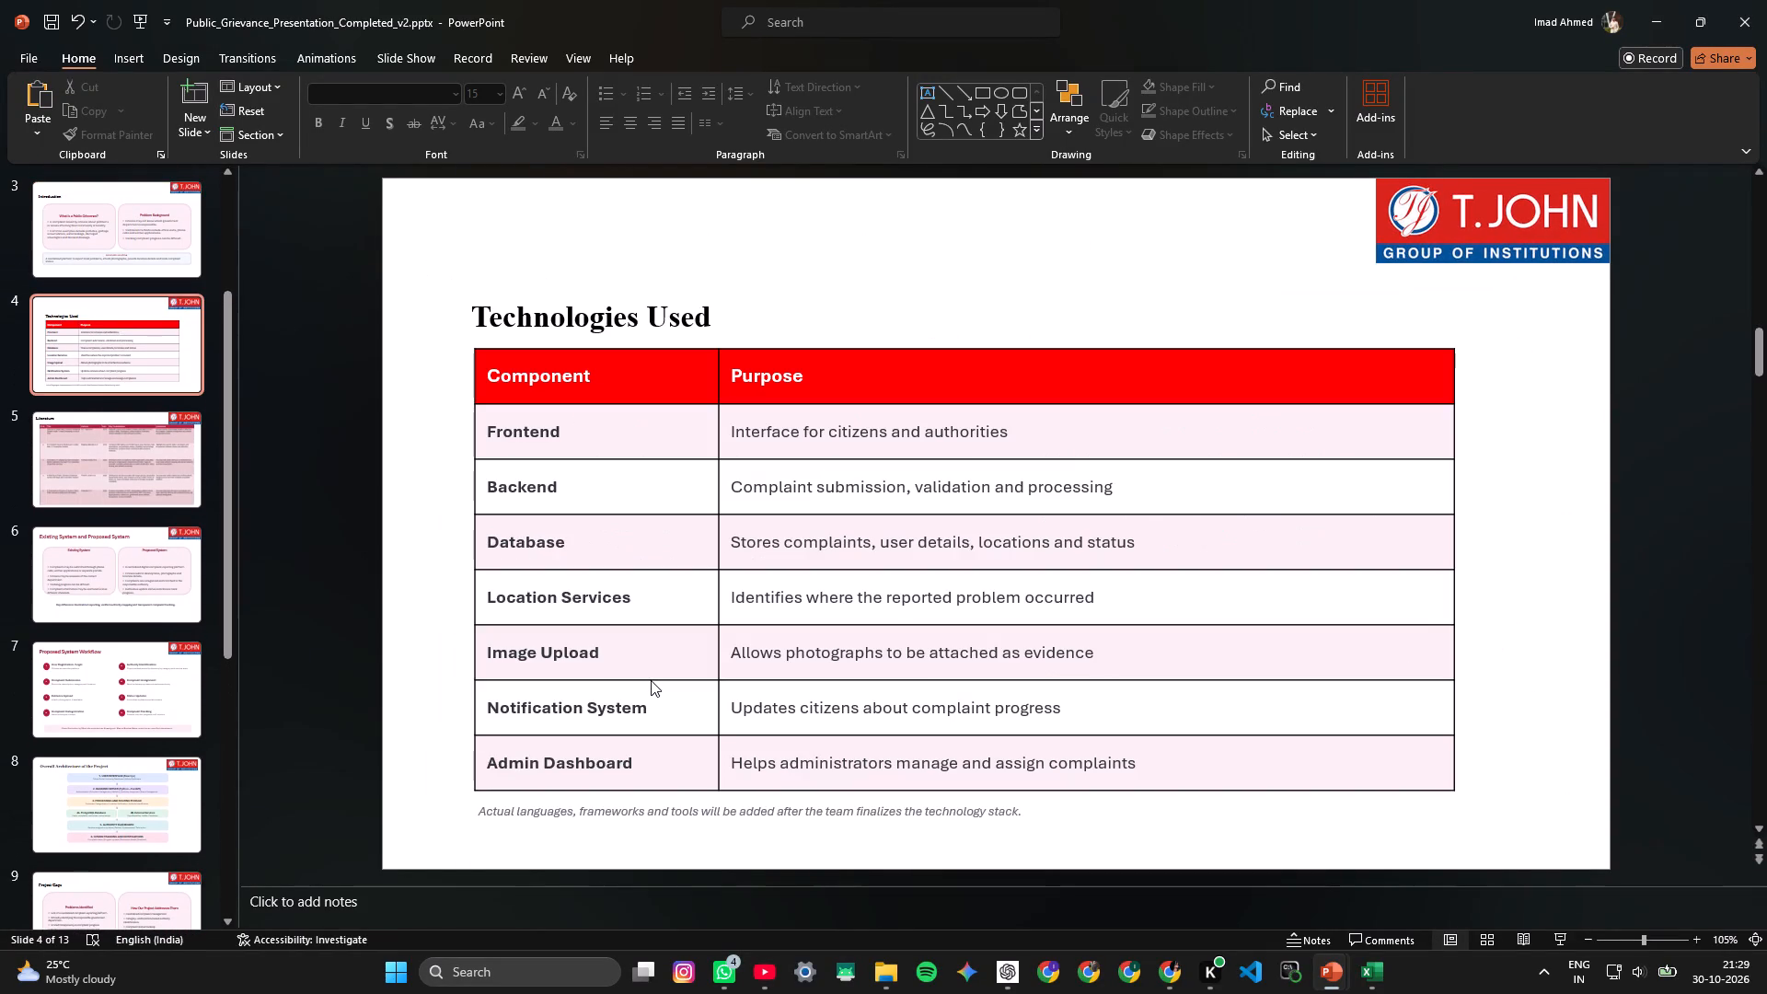
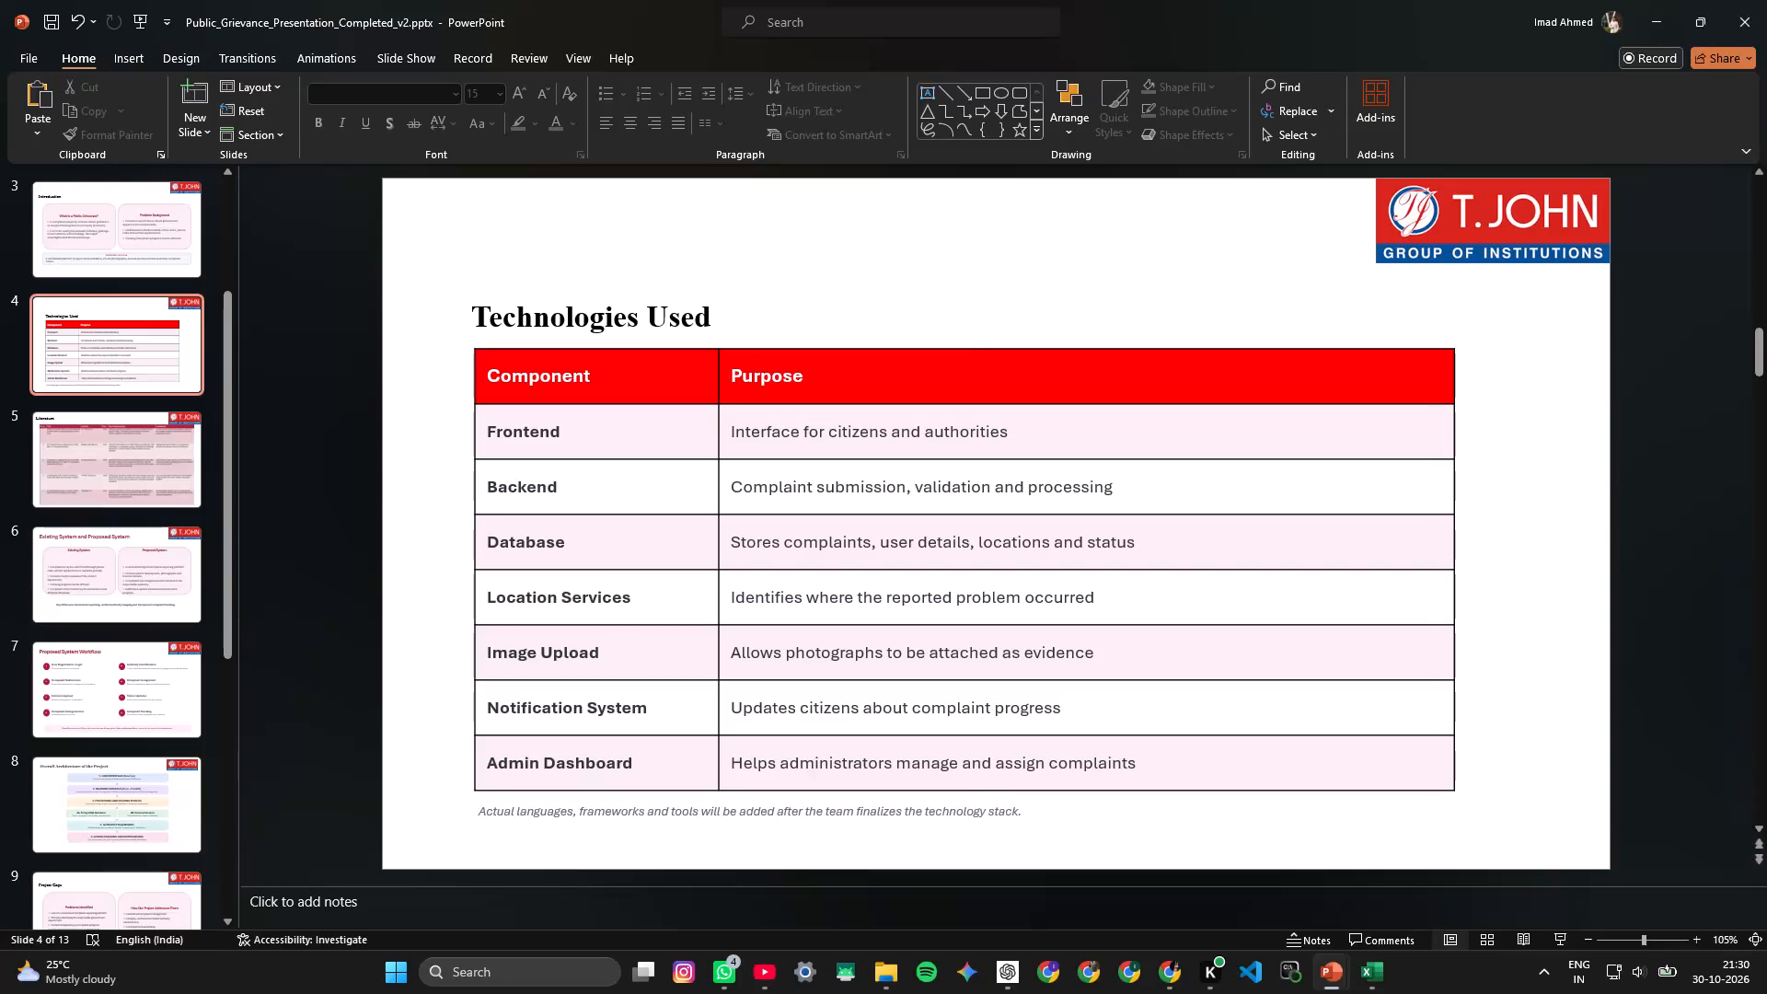
# Select the Technologies Used table at its Component header cell and examine the available table design and insertion options.
pyautogui.click(719, 391)
pyautogui.click(719, 391)
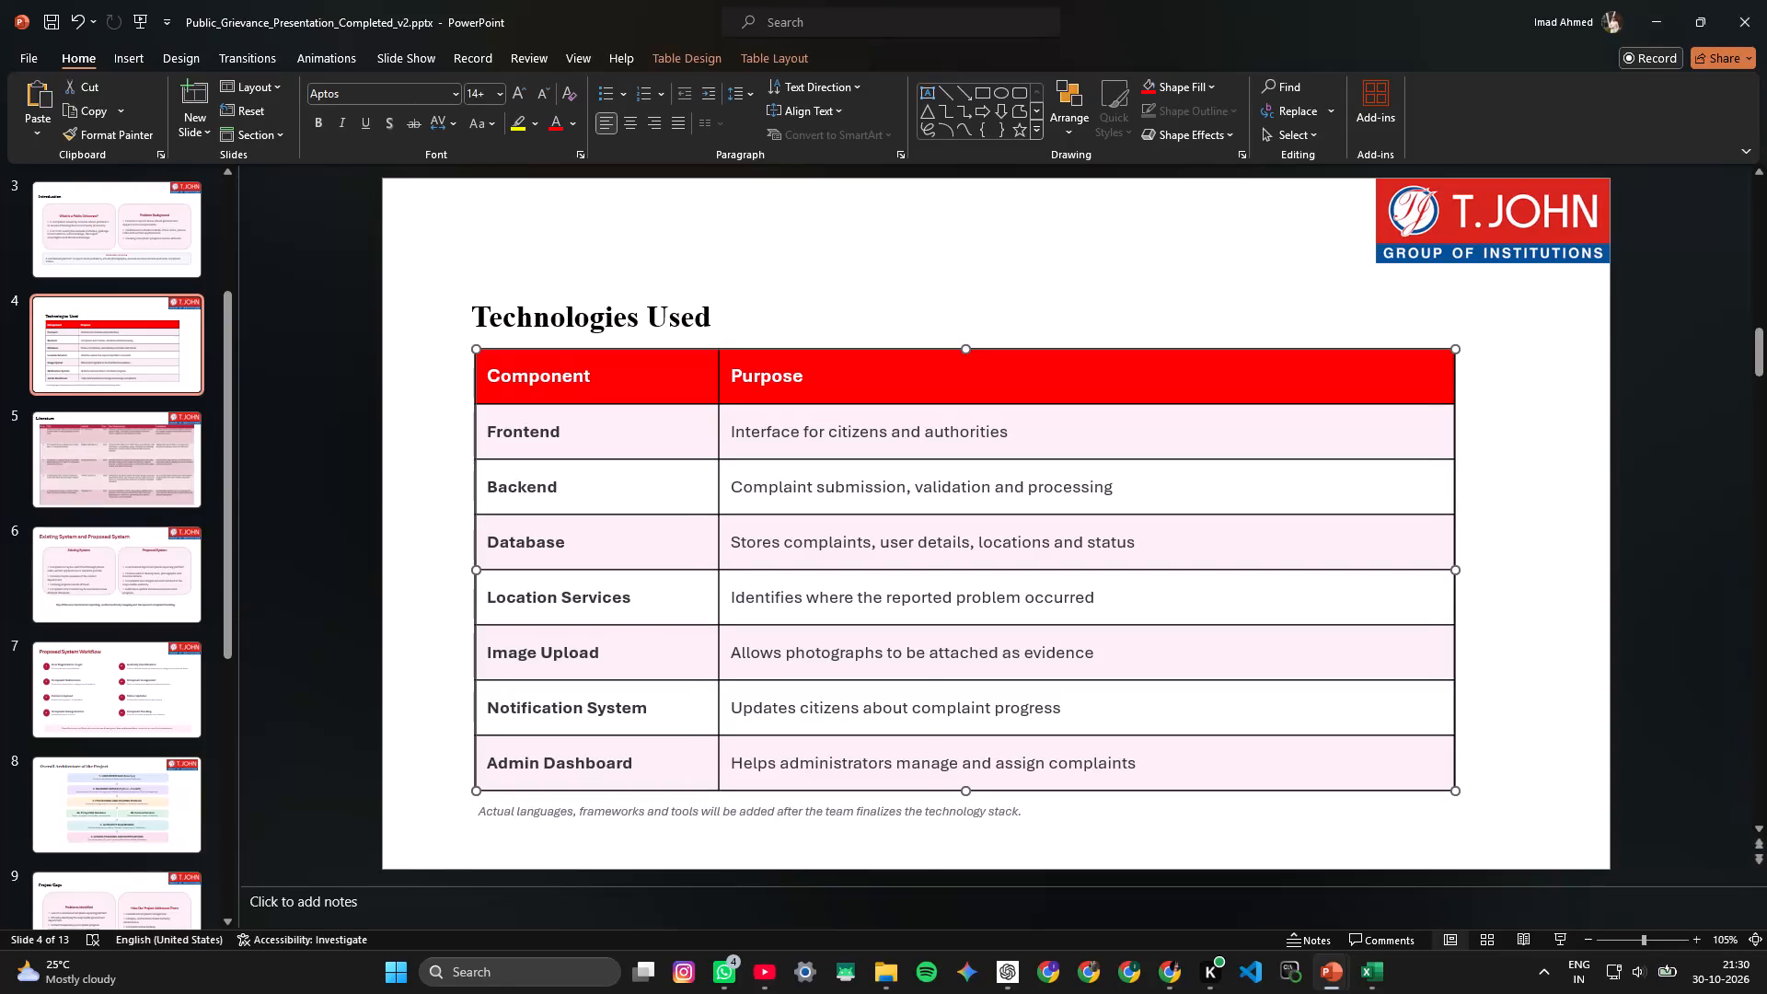
pyautogui.rightClick(719, 391)
pyautogui.click(596, 234)
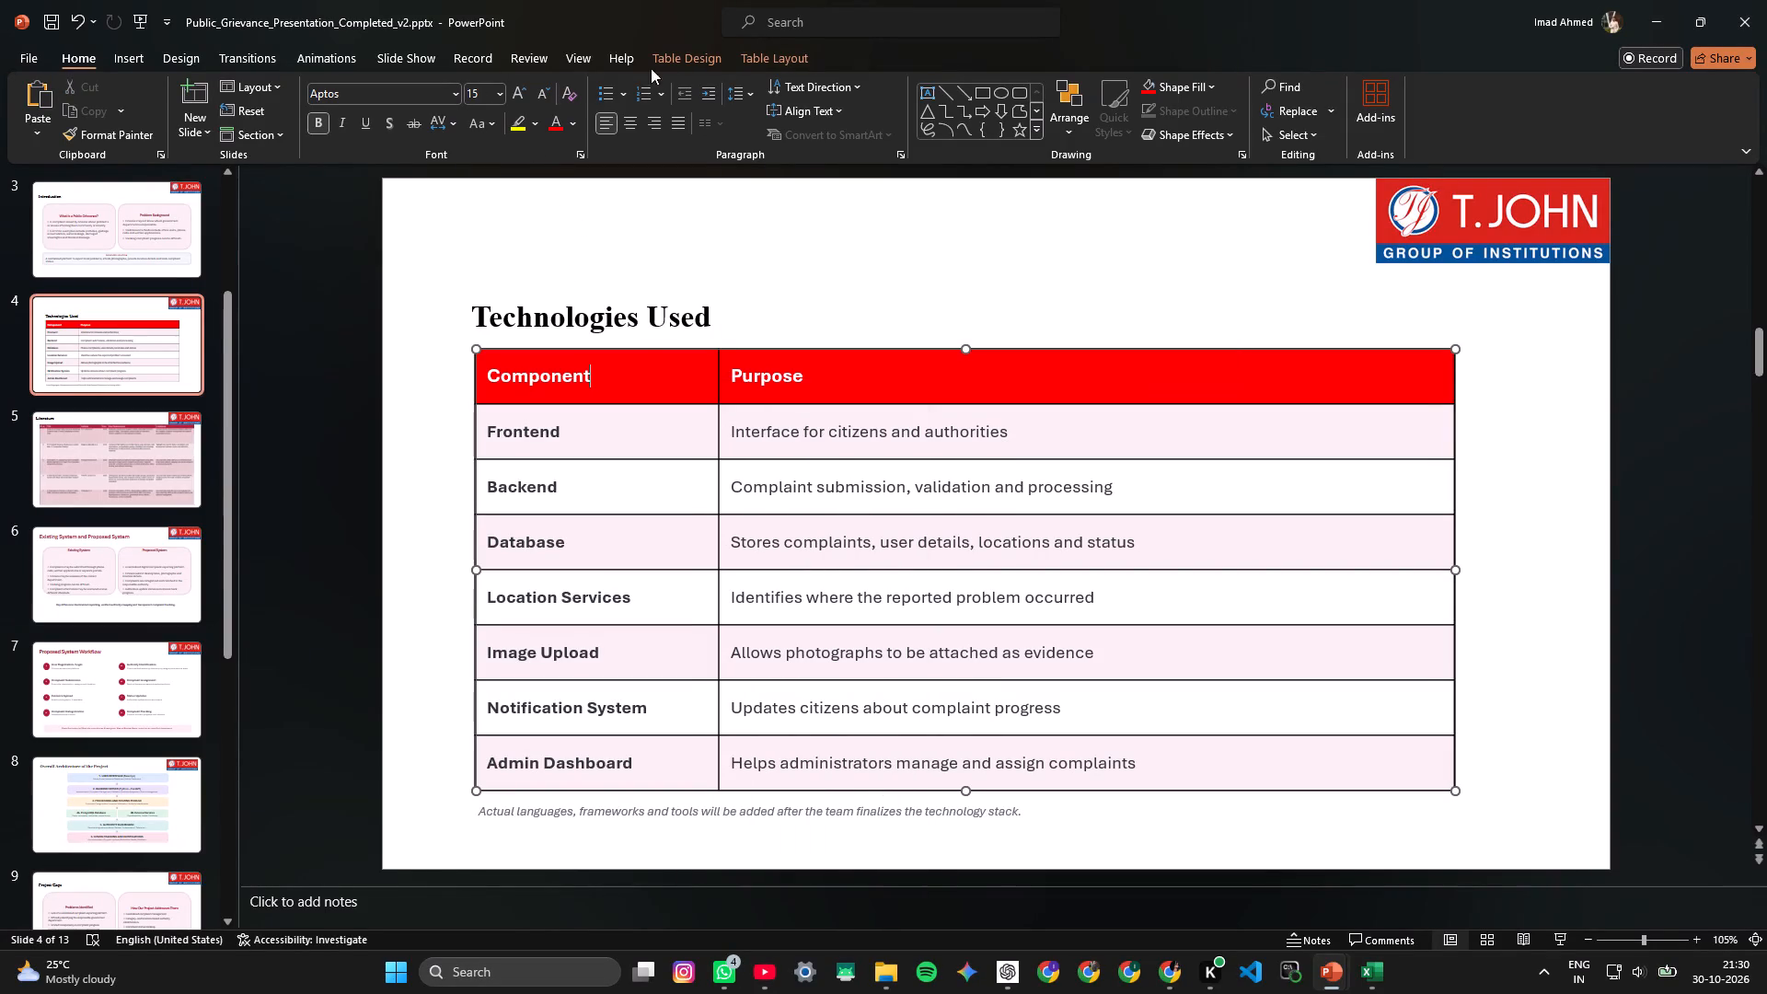
pyautogui.click(673, 59)
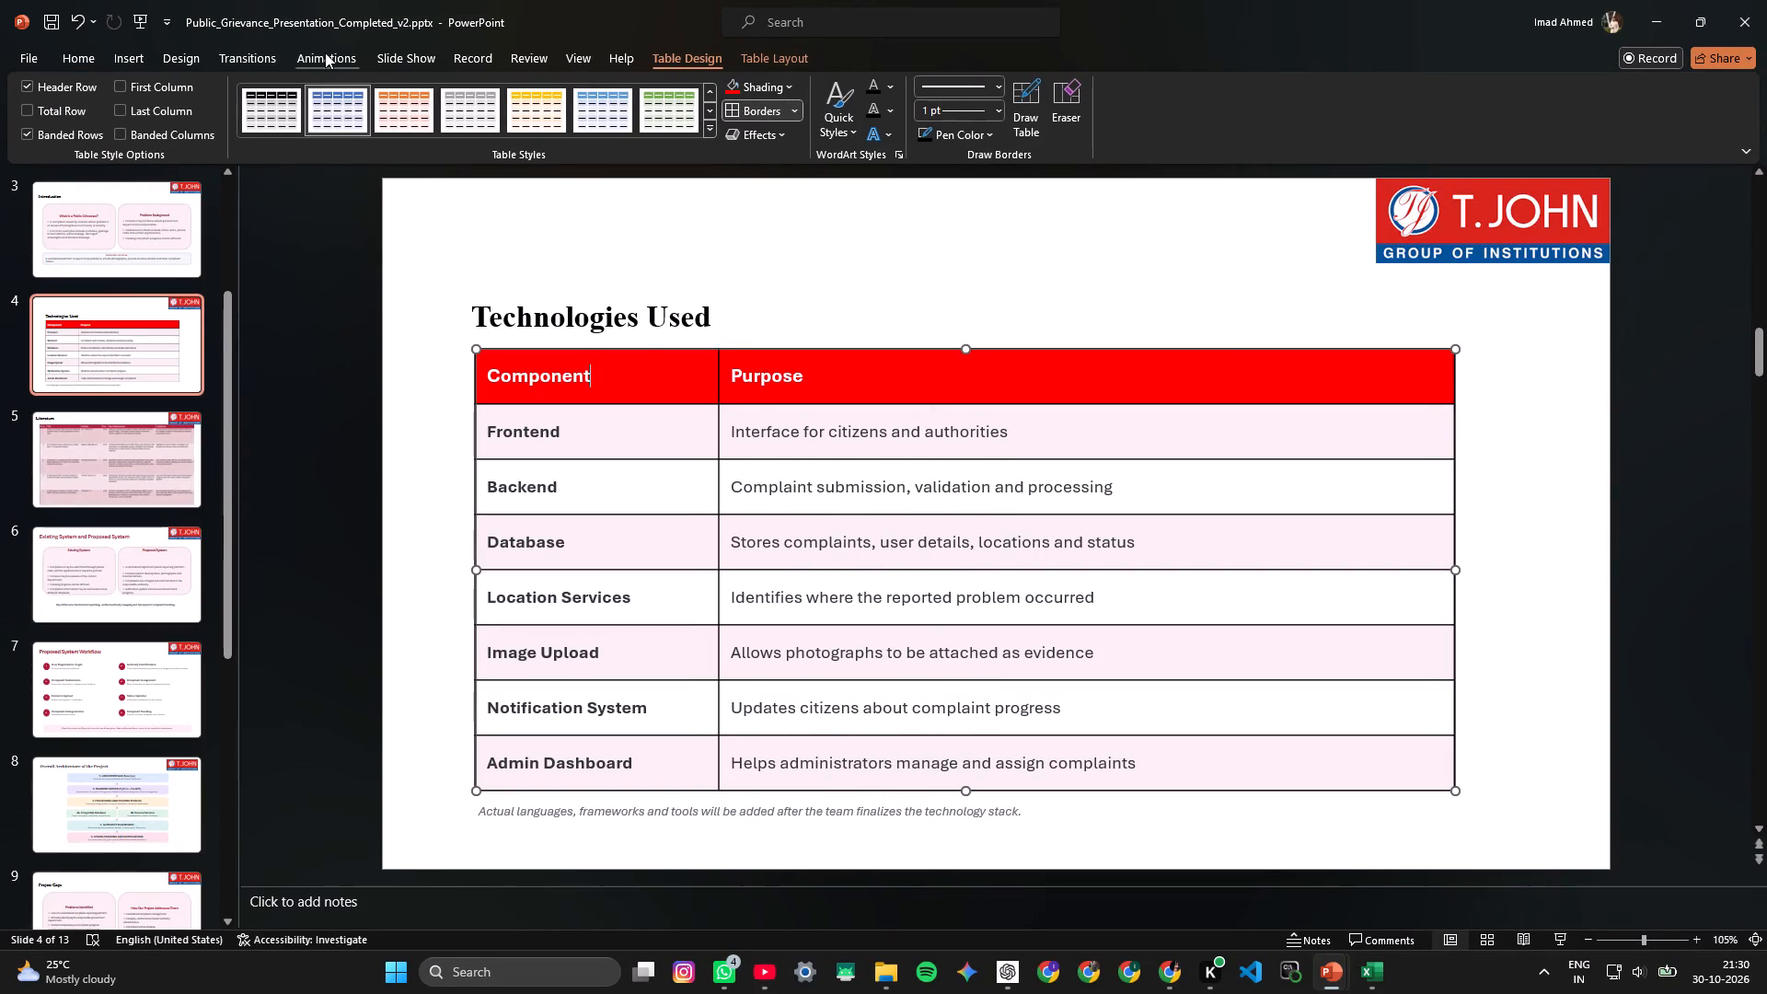
pyautogui.click(128, 58)
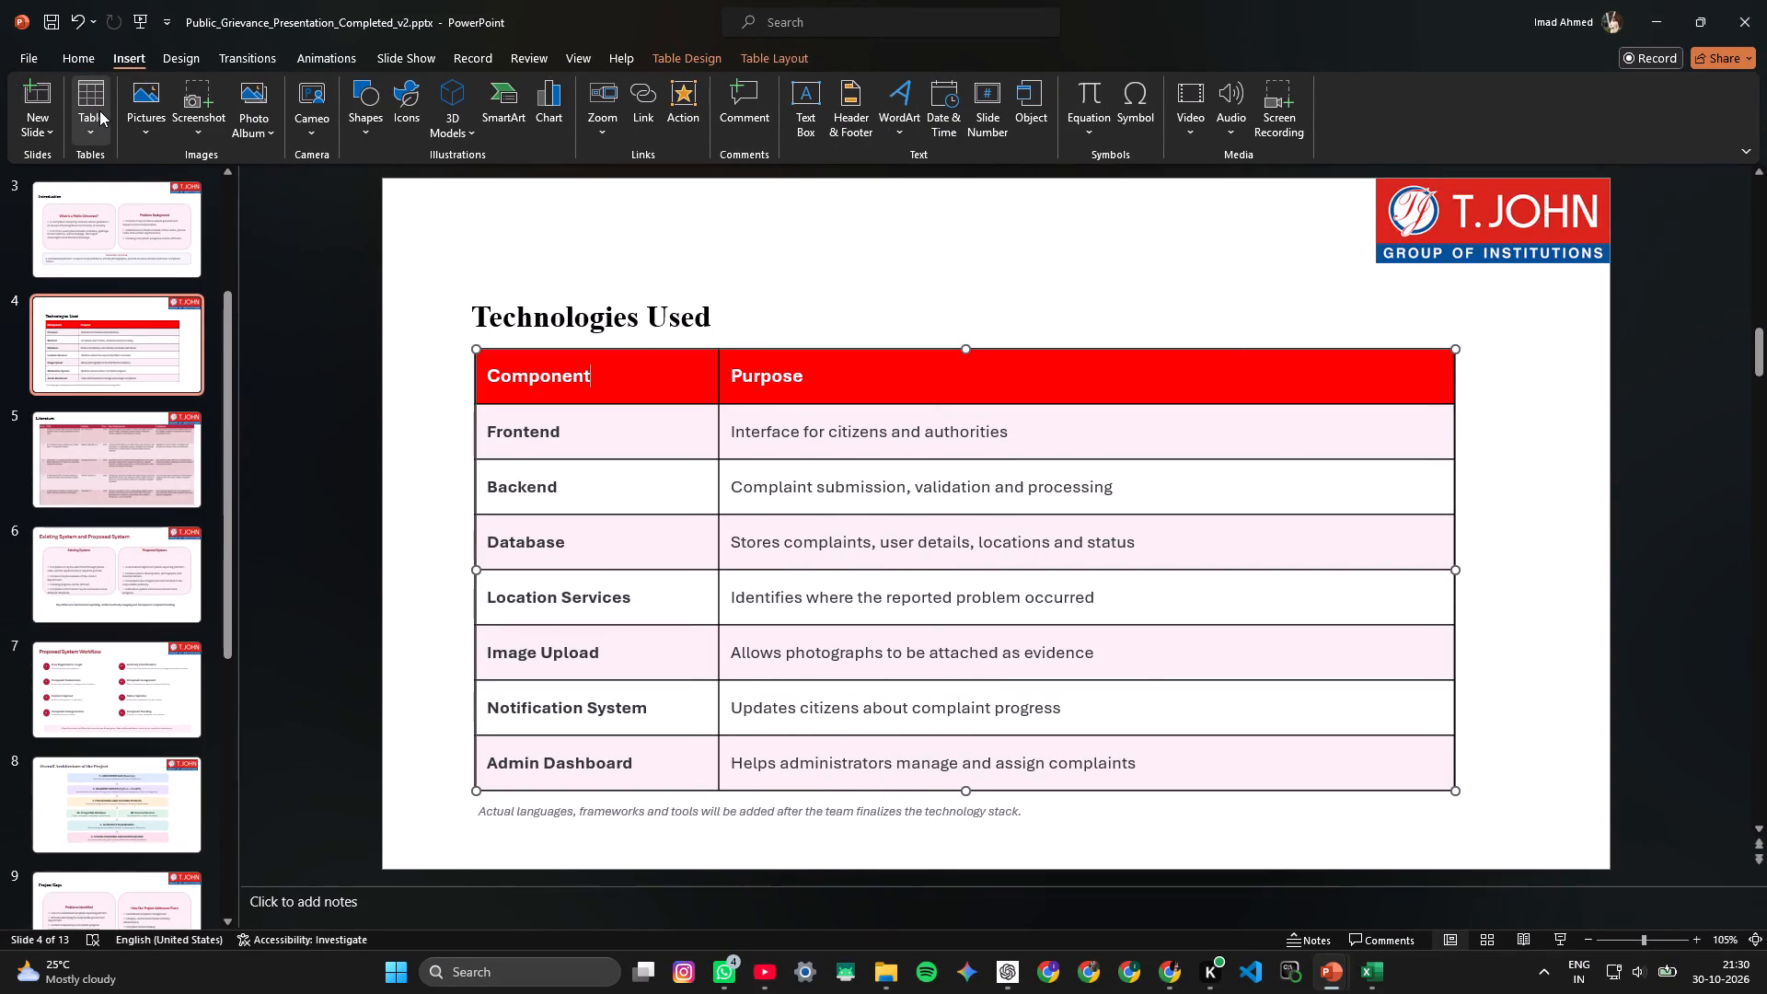
# Insert a blank column between the Component and Purpose columns of the Technologies Used table.
pyautogui.click(96, 126)
pyautogui.click(96, 126)
pyautogui.click(721, 386)
pyautogui.click(688, 367)
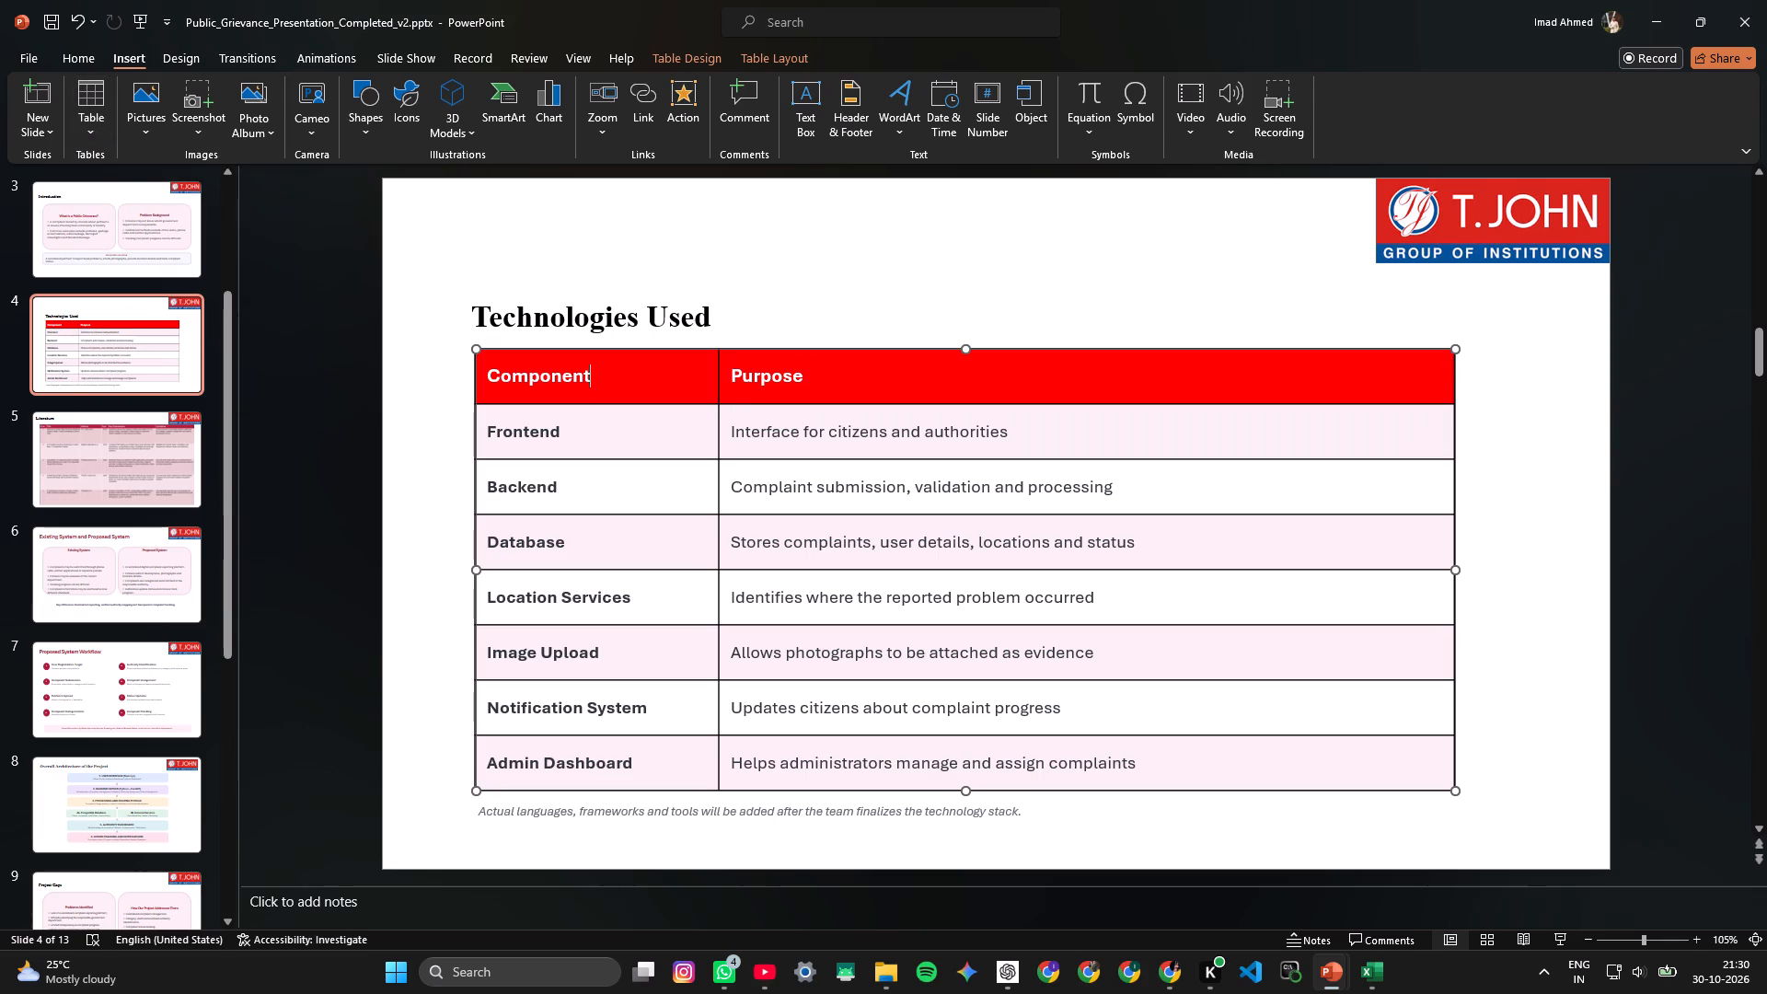
pyautogui.click(768, 49)
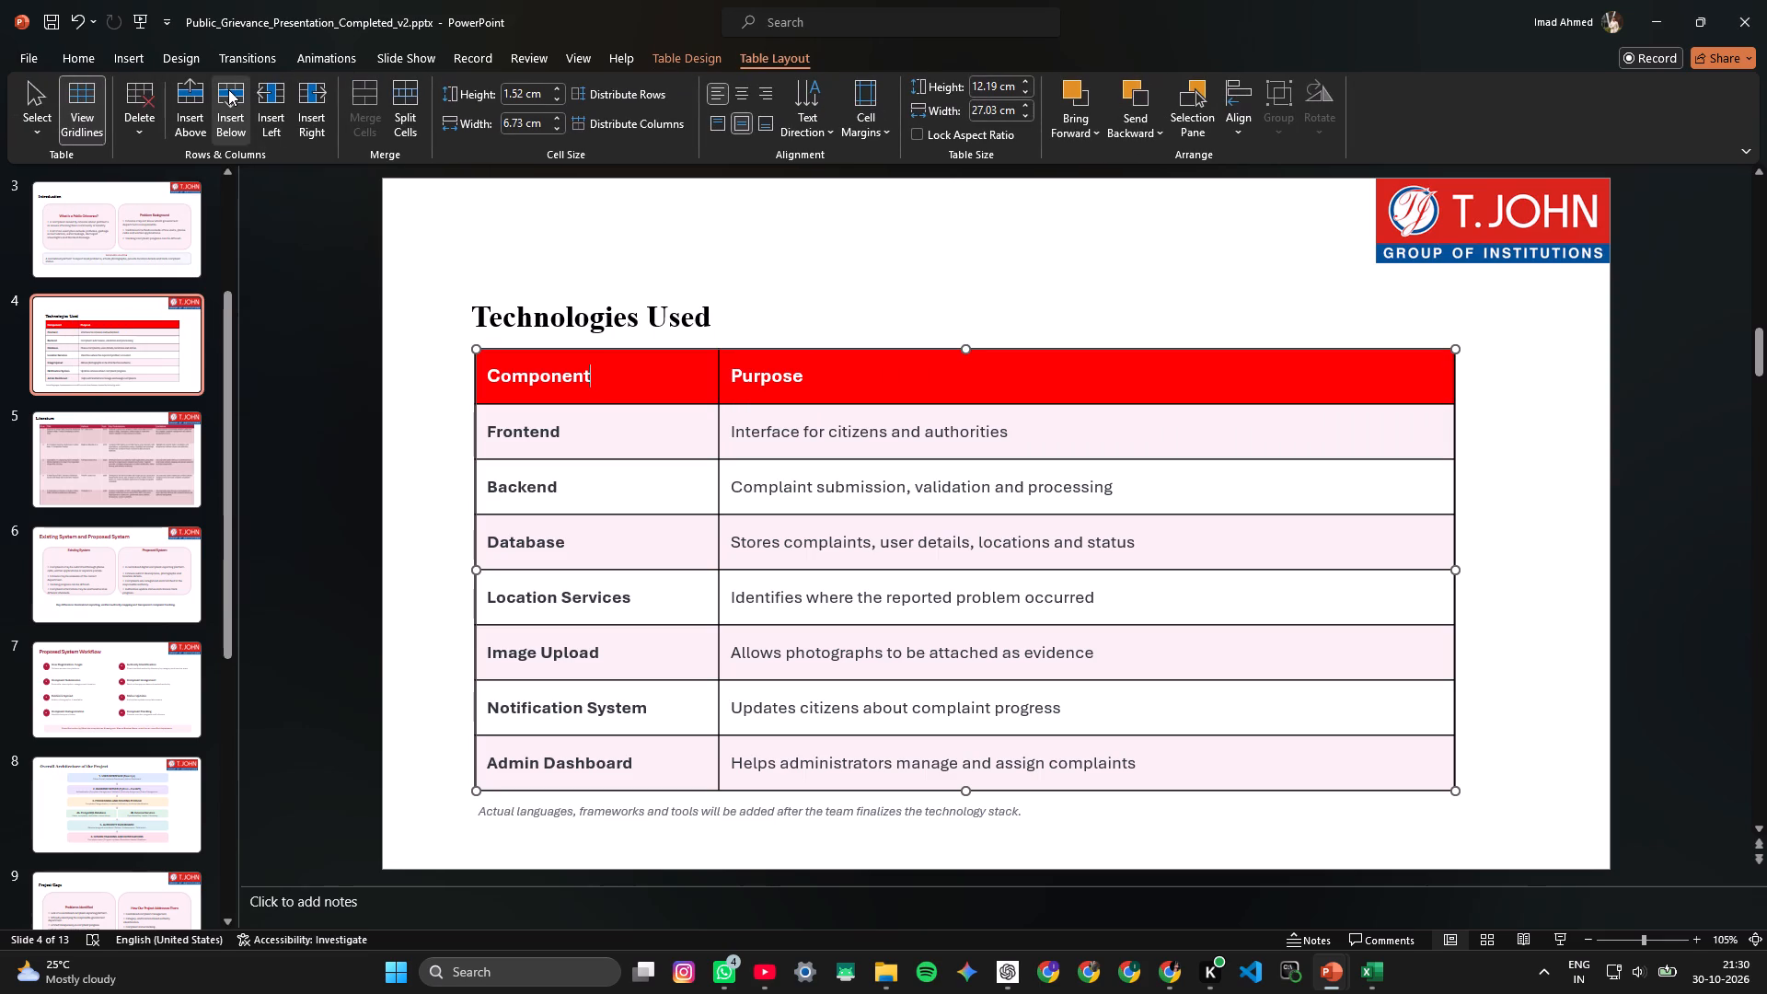
pyautogui.click(306, 93)
pyautogui.click(874, 300)
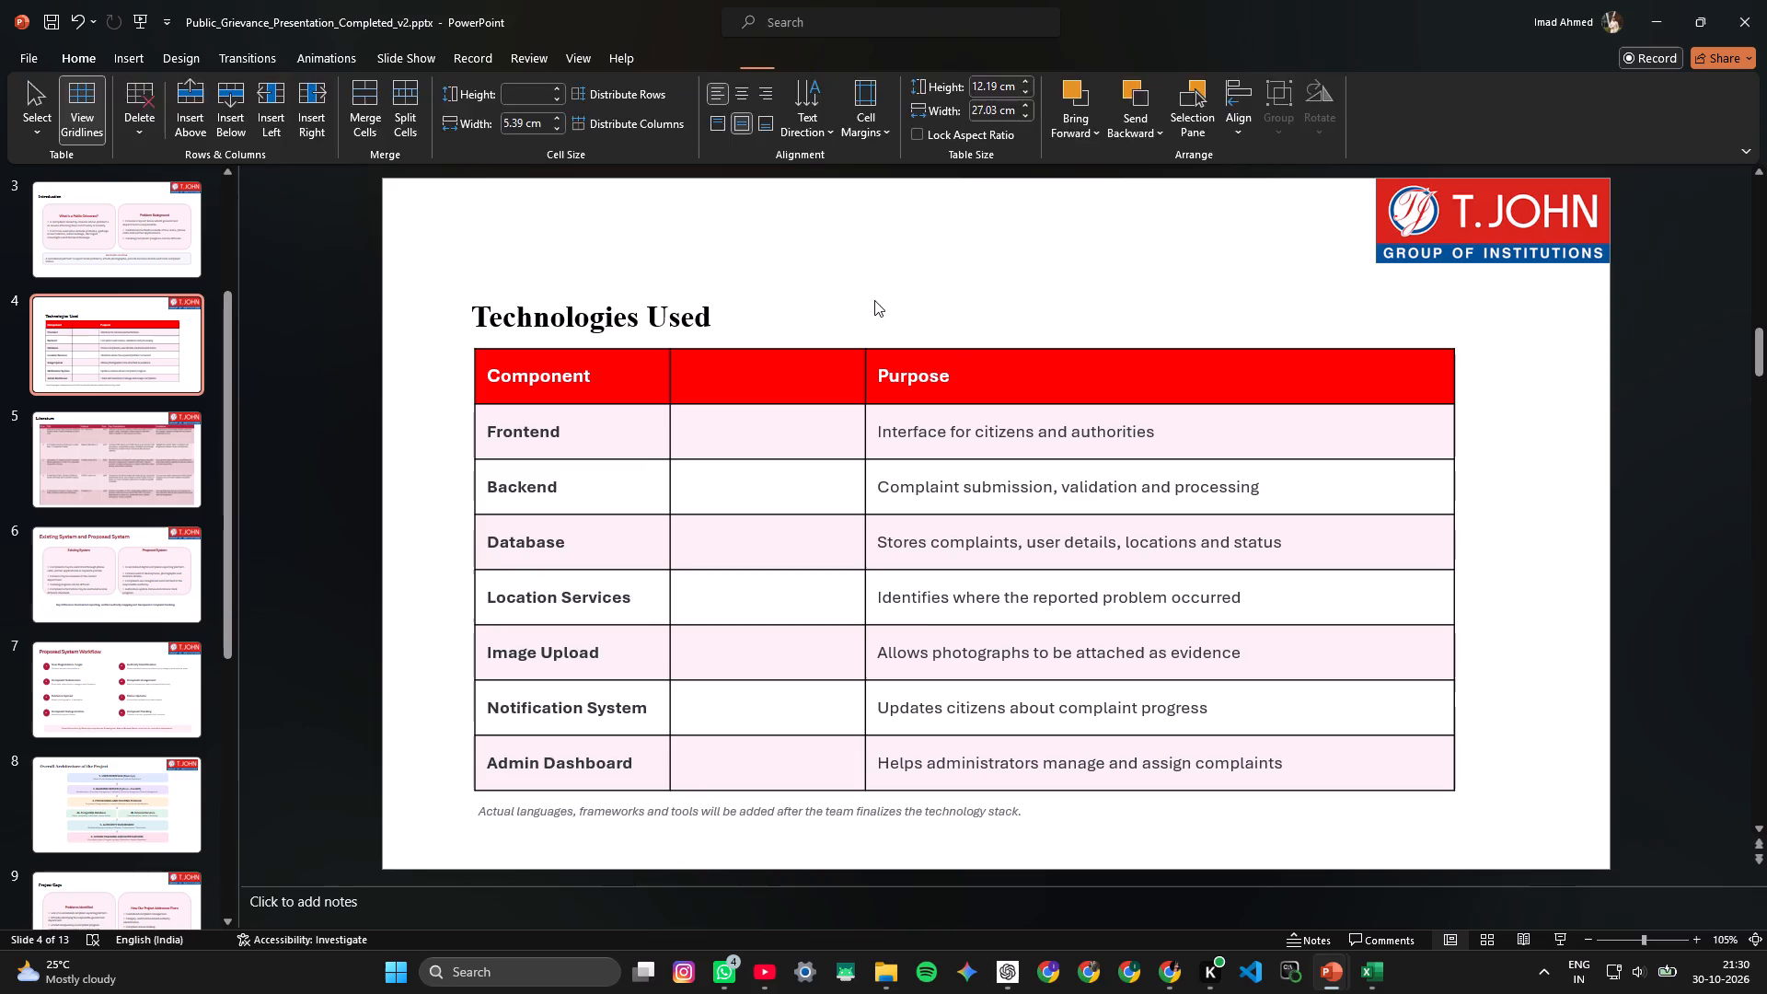
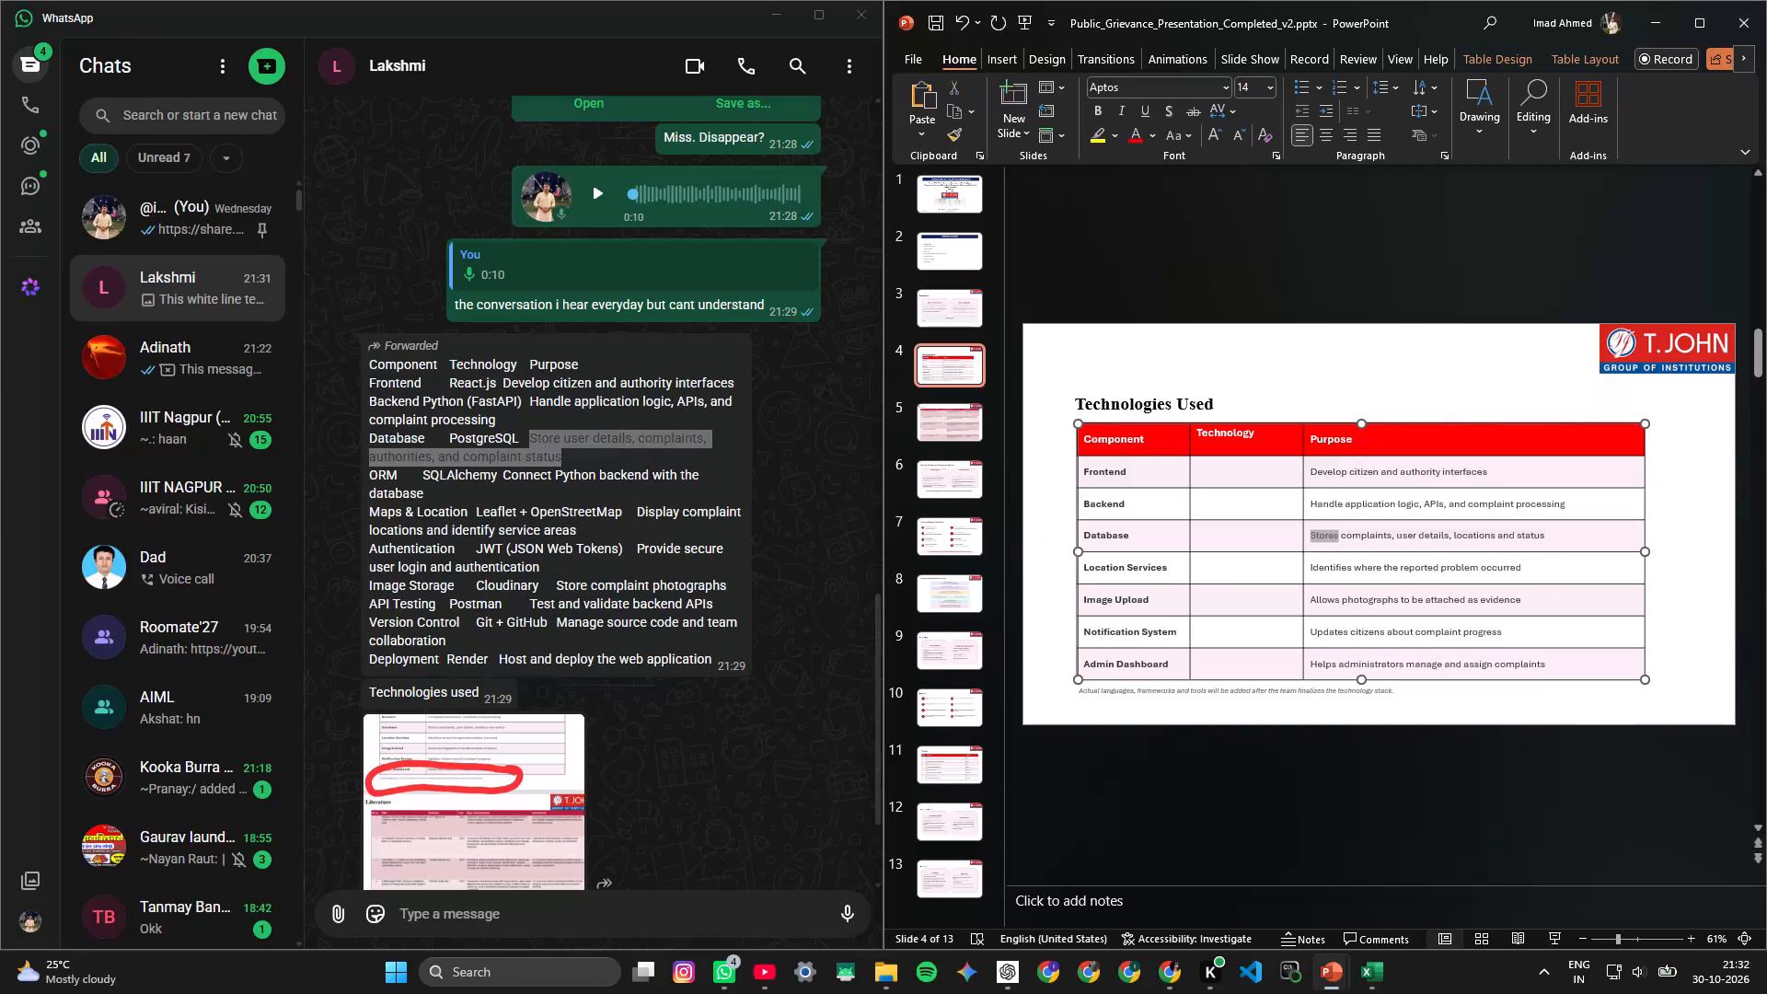
# Replace the Database row's Purpose text with the copied "Store user details, complaints, authorities, and complaint status".
pyautogui.hotkey('ctrl', 'v')
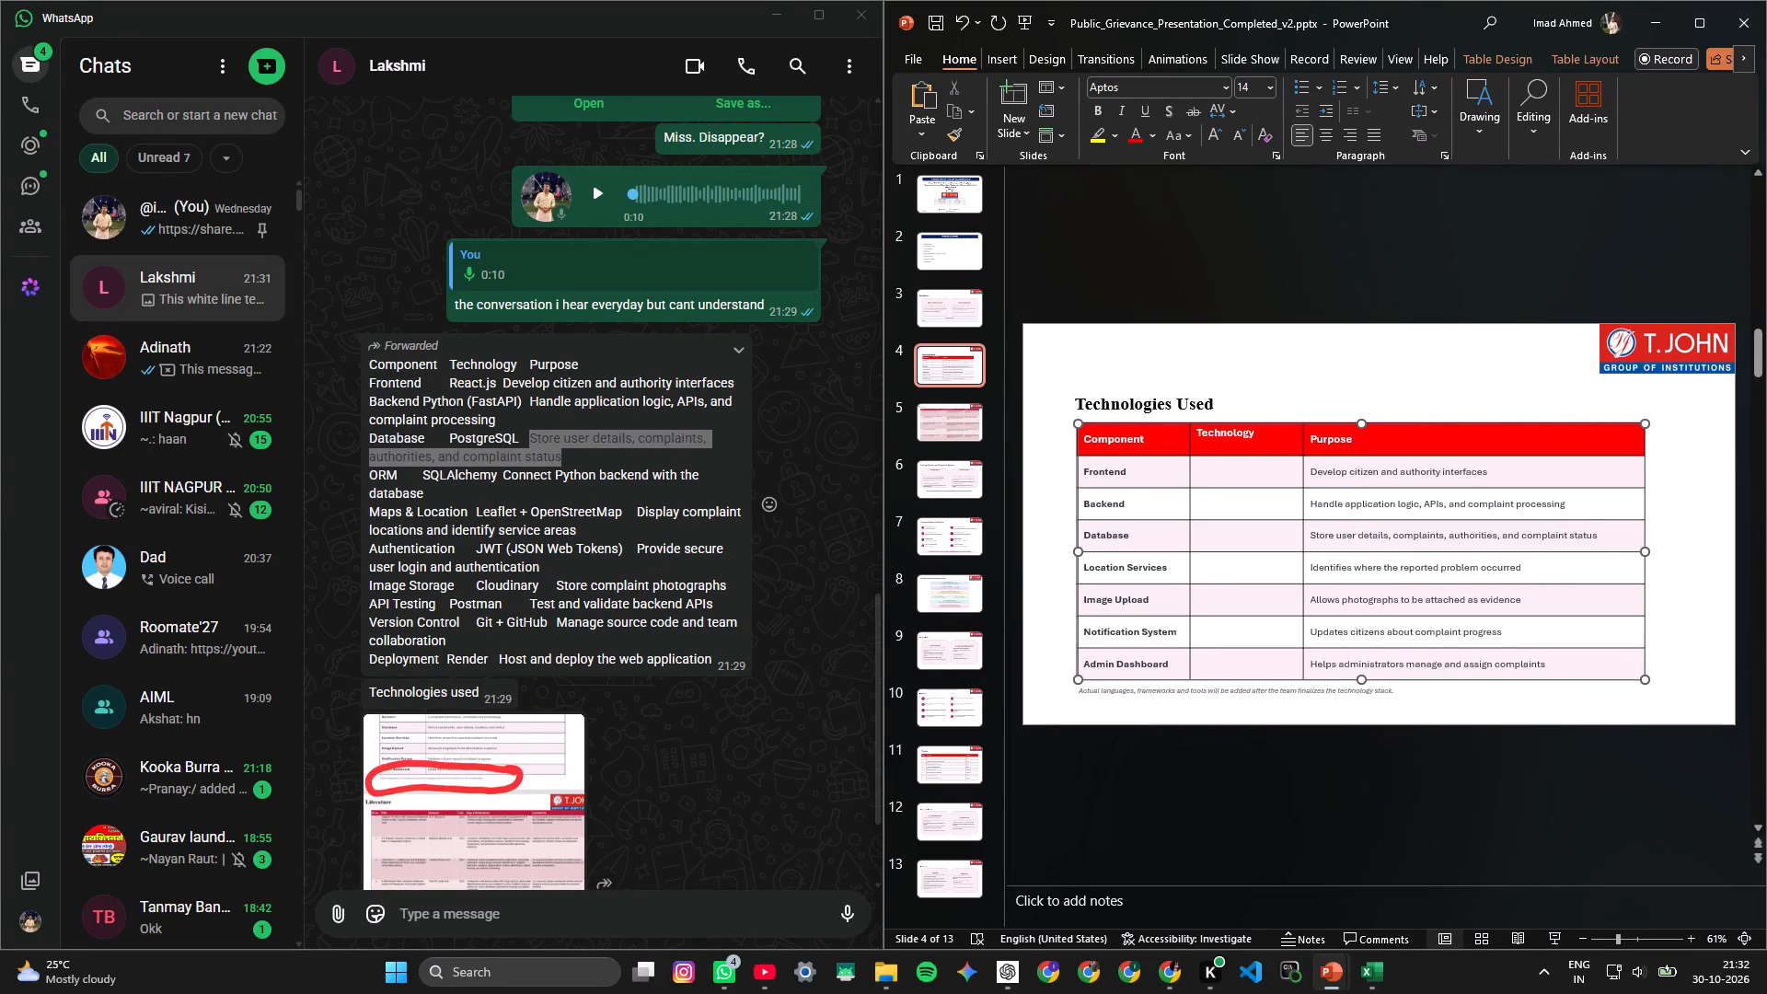
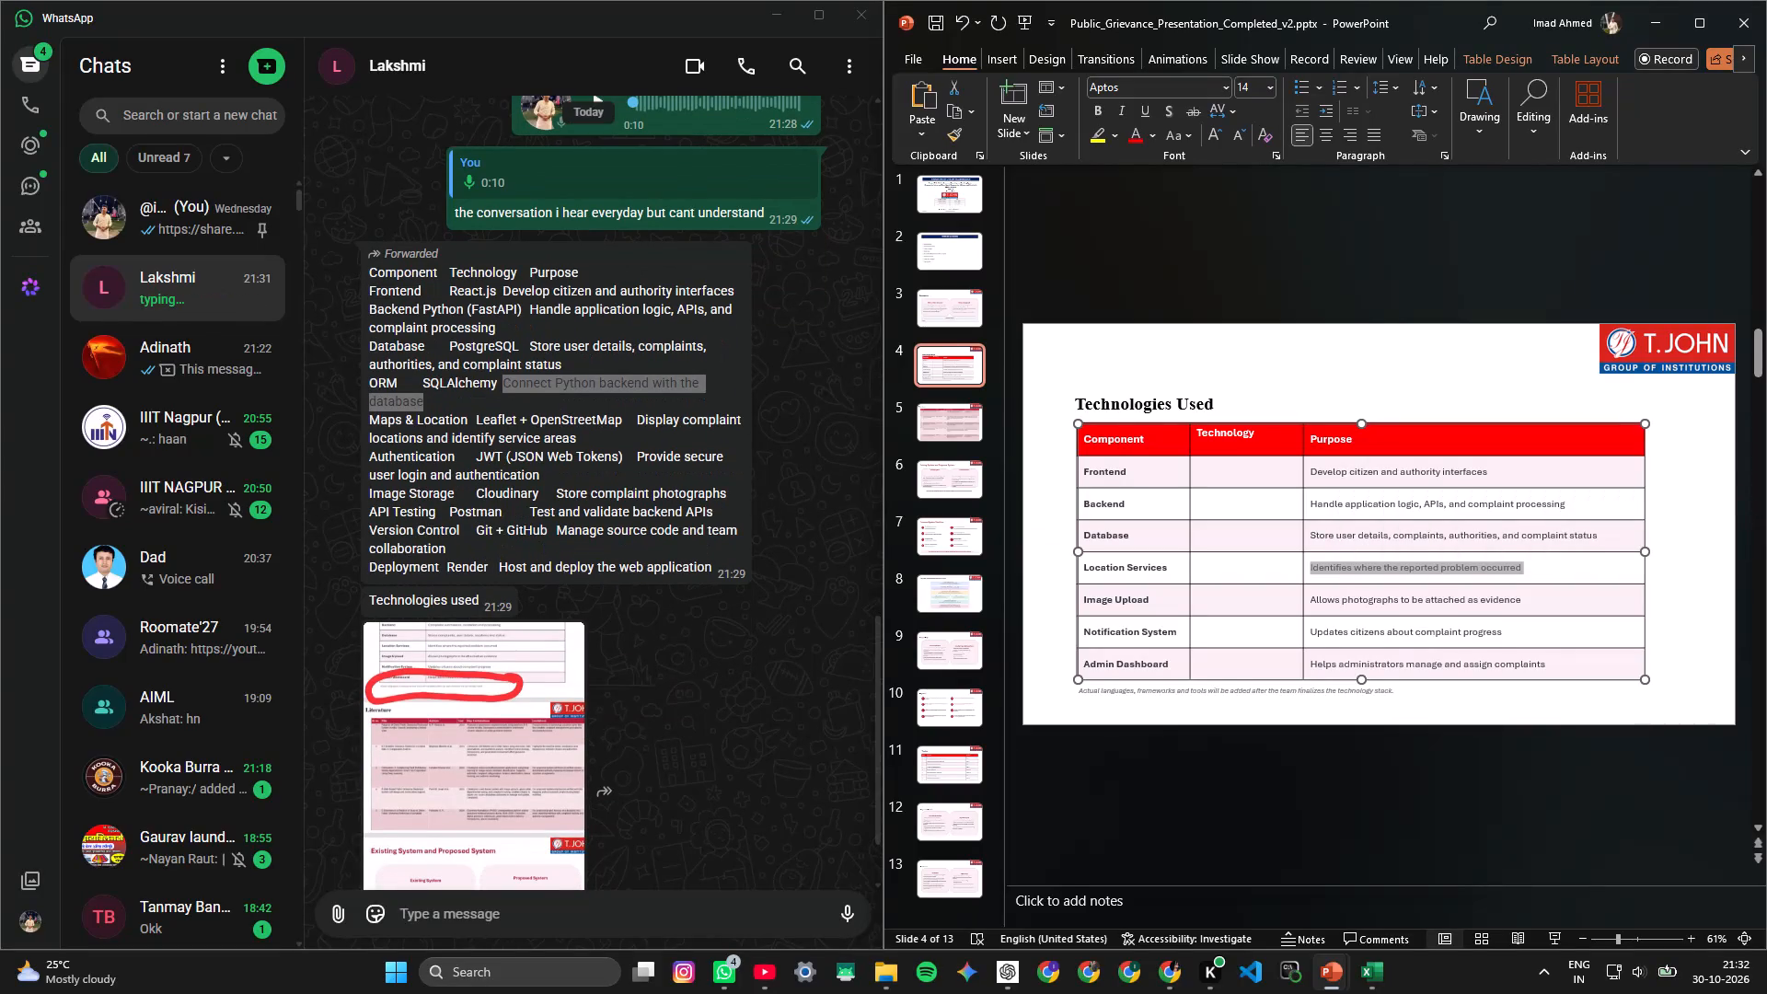
# Replace the Purpose text in the Location Services row with the copied "Connect Python backend with the database".
pyautogui.hotkey('ctrl', 'v')
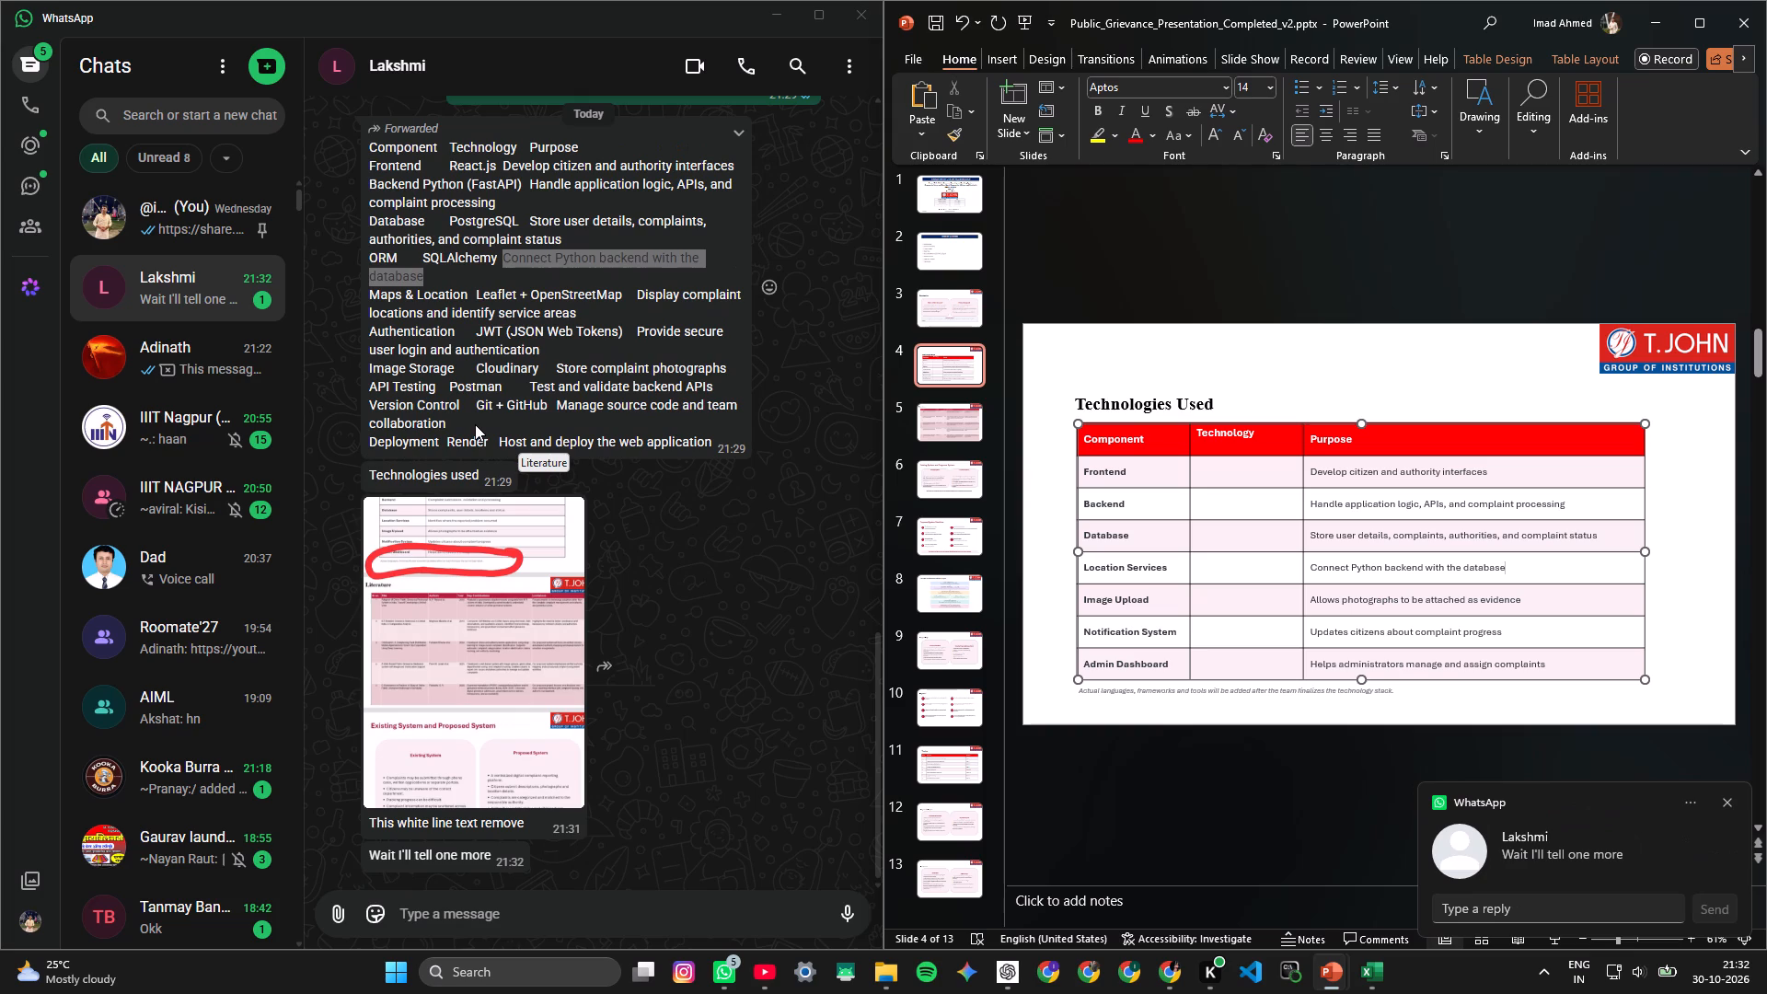
pyautogui.scroll(2, 607, 712)
pyautogui.scroll(-3, 605, 737)
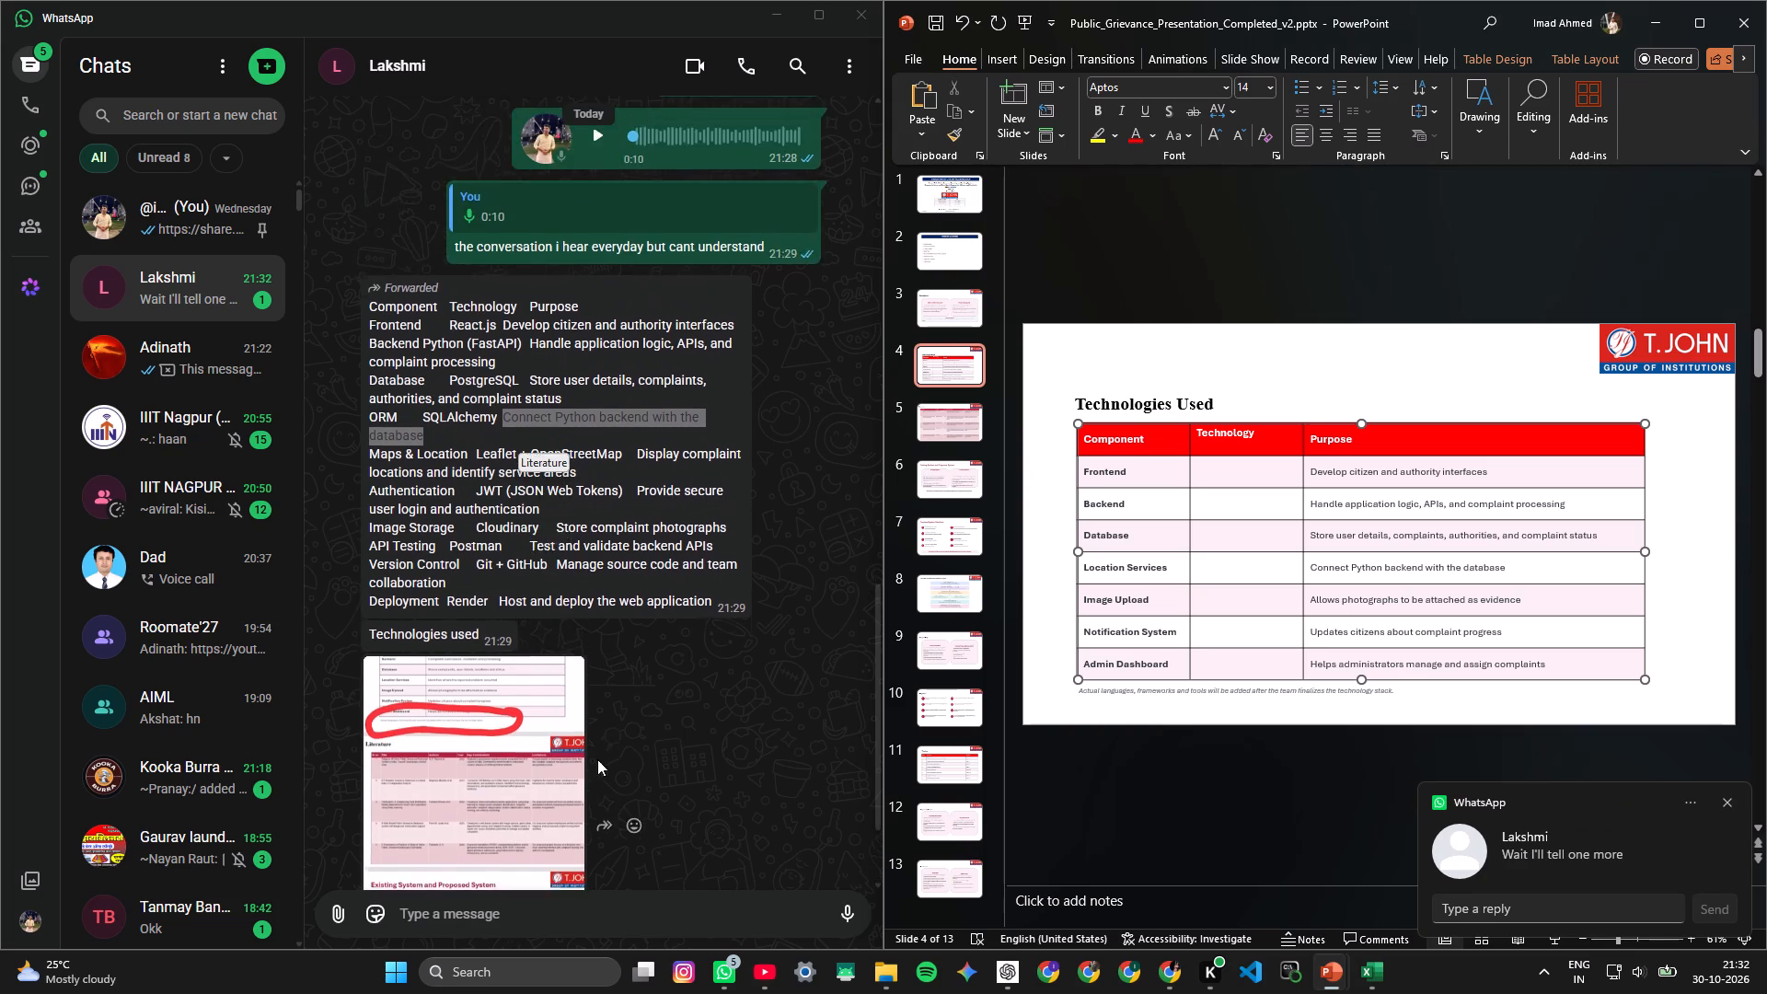
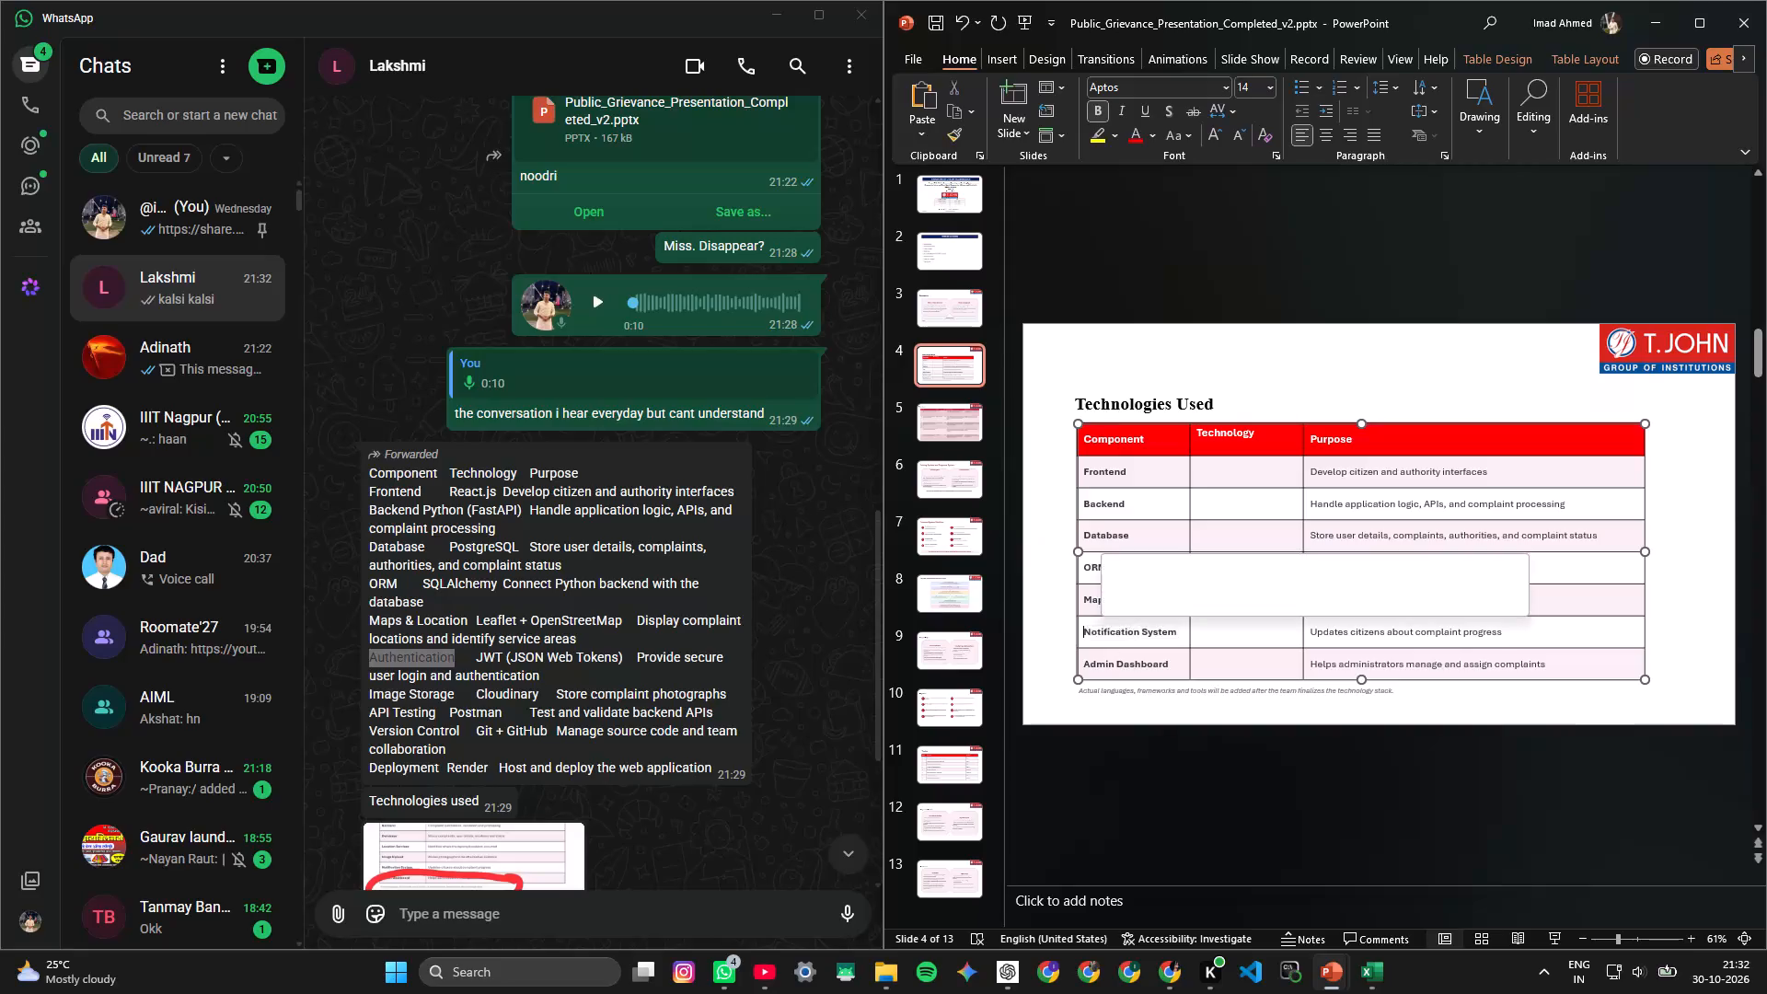
# Replace the Notification System entry in the Technologies Used table's Component column with Authentication, copied from the forwarded list.
pyautogui.click(1102, 630)
pyautogui.hotkey('ctrl', 'v')
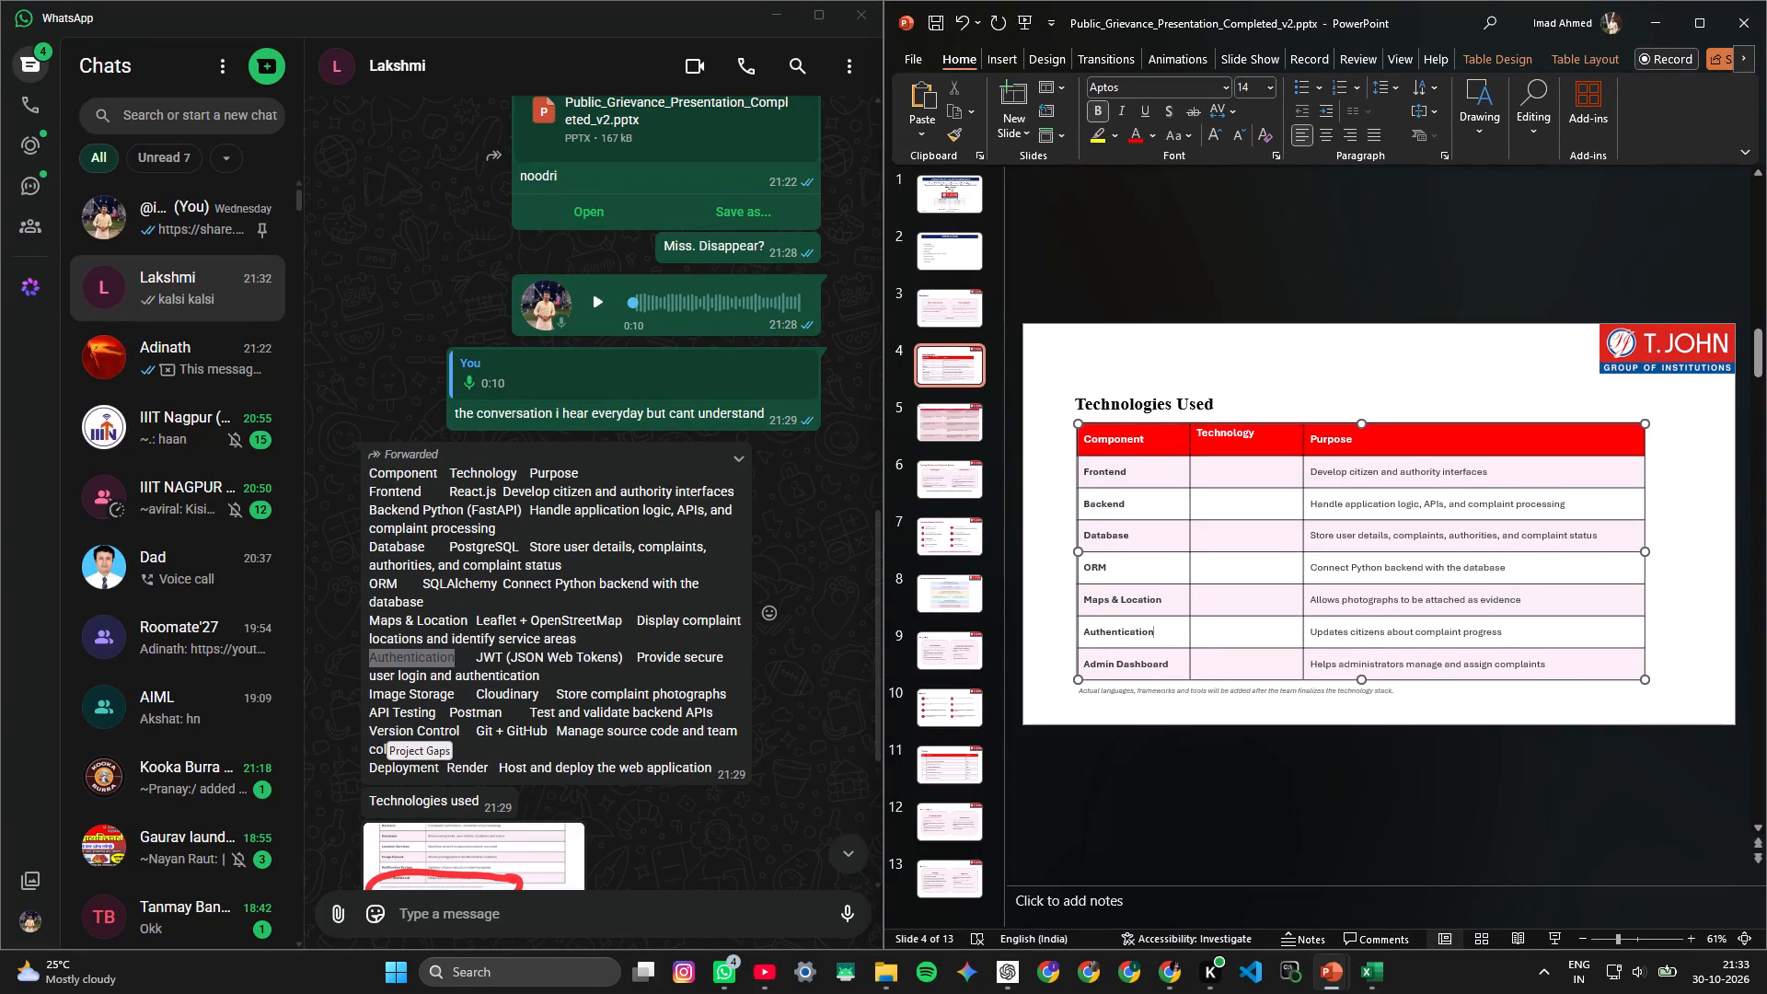
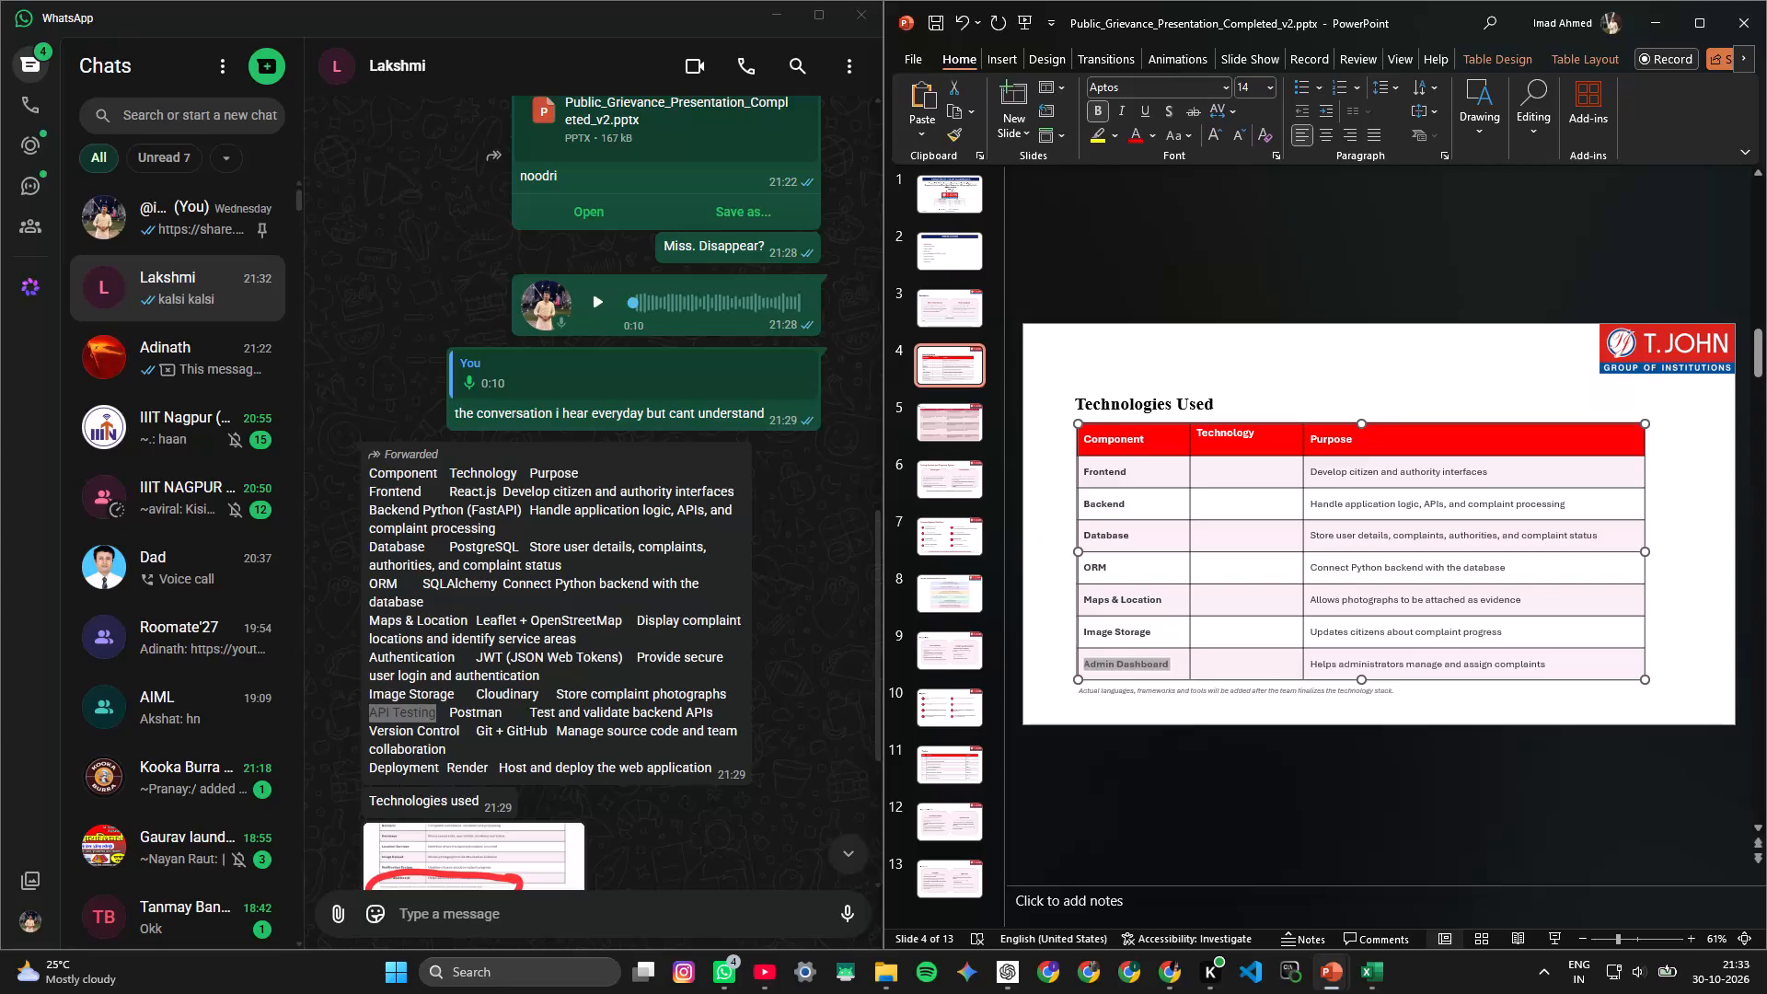
# Replace the Admin Dashboard label in the table's last Component cell with API Testing, copied from the forwarded list.
pyautogui.hotkey('ctrl', 'v')
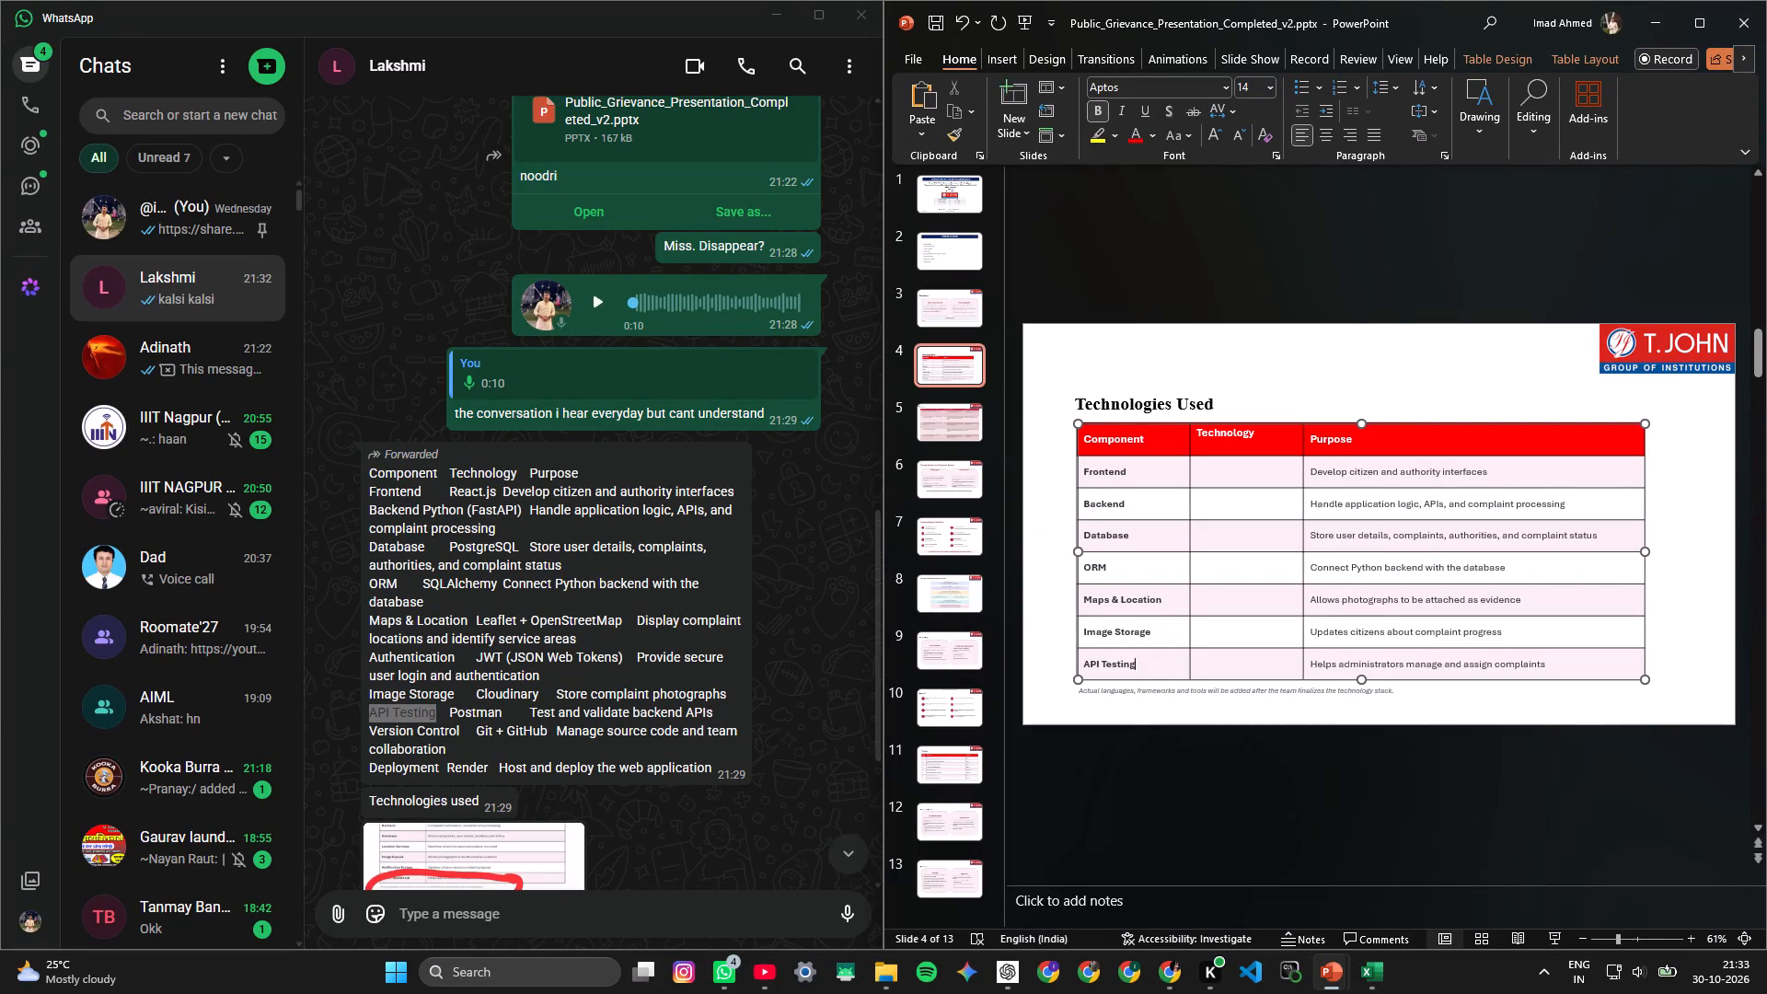
# Delete the italic footnote about actual languages, frameworks and tools beneath the Technologies Used table.
pyautogui.click(1359, 691)
pyautogui.press('Delete')
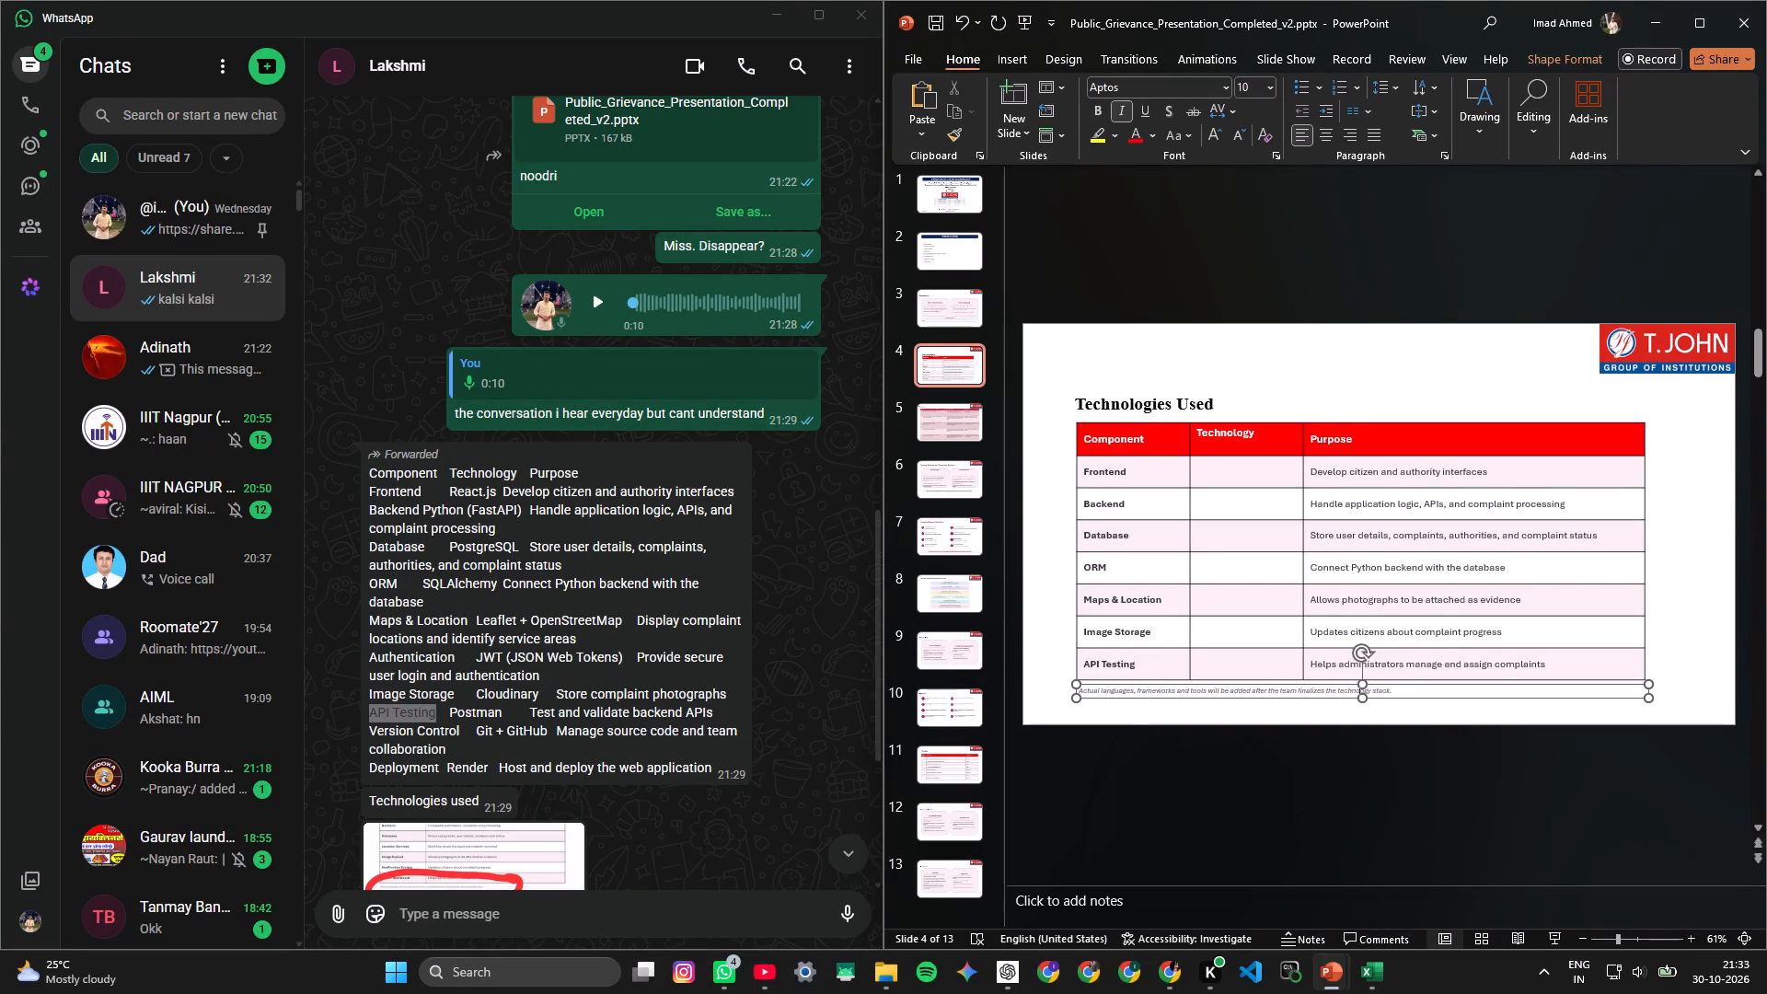
pyautogui.click(1424, 697)
pyautogui.press('Delete')
# Insert a new row below the API Testing row in the Technologies Used table.
pyautogui.click(1253, 669)
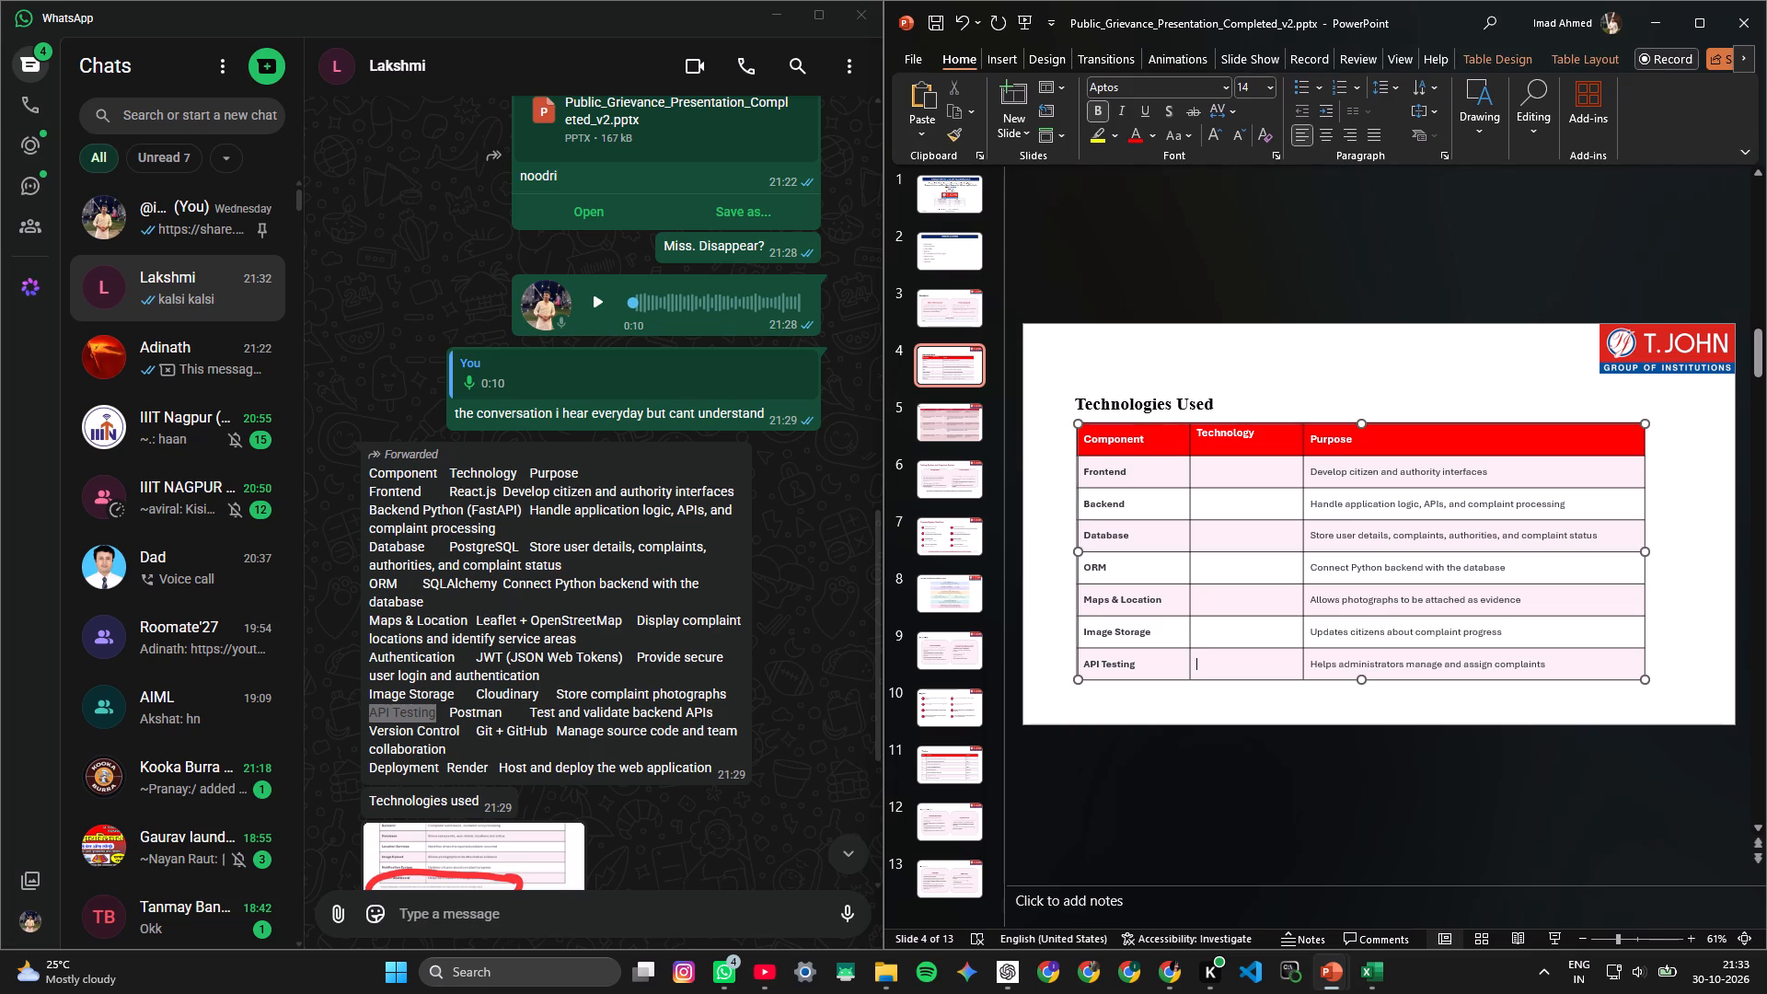
pyautogui.click(1570, 55)
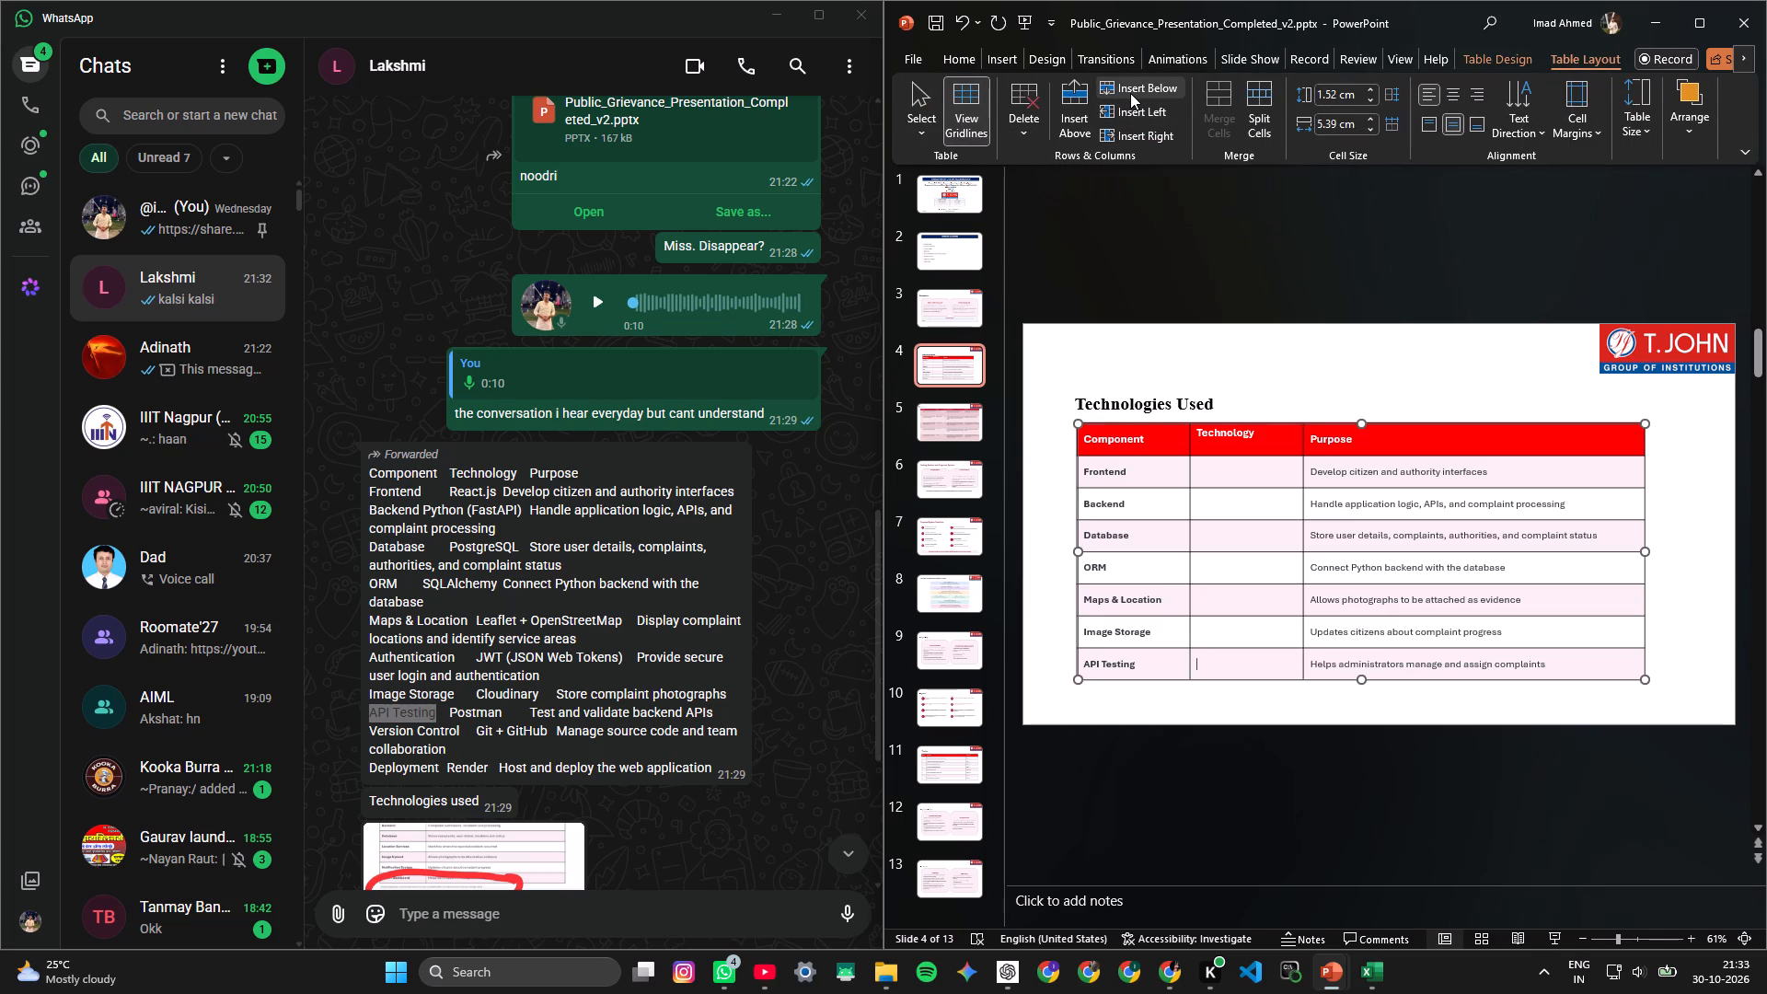
# Insert two blank rows below the API Testing row of the Technologies Used table.
pyautogui.click(1130, 93)
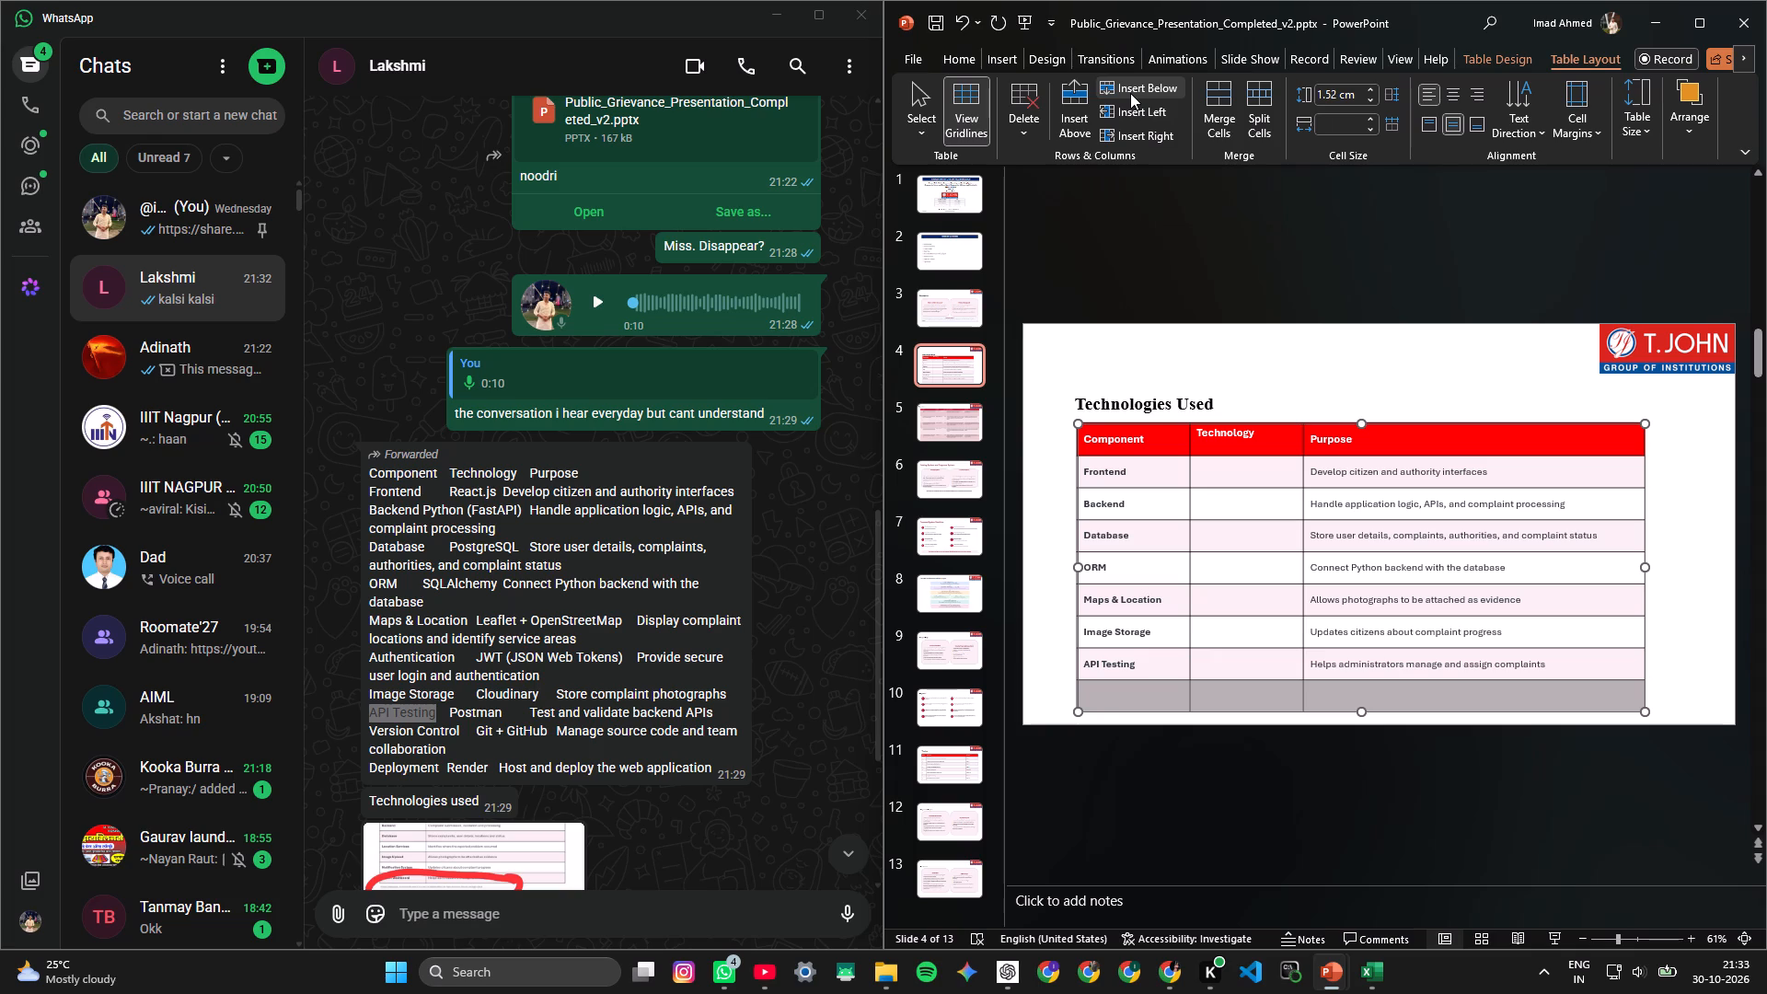
pyautogui.click(1130, 93)
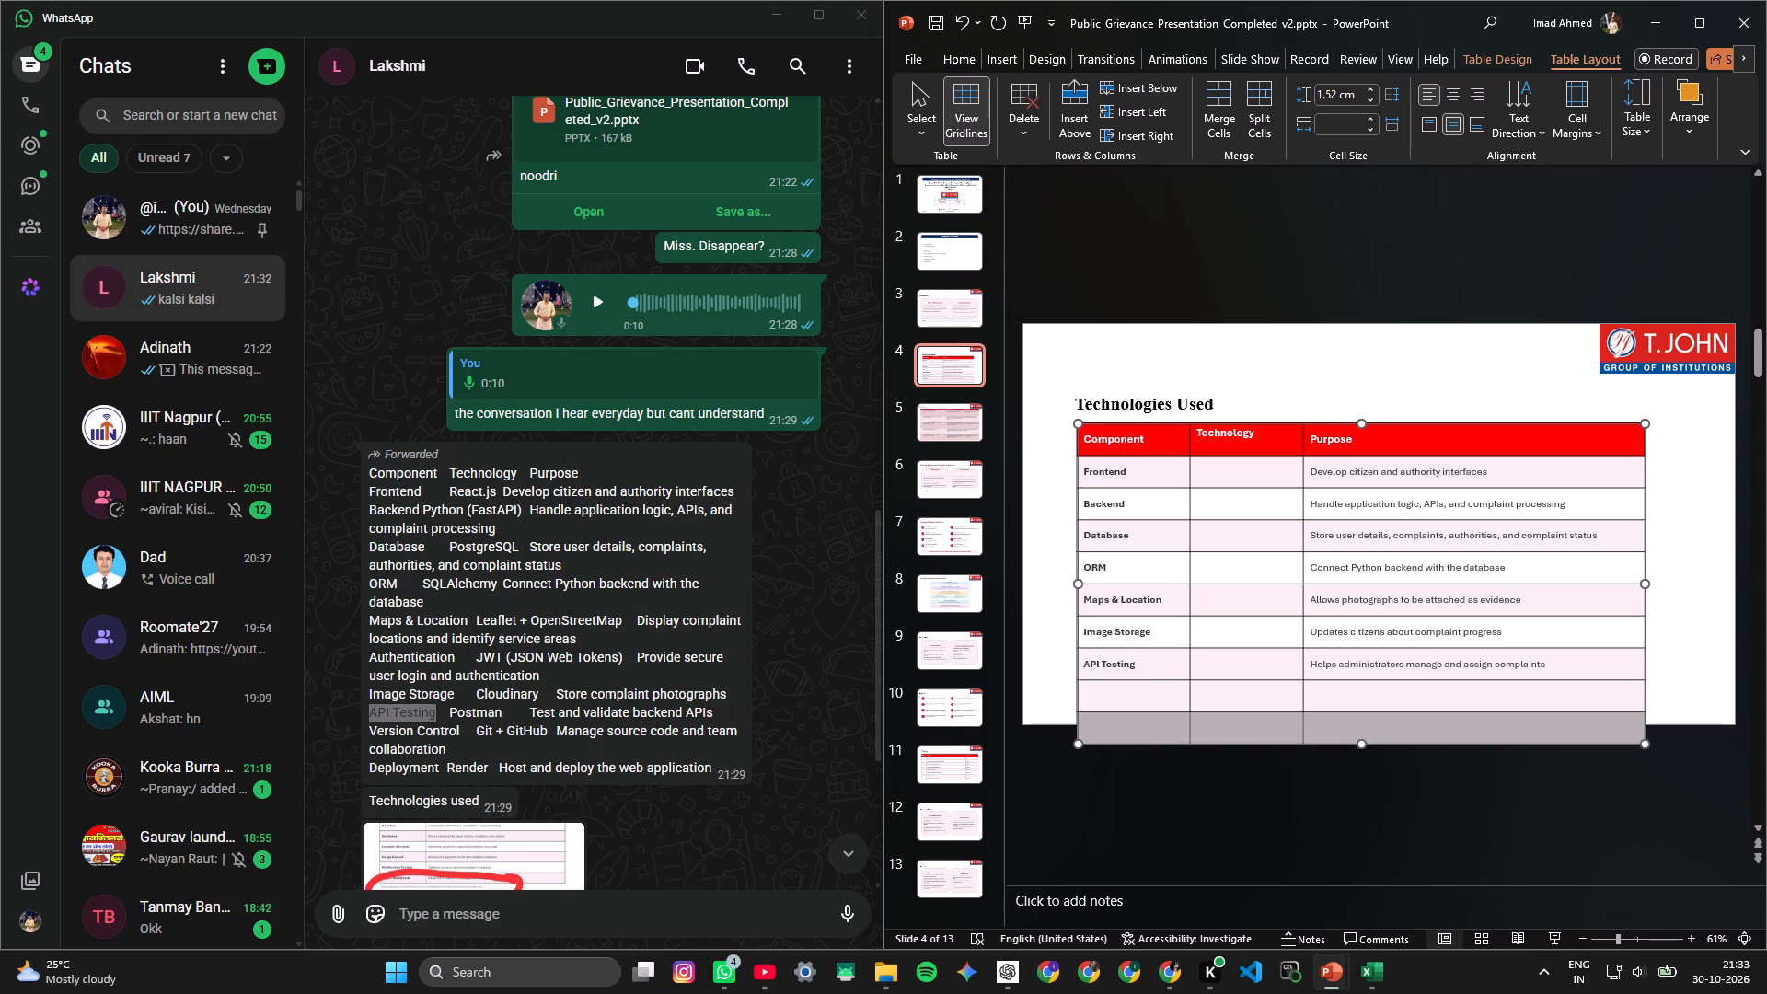
# Move the Technologies Used title up, closer to the slide's top edge, to free space above the table.
pyautogui.click(1181, 397)
pyautogui.moveTo(1174, 379); pyautogui.dragTo(1167, 342)
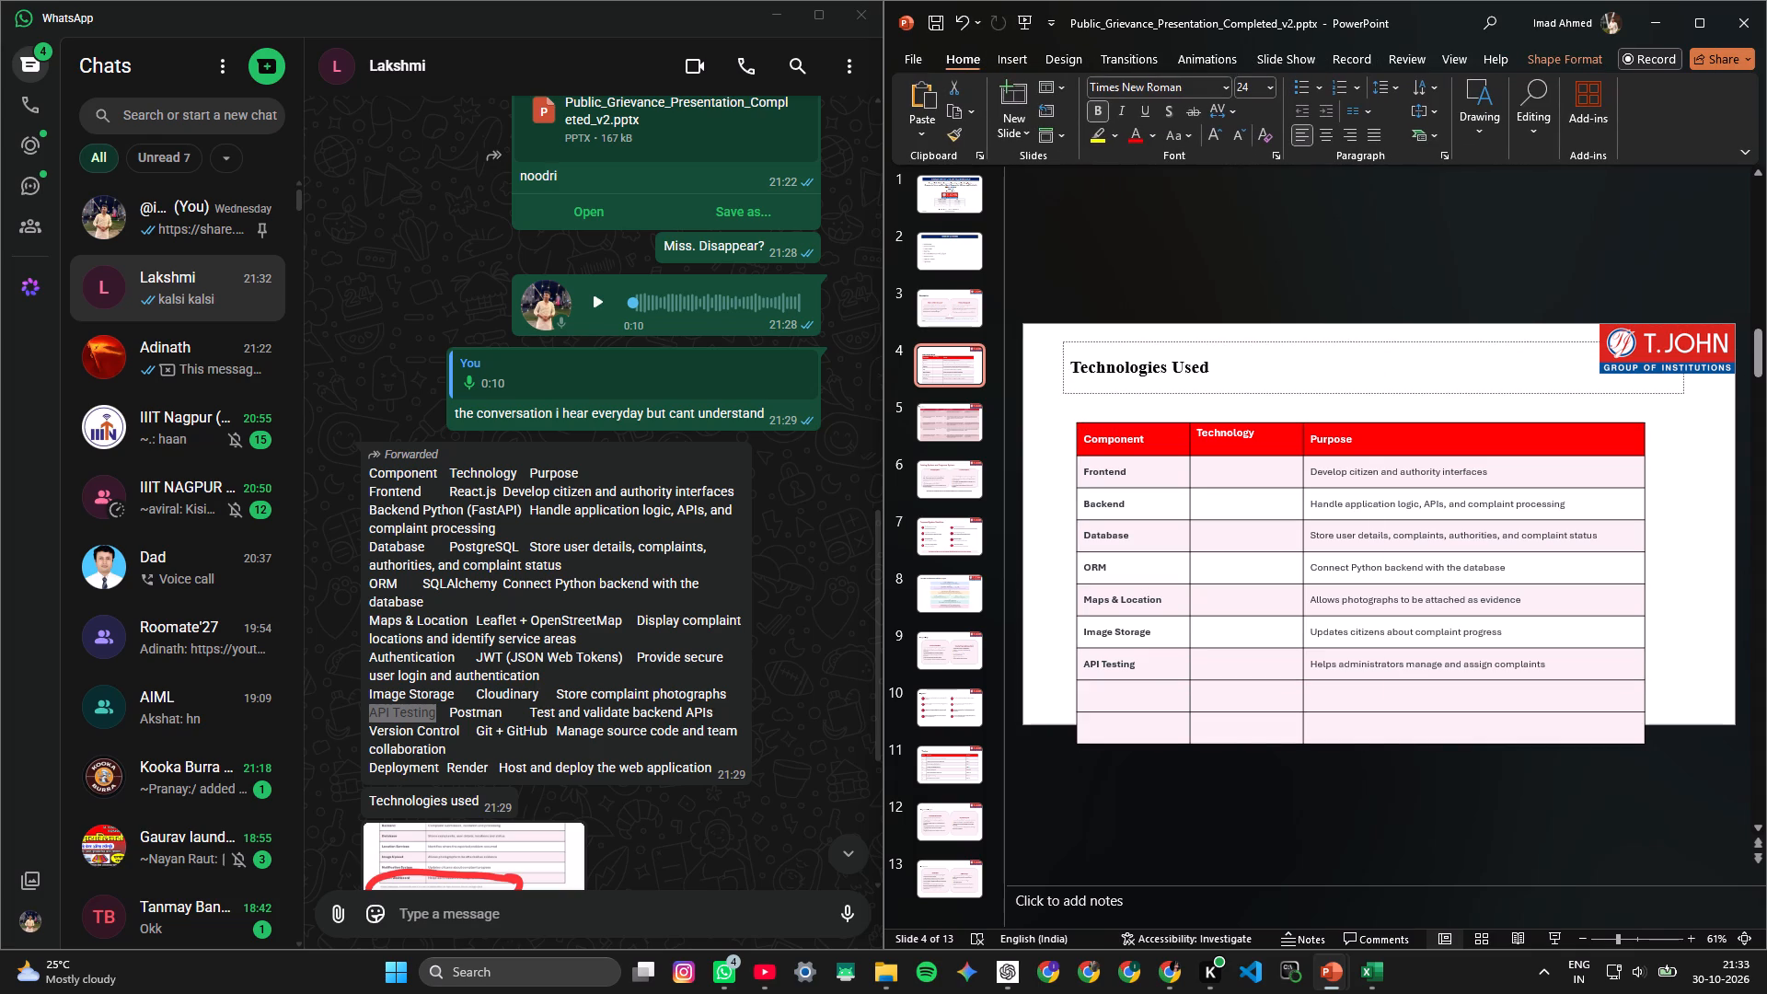
pyautogui.moveTo(1167, 342); pyautogui.dragTo(1167, 333)
# Move the technologies table up and slightly left, just beneath the title, so all its rows fit on the slide.
pyautogui.click(1195, 417)
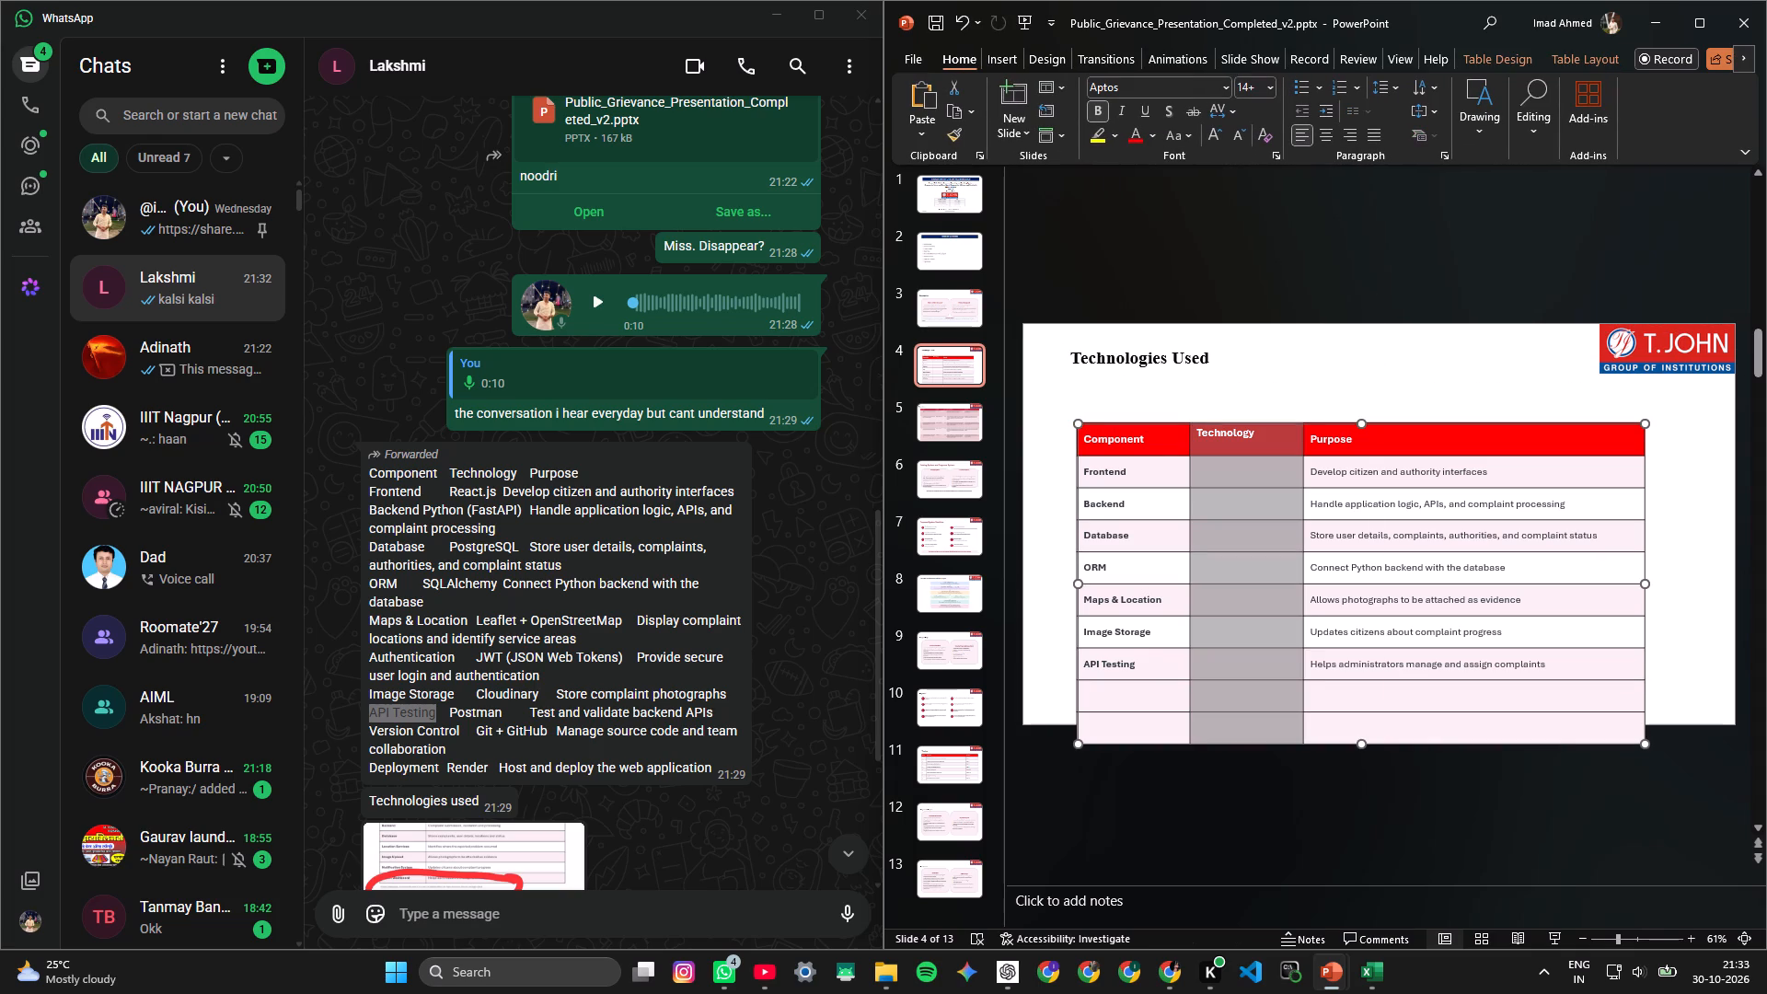
pyautogui.click(1183, 422)
pyautogui.moveTo(1183, 422); pyautogui.dragTo(1176, 384)
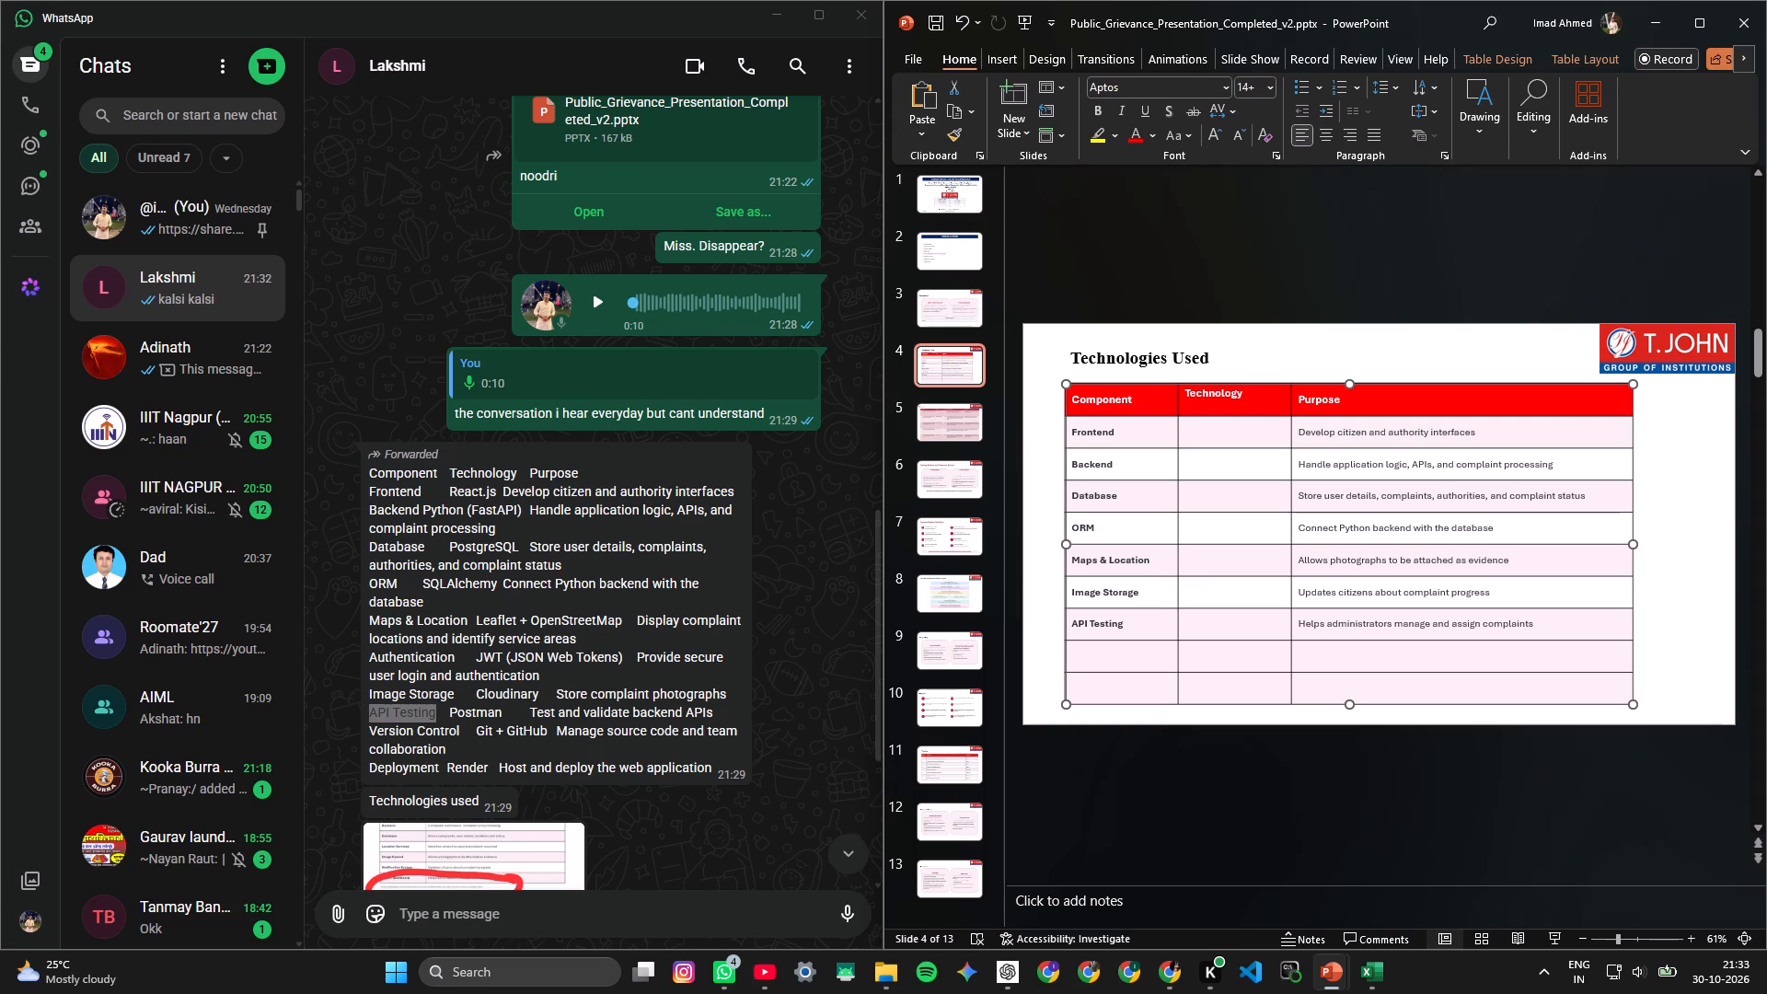
# Place the text cursor in the Component cell of the first blank row below API Testing.
pyautogui.click(1120, 657)
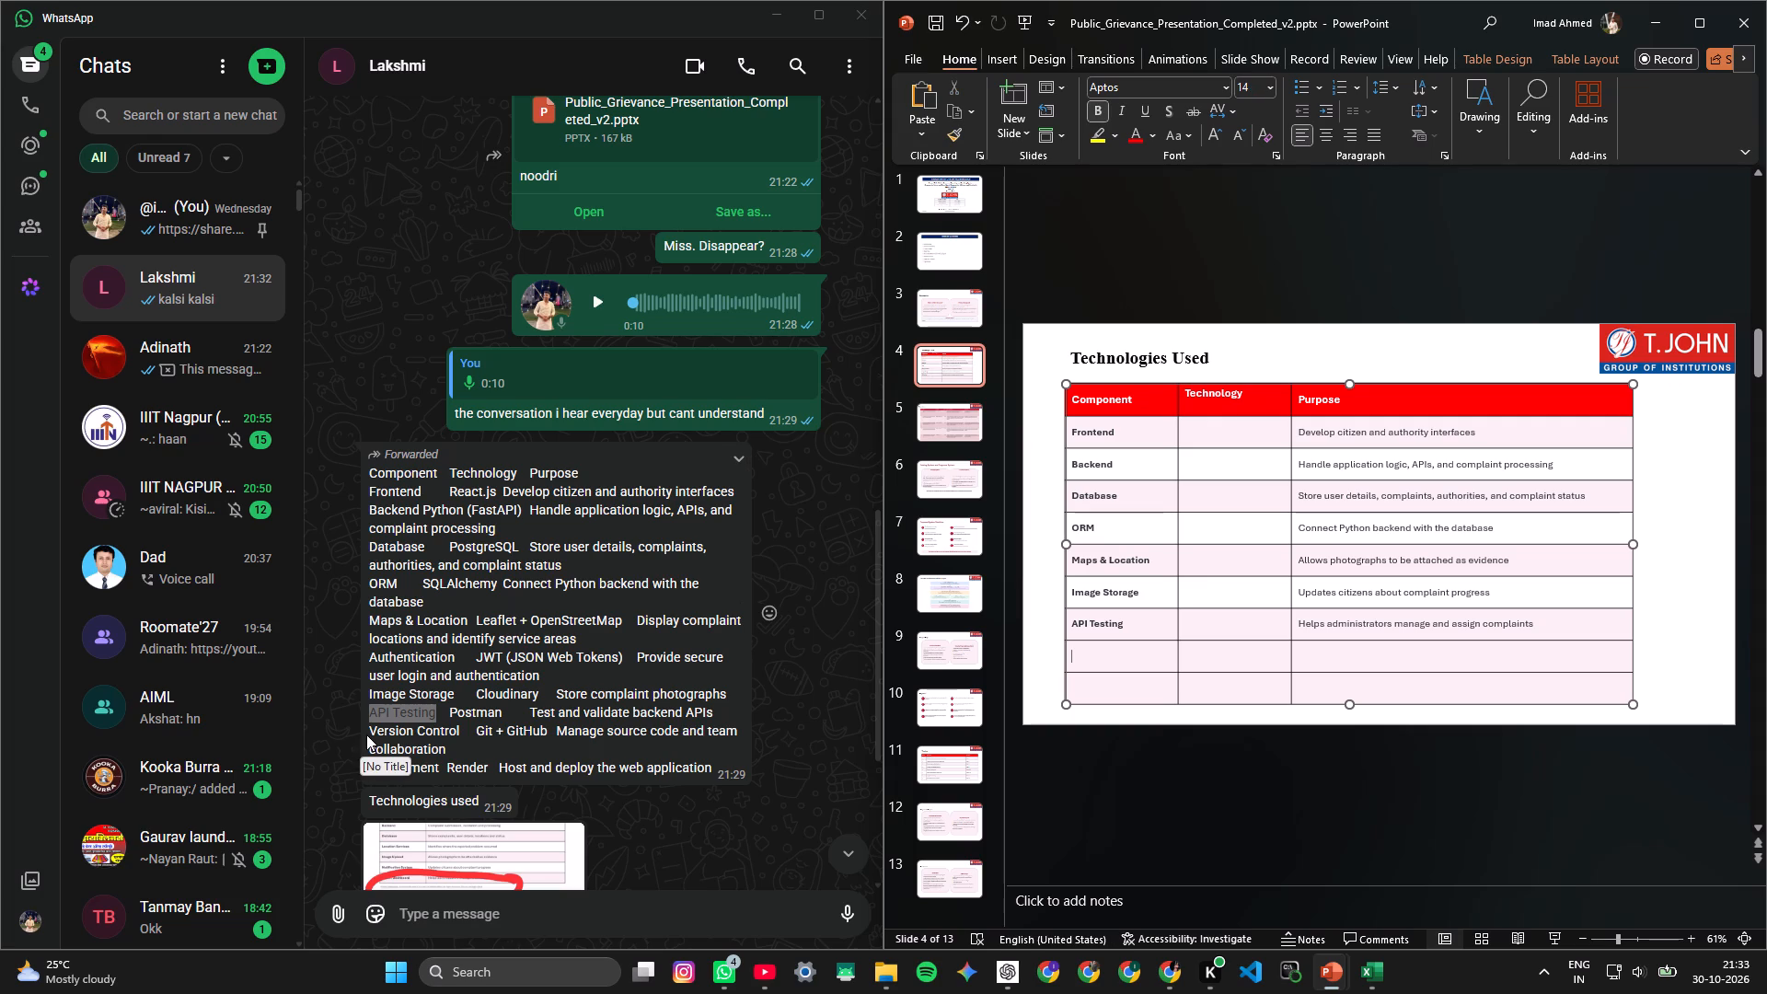
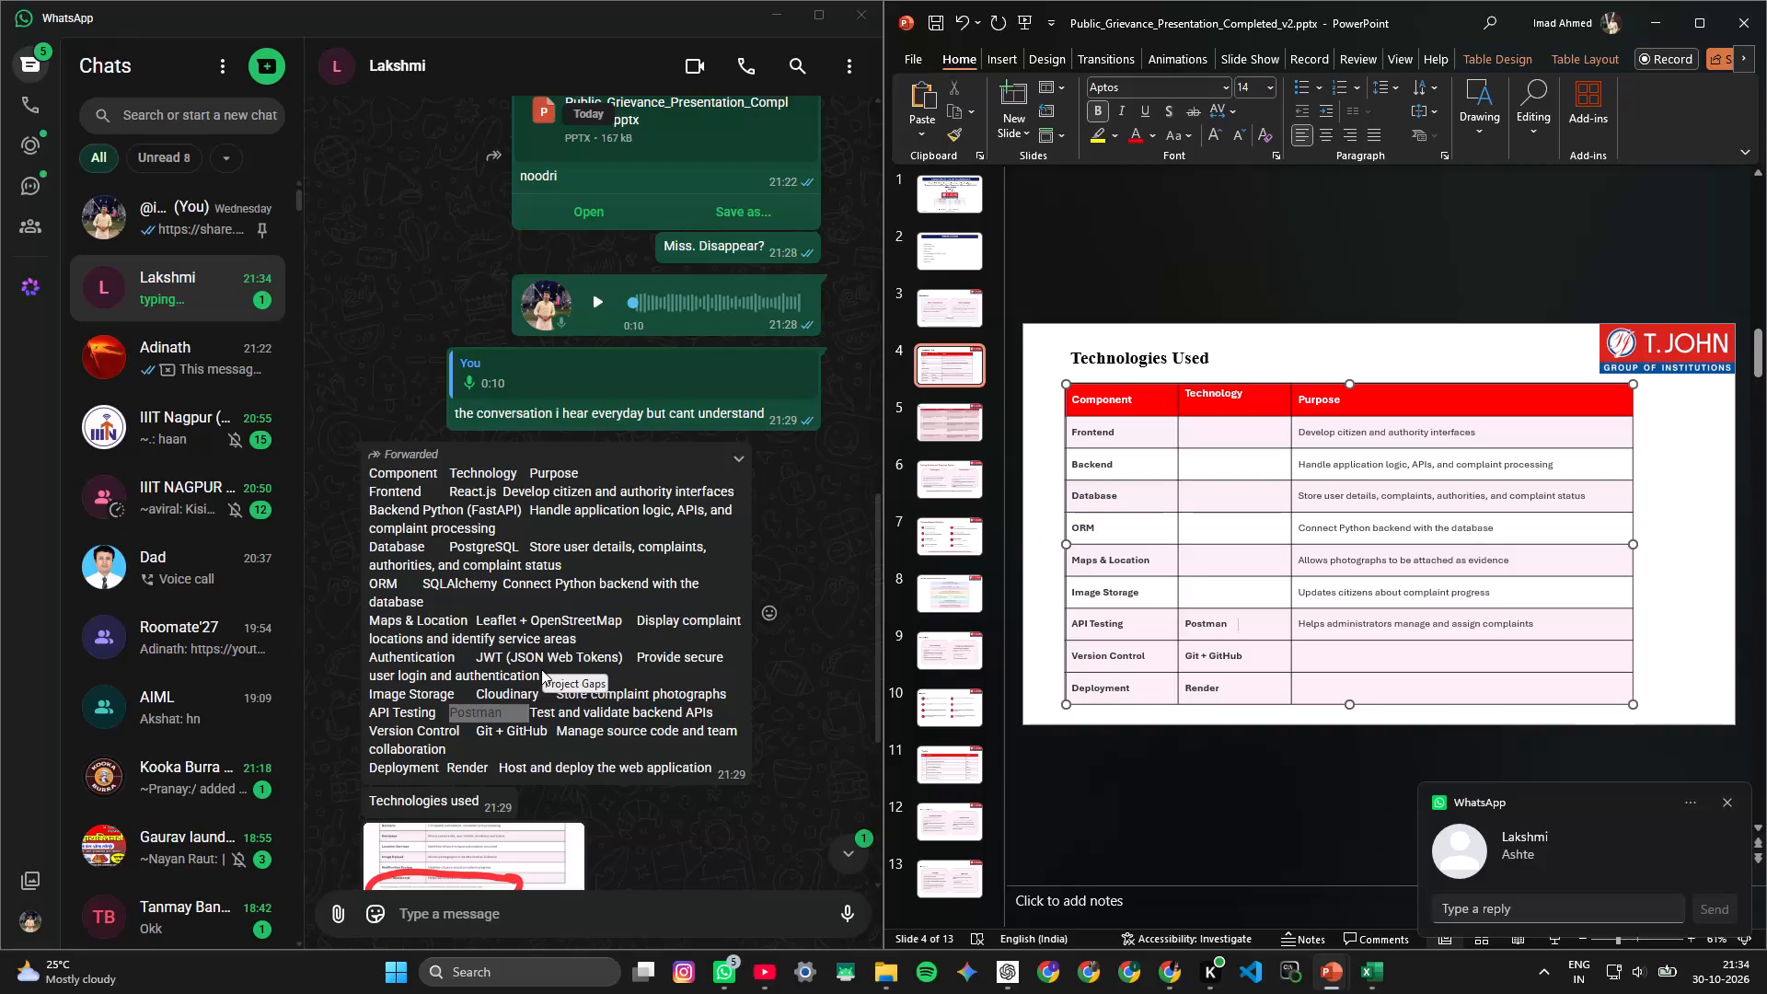
# Check the newest messages at the end of the WhatsApp chat below the forwarded component list.
pyautogui.scroll(-13, 533, 724)
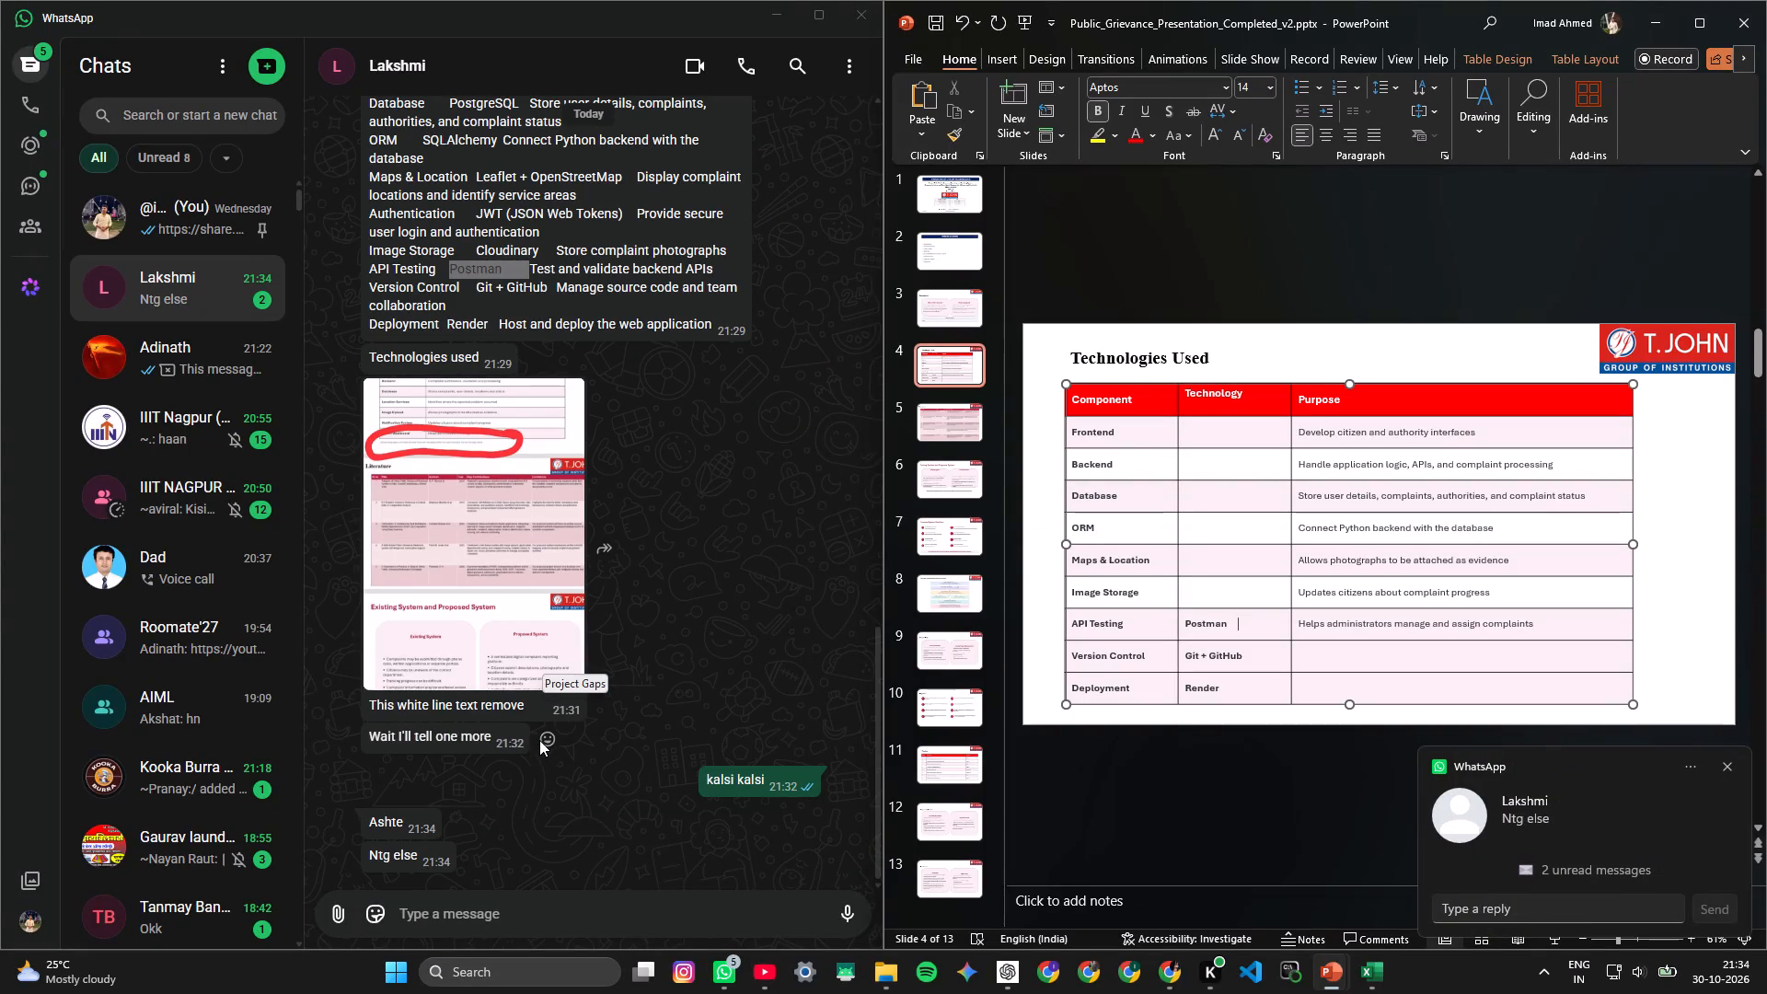
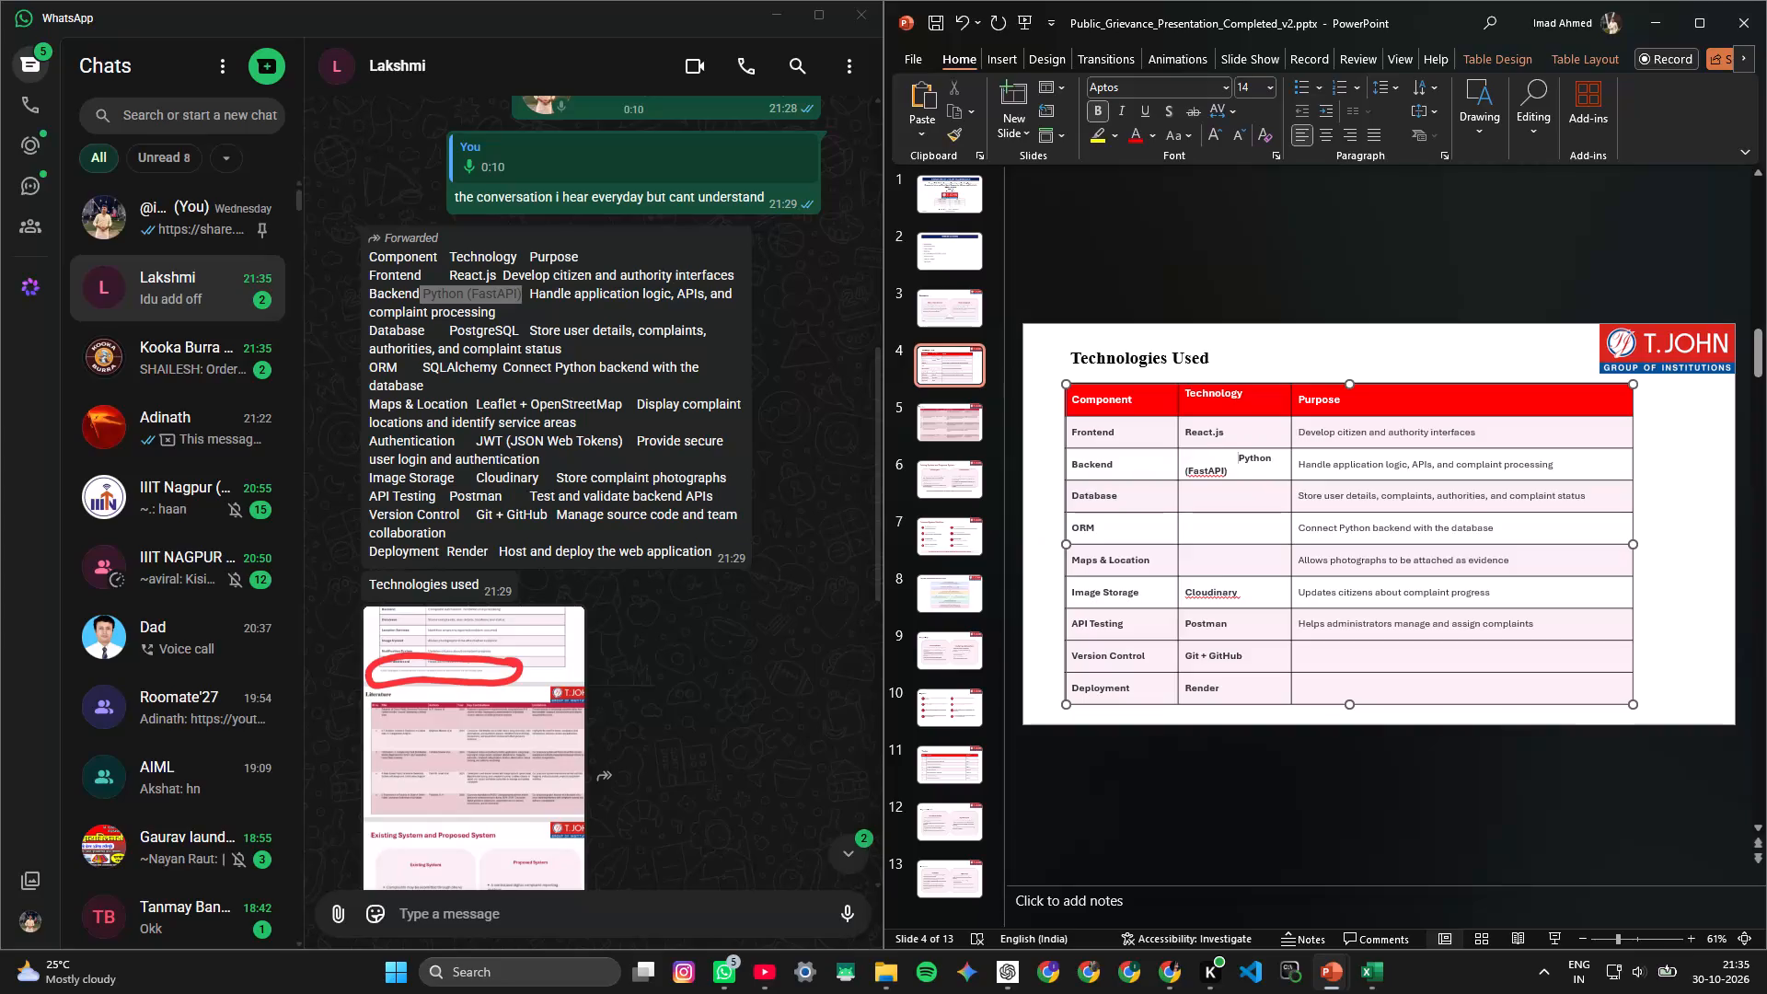
# Remove the extra space before Python (FastAPI) in the Backend row's Technology cell and ignore all spelling flags for FastAPI.
pyautogui.press('BackSpace')
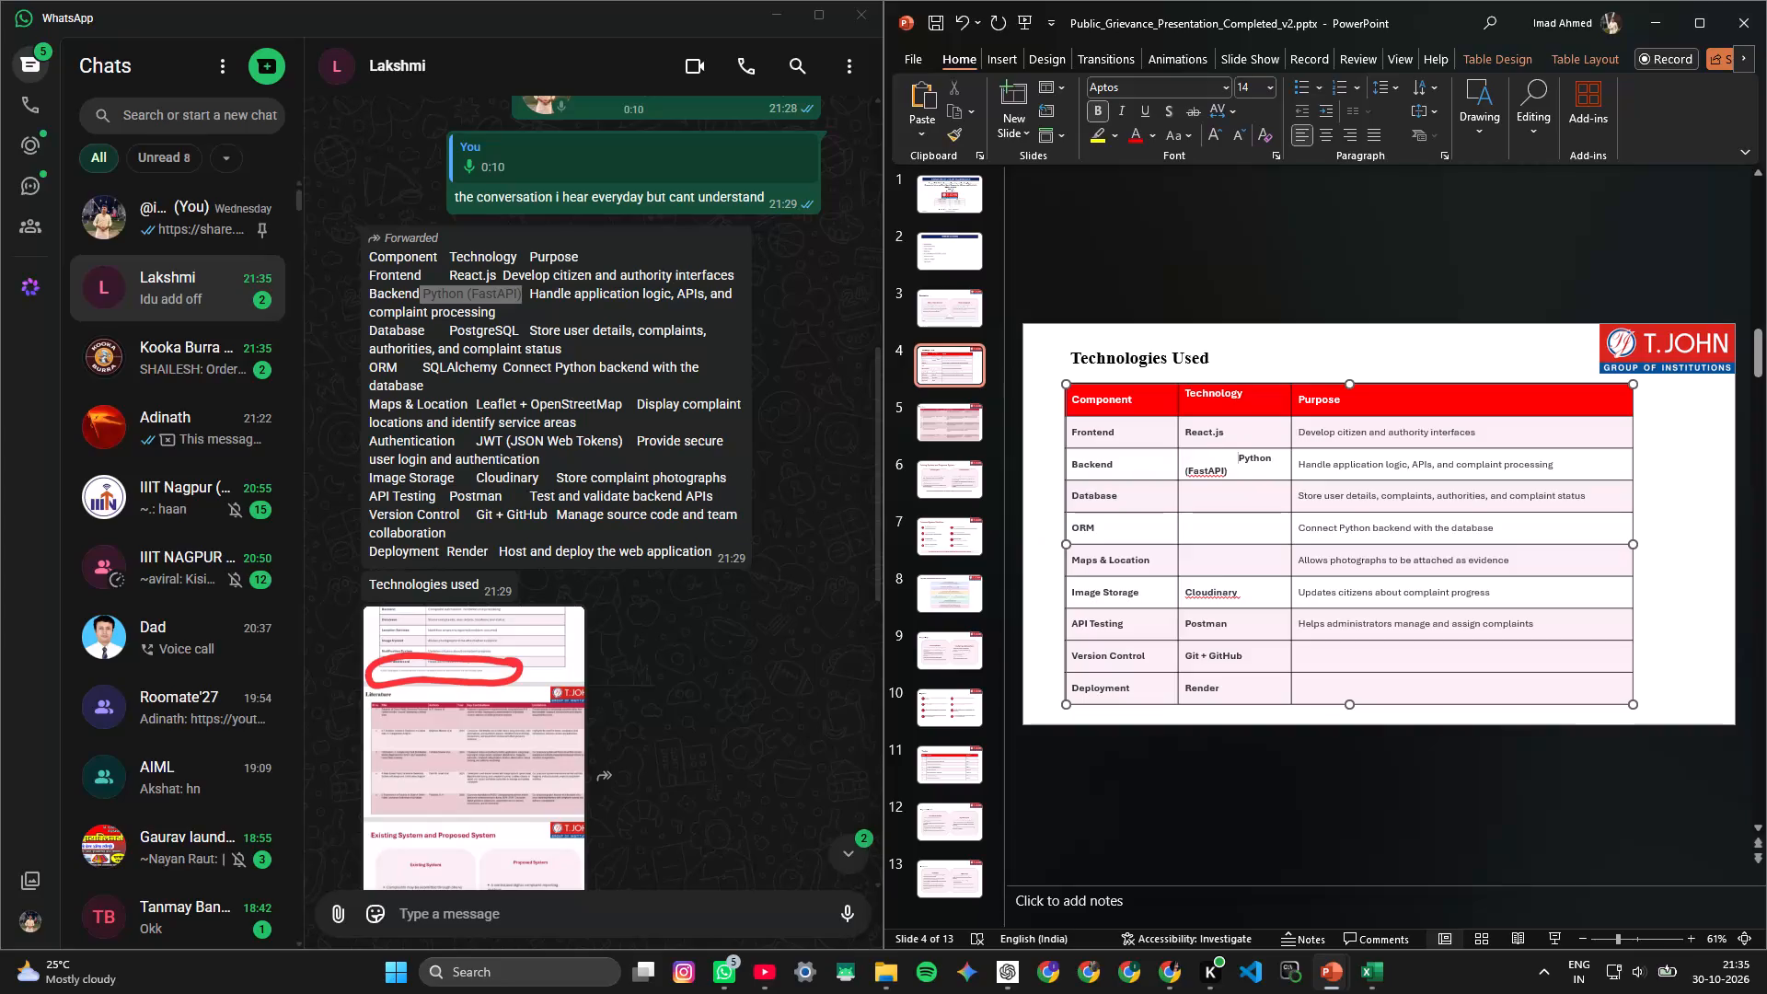
pyautogui.click(1254, 466)
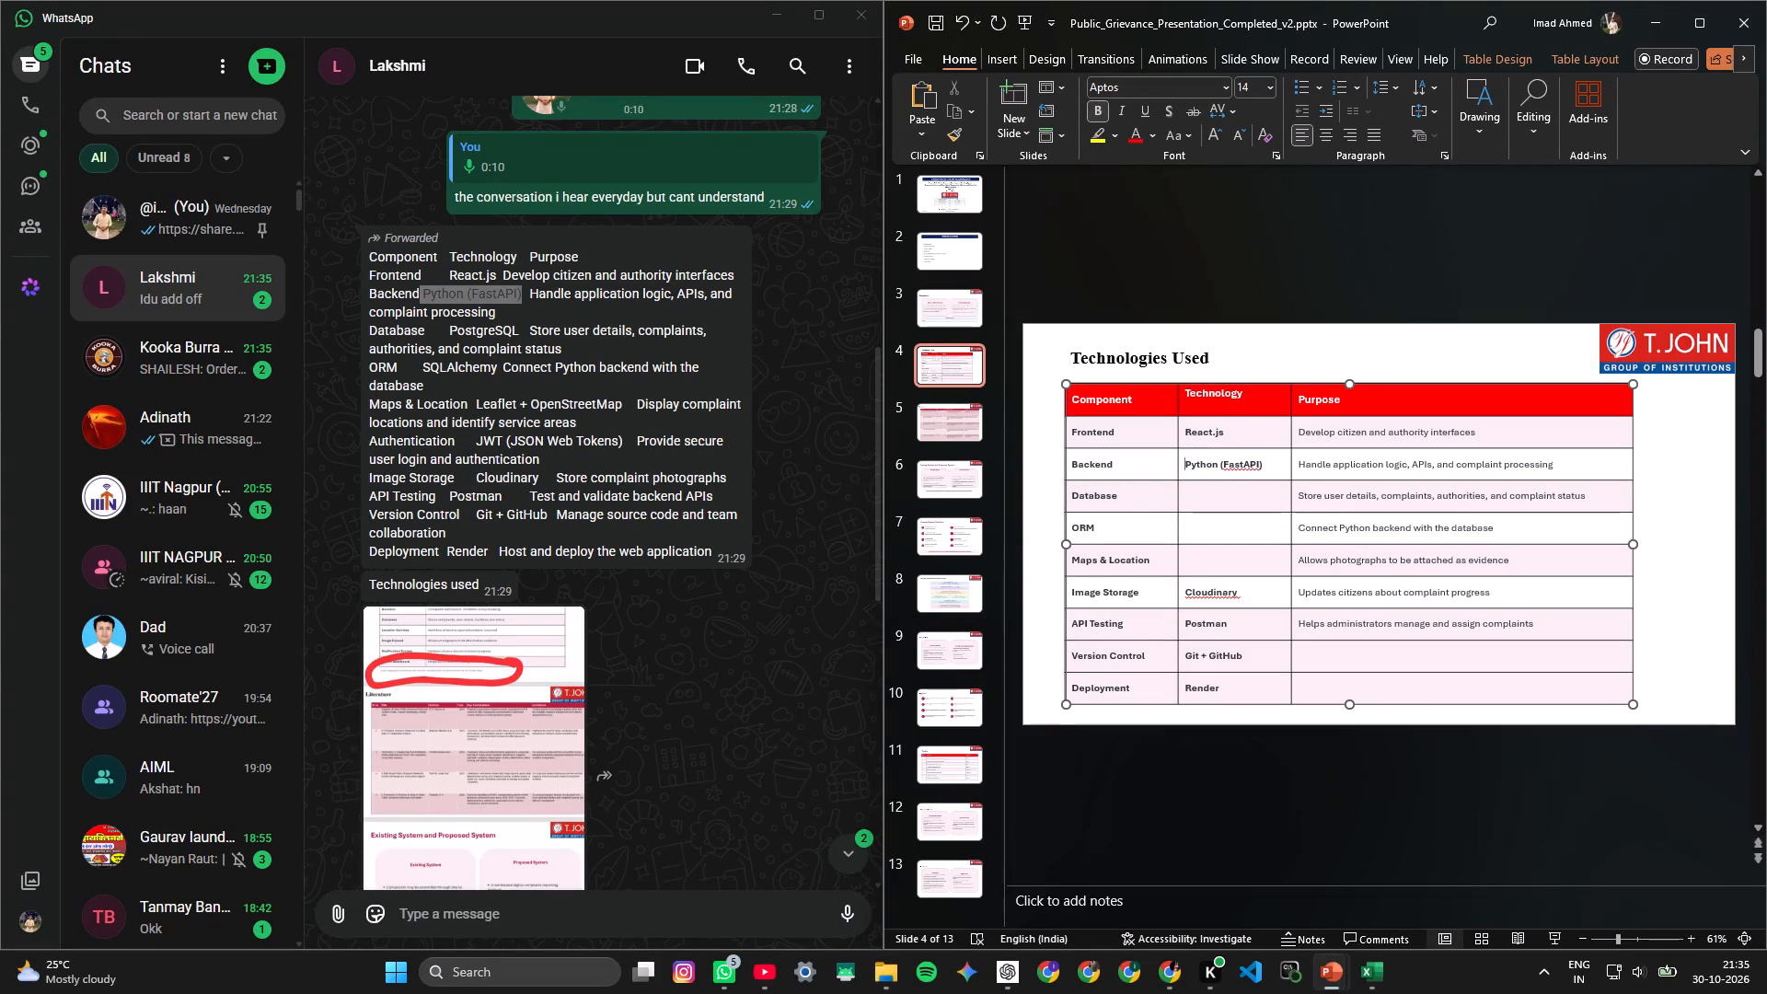
pyautogui.rightClick(1254, 467)
pyautogui.click(1302, 549)
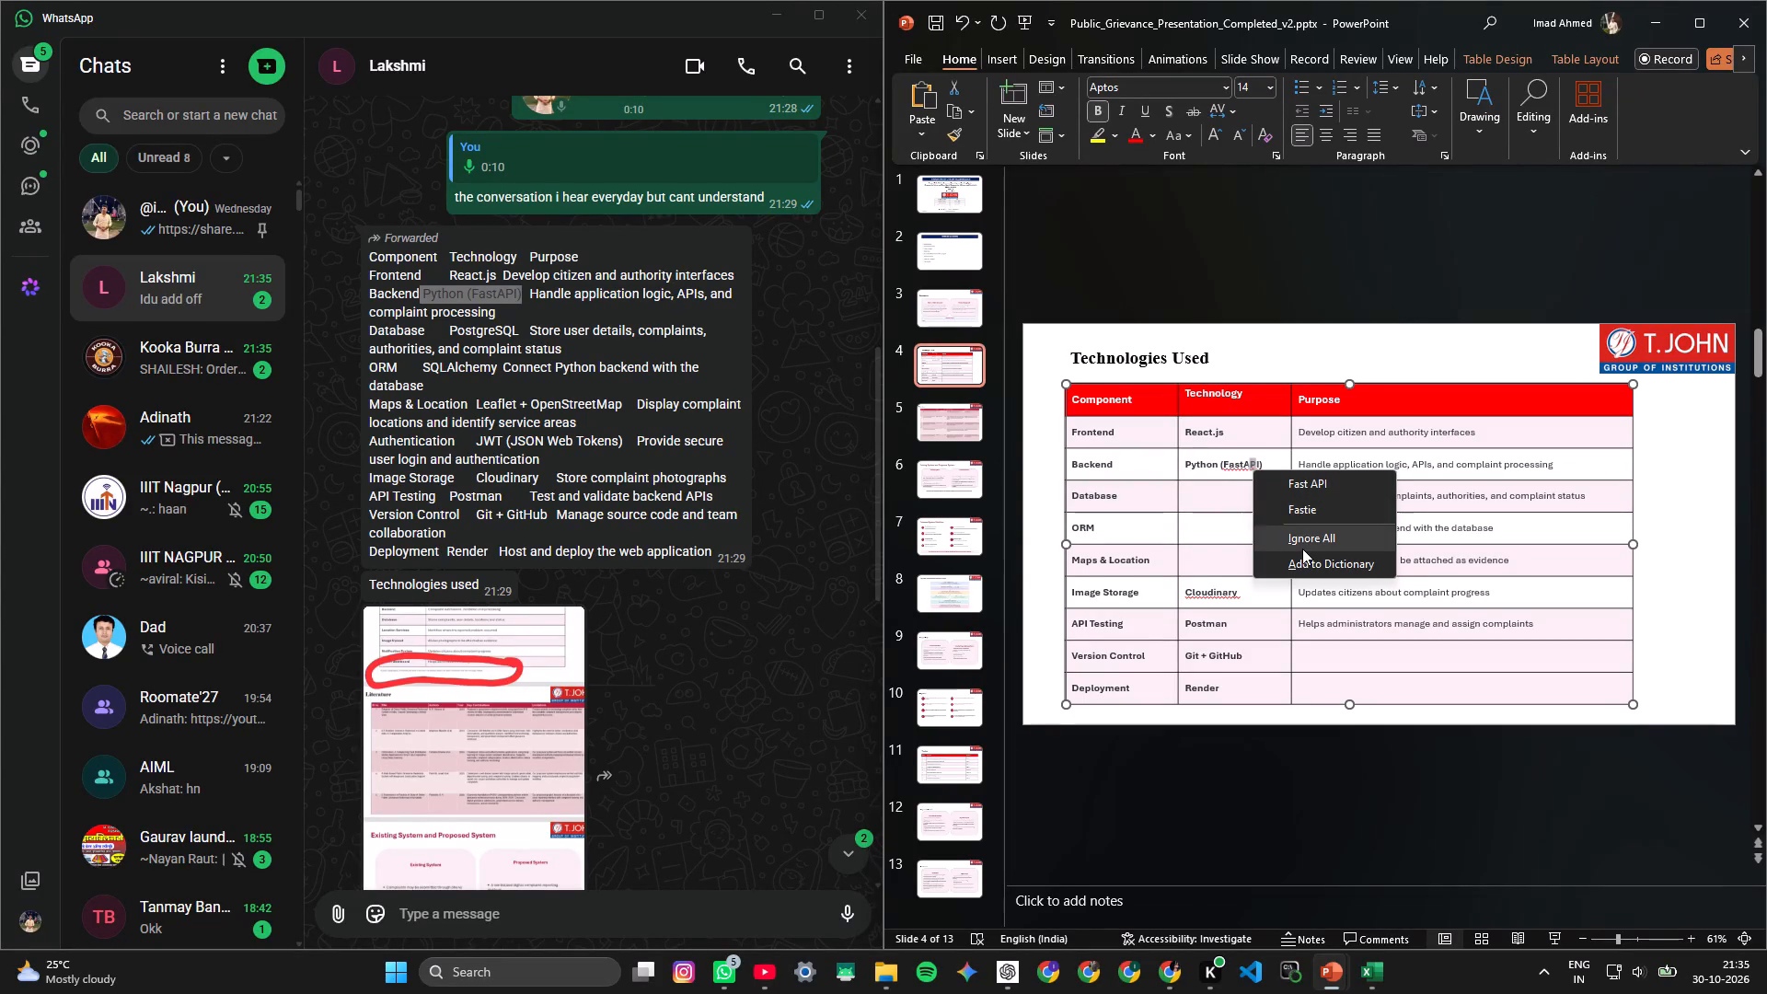
# Place the text cursor in the Database row's empty Technology cell.
pyautogui.click(1207, 496)
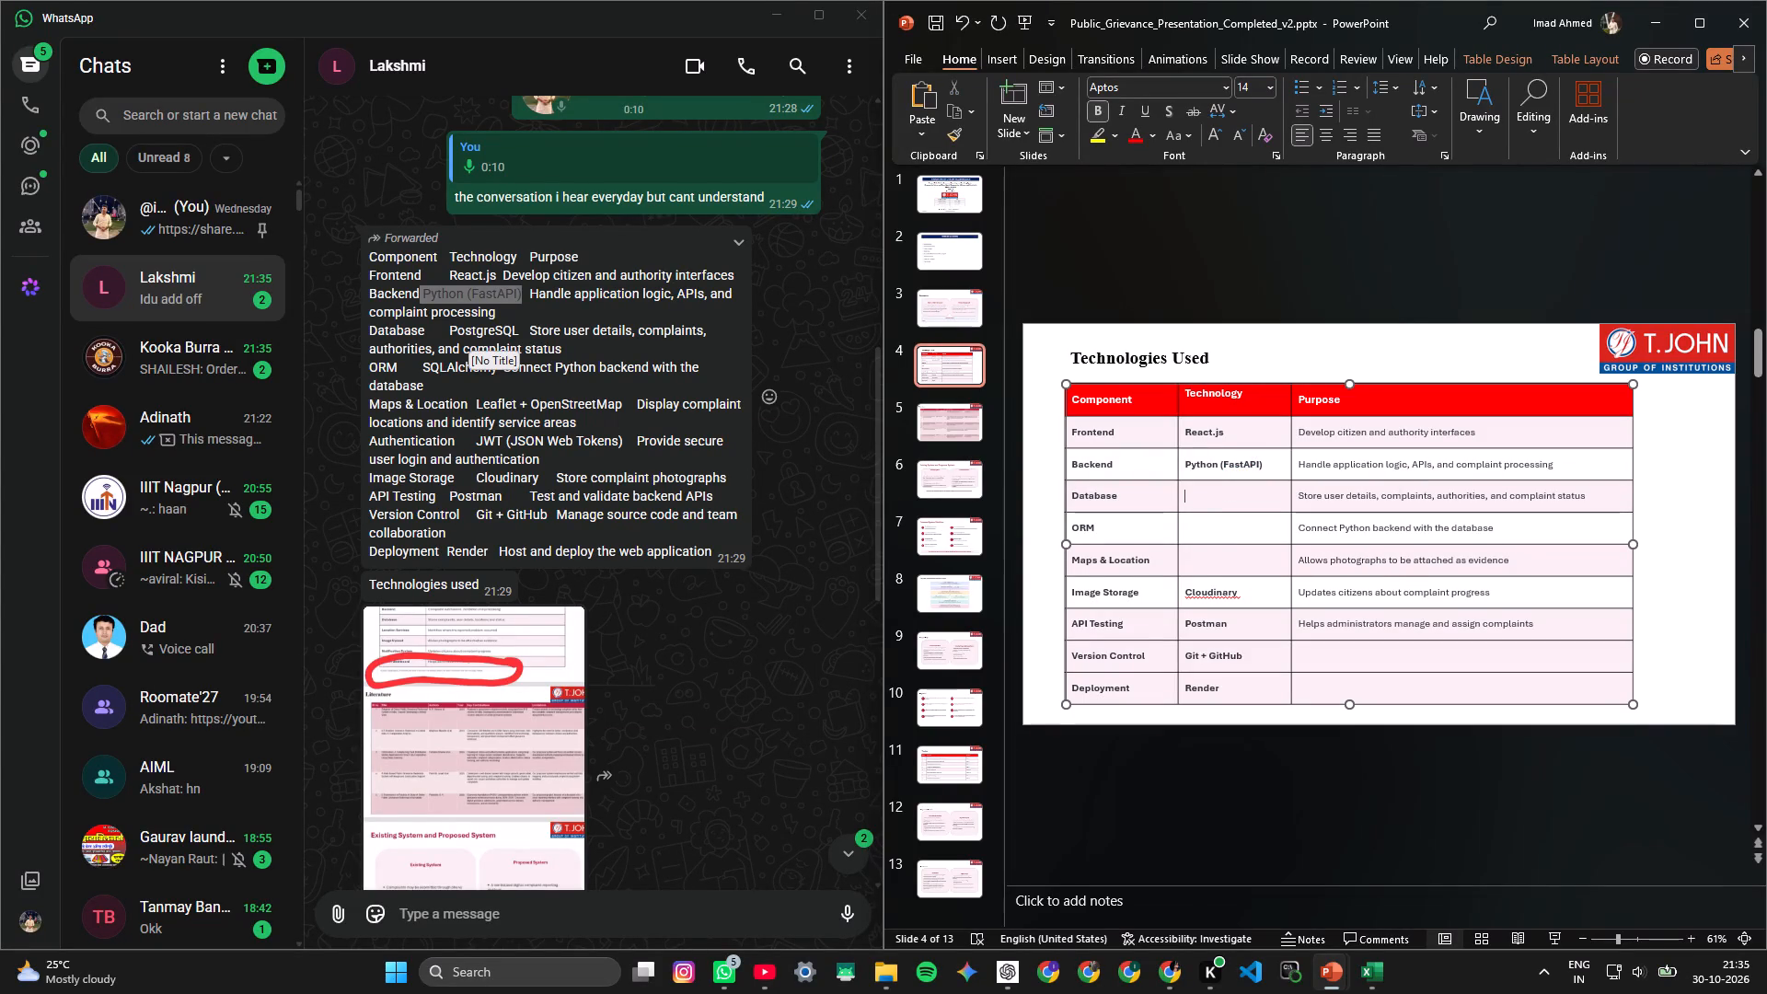
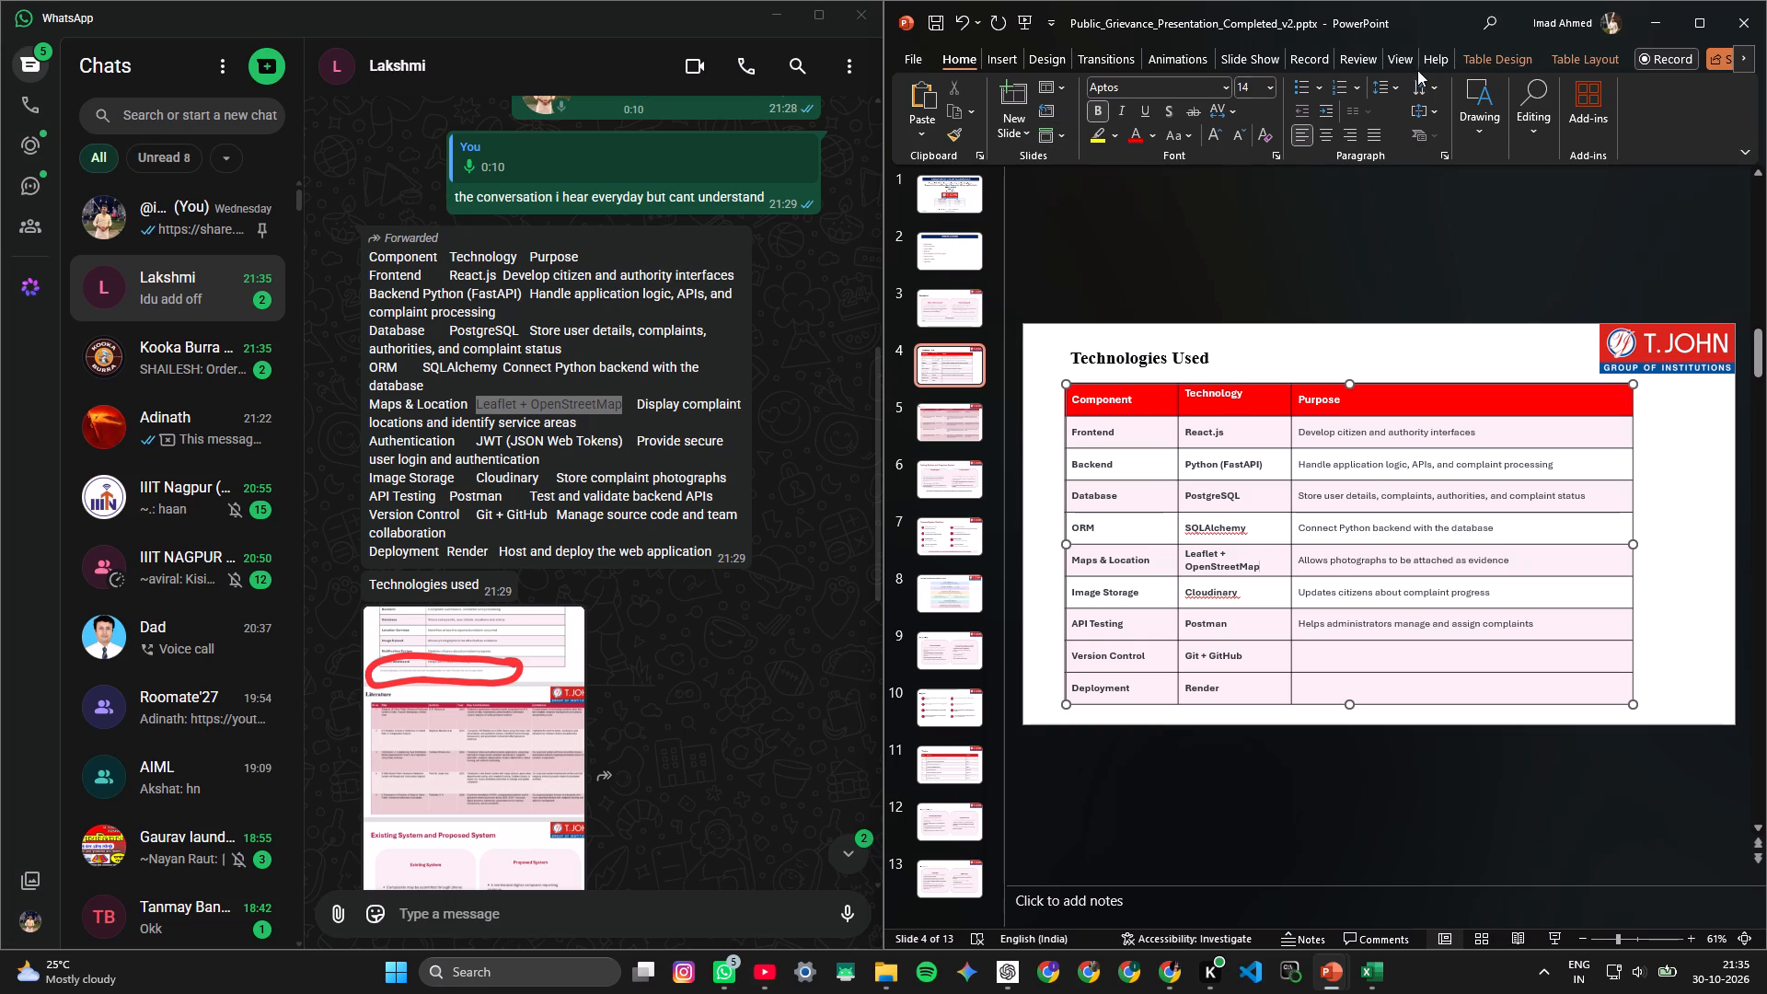
# Insert an empty row below the Maps & Location row in the Technologies Used table.
pyautogui.click(1580, 56)
pyautogui.click(1165, 88)
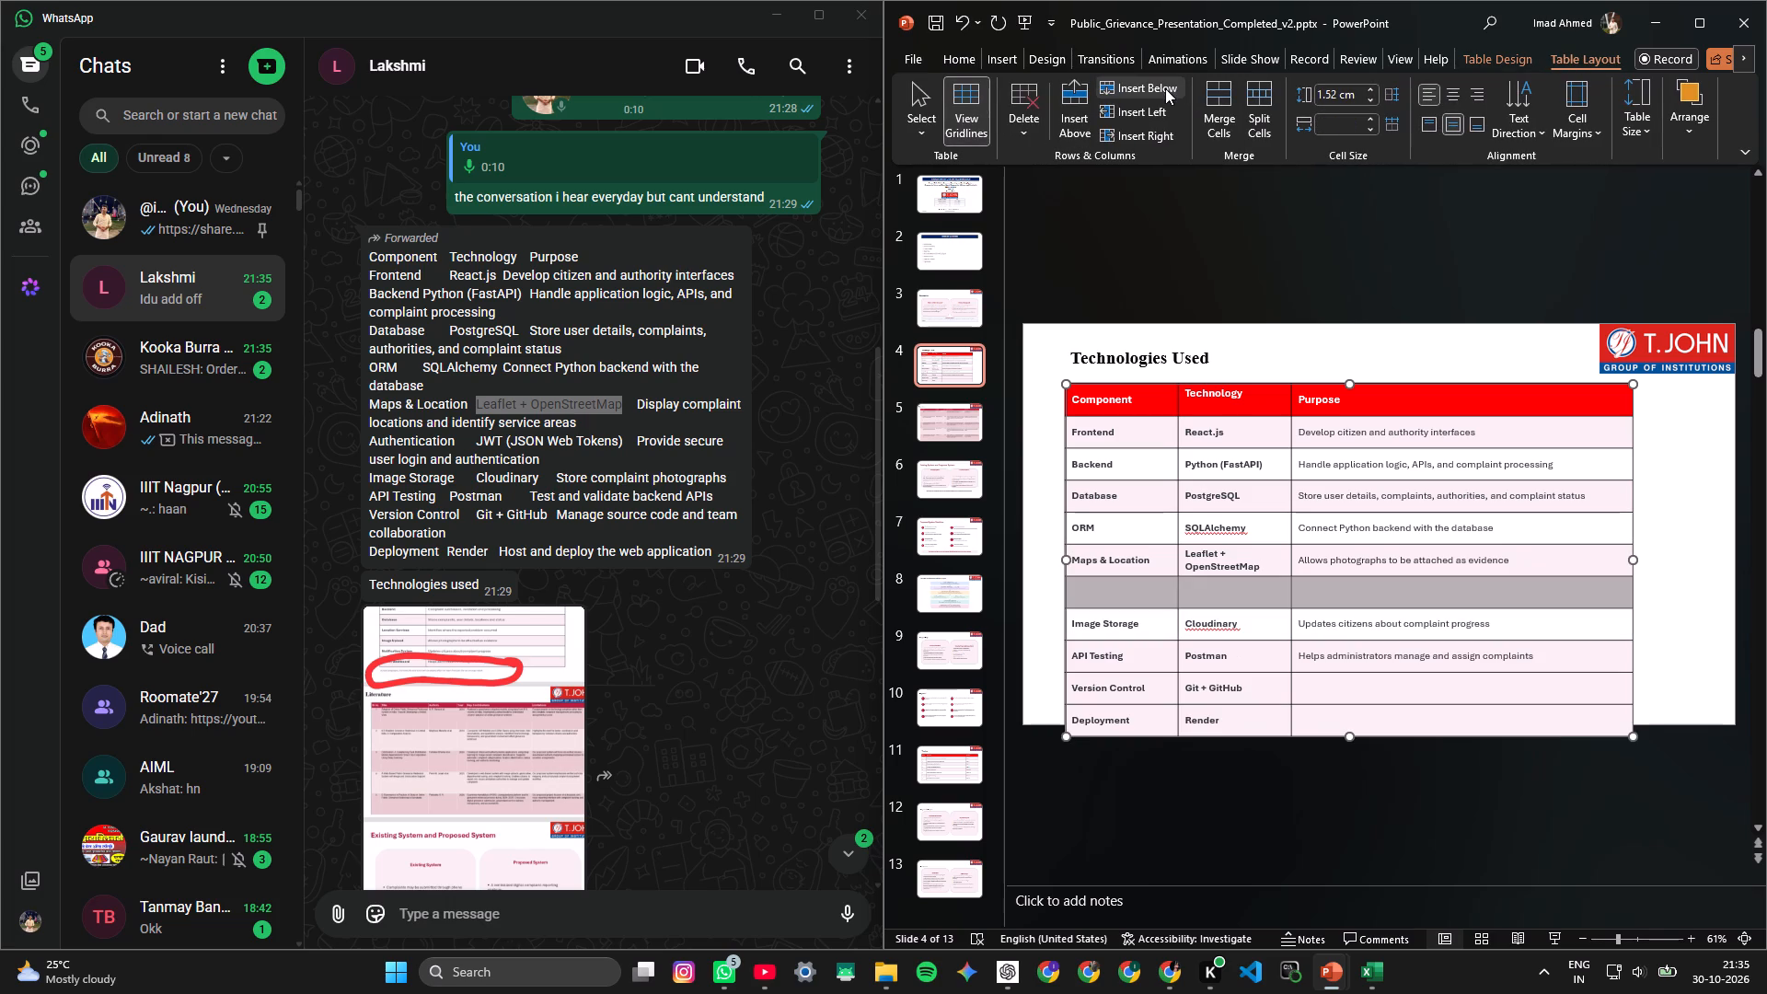
# Move the Technologies Used table up slightly so it sits directly beneath the slide title.
pyautogui.moveTo(1166, 386); pyautogui.dragTo(1168, 376)
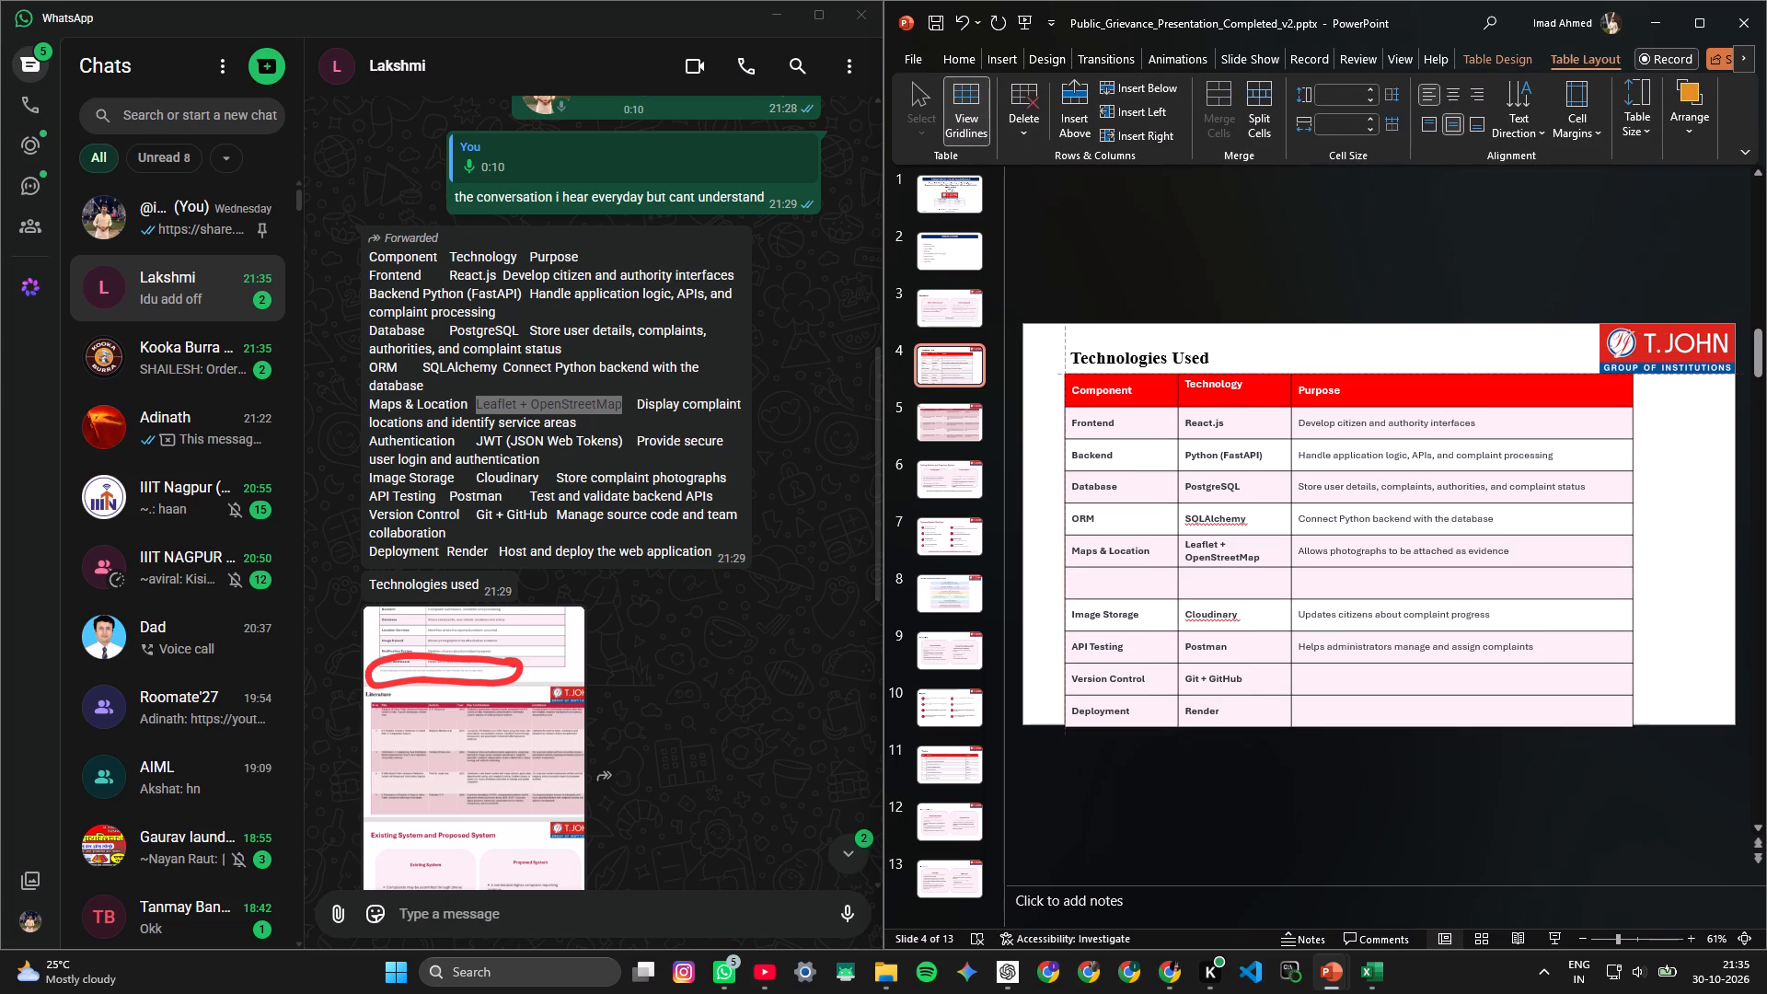
pyautogui.moveTo(1168, 376); pyautogui.dragTo(1169, 373)
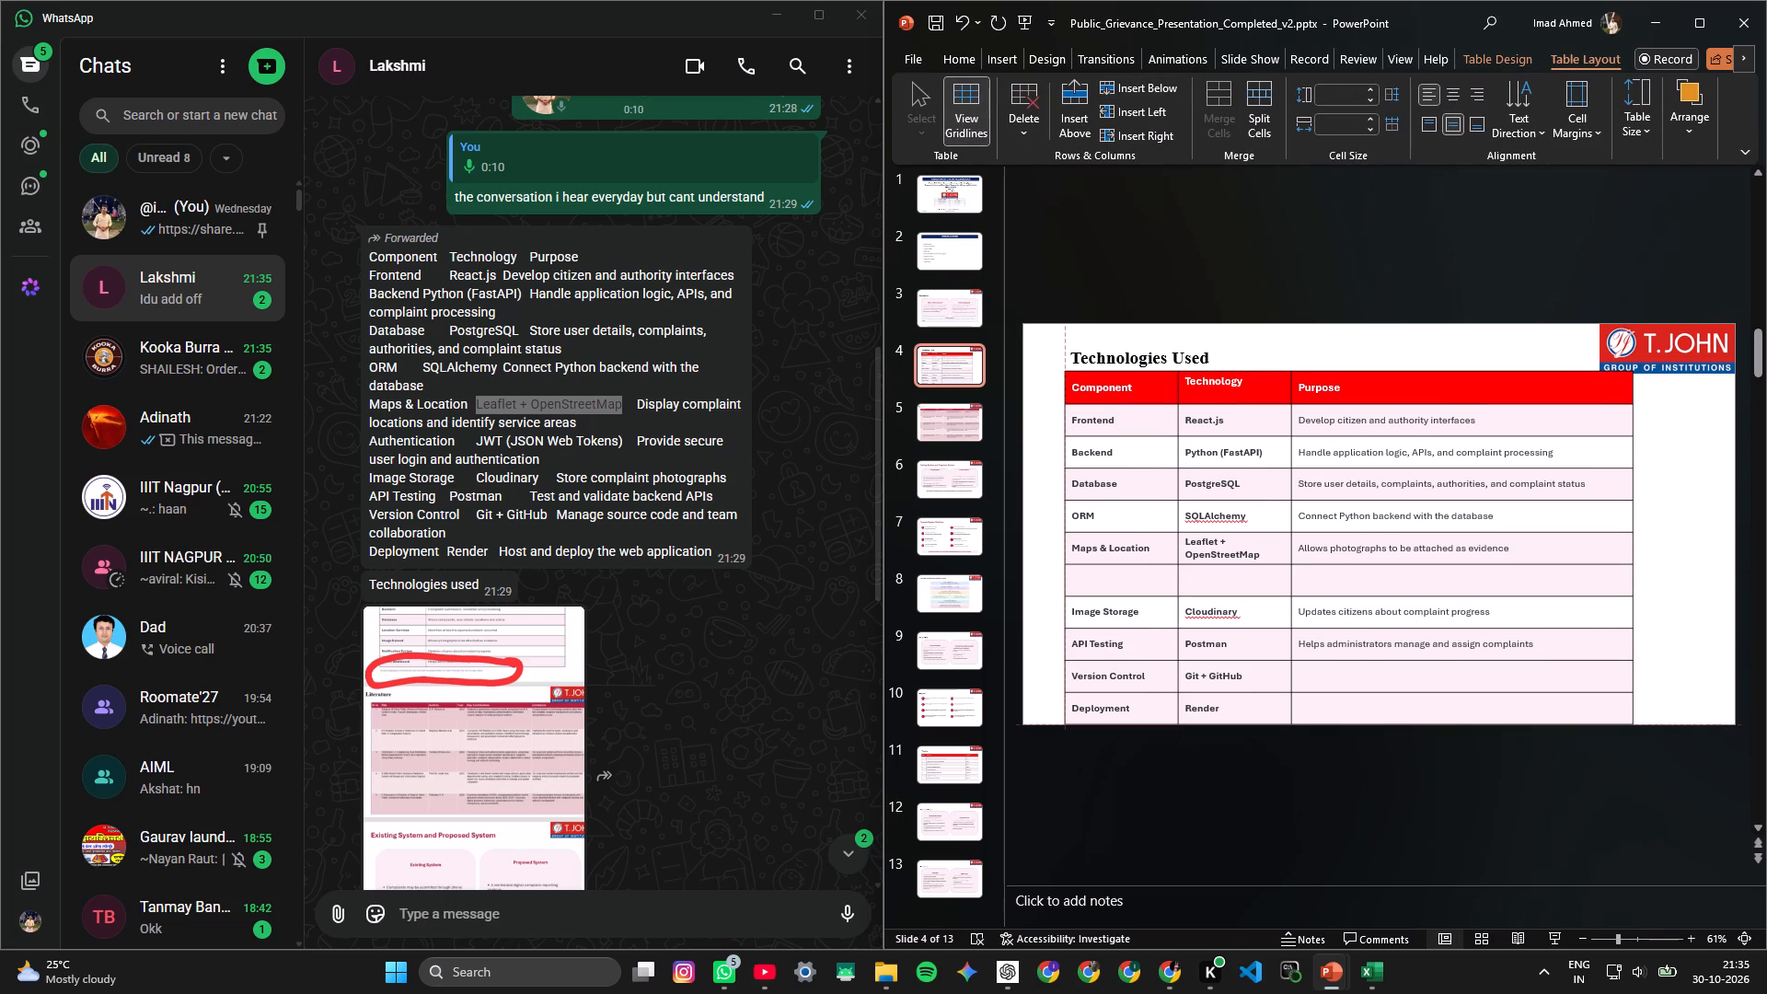
pyautogui.moveTo(1169, 373); pyautogui.dragTo(1169, 376)
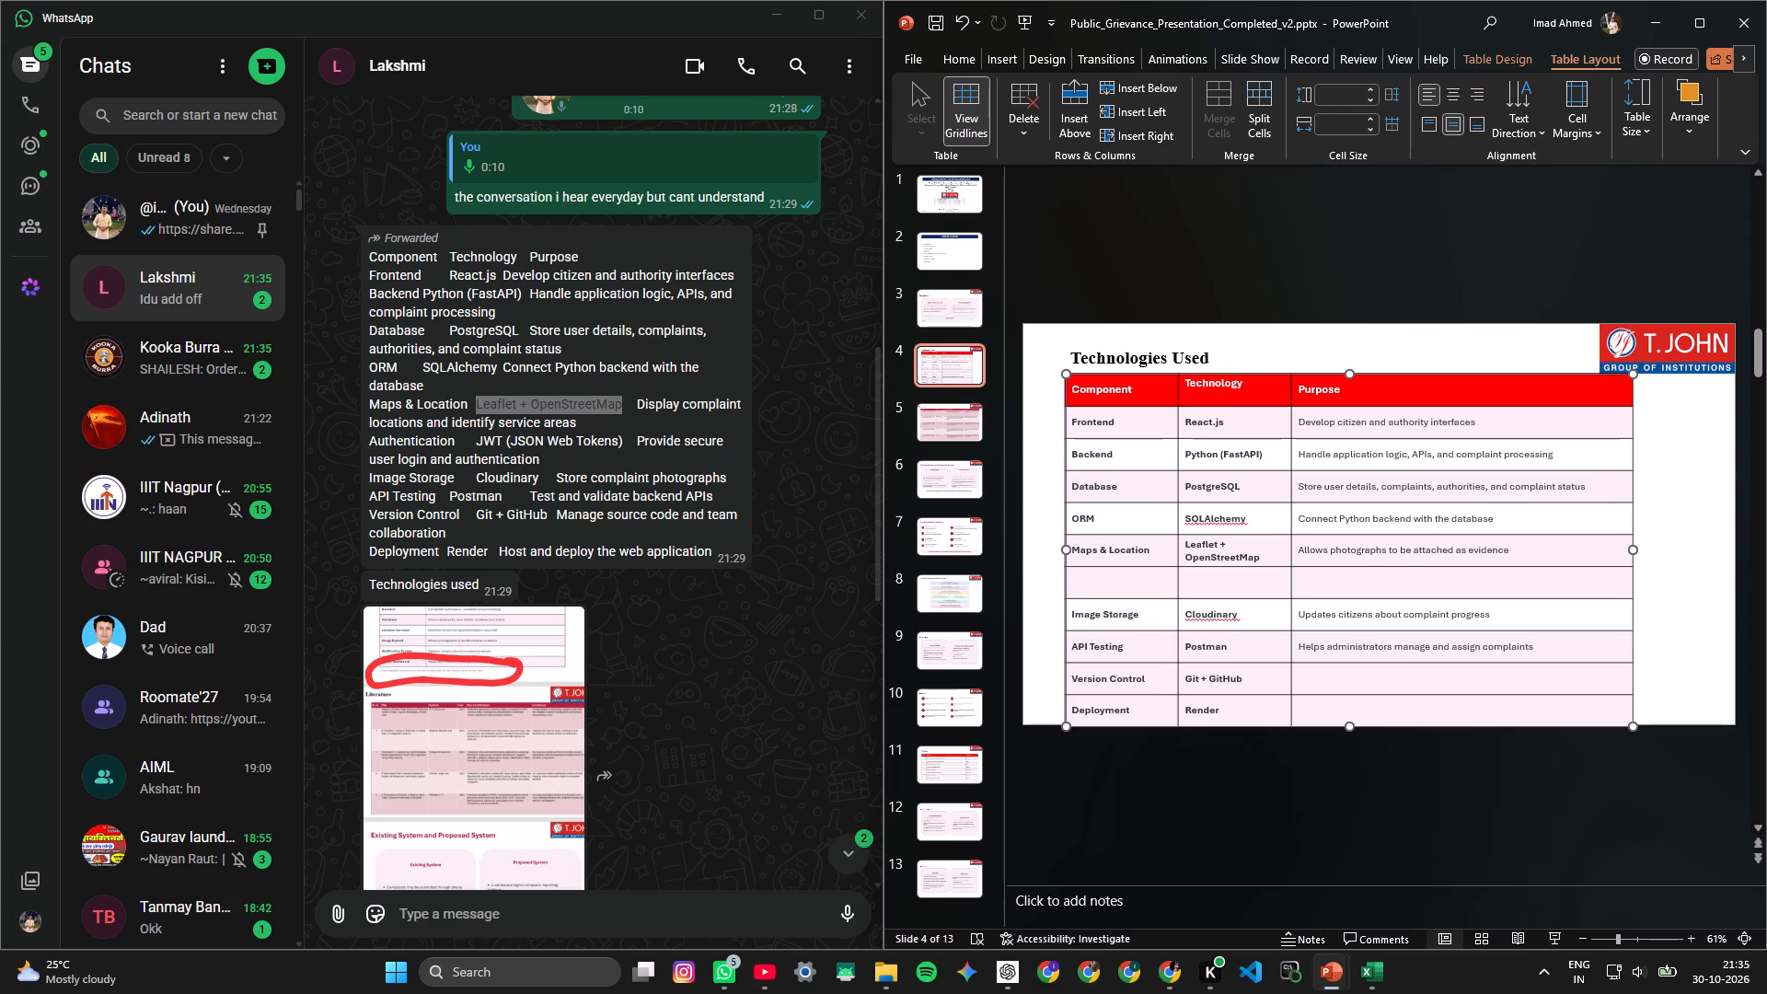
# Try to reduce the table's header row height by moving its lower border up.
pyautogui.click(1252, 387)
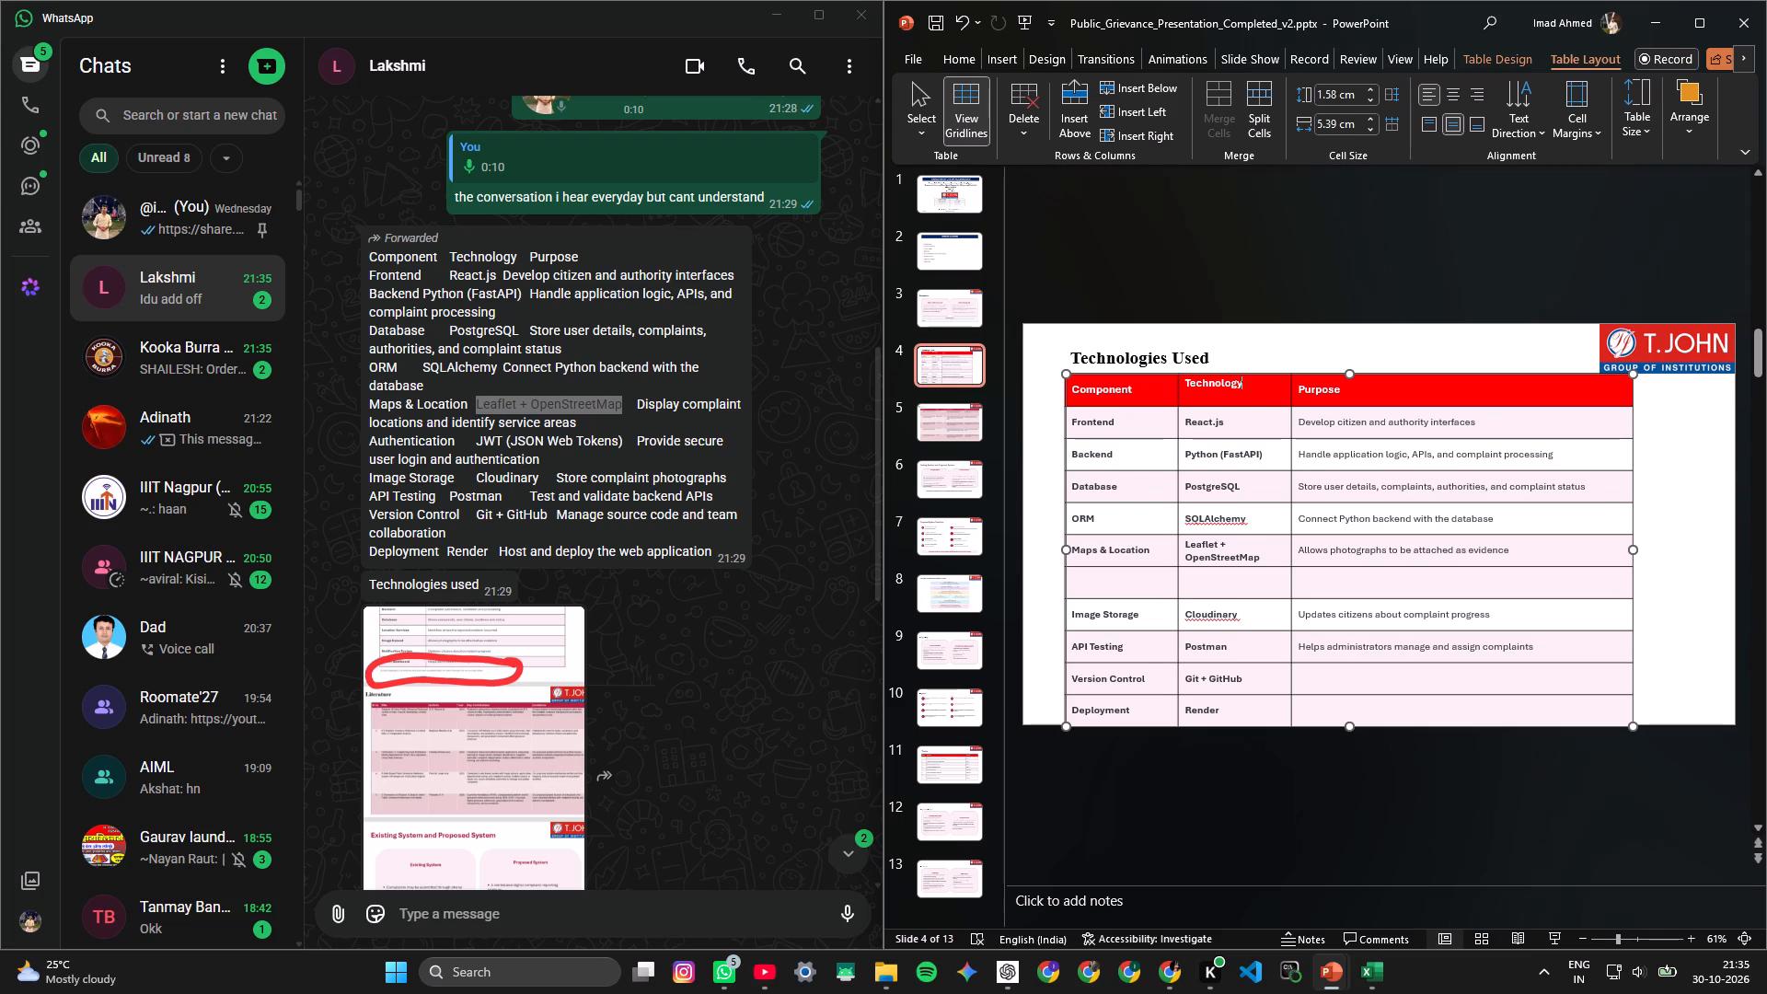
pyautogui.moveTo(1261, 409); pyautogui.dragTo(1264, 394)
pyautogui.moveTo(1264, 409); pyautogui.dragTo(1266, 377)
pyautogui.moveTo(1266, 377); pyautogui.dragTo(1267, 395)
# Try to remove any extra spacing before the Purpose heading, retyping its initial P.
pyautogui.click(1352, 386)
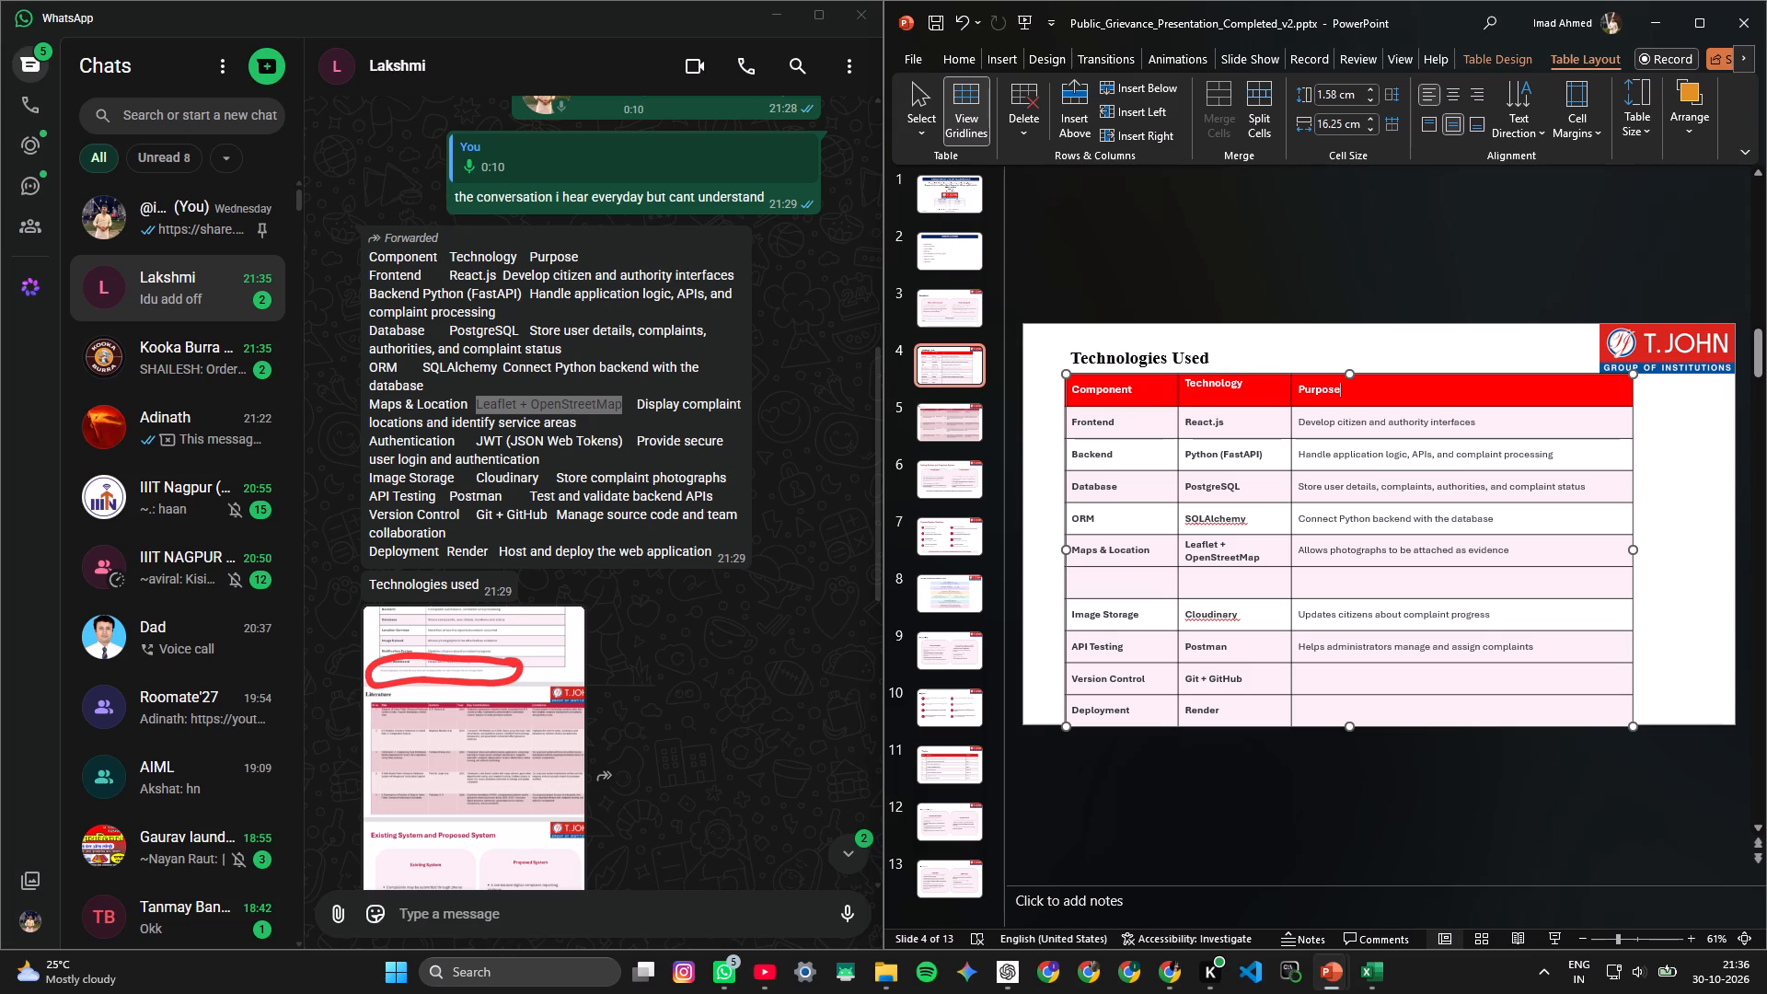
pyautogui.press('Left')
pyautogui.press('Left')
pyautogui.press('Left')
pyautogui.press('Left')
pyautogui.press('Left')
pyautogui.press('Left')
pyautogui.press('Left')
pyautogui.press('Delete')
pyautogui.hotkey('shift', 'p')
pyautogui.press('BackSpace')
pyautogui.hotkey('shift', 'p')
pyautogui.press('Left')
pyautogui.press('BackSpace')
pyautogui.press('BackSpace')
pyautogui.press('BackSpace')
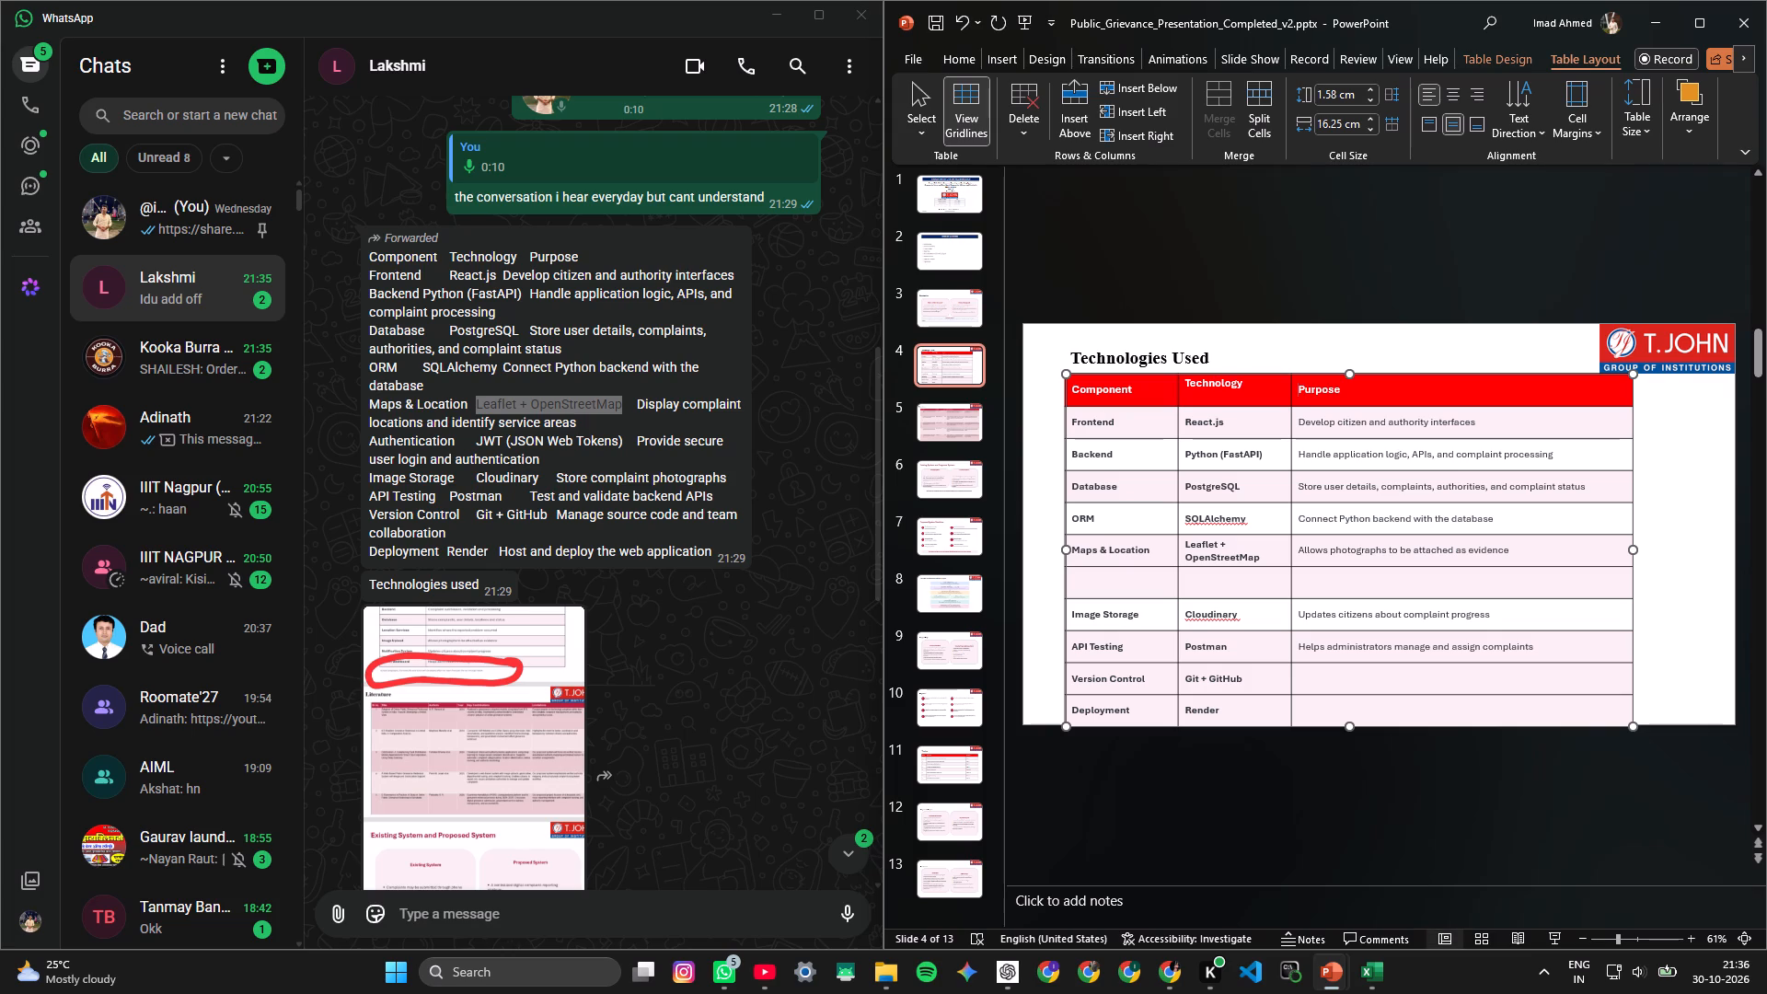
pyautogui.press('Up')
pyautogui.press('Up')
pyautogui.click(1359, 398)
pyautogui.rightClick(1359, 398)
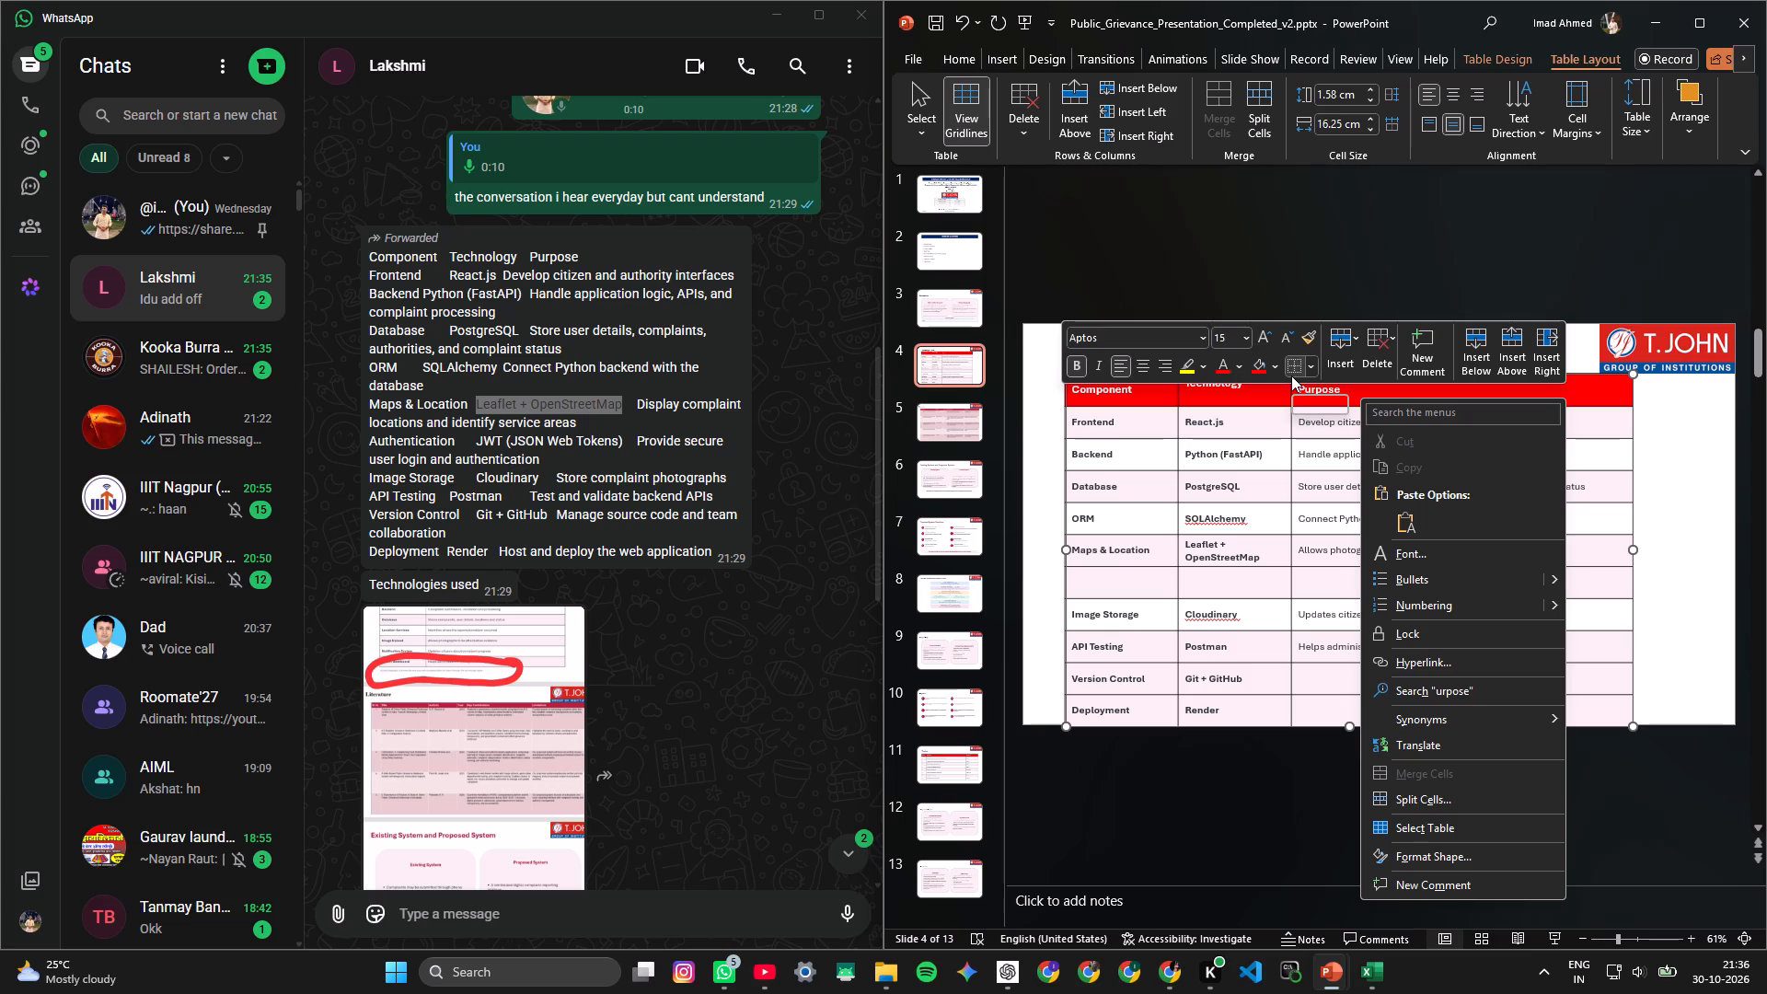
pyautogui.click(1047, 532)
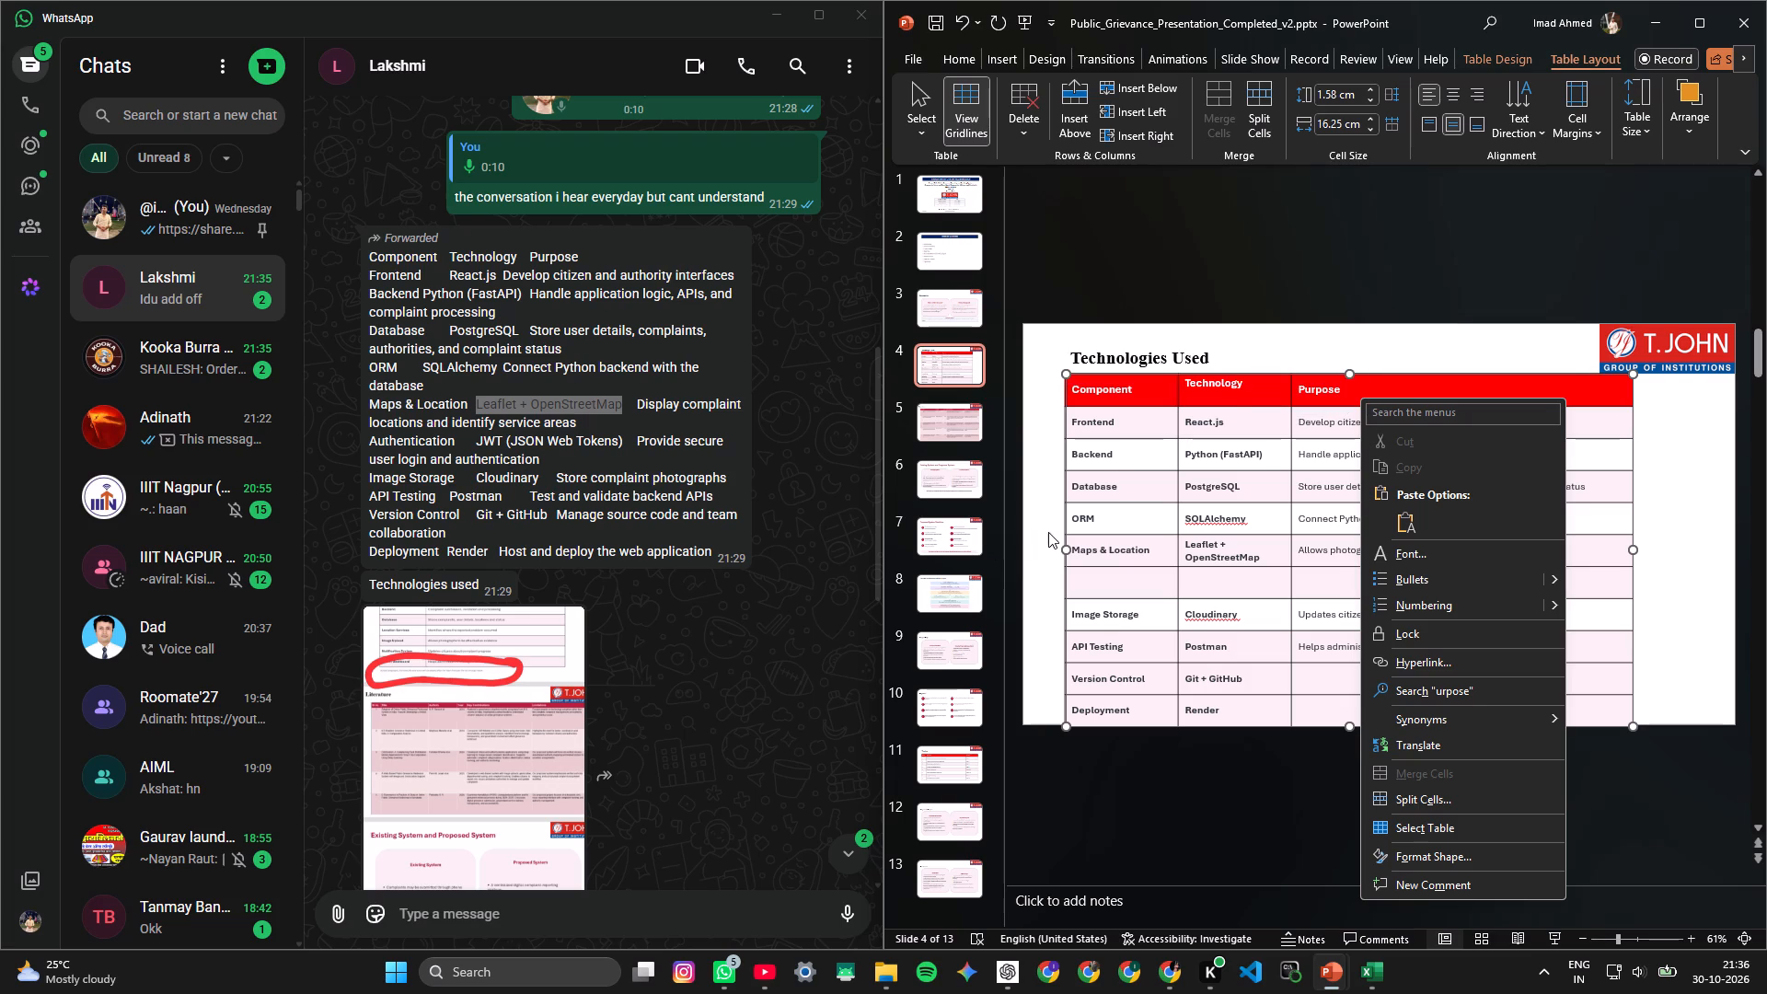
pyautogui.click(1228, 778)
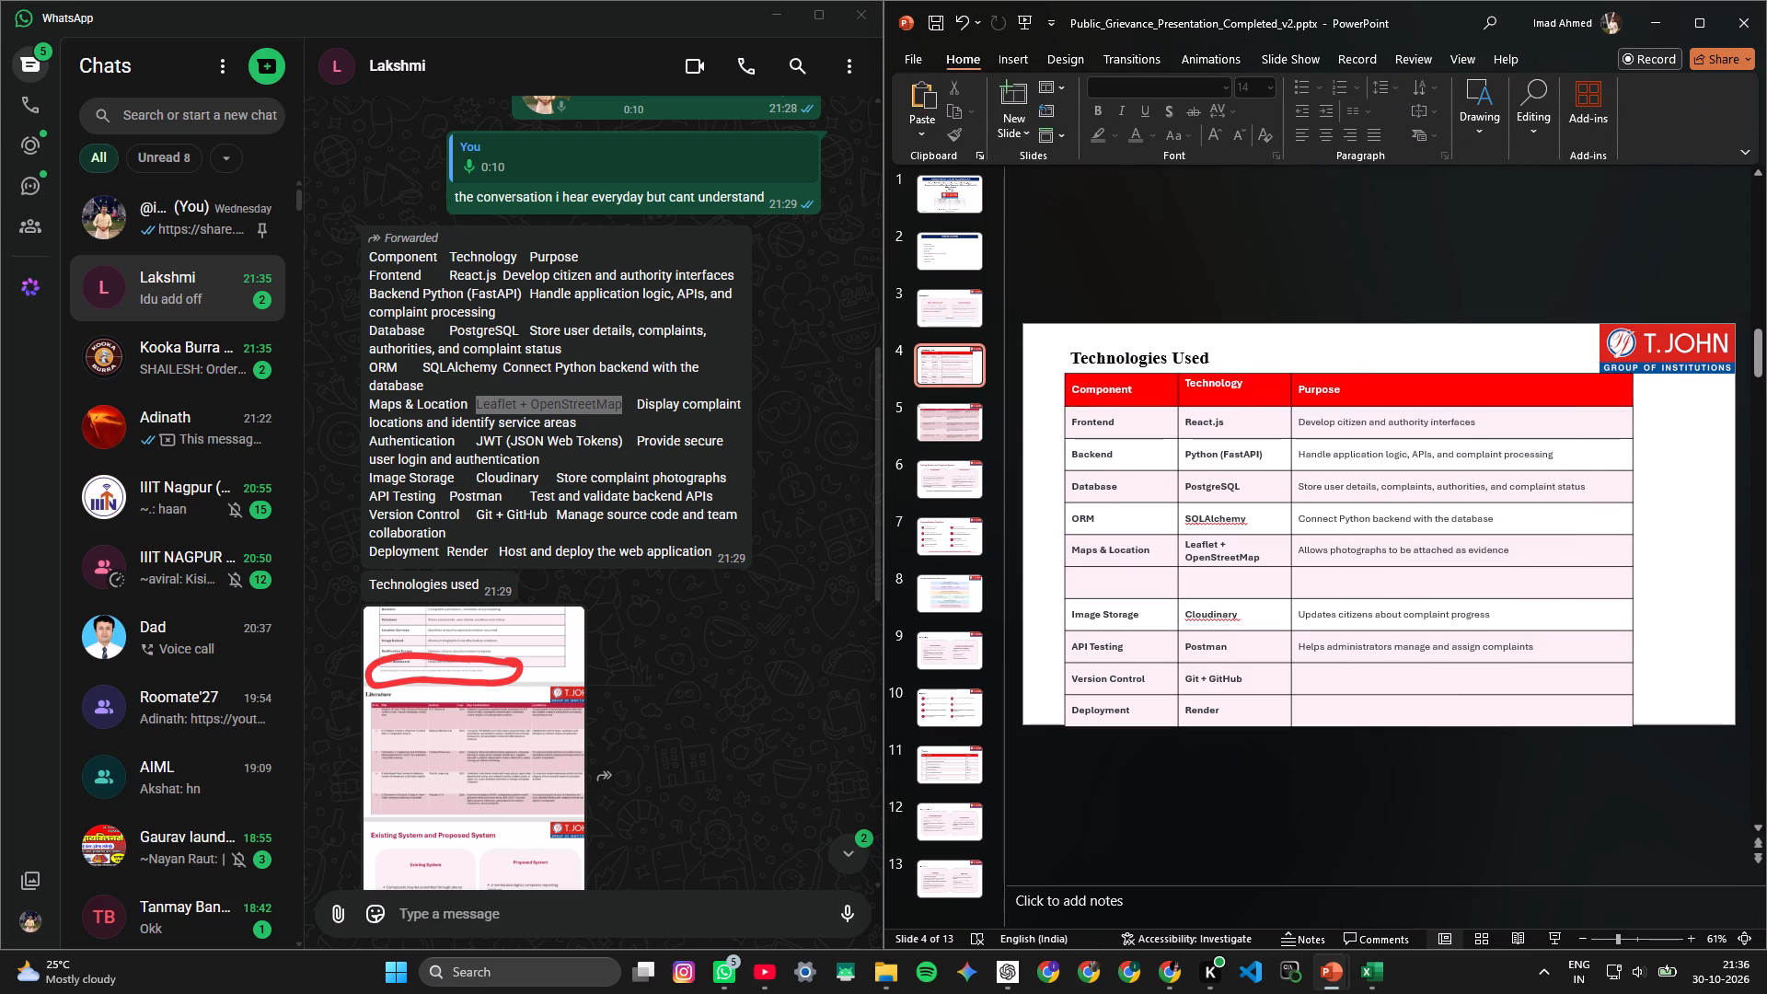
# Shrink the table's height slightly from its bottom edge so it fits within the slide.
pyautogui.click(1295, 723)
pyautogui.click(1288, 726)
pyautogui.click(1266, 728)
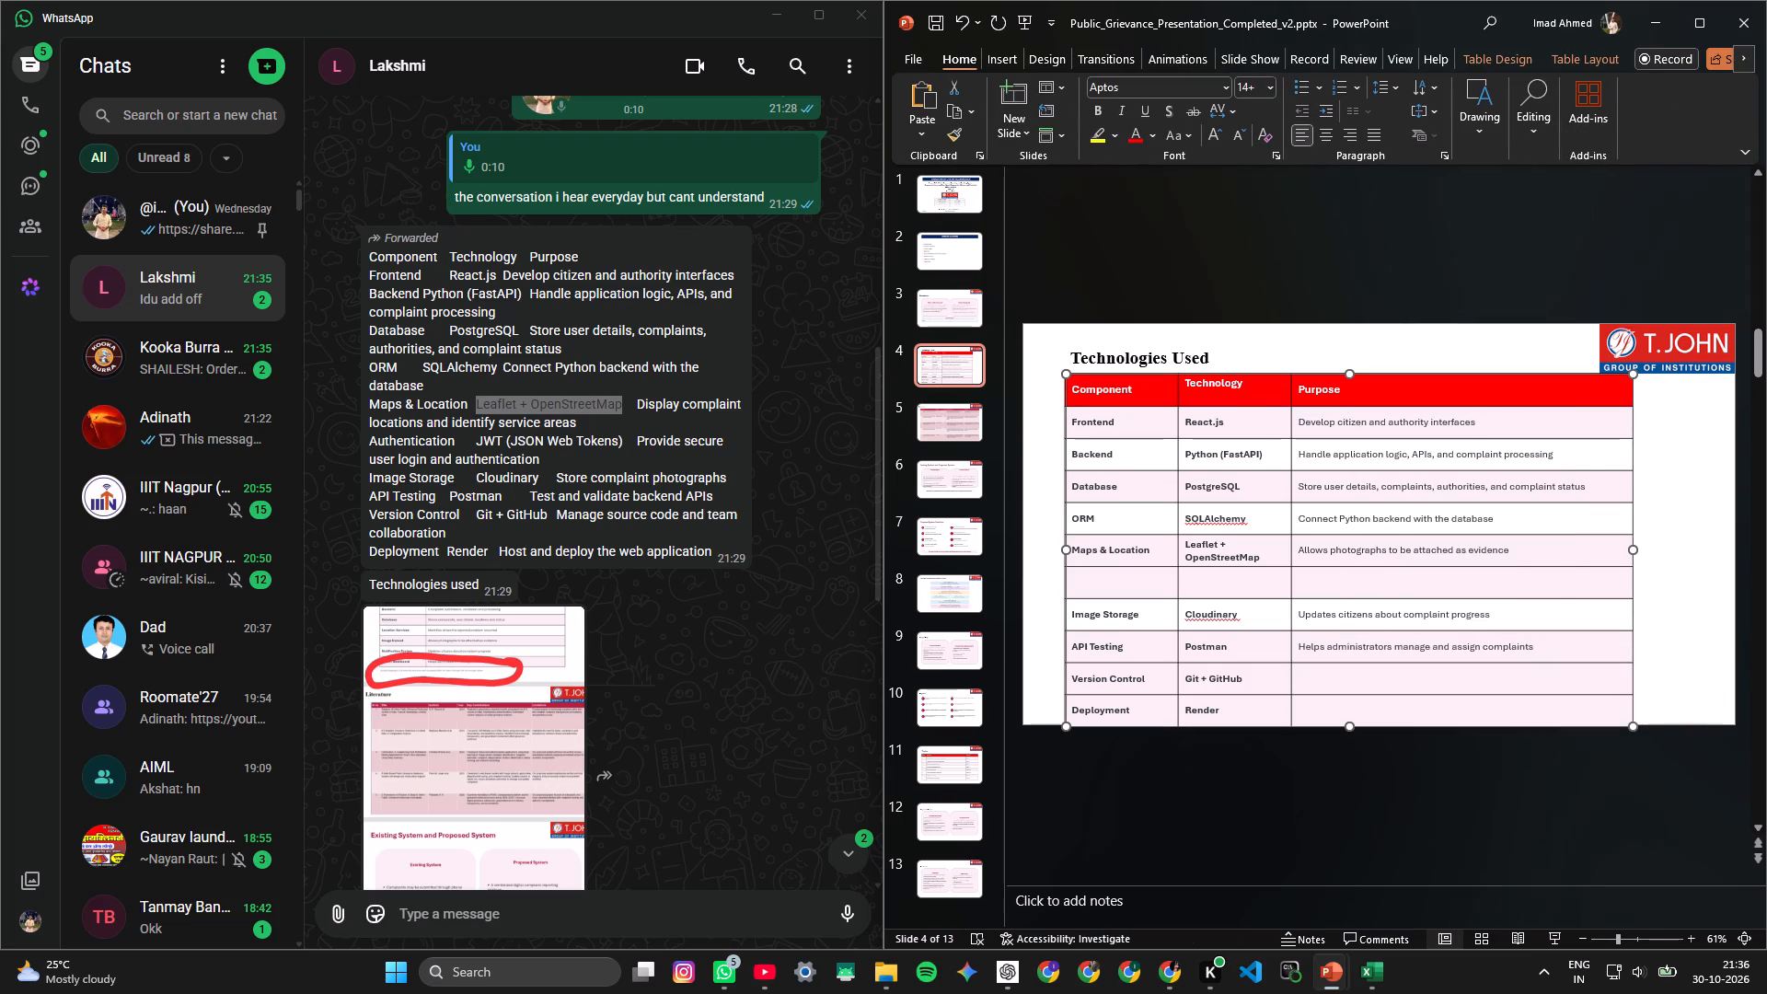
pyautogui.click(1350, 725)
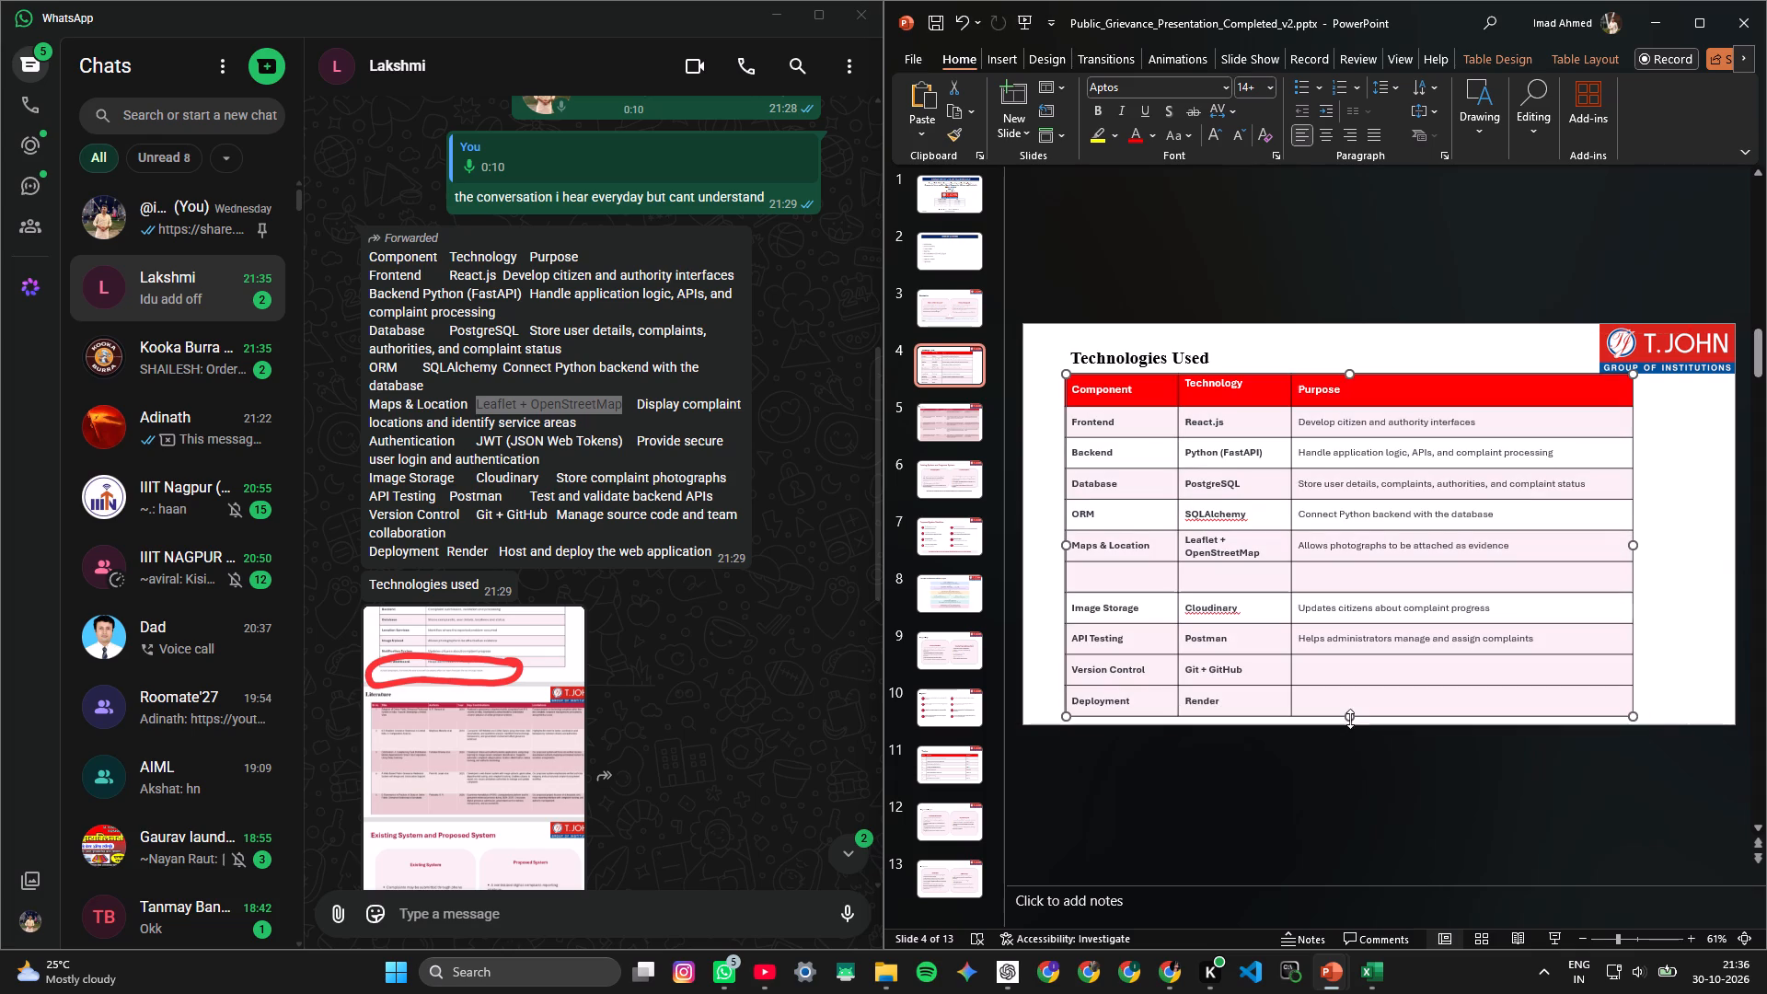
pyautogui.click(1357, 761)
# Add a line break before the Technology heading to align it with the Component and Purpose headings.
pyautogui.click(1244, 388)
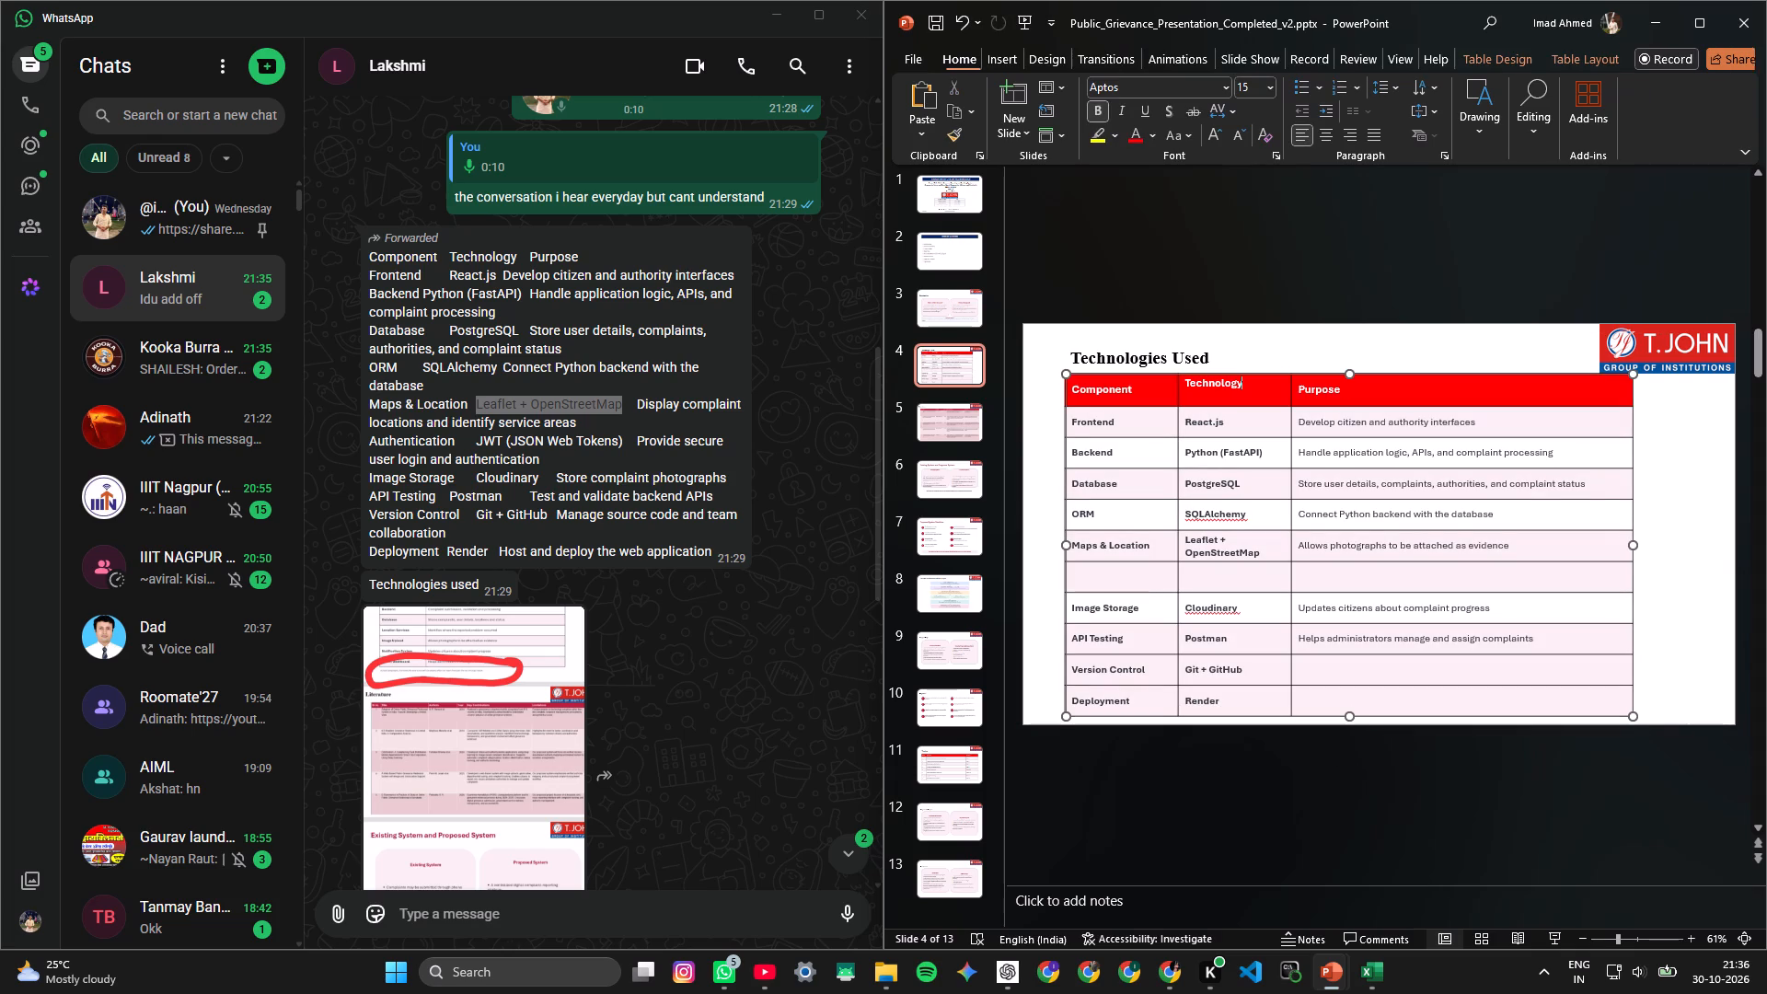
pyautogui.click(1186, 385)
pyautogui.click(1184, 384)
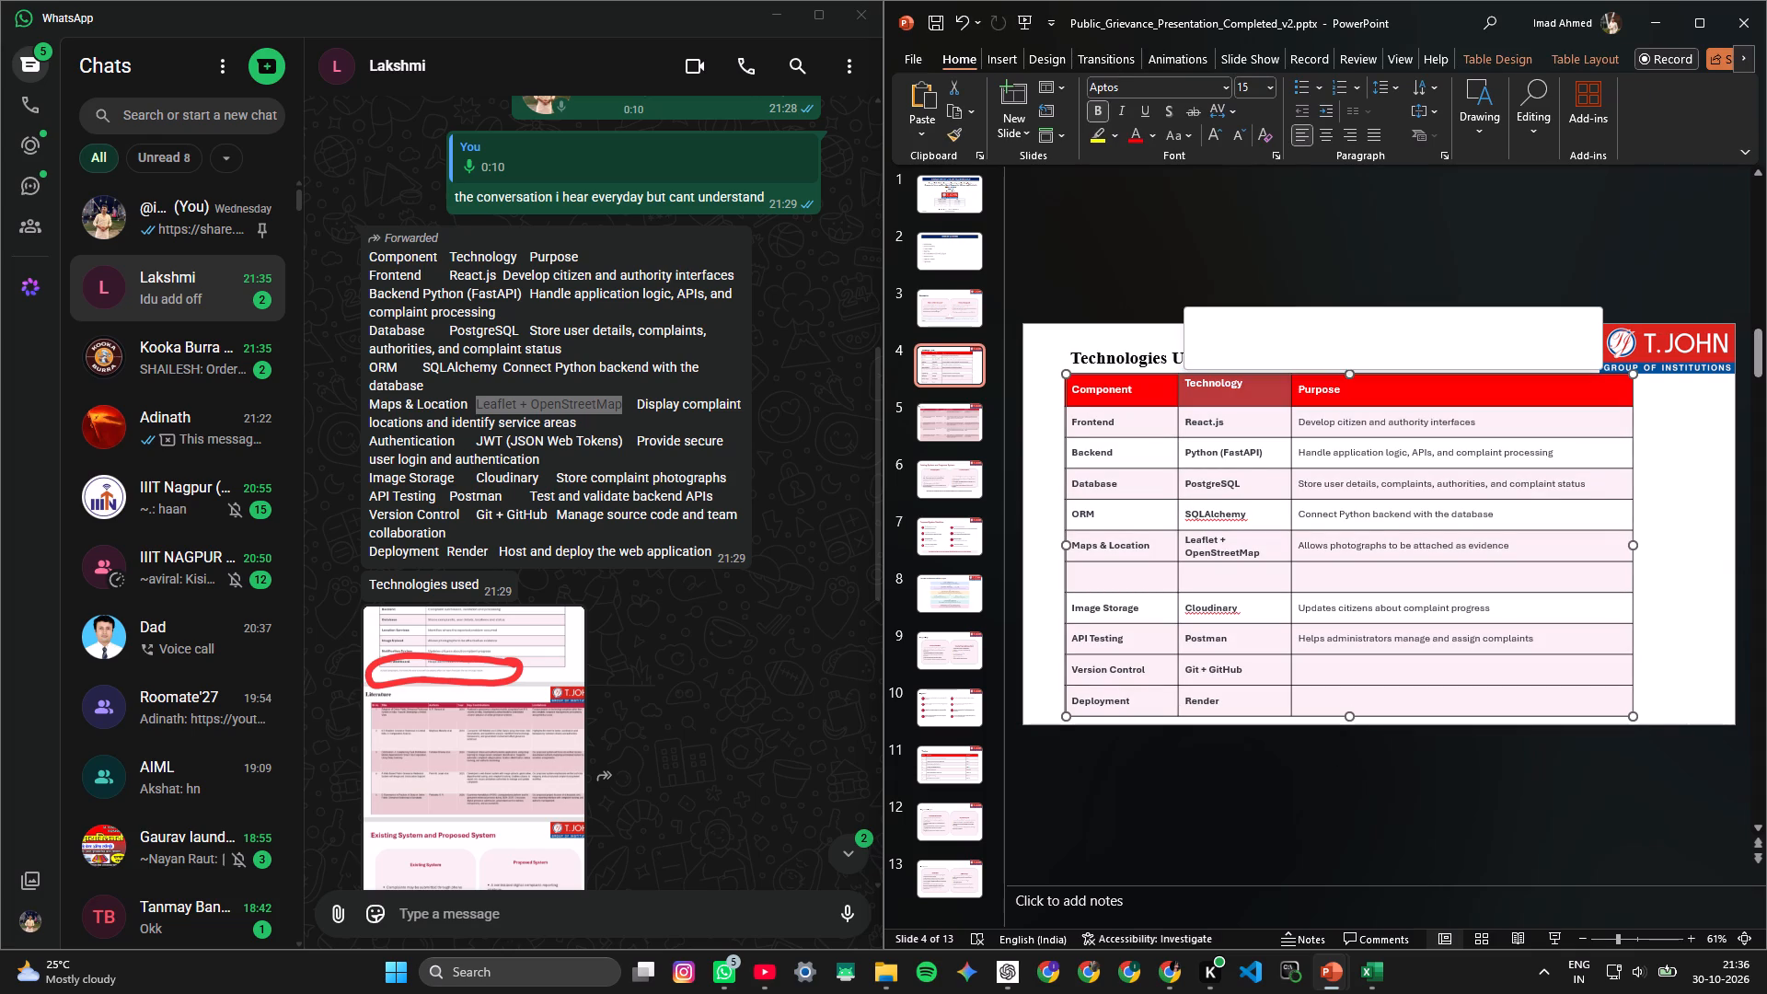
pyautogui.click(1190, 385)
pyautogui.click(1186, 385)
pyautogui.press('Left')
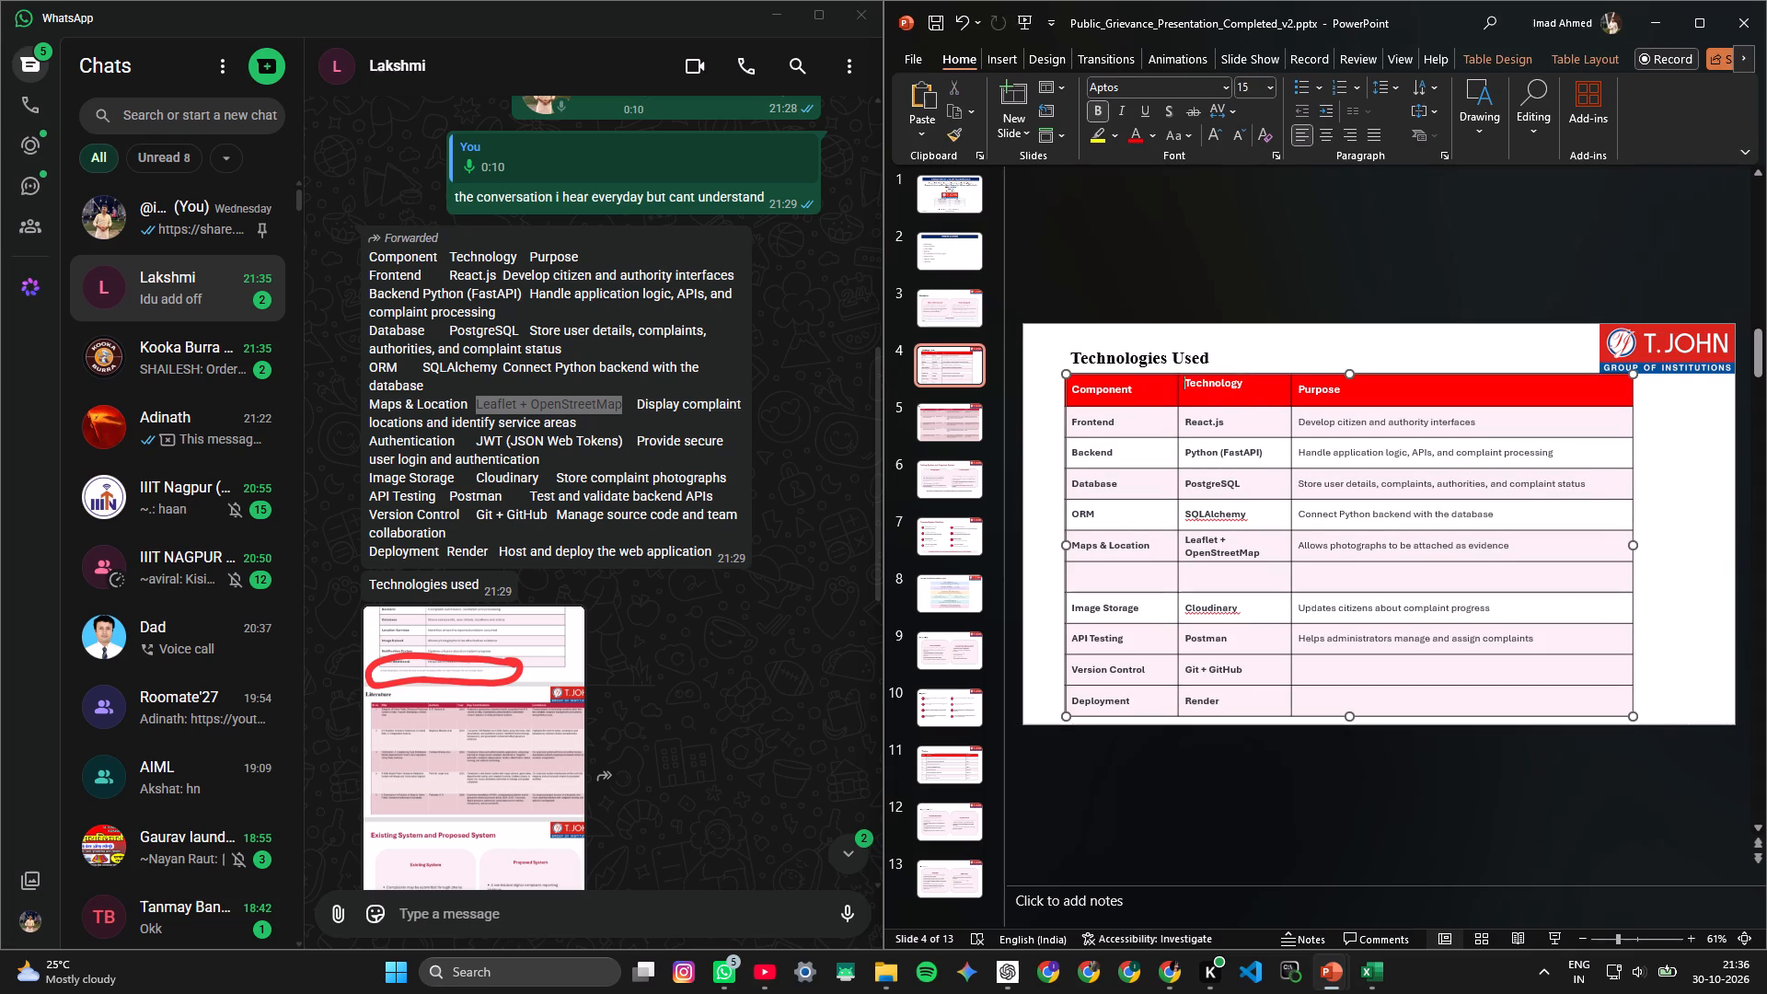
pyautogui.press('Return')
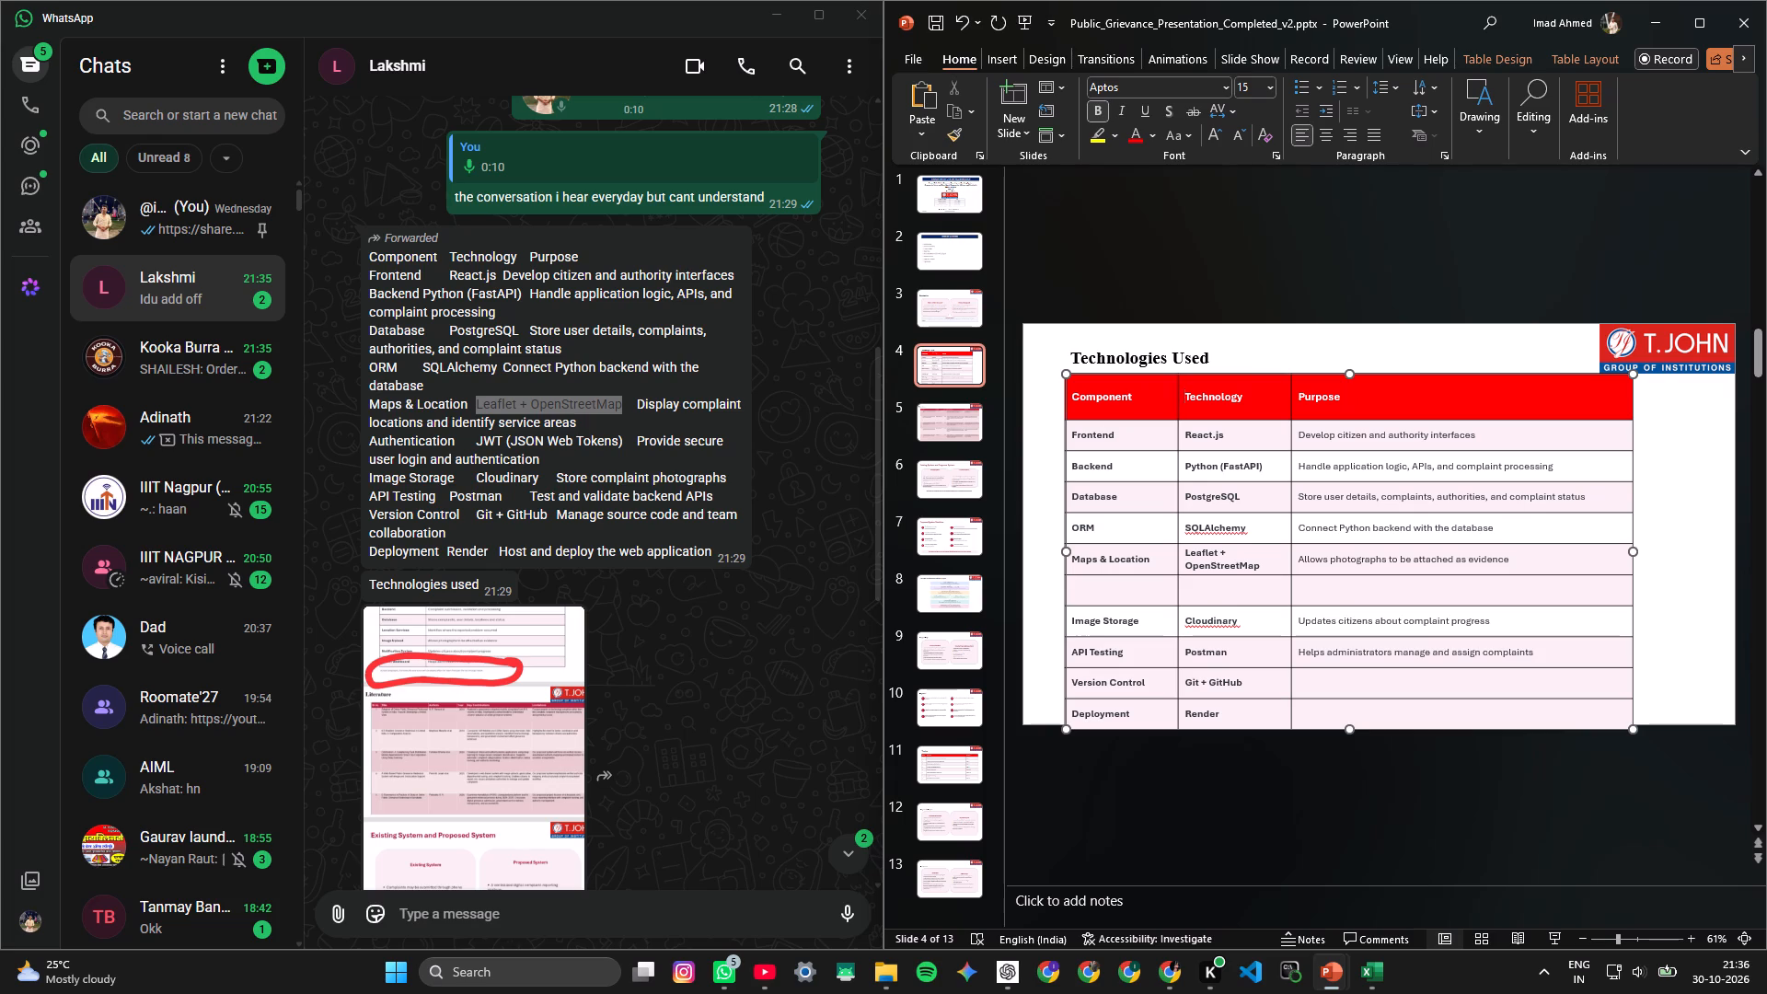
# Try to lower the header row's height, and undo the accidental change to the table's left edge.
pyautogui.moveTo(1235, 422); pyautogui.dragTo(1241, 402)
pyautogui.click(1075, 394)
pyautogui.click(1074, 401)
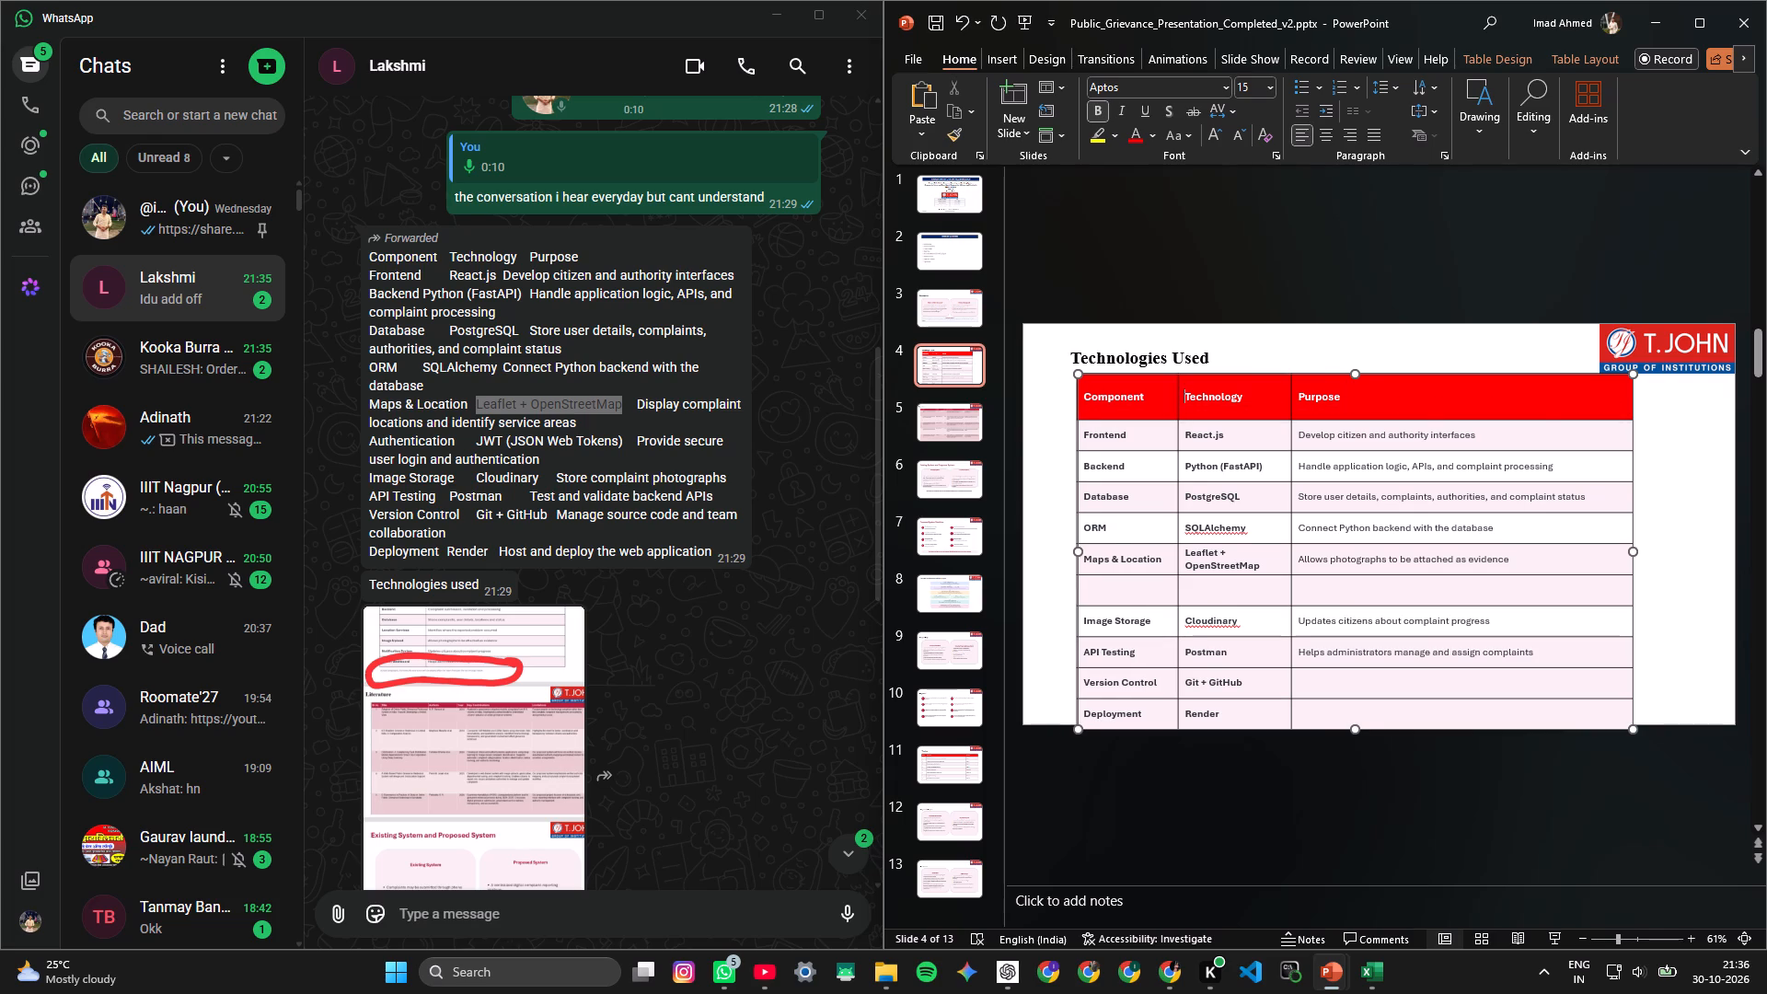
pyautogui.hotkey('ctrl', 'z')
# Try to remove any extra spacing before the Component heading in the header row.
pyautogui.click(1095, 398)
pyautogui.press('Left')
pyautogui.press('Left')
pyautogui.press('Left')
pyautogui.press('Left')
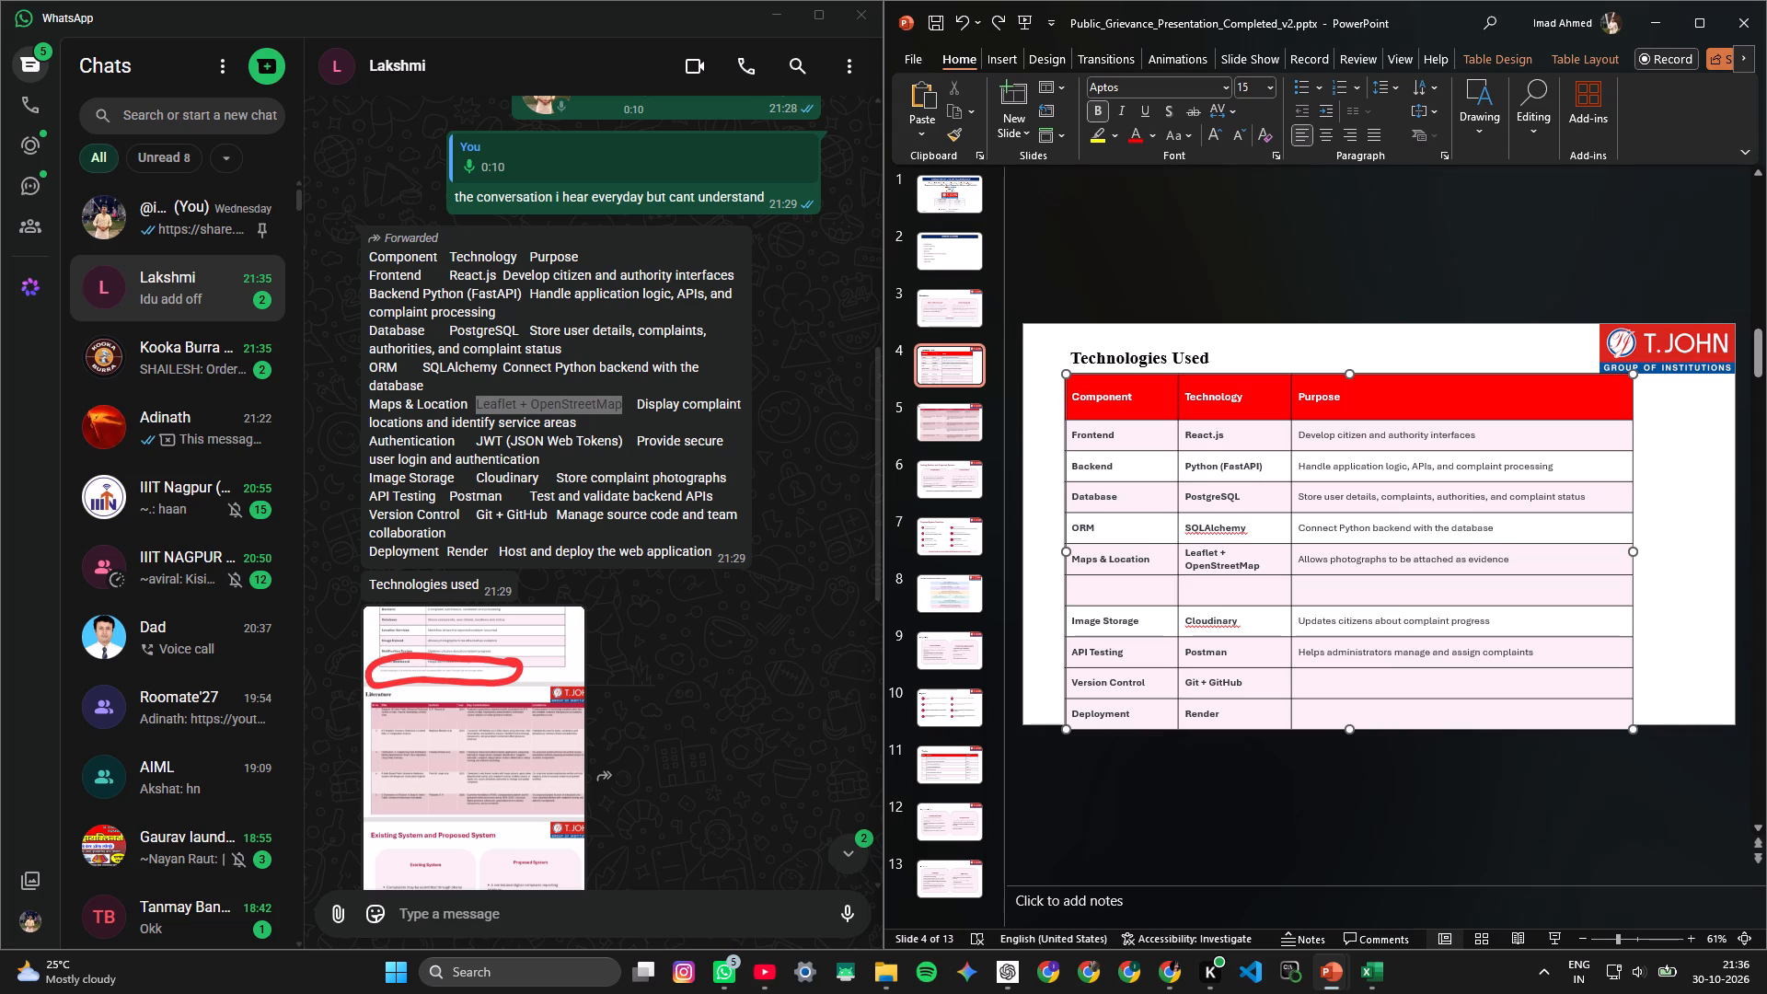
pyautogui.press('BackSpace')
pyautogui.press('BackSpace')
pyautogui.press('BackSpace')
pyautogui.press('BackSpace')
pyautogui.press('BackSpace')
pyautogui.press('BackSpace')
# Shrink the table slightly from its top edge and move it up beneath the title so it fits the slide.
pyautogui.moveTo(1351, 376); pyautogui.dragTo(1351, 386)
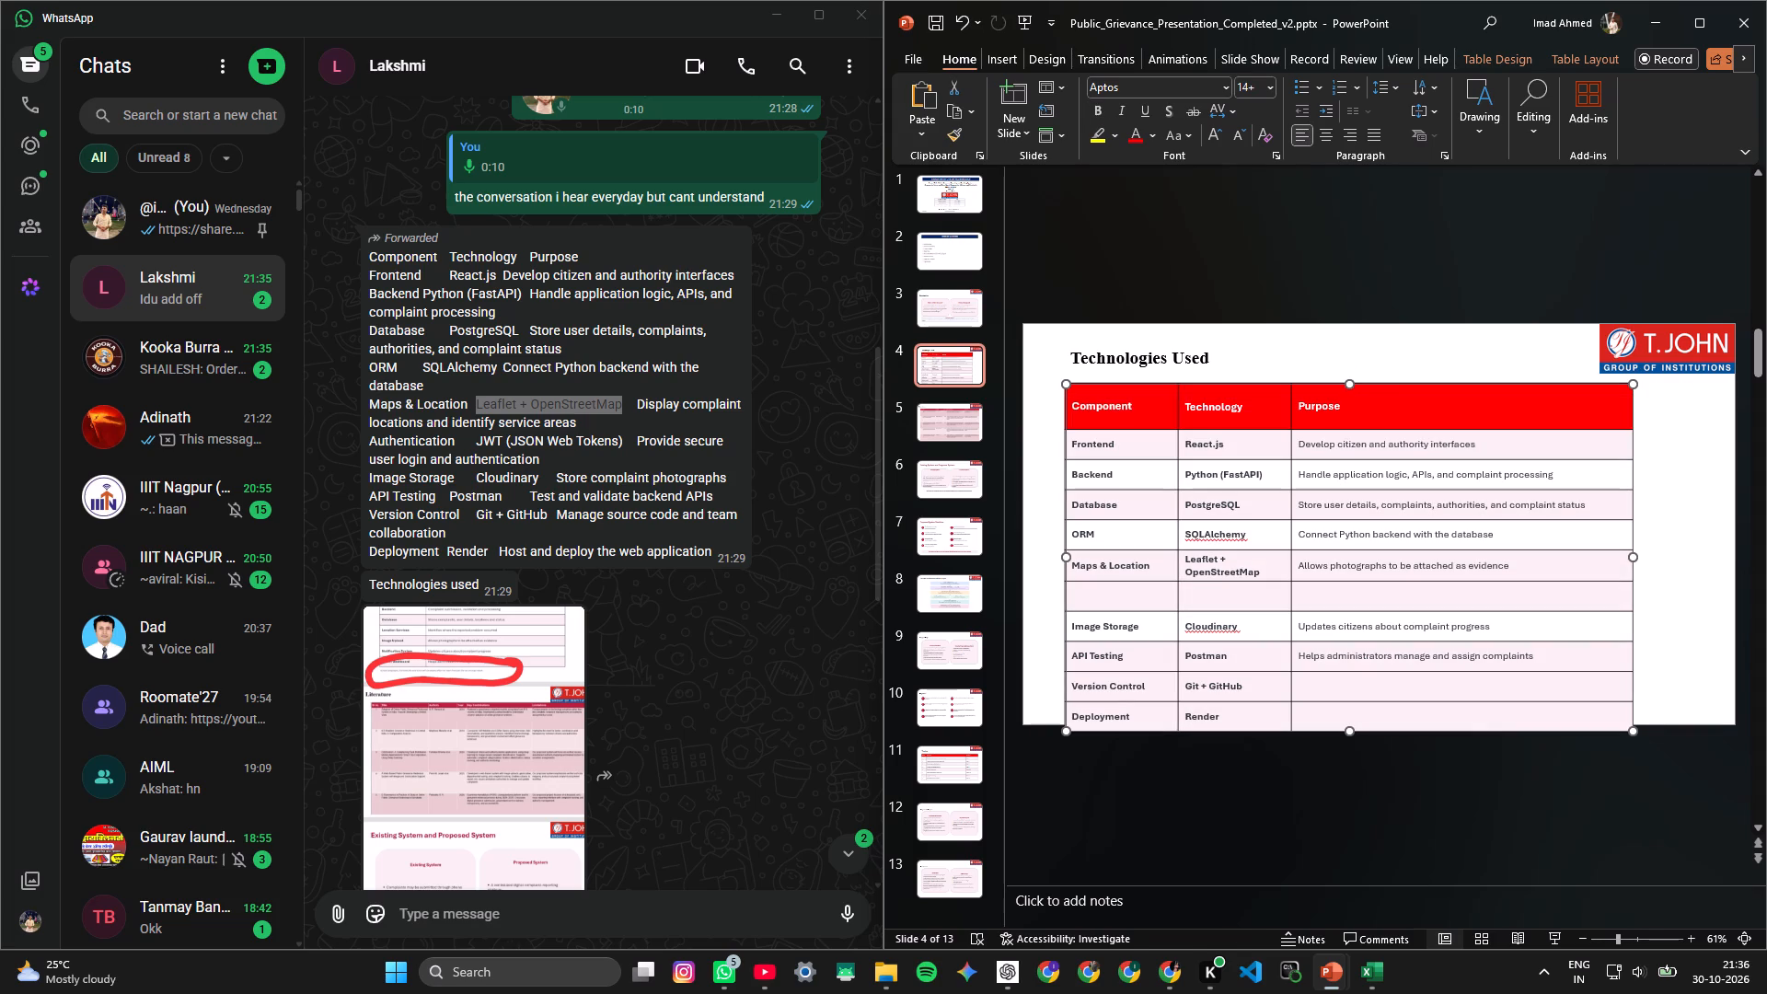
pyautogui.moveTo(1357, 402); pyautogui.dragTo(1359, 384)
pyautogui.moveTo(1363, 382); pyautogui.dragTo(1364, 370)
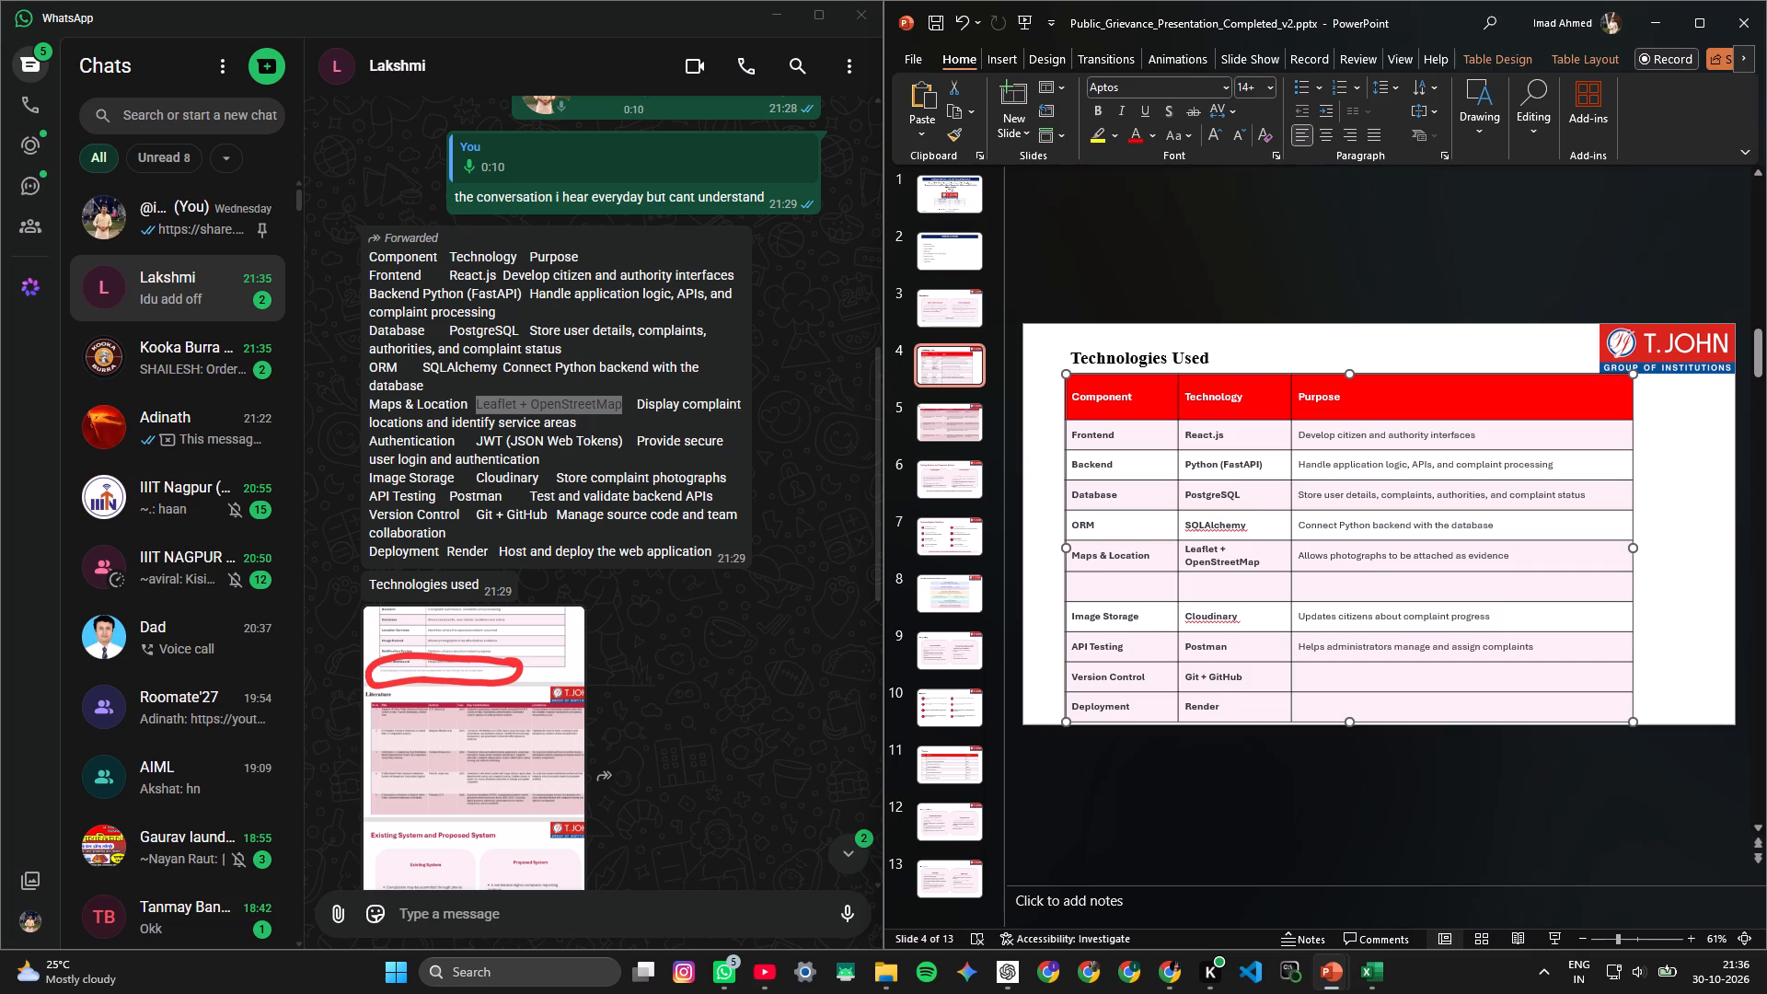
pyautogui.click(1685, 470)
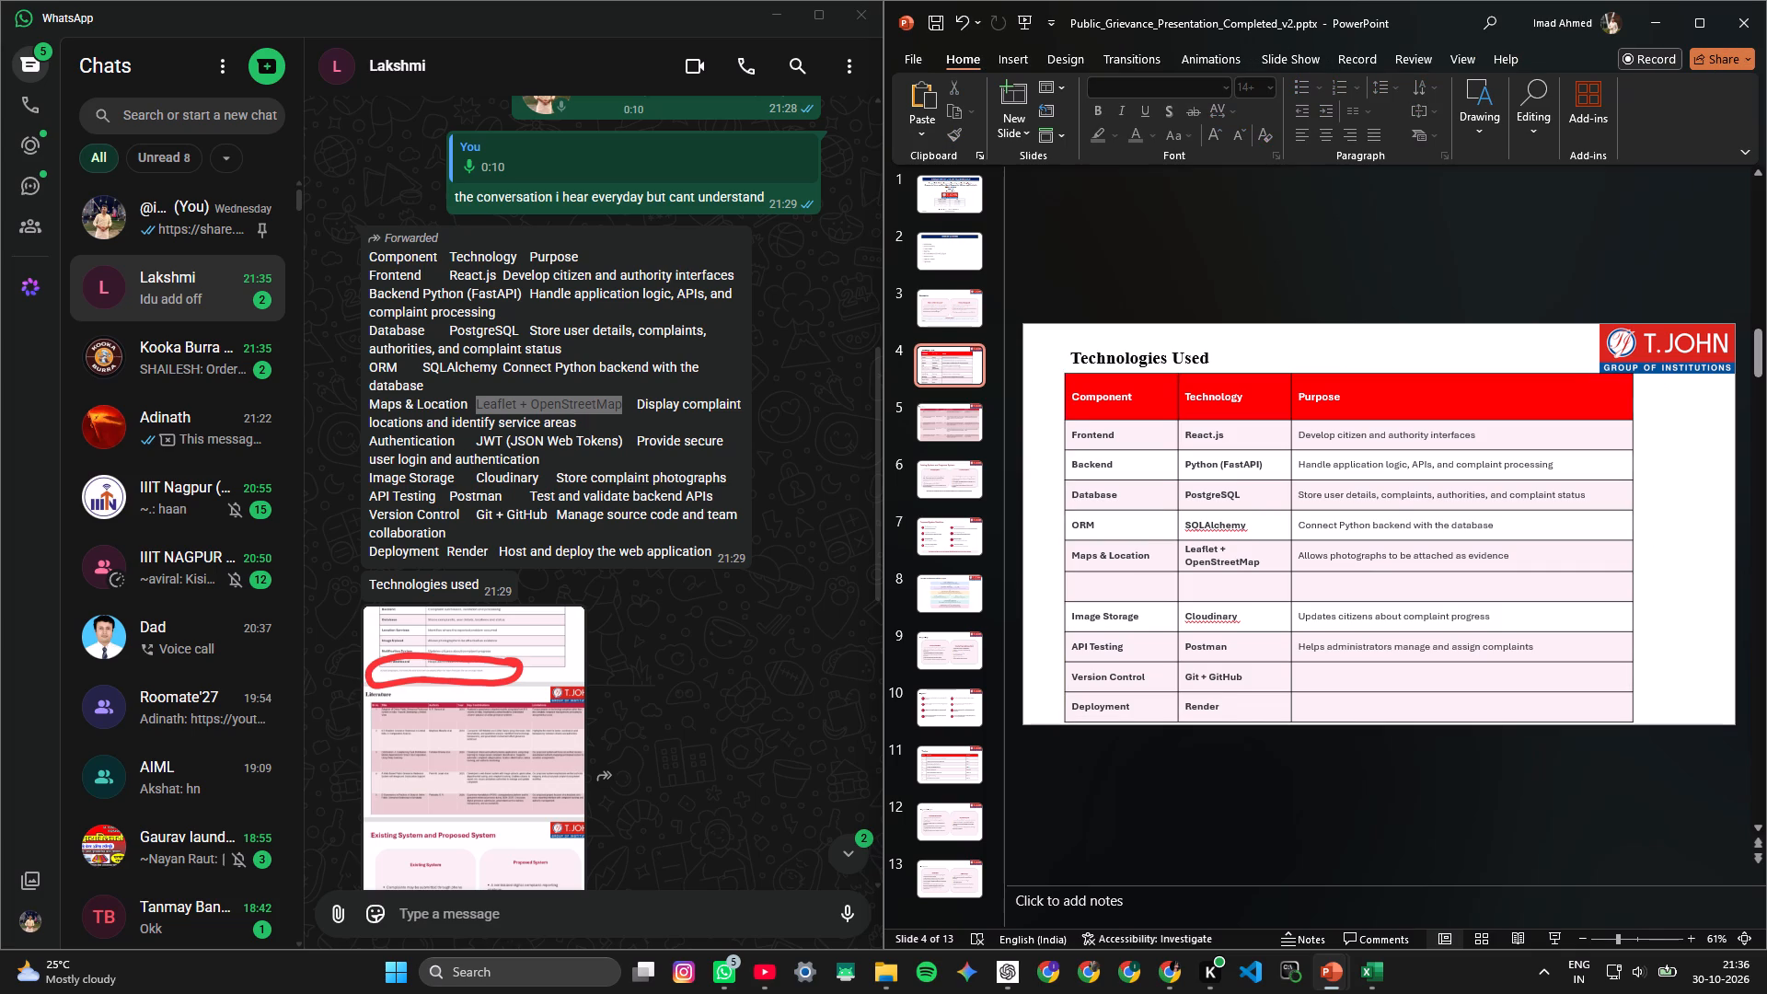
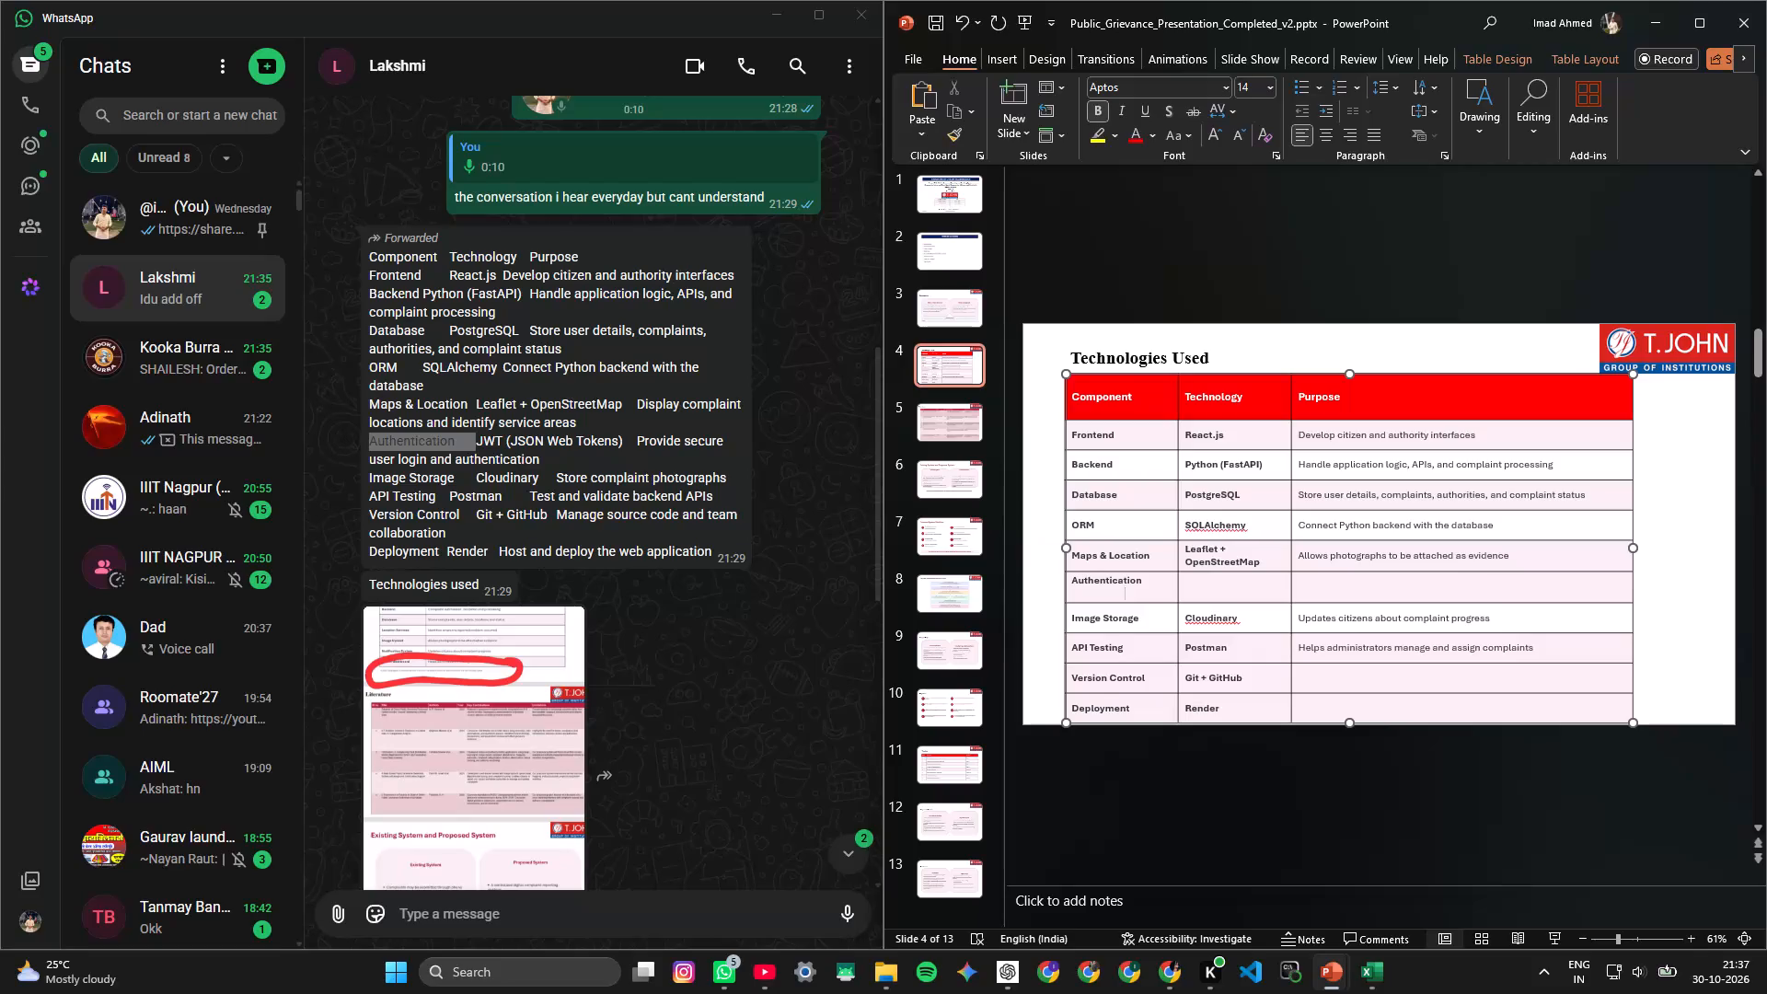
# Remove the extra blank line after Authentication in the table's Component column.
pyautogui.press('BackSpace')
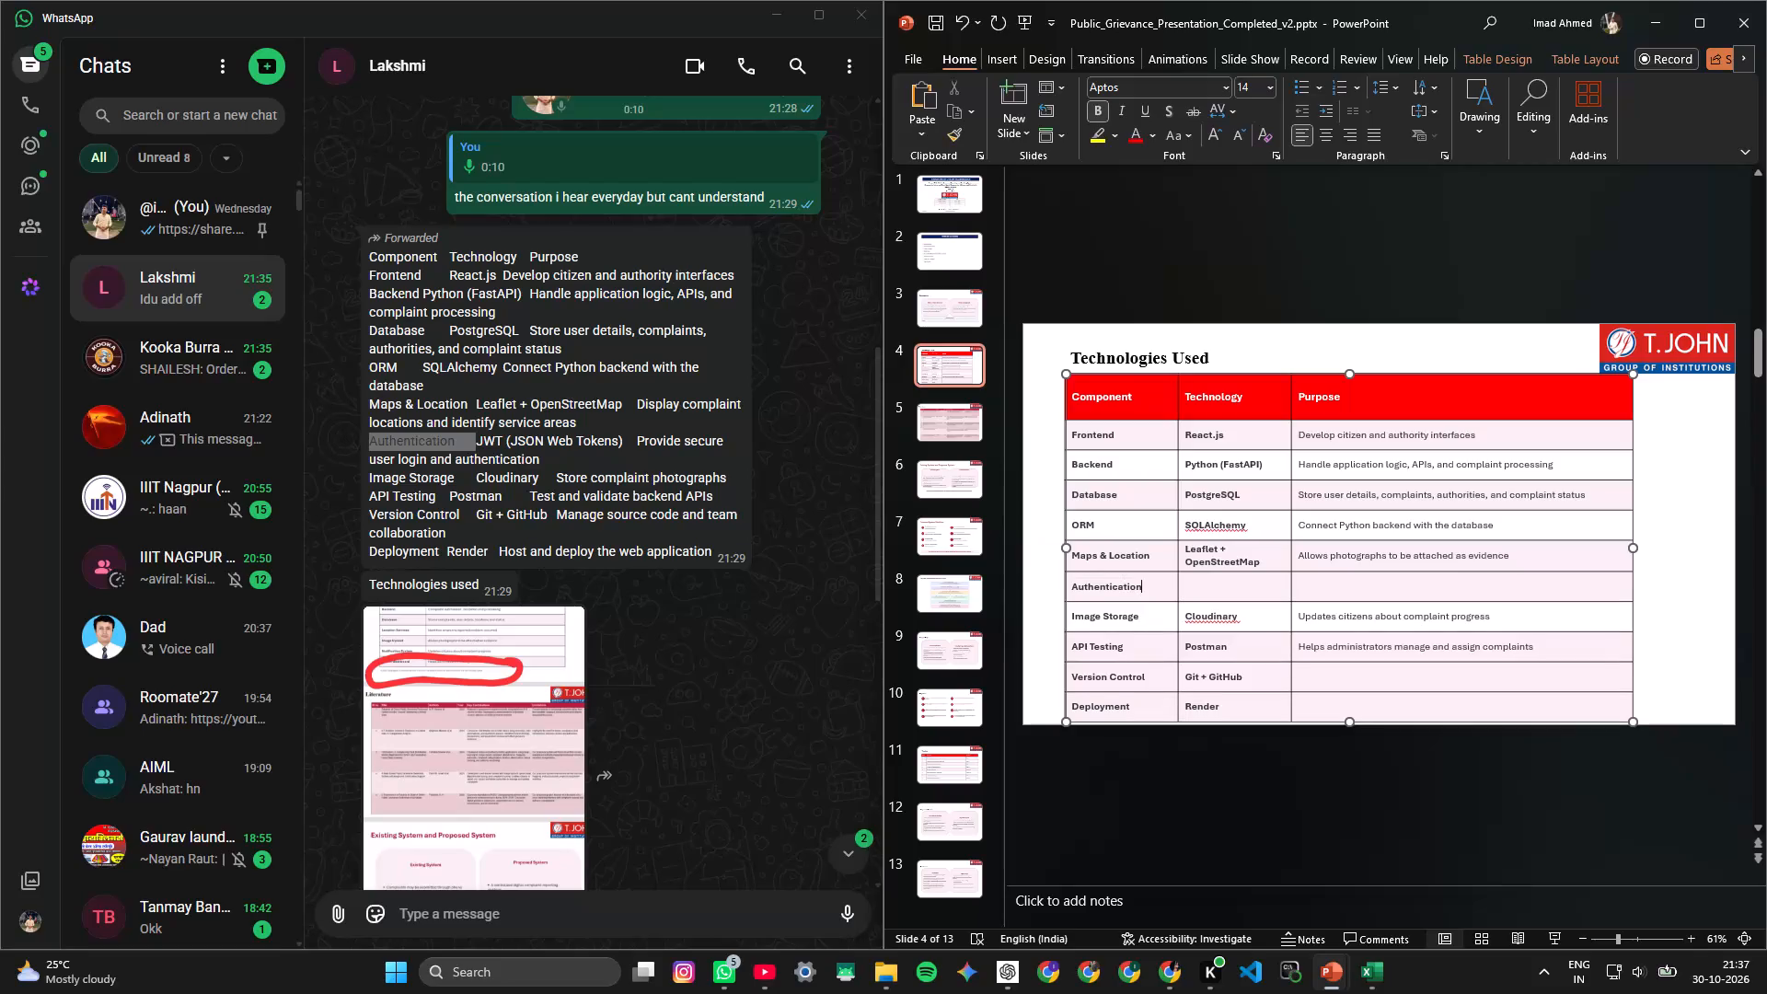
# Remove the extra line breaks around the Technology heading so it lines up with the Component and Purpose headings.
pyautogui.click(1245, 400)
pyautogui.press('Delete')
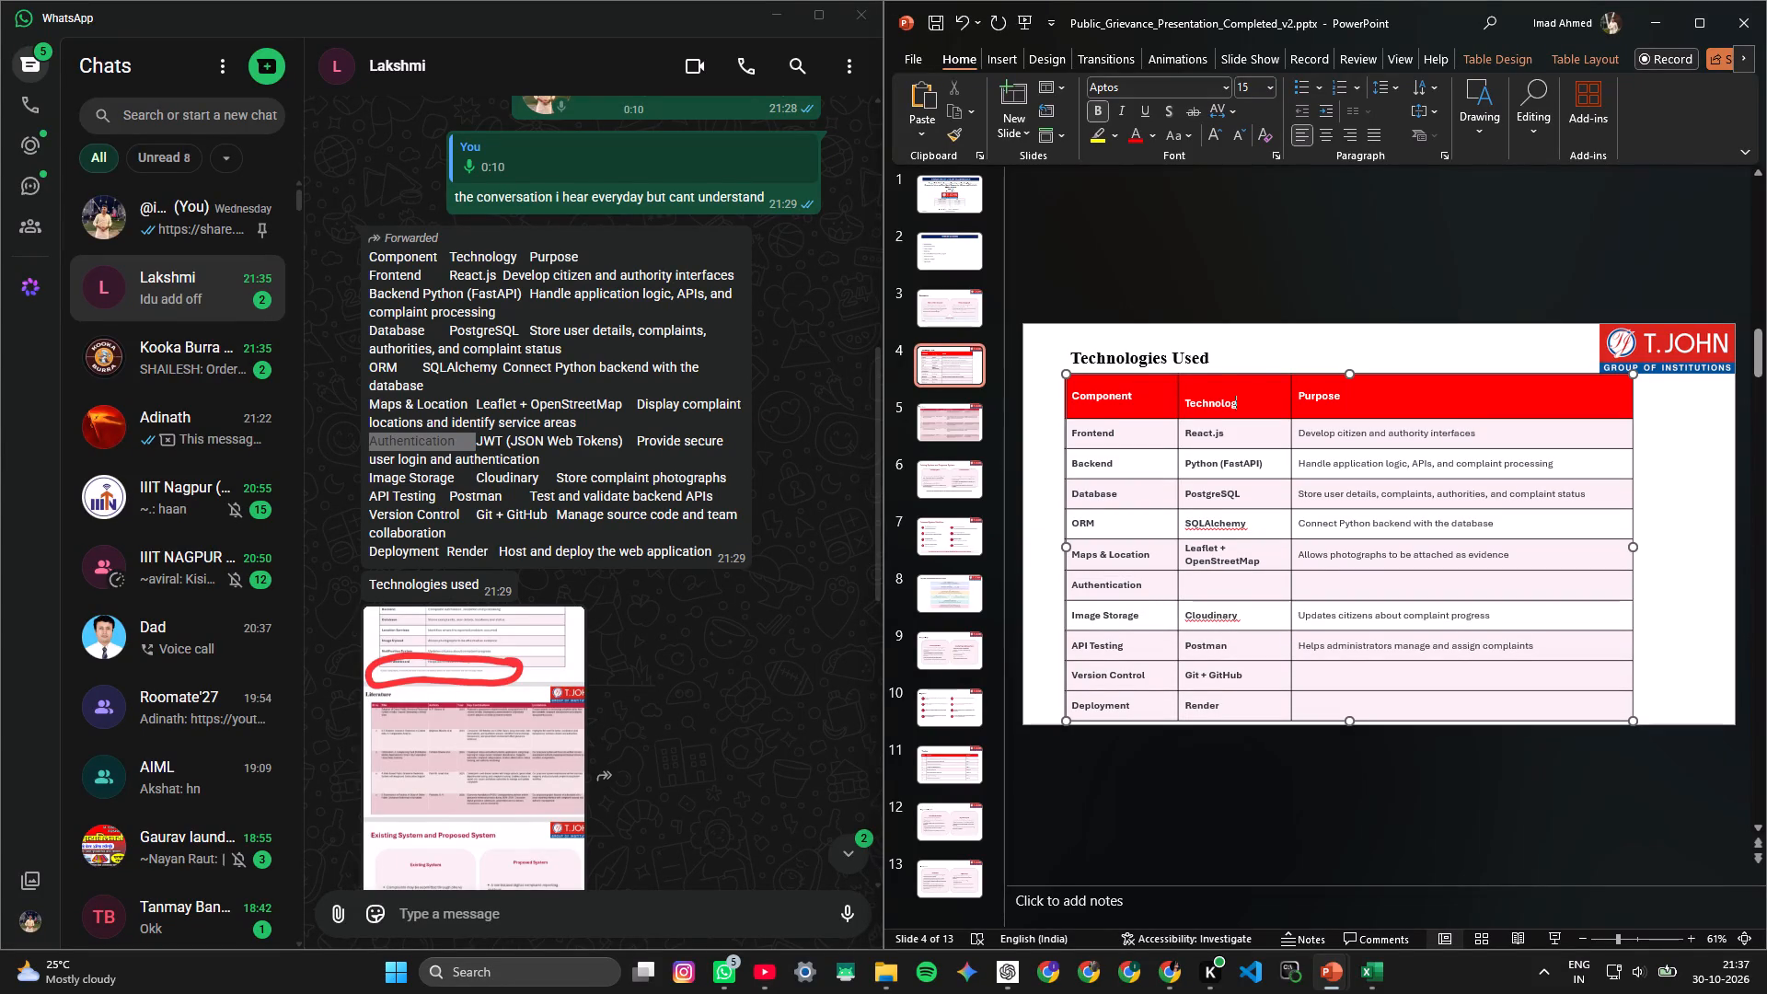
pyautogui.press('y')
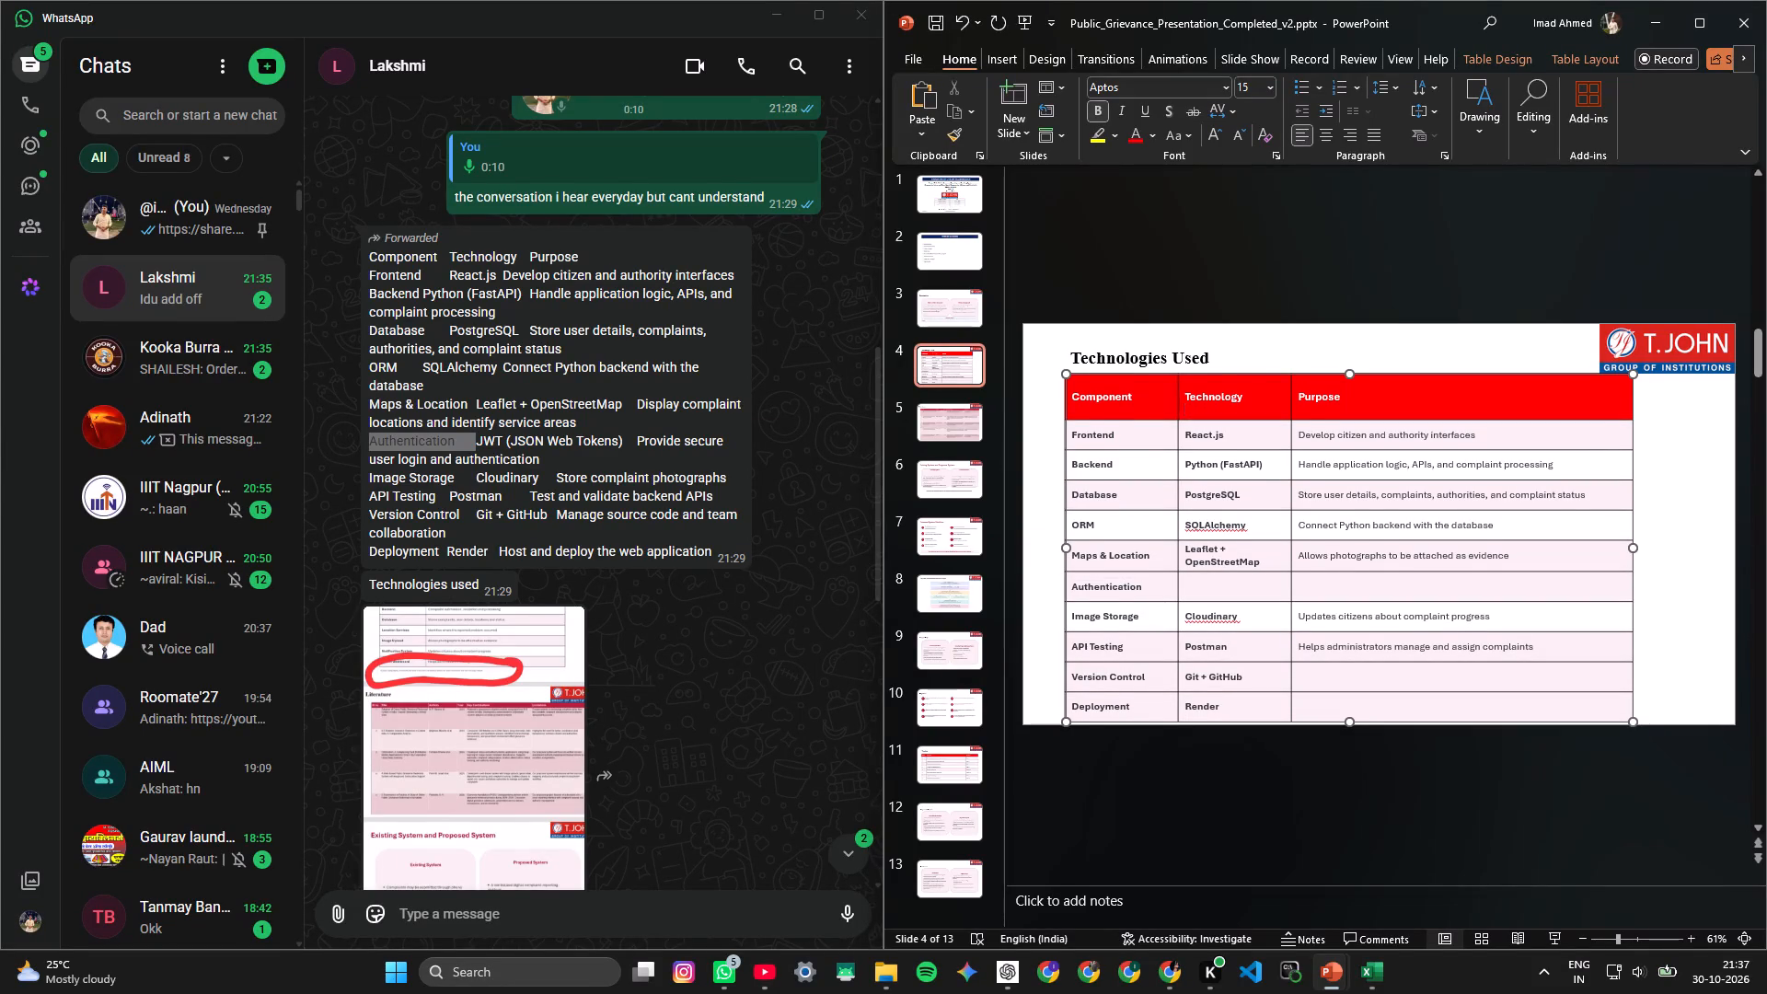
pyautogui.press('Delete')
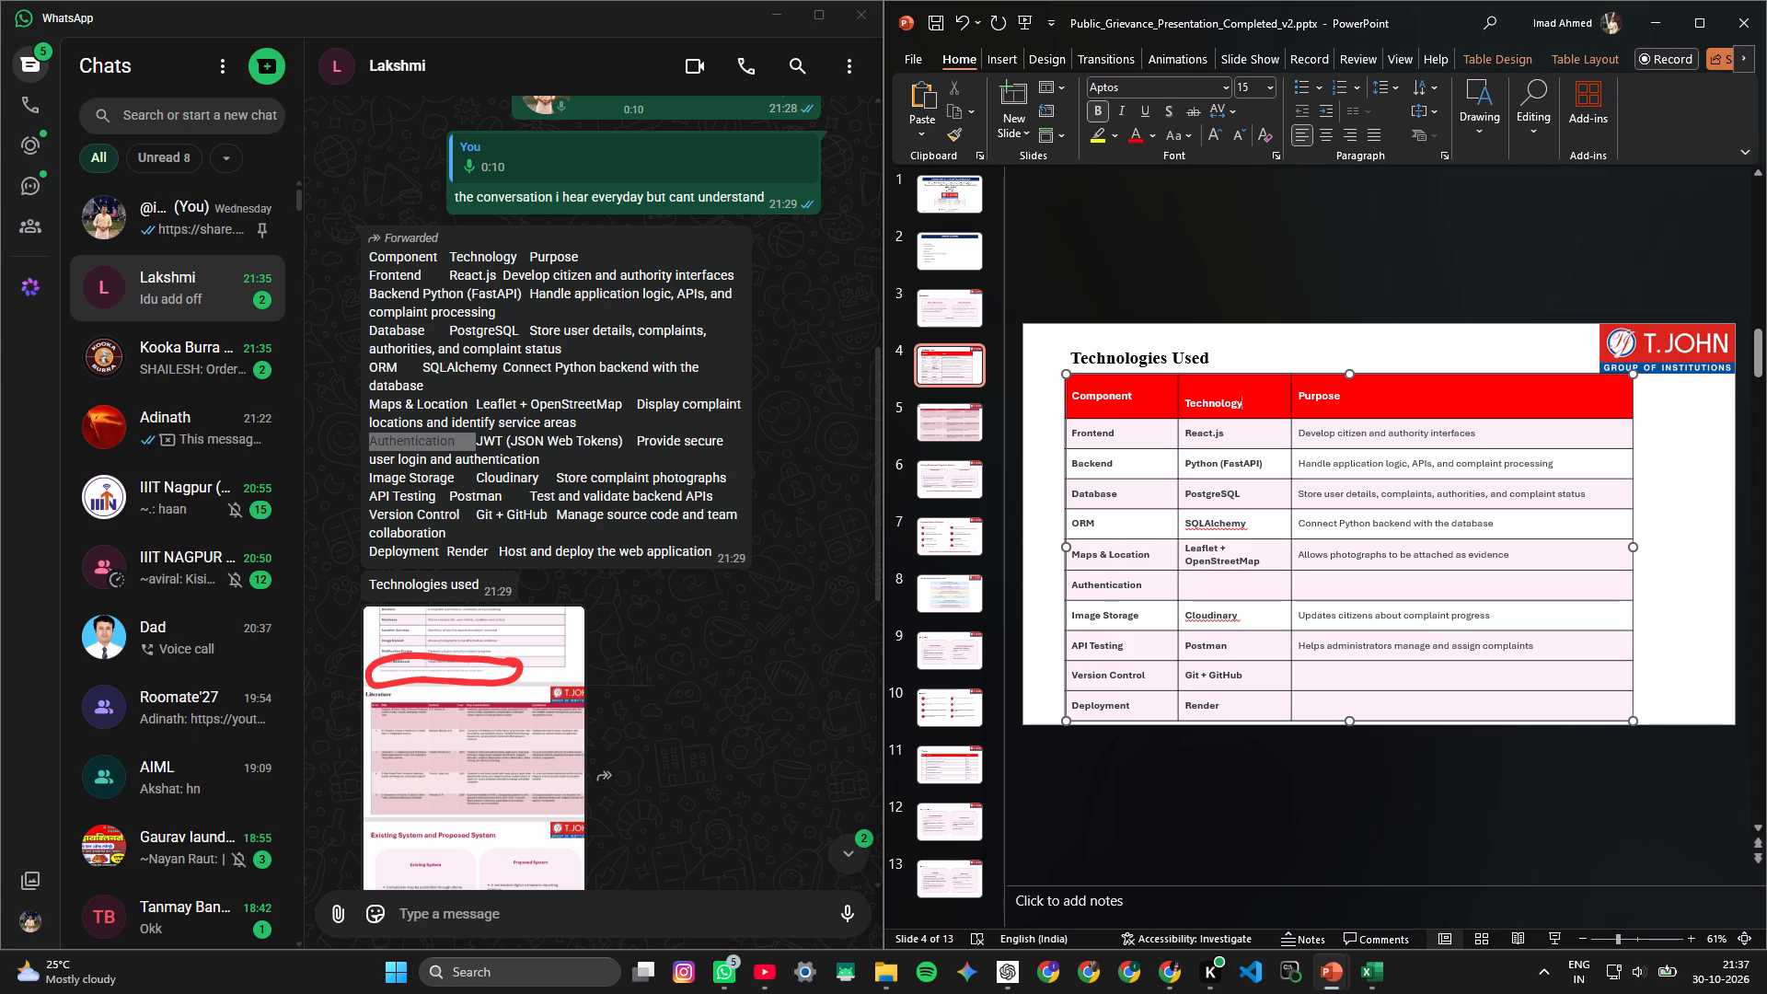
pyautogui.keyDown('ctrl'); pyautogui.click(1265, 392); pyautogui.keyUp('ctrl')
pyautogui.press('BackSpace')
pyautogui.press('BackSpace')
pyautogui.press('Delete')
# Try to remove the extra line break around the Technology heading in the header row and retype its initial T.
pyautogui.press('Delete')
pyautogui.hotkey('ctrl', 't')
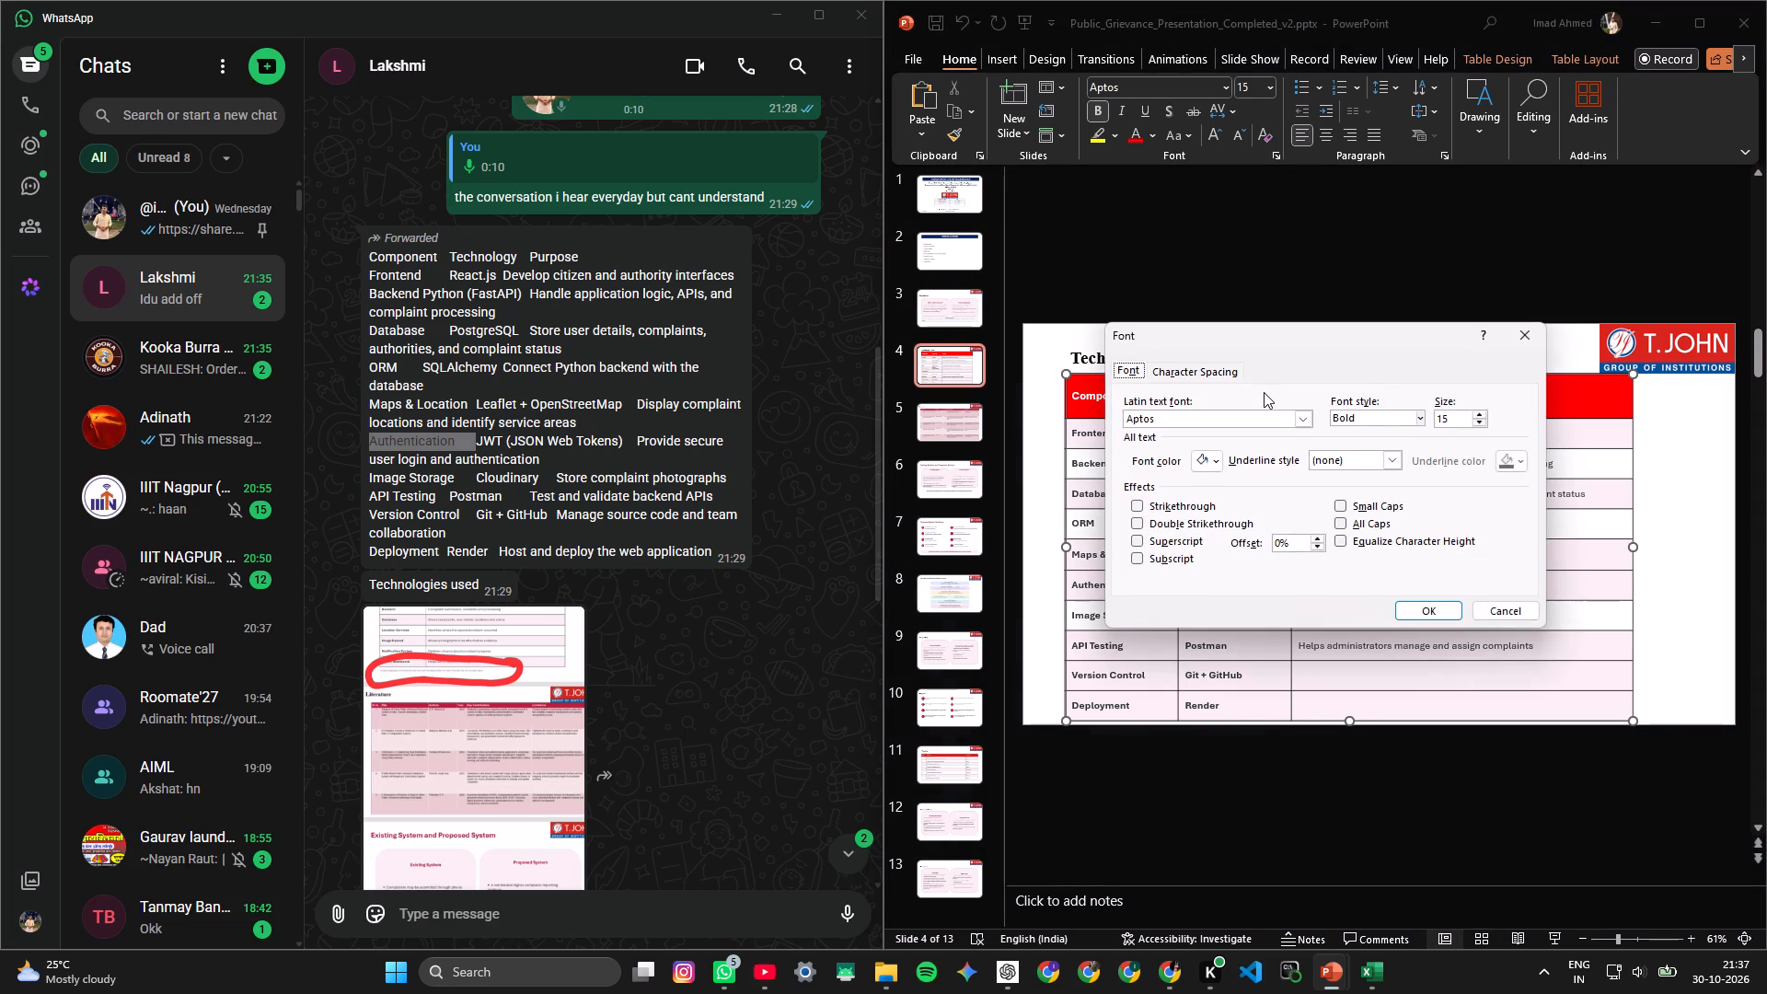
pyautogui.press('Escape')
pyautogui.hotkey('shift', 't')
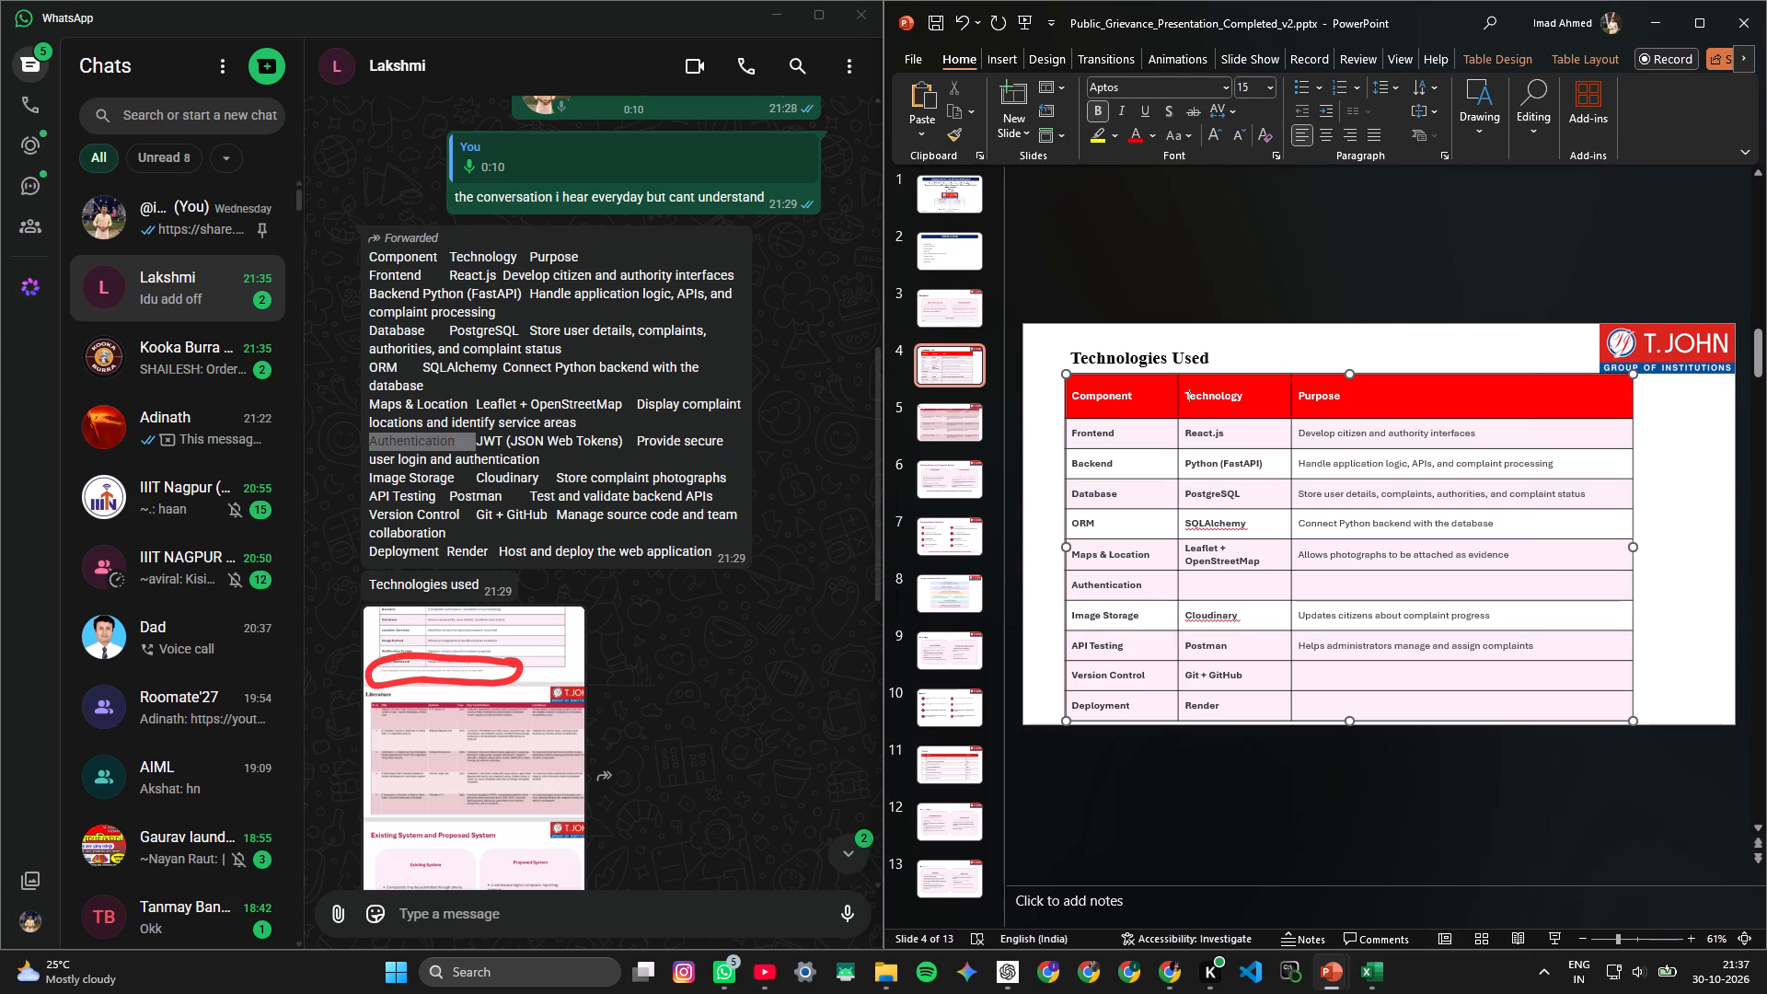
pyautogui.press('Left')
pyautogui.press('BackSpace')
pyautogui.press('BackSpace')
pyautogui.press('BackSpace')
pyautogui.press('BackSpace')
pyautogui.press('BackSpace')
# Undo the recent table edits back to before the header row spacing changes and the Authentication entry.
pyautogui.hotkey('ctrl', 'z')
pyautogui.hotkey('ctrl', 'z')
pyautogui.hotkey('ctrl', 'z')
pyautogui.hotkey('ctrl', 'z')
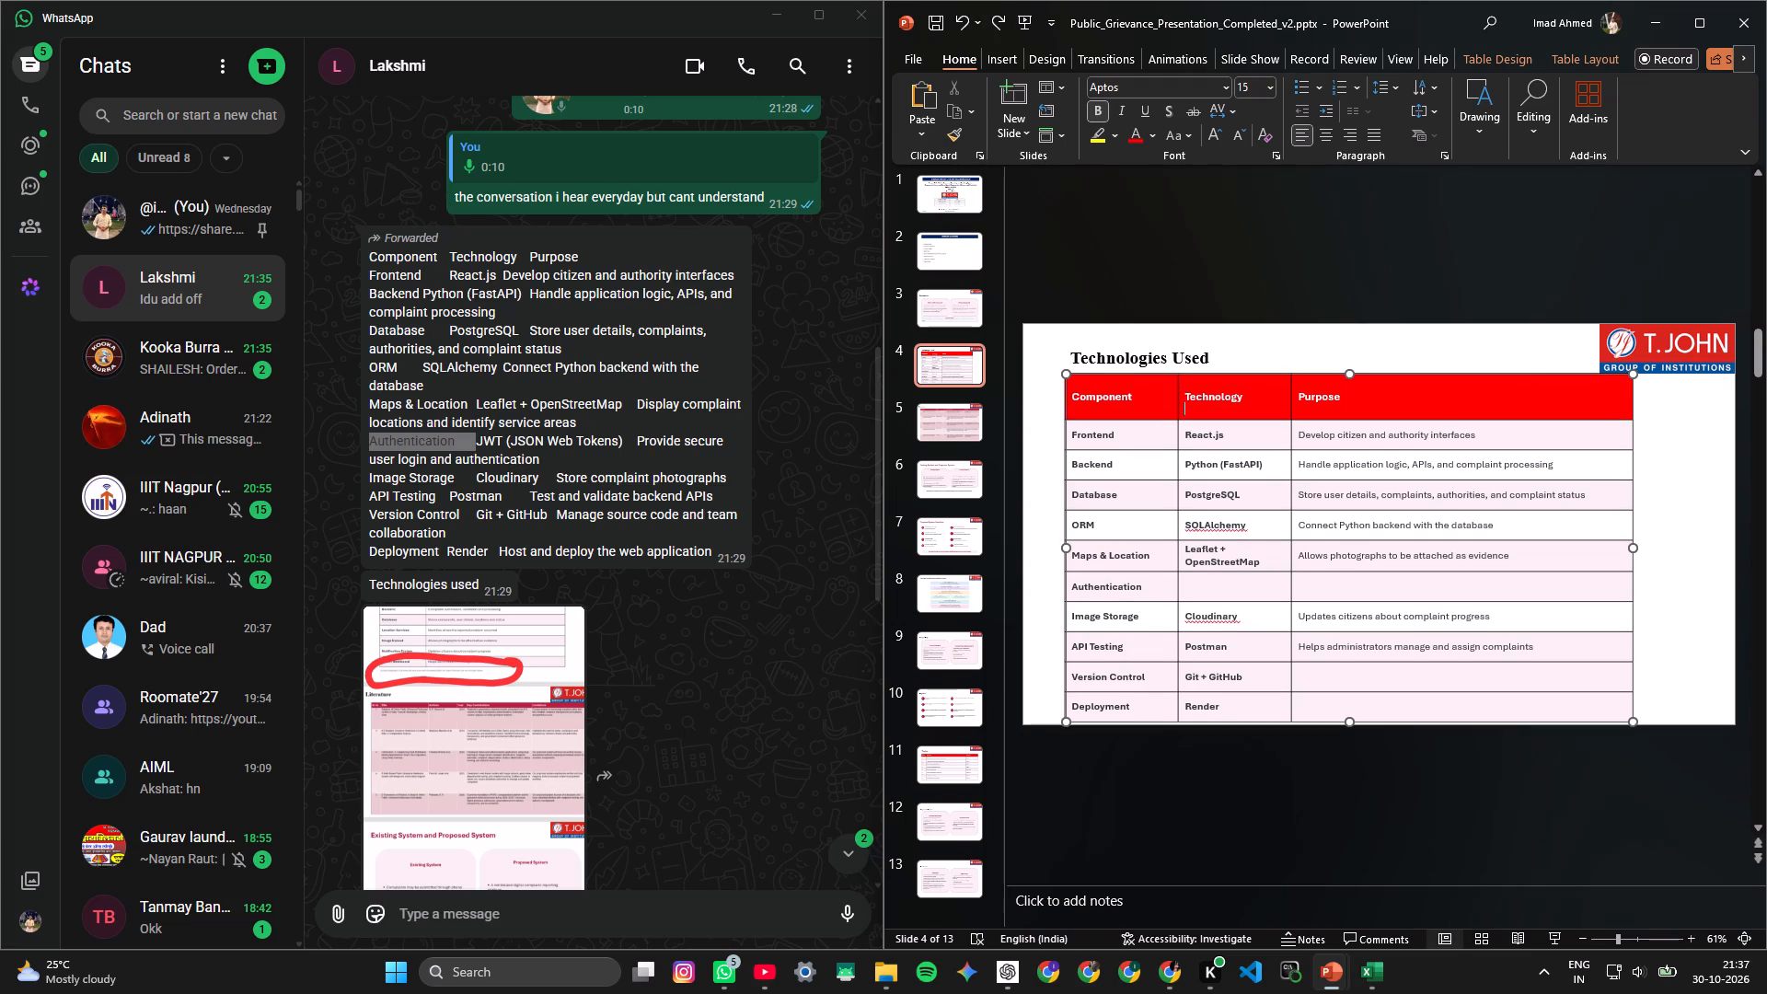
pyautogui.hotkey('ctrl', 'z')
pyautogui.hotkey('ctrl', 'z')
pyautogui.hotkey('ctrl', 'z')
pyautogui.hotkey('ctrl', 'z')
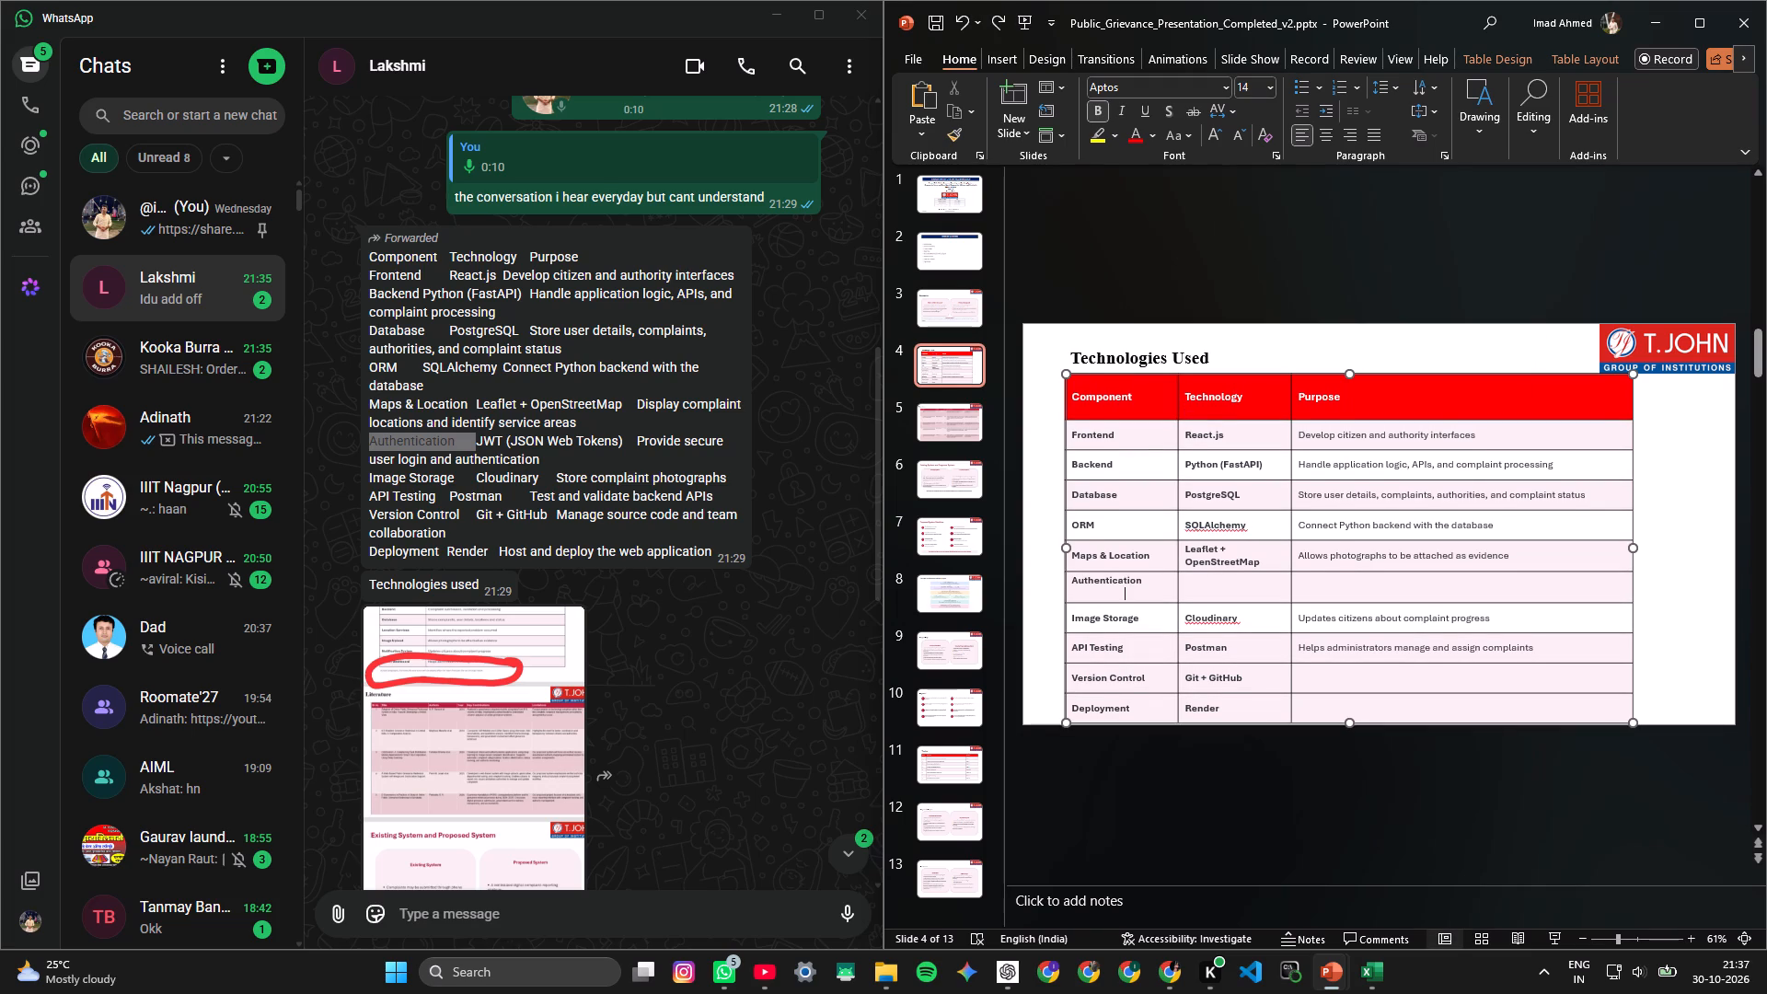
pyautogui.hotkey('ctrl', 'z')
pyautogui.hotkey('ctrl', 'z')
pyautogui.hotkey('ctrl', 'z')
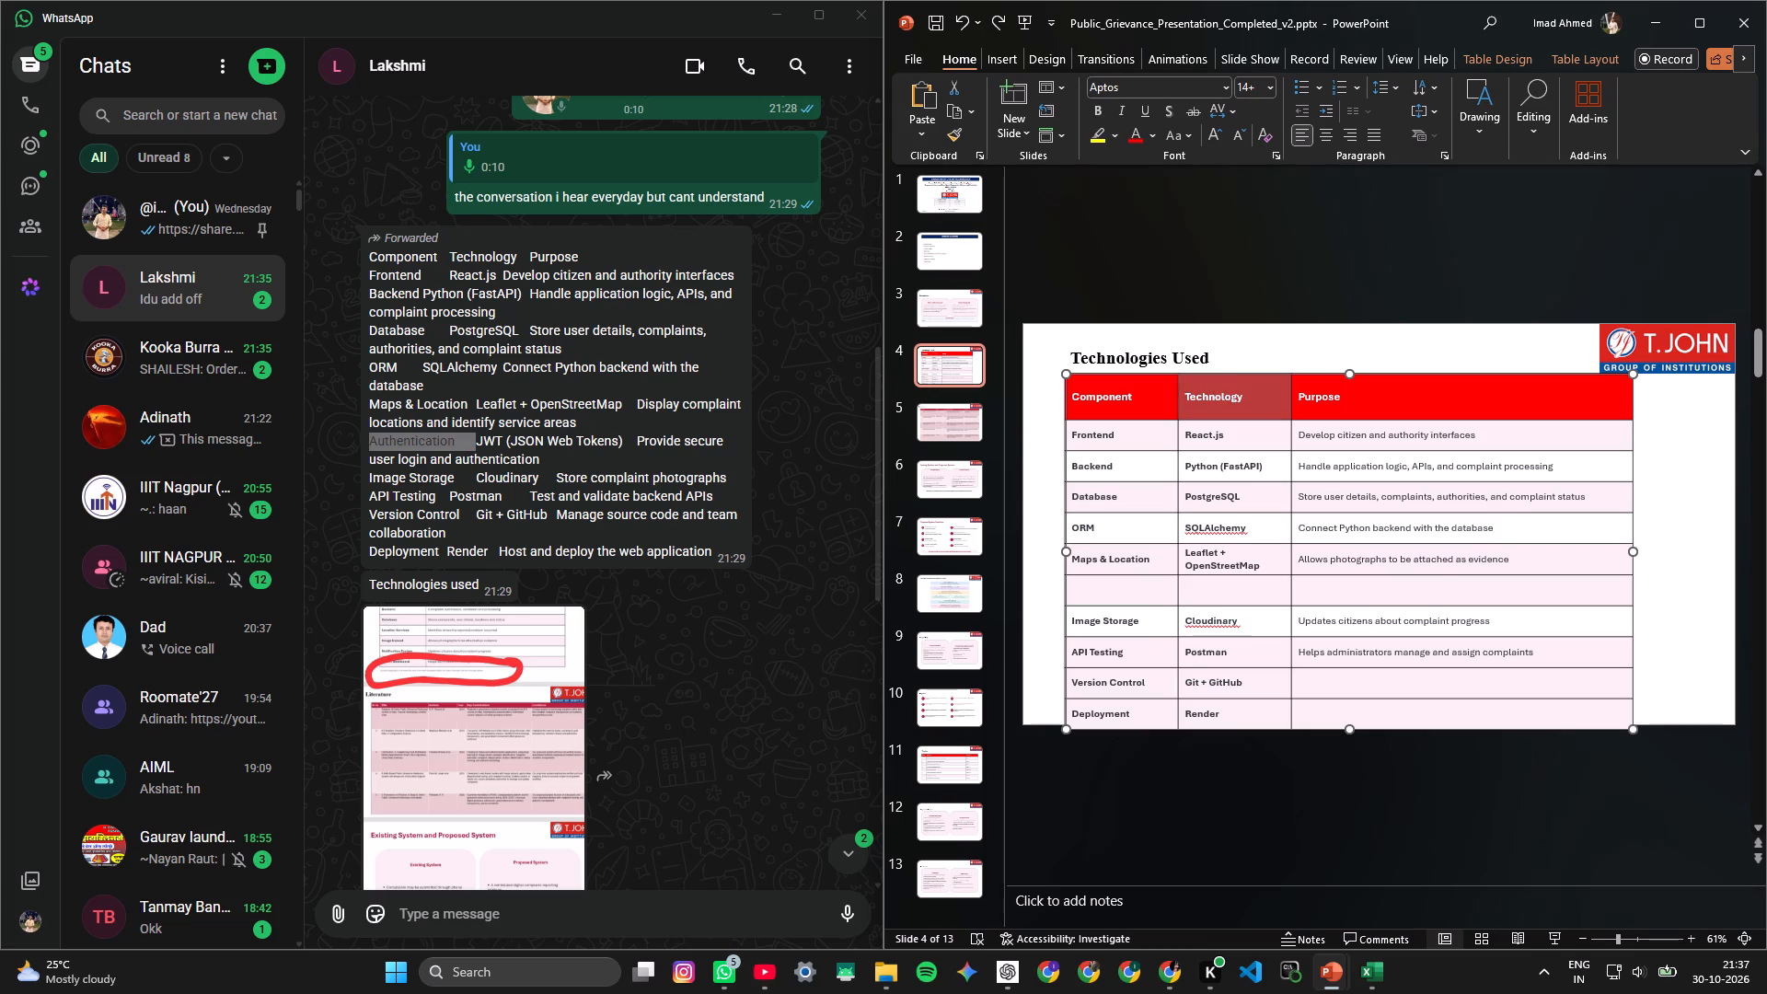
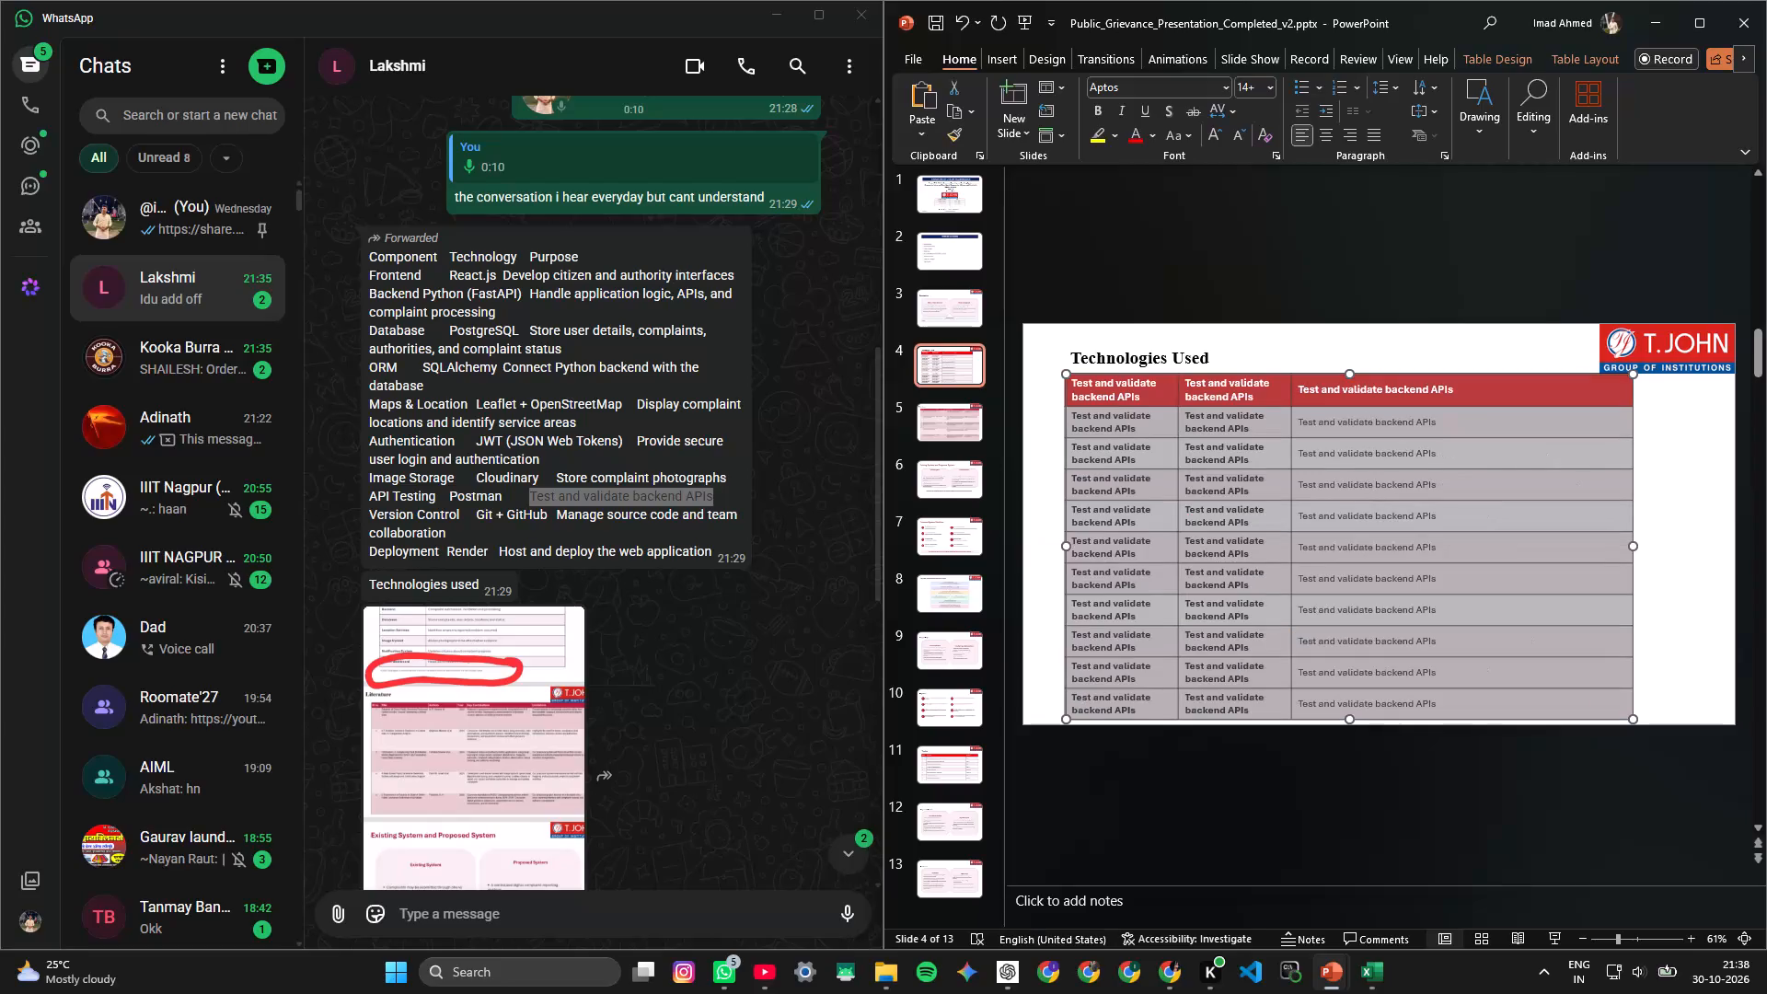
# Undo the paste that filled every cell of the Technologies Used table with the same text.
pyautogui.hotkey('ctrl', 'z')
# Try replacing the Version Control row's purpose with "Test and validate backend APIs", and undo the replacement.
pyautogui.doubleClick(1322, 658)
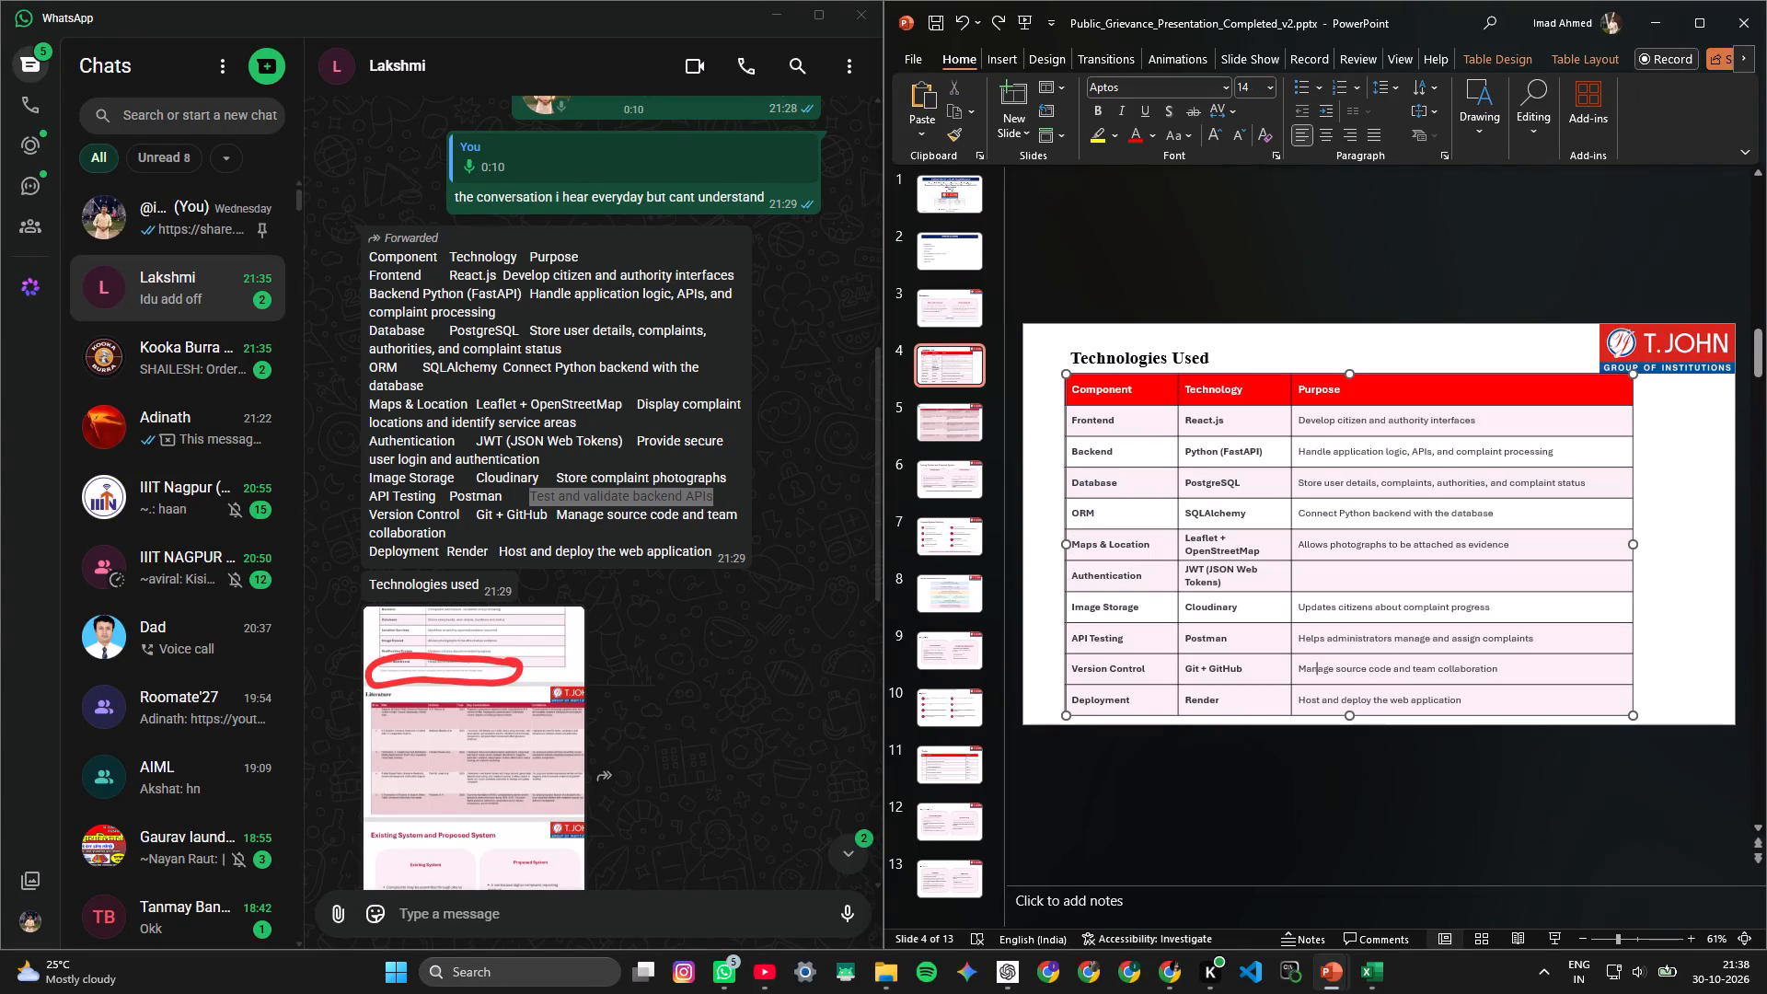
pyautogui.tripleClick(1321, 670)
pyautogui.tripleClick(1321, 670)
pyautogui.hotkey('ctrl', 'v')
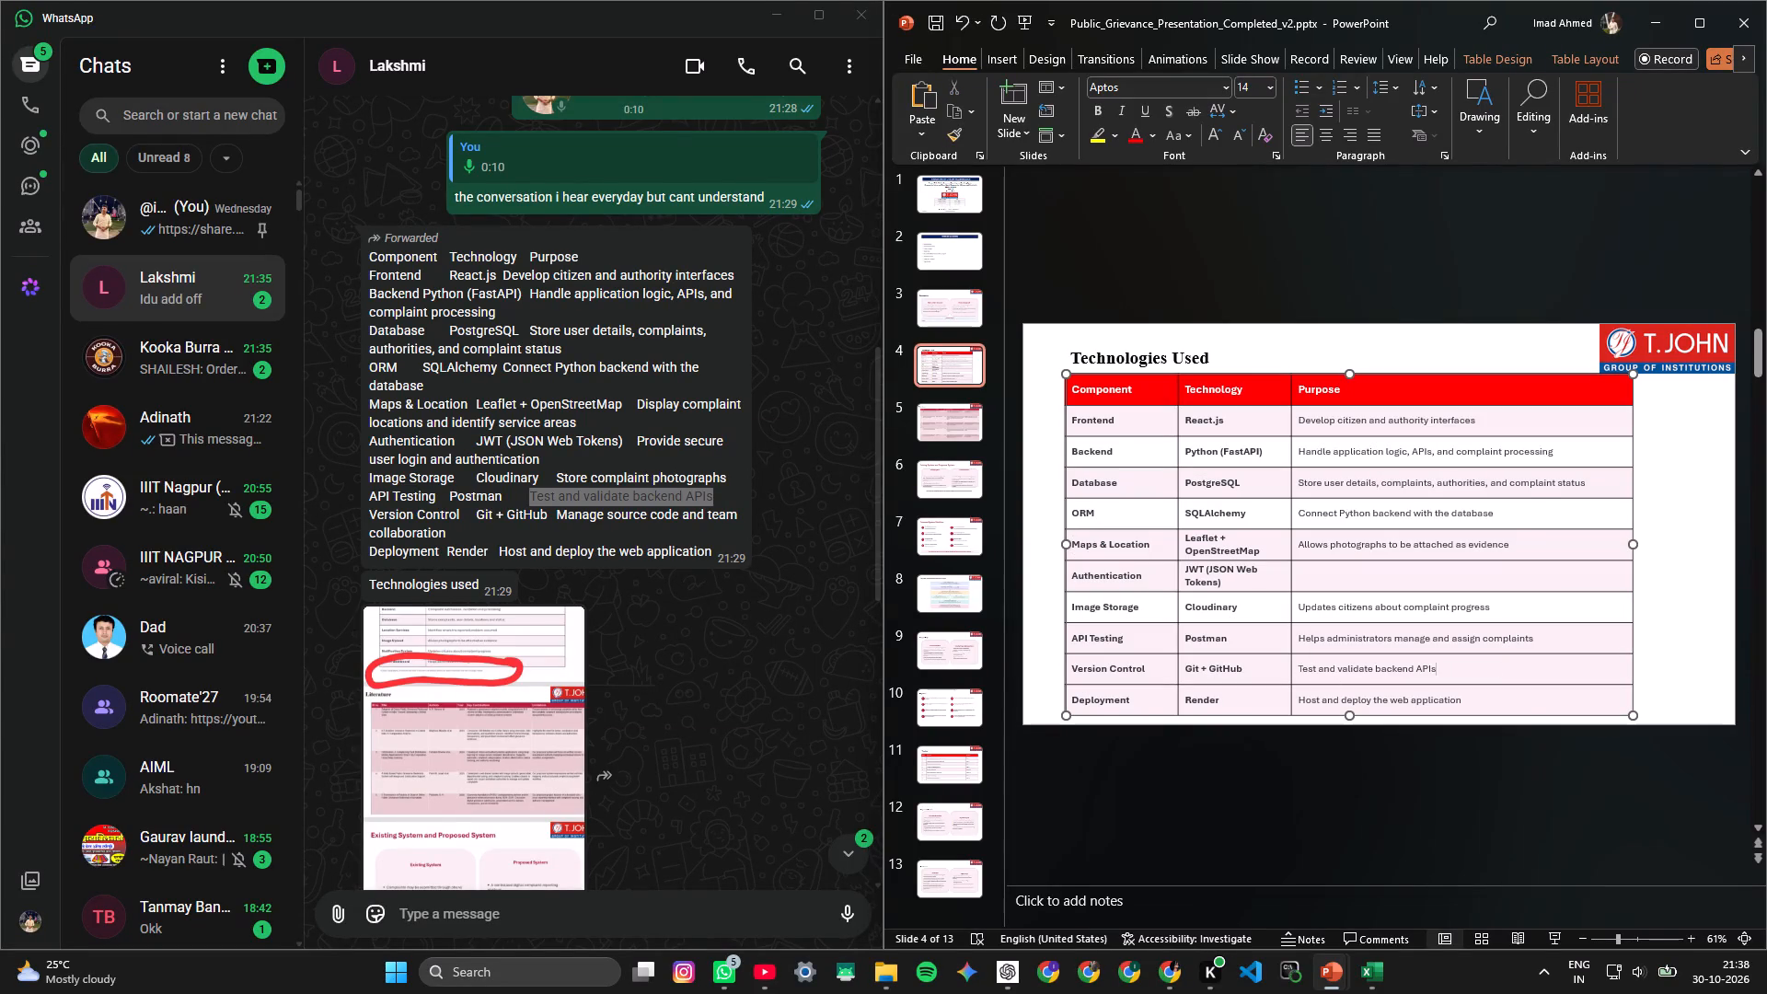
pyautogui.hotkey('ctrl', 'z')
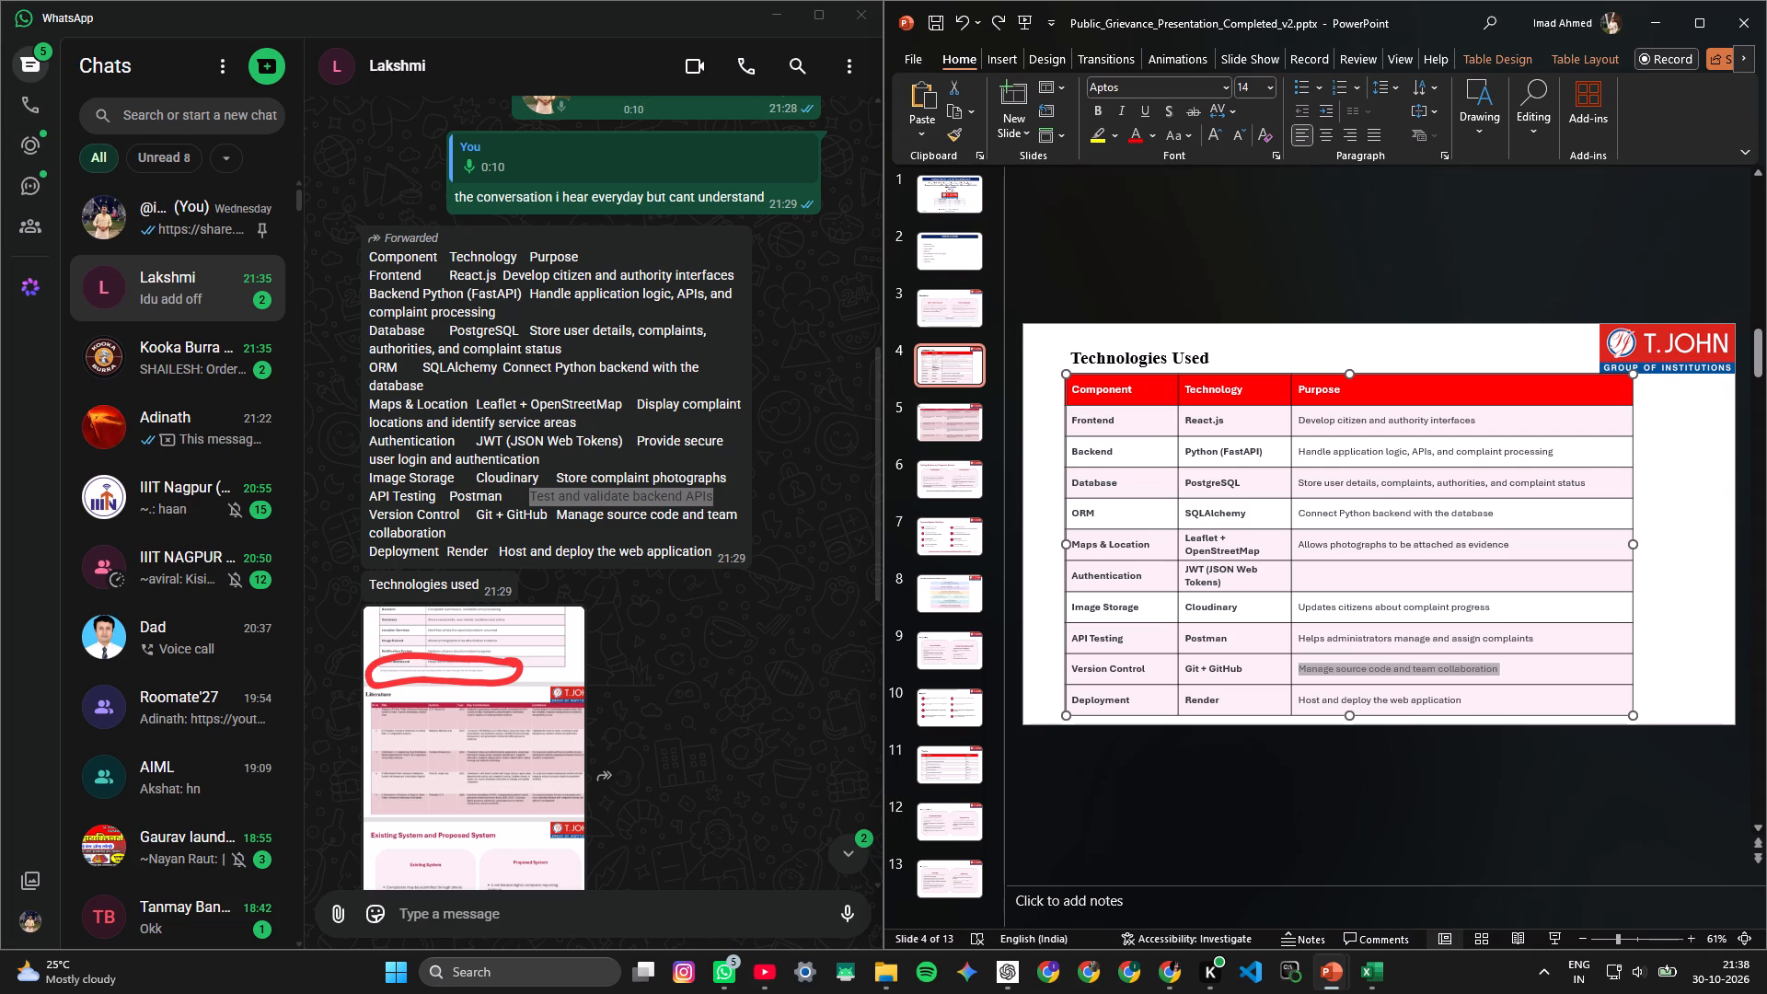
# Replace the API Testing row's purpose with the copied text "Test and validate backend APIs".
pyautogui.click(1355, 640)
pyautogui.tripleClick(1356, 637)
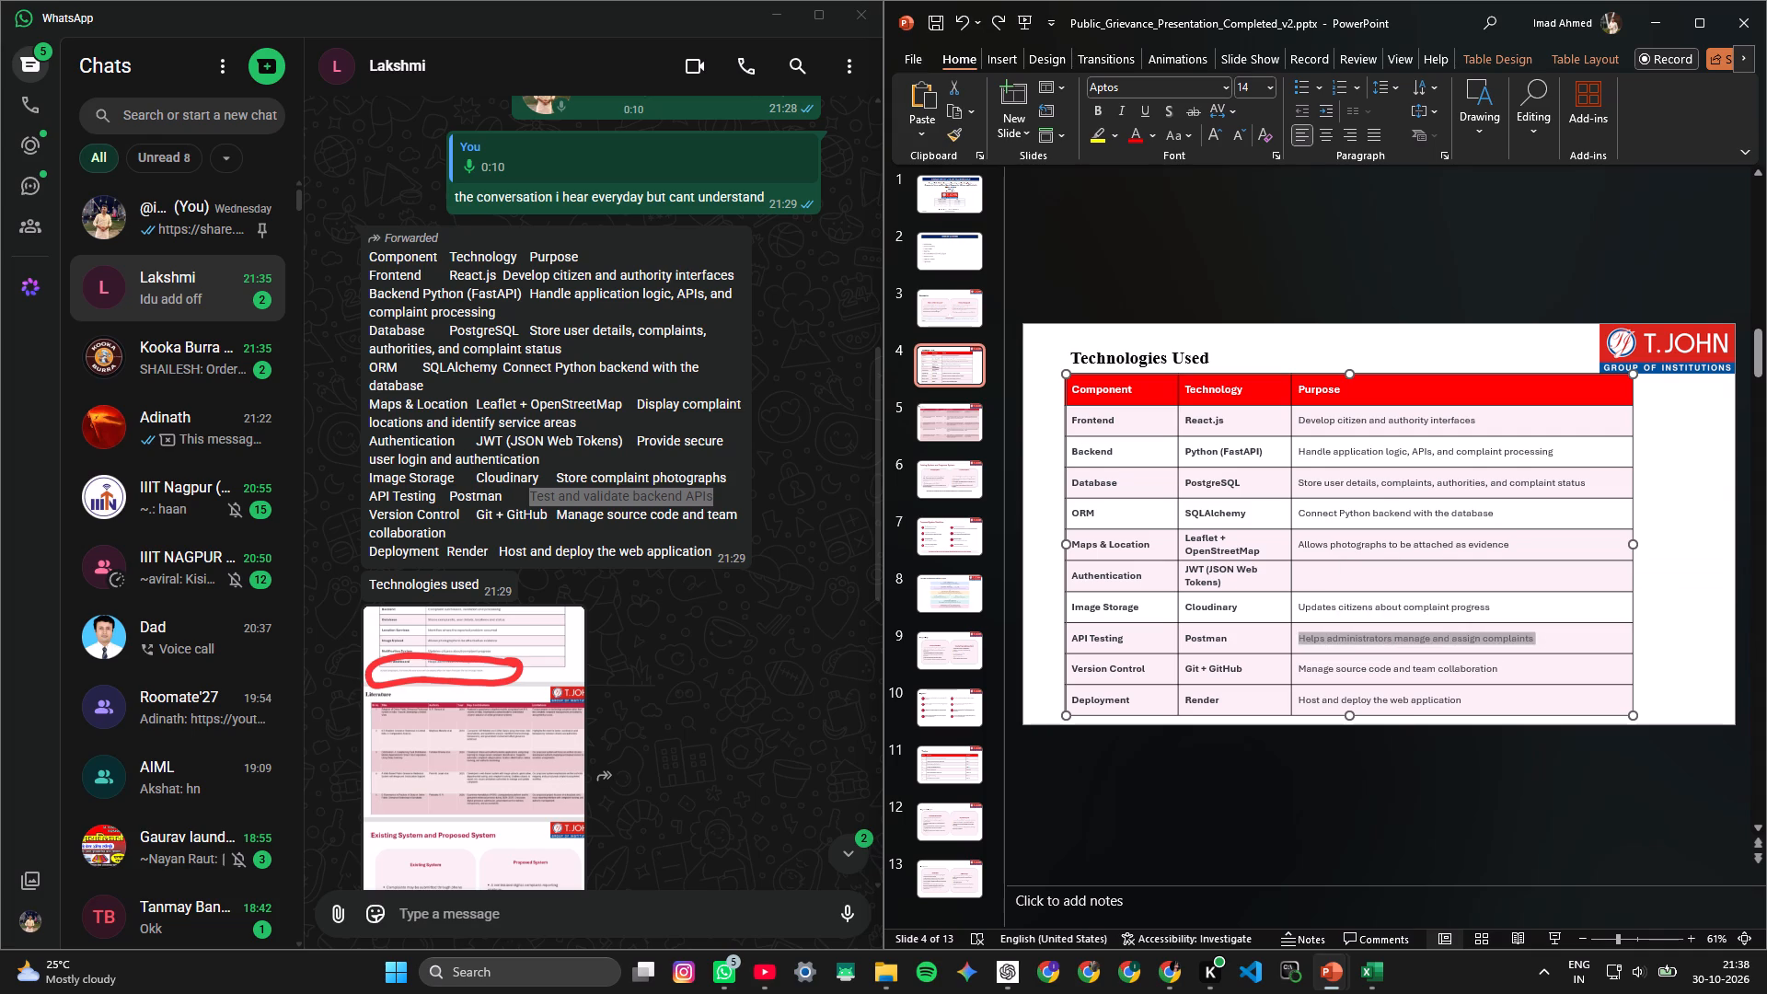
pyautogui.hotkey('ctrl', 'v')
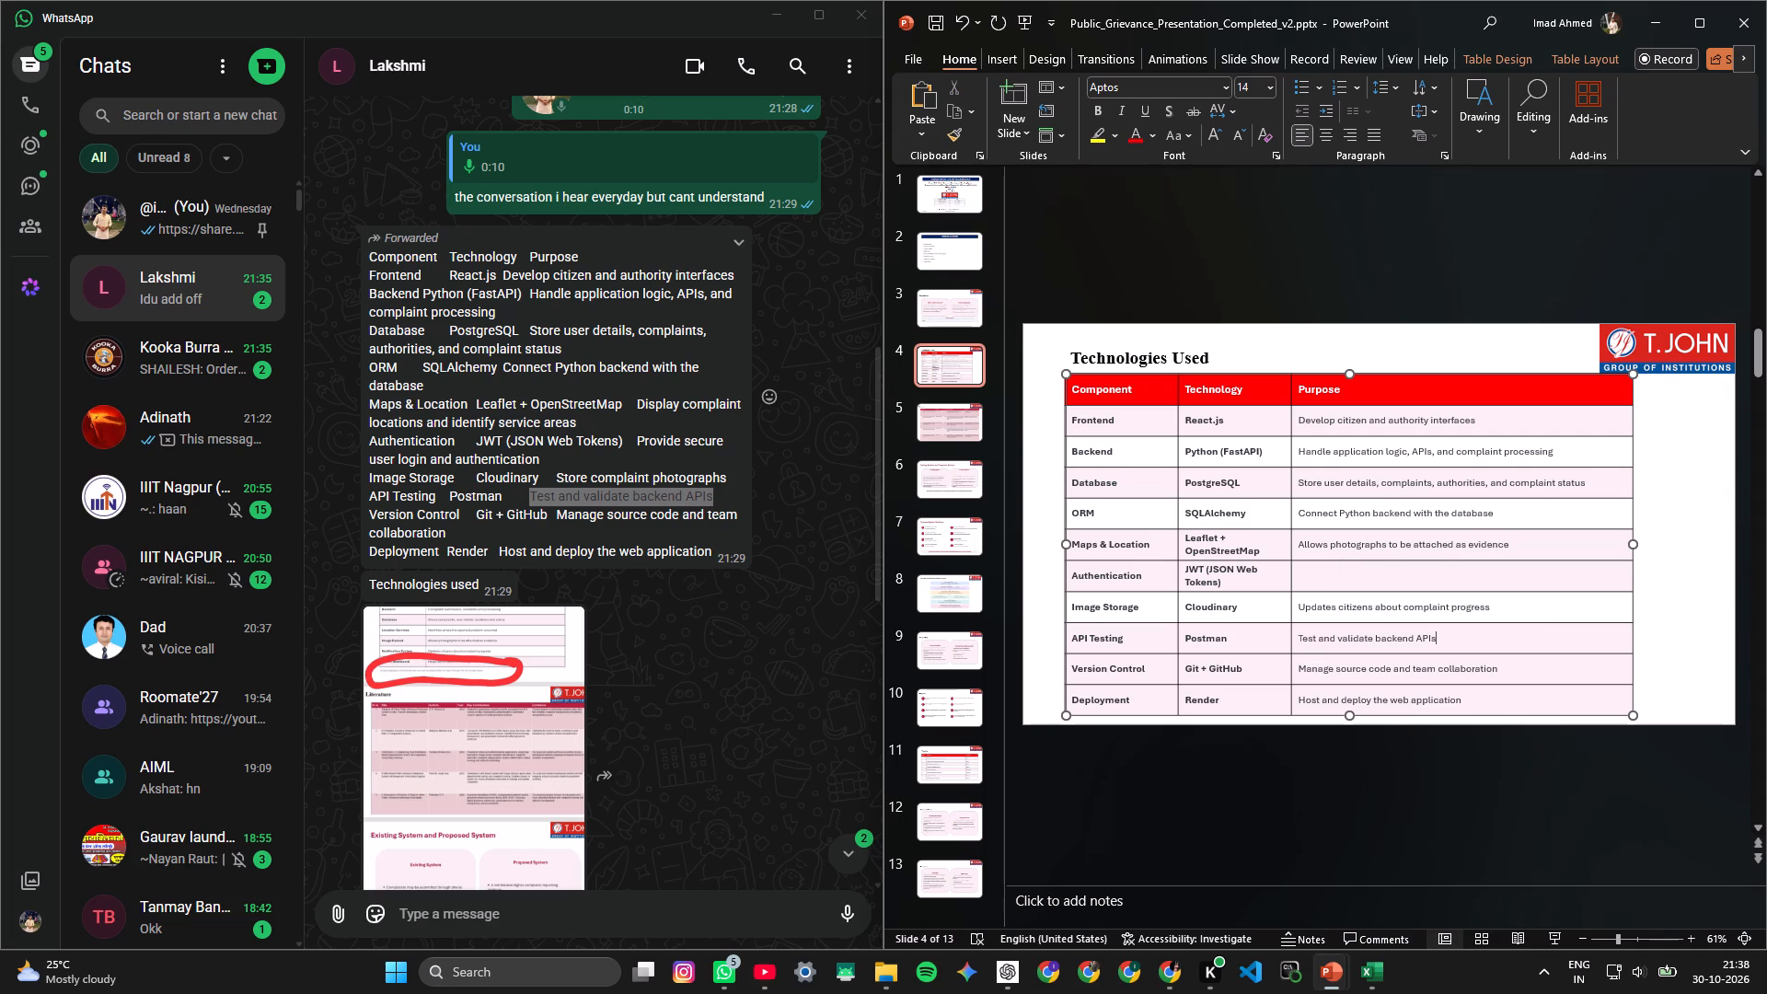
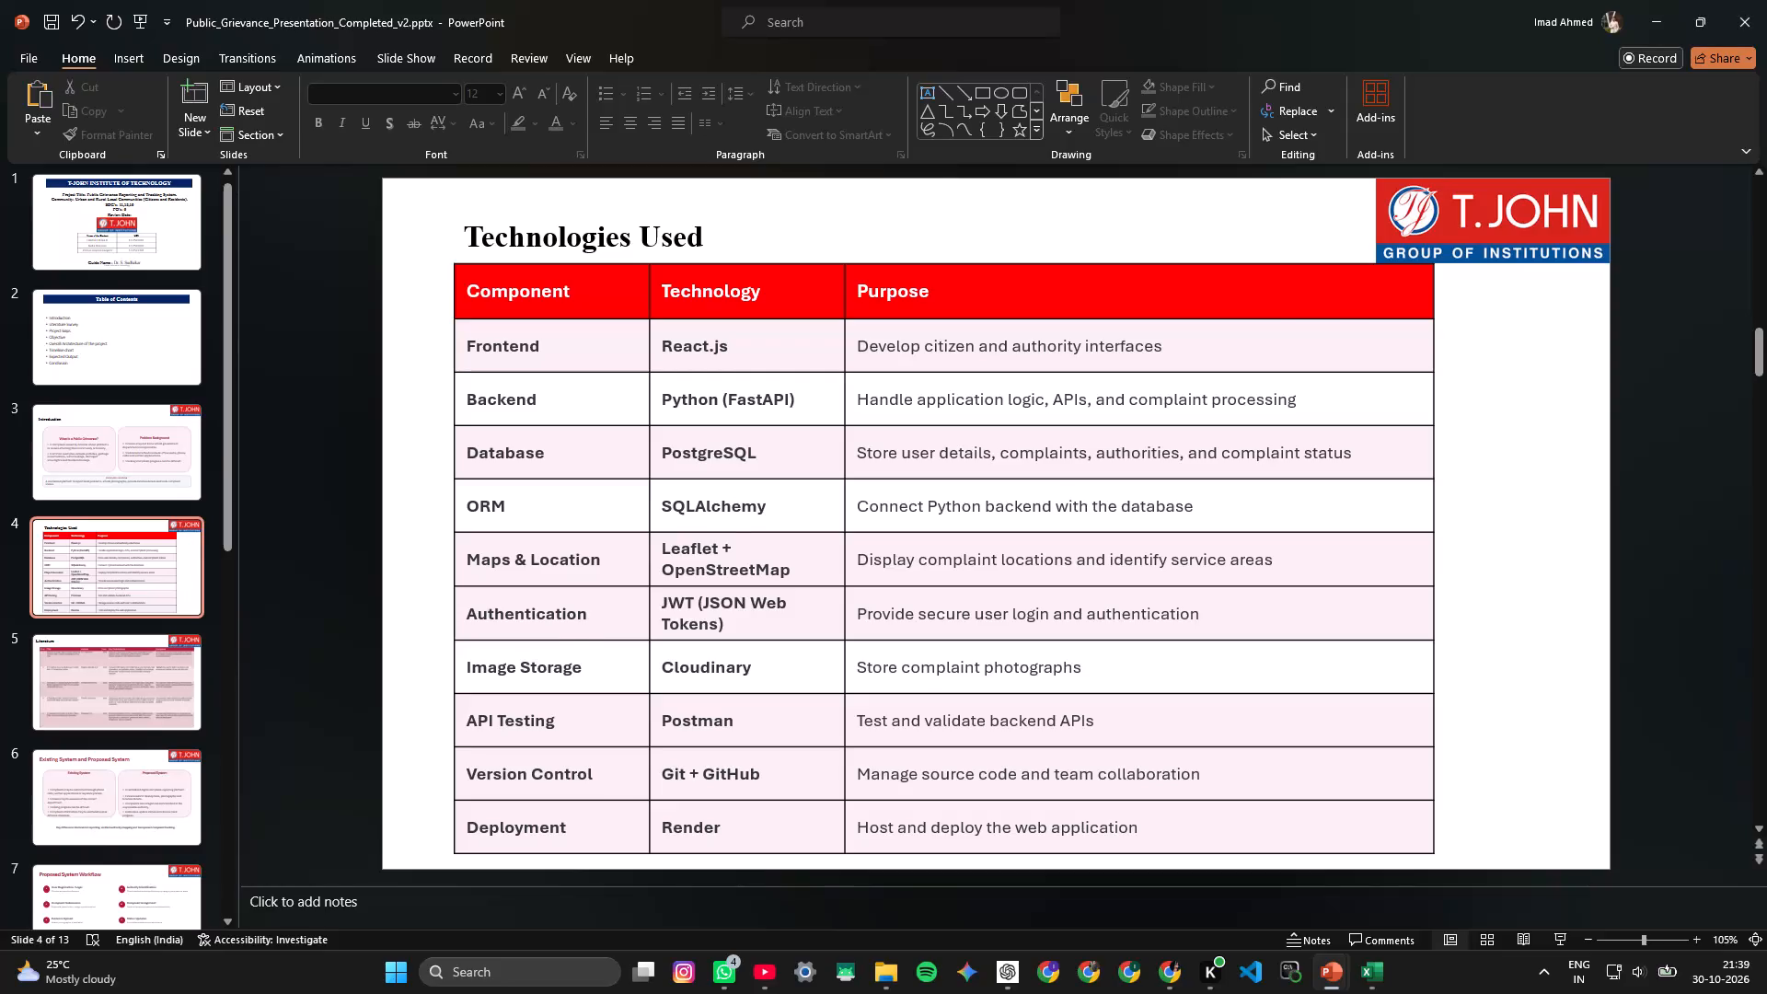
# Review the remaining slides after the Technologies Used table, from Literature through to the Conclusion slide, checking their content and layout.
pyautogui.scroll(-1, 1333, 468)
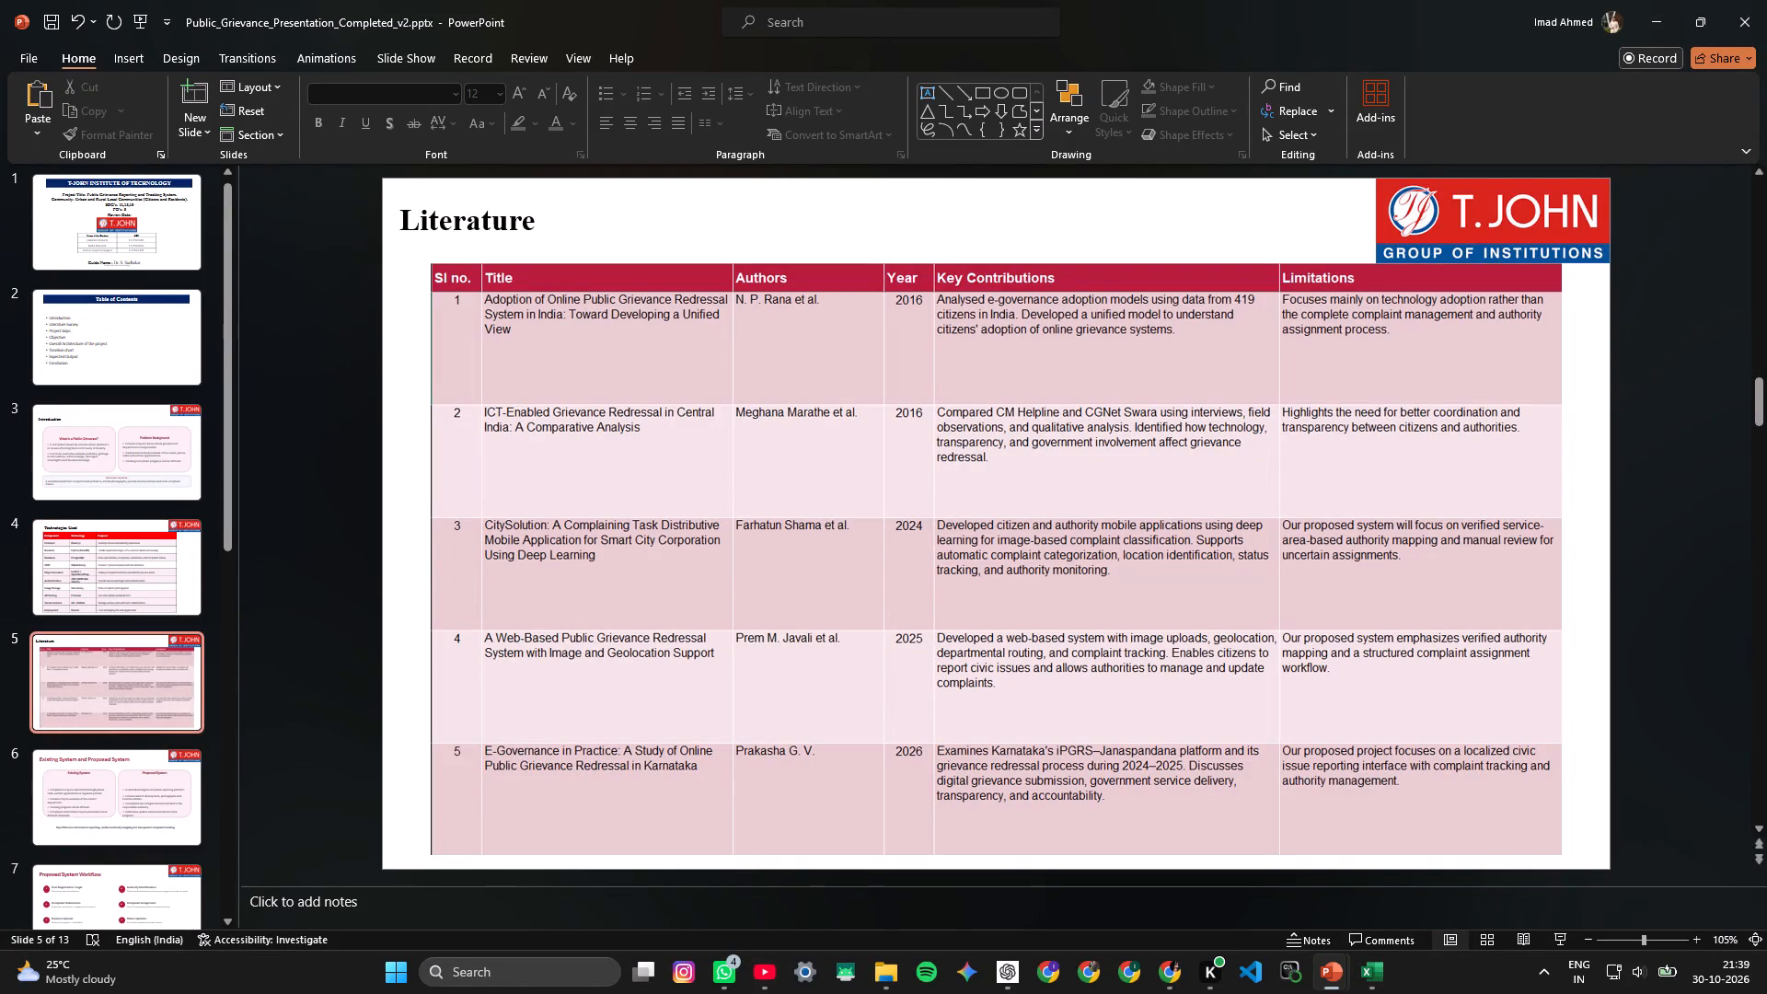
pyautogui.scroll(-1, 1227, 468)
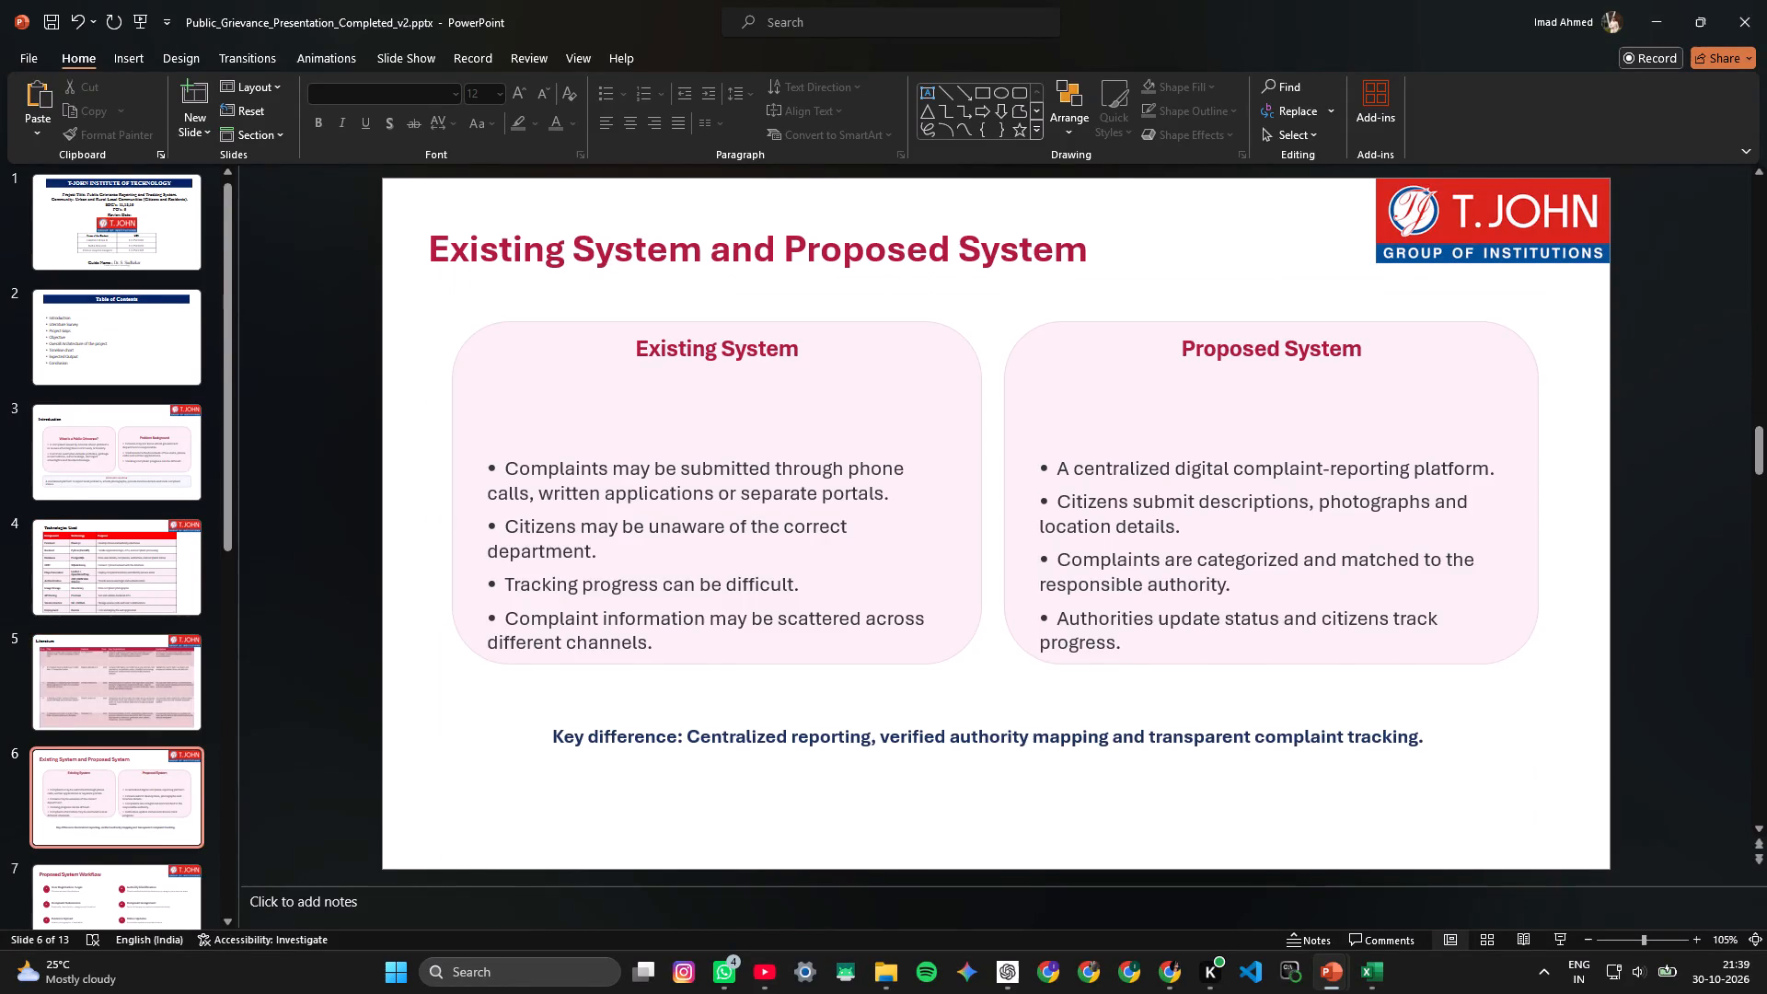
pyautogui.scroll(-4, 1227, 468)
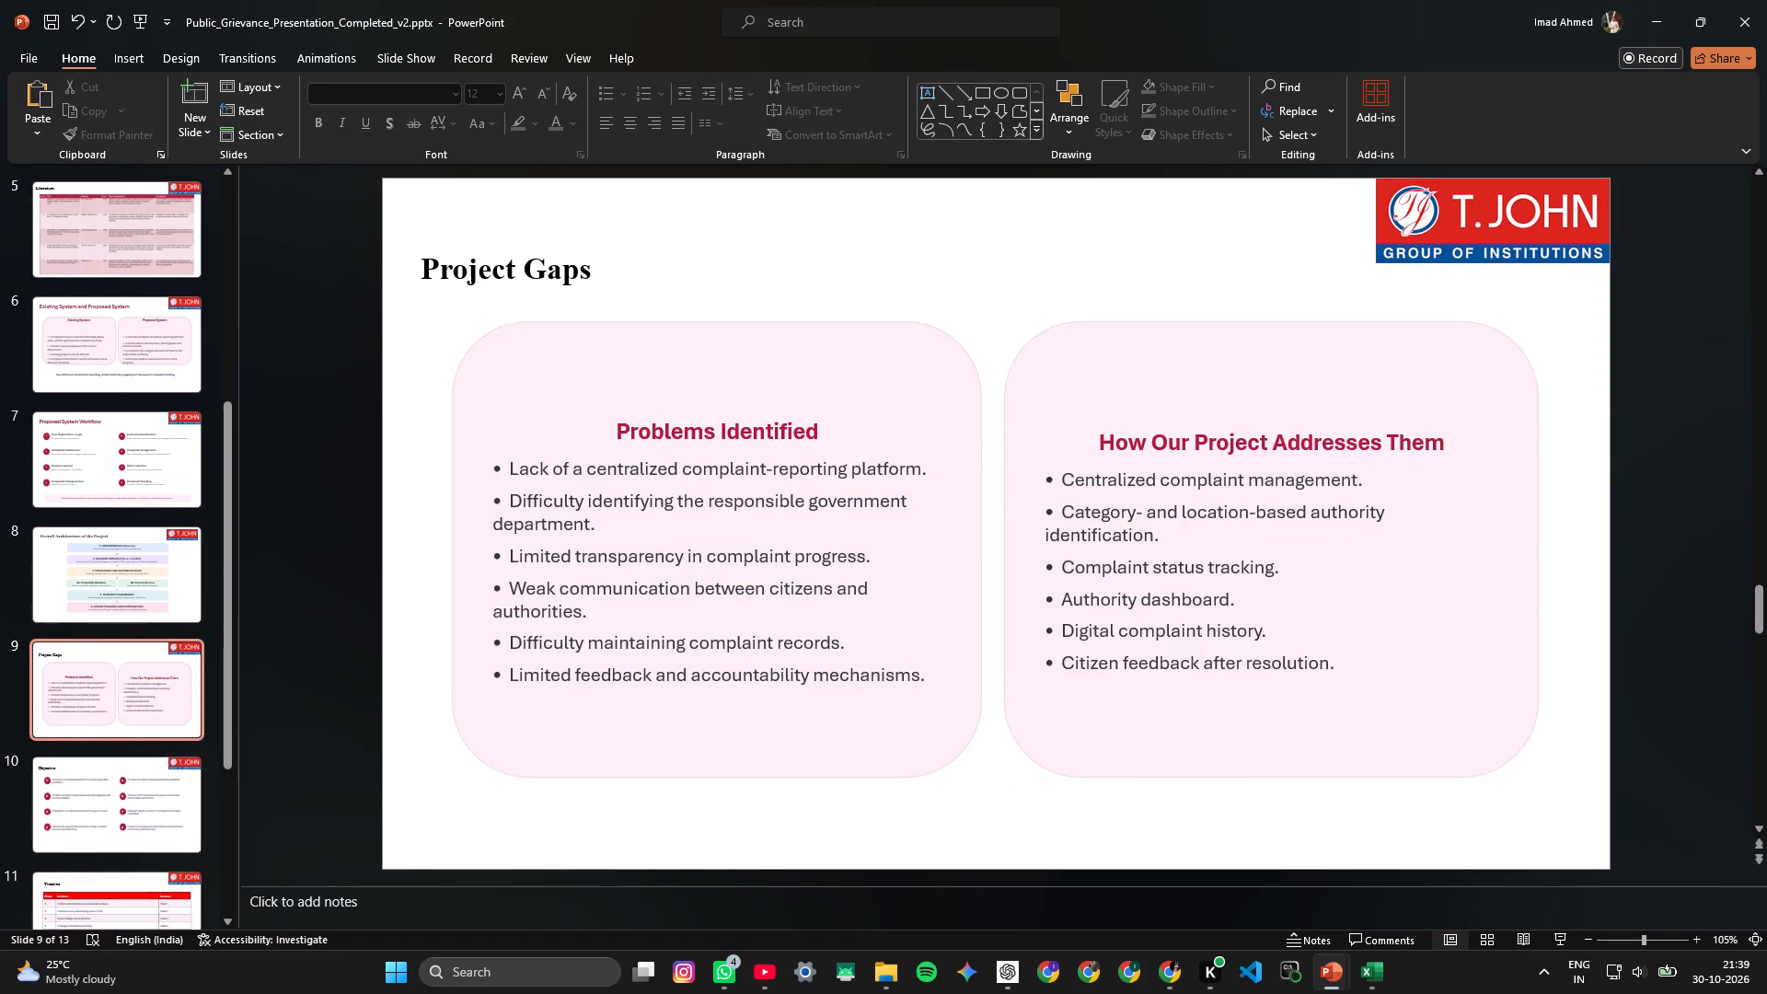
pyautogui.scroll(-4, 1227, 468)
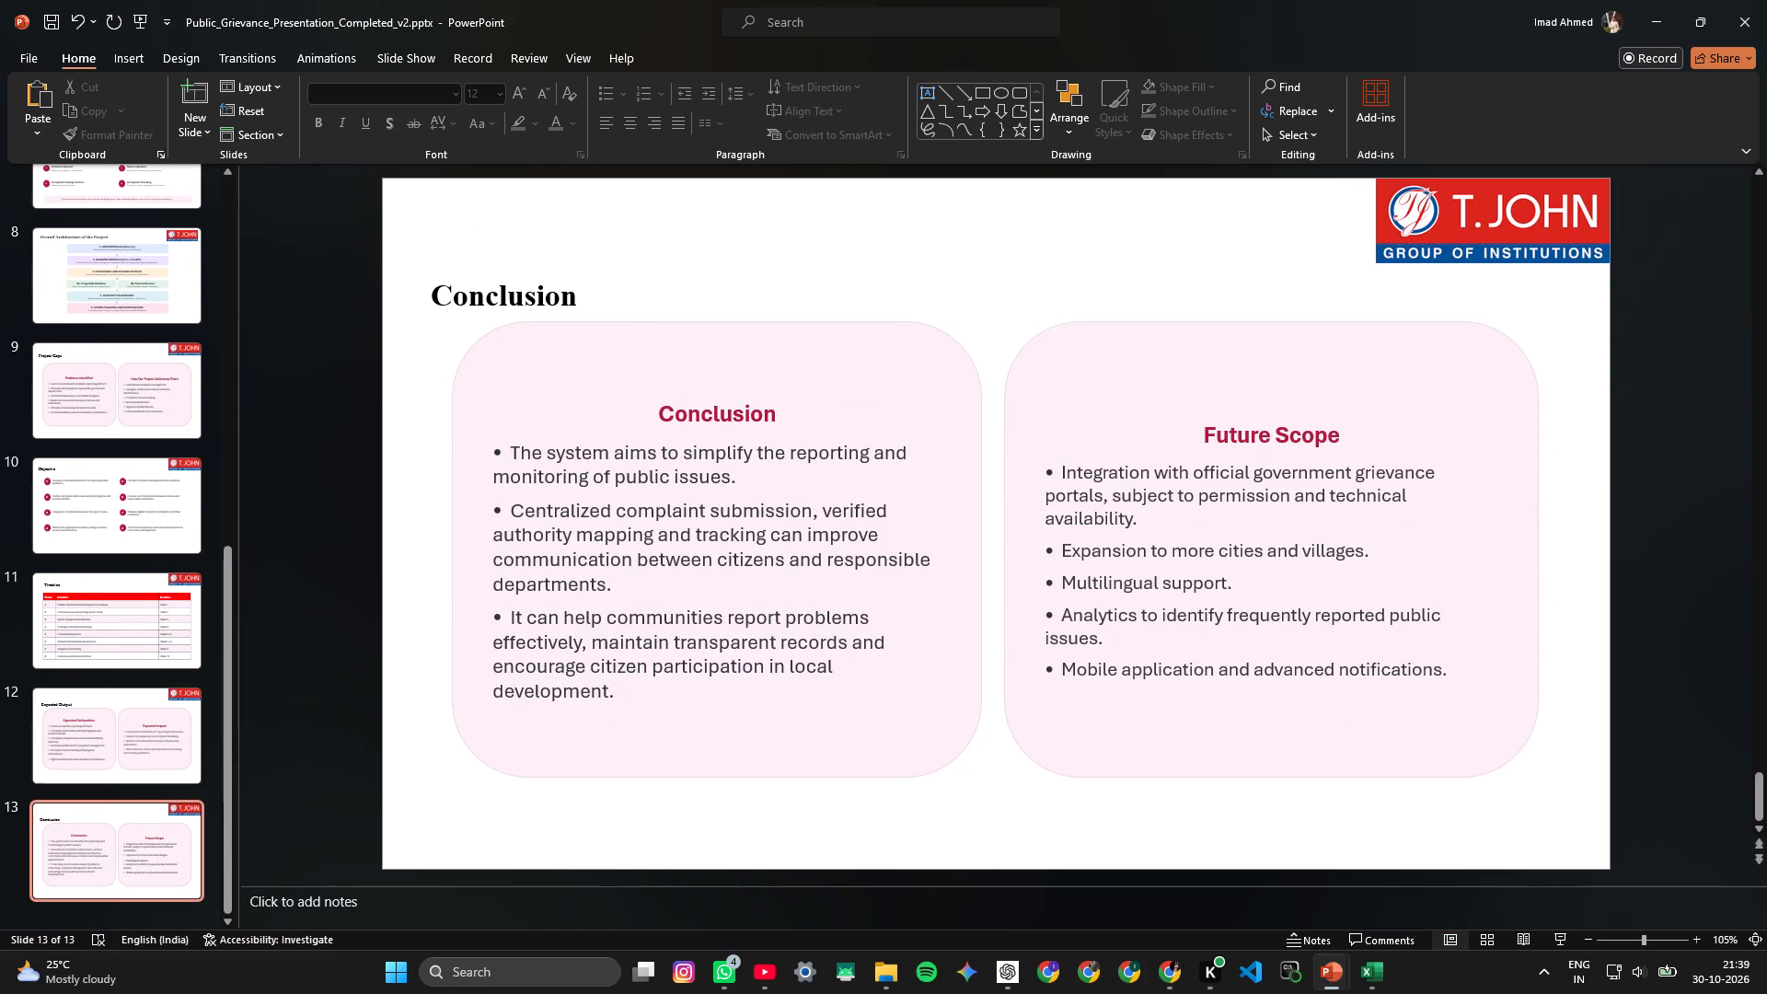
# Apply the Morph transition to all 13 slides of the presentation.
pyautogui.click(157, 196)
pyautogui.hotkey('ctrl', 'a')
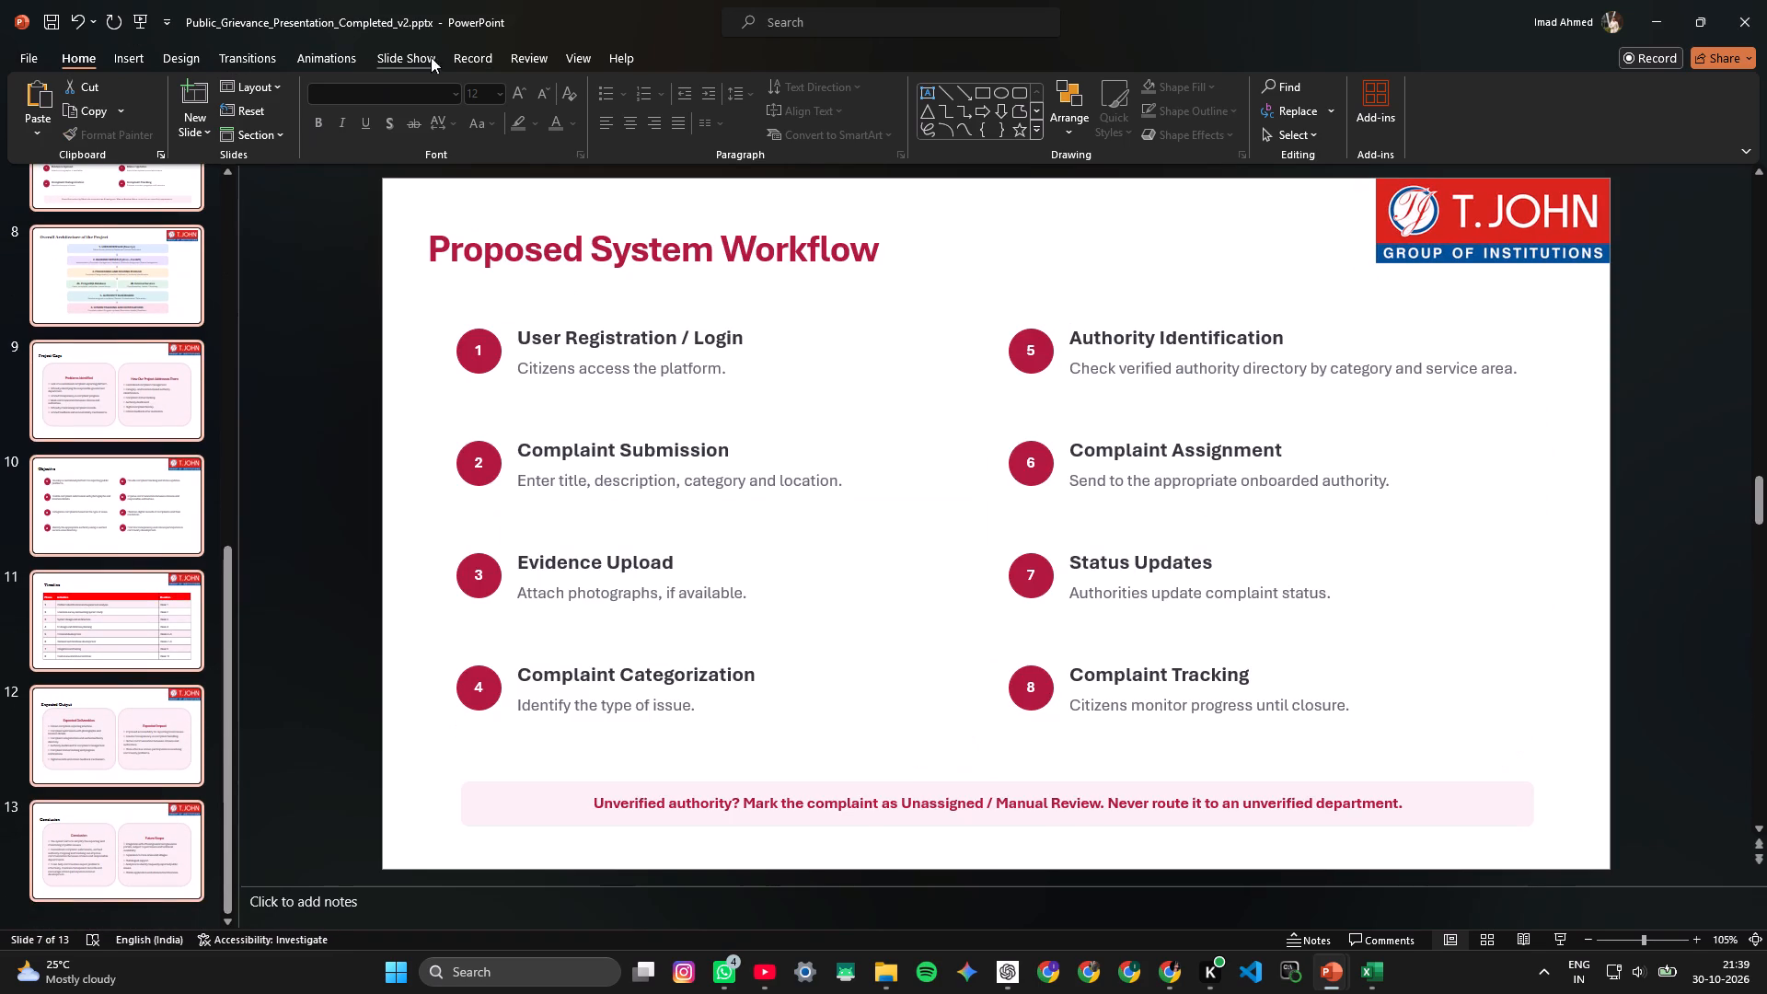
pyautogui.click(265, 61)
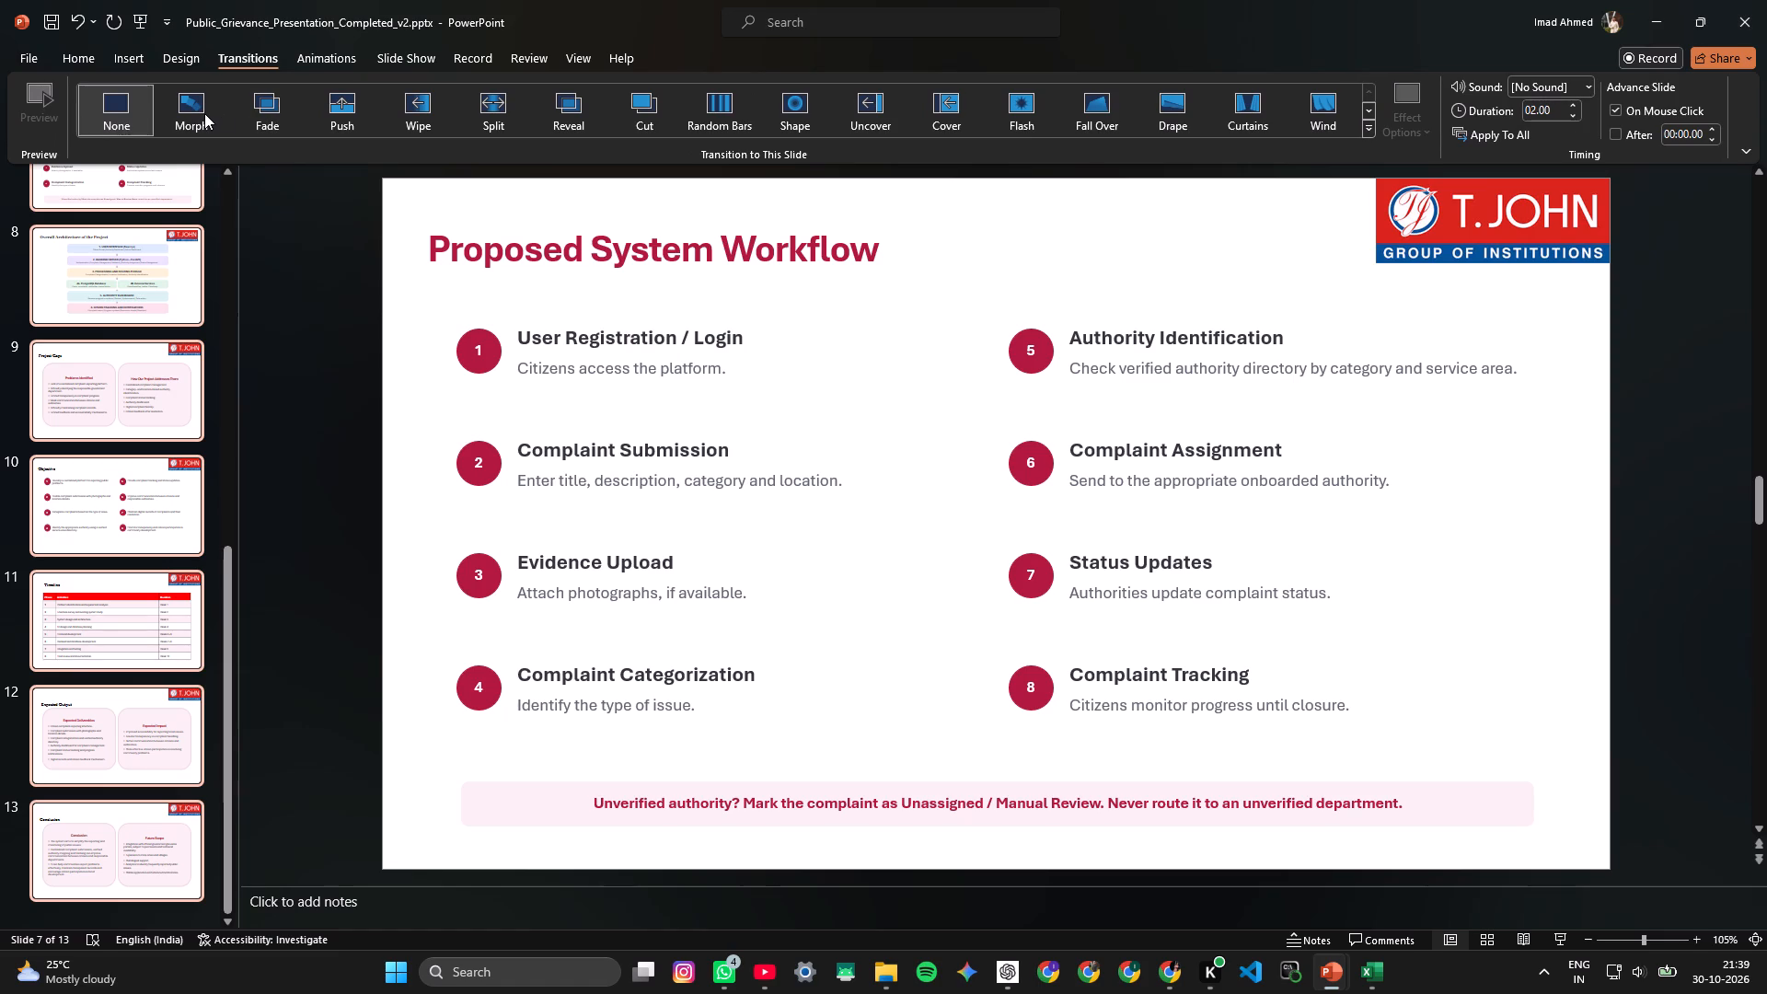
pyautogui.click(204, 113)
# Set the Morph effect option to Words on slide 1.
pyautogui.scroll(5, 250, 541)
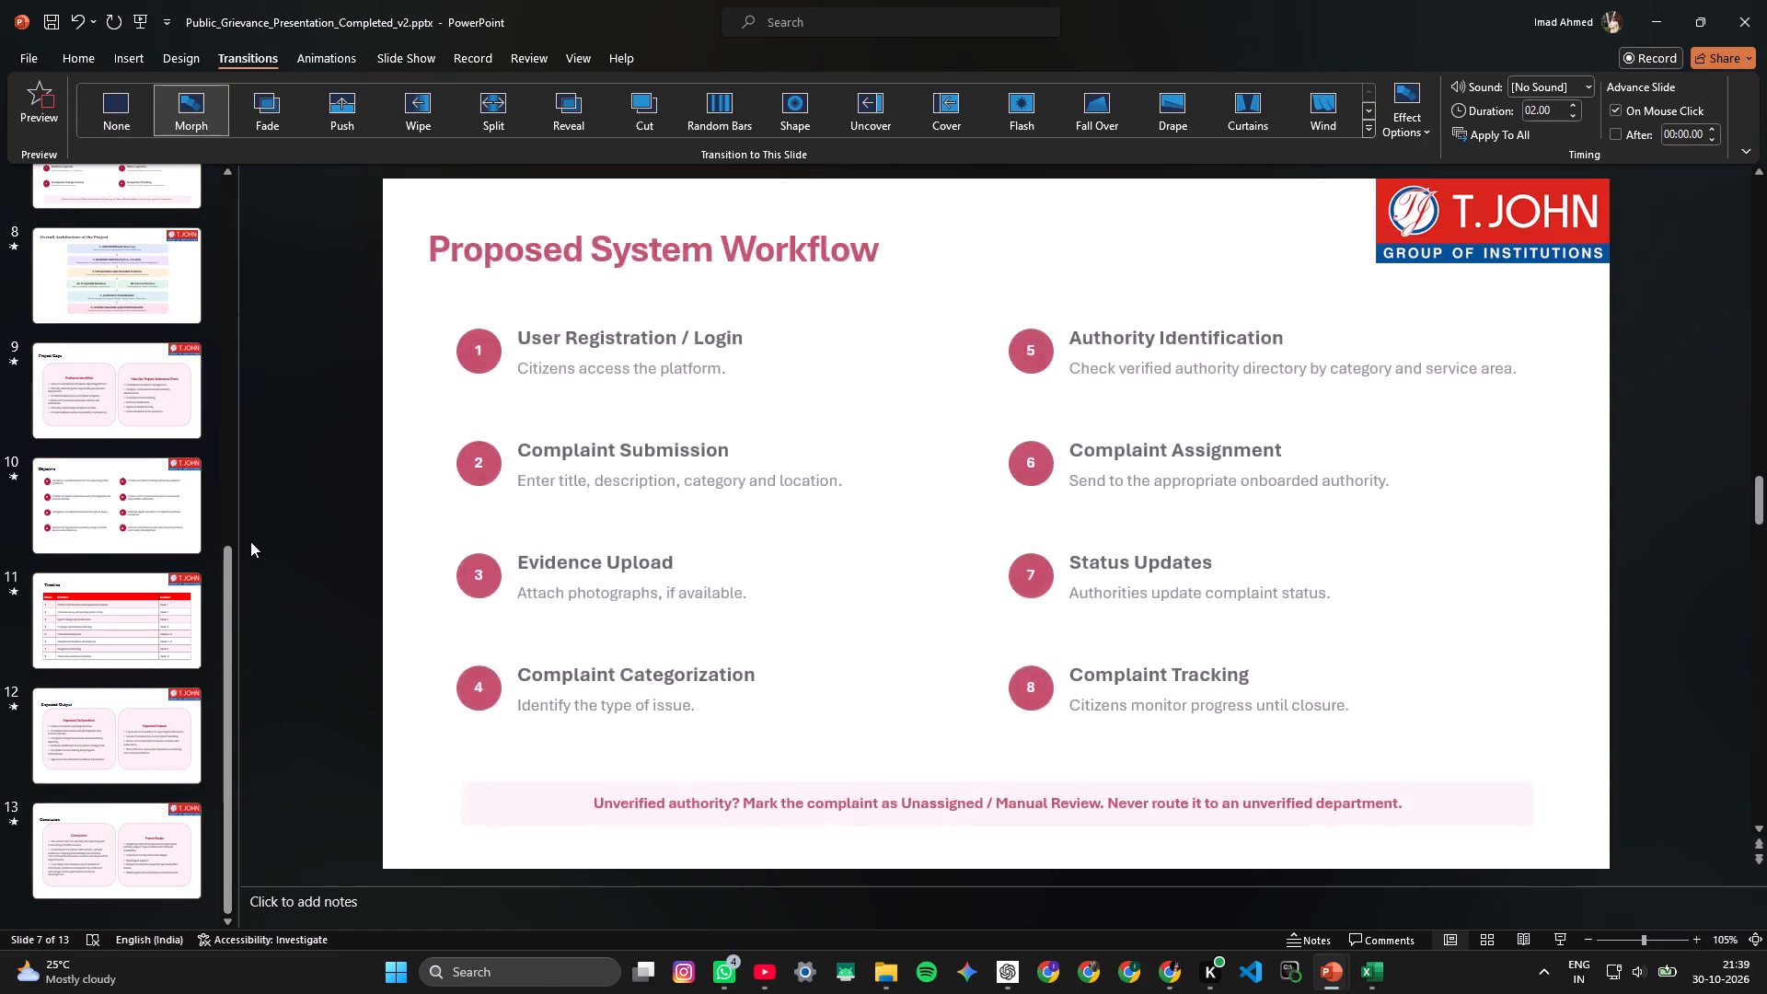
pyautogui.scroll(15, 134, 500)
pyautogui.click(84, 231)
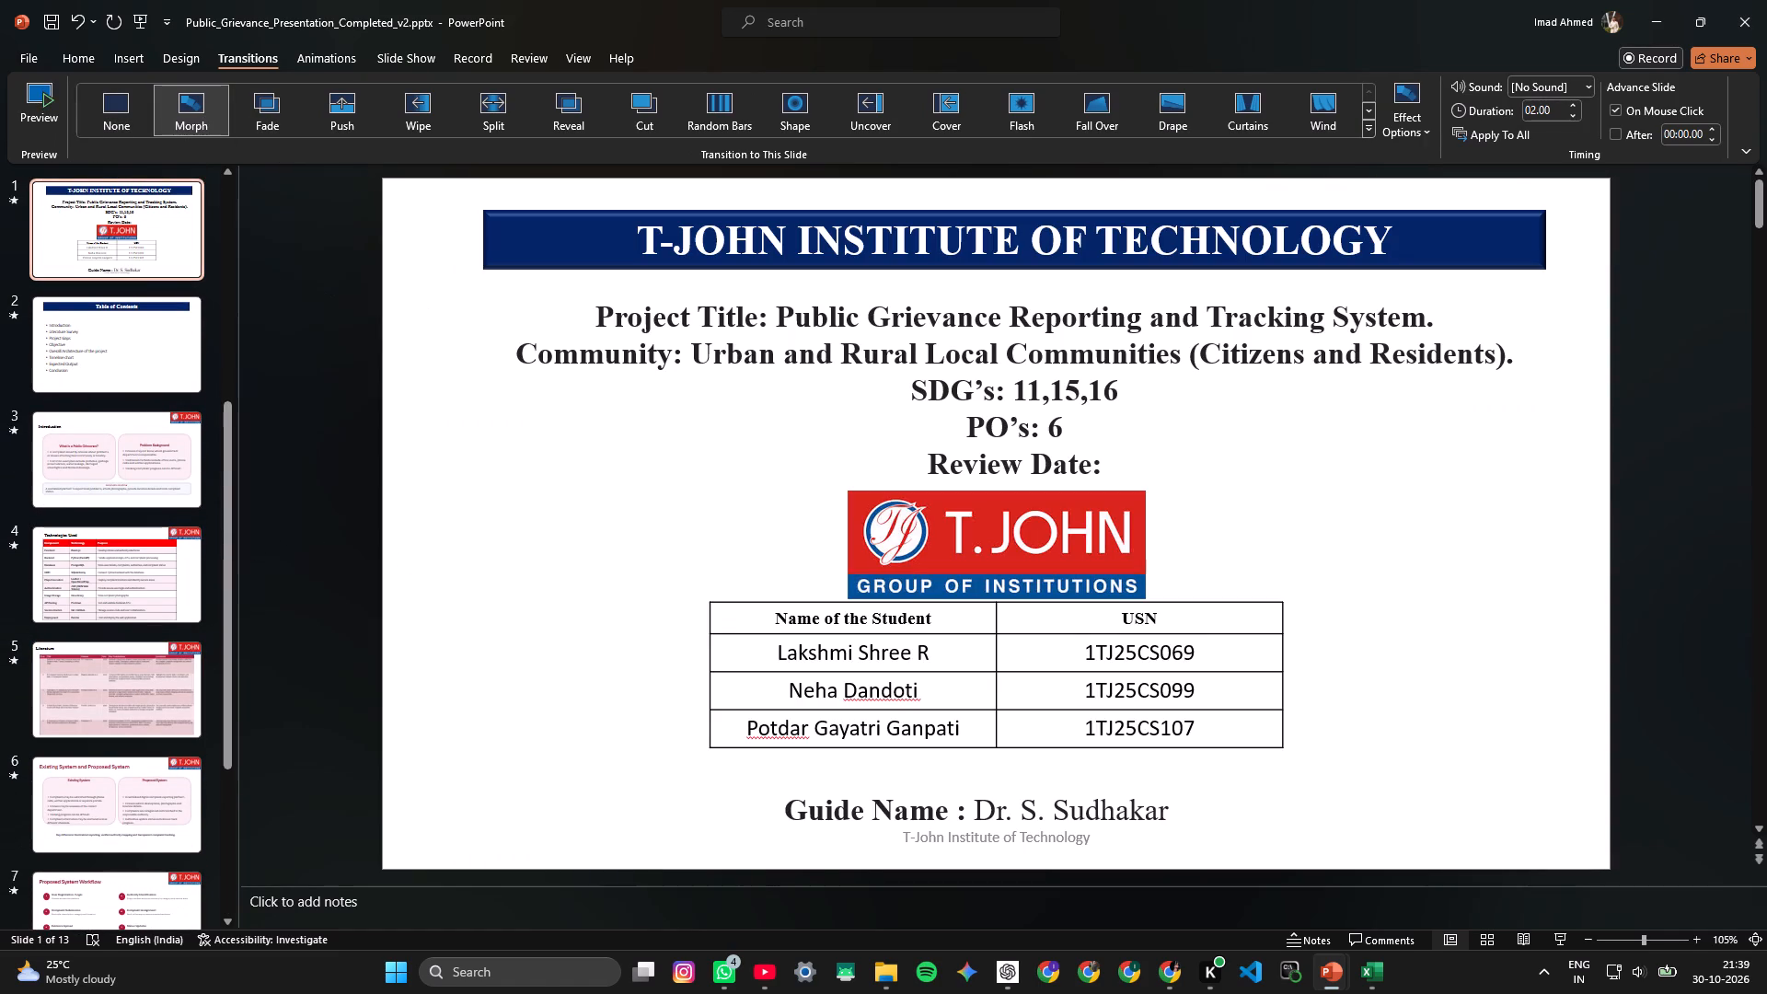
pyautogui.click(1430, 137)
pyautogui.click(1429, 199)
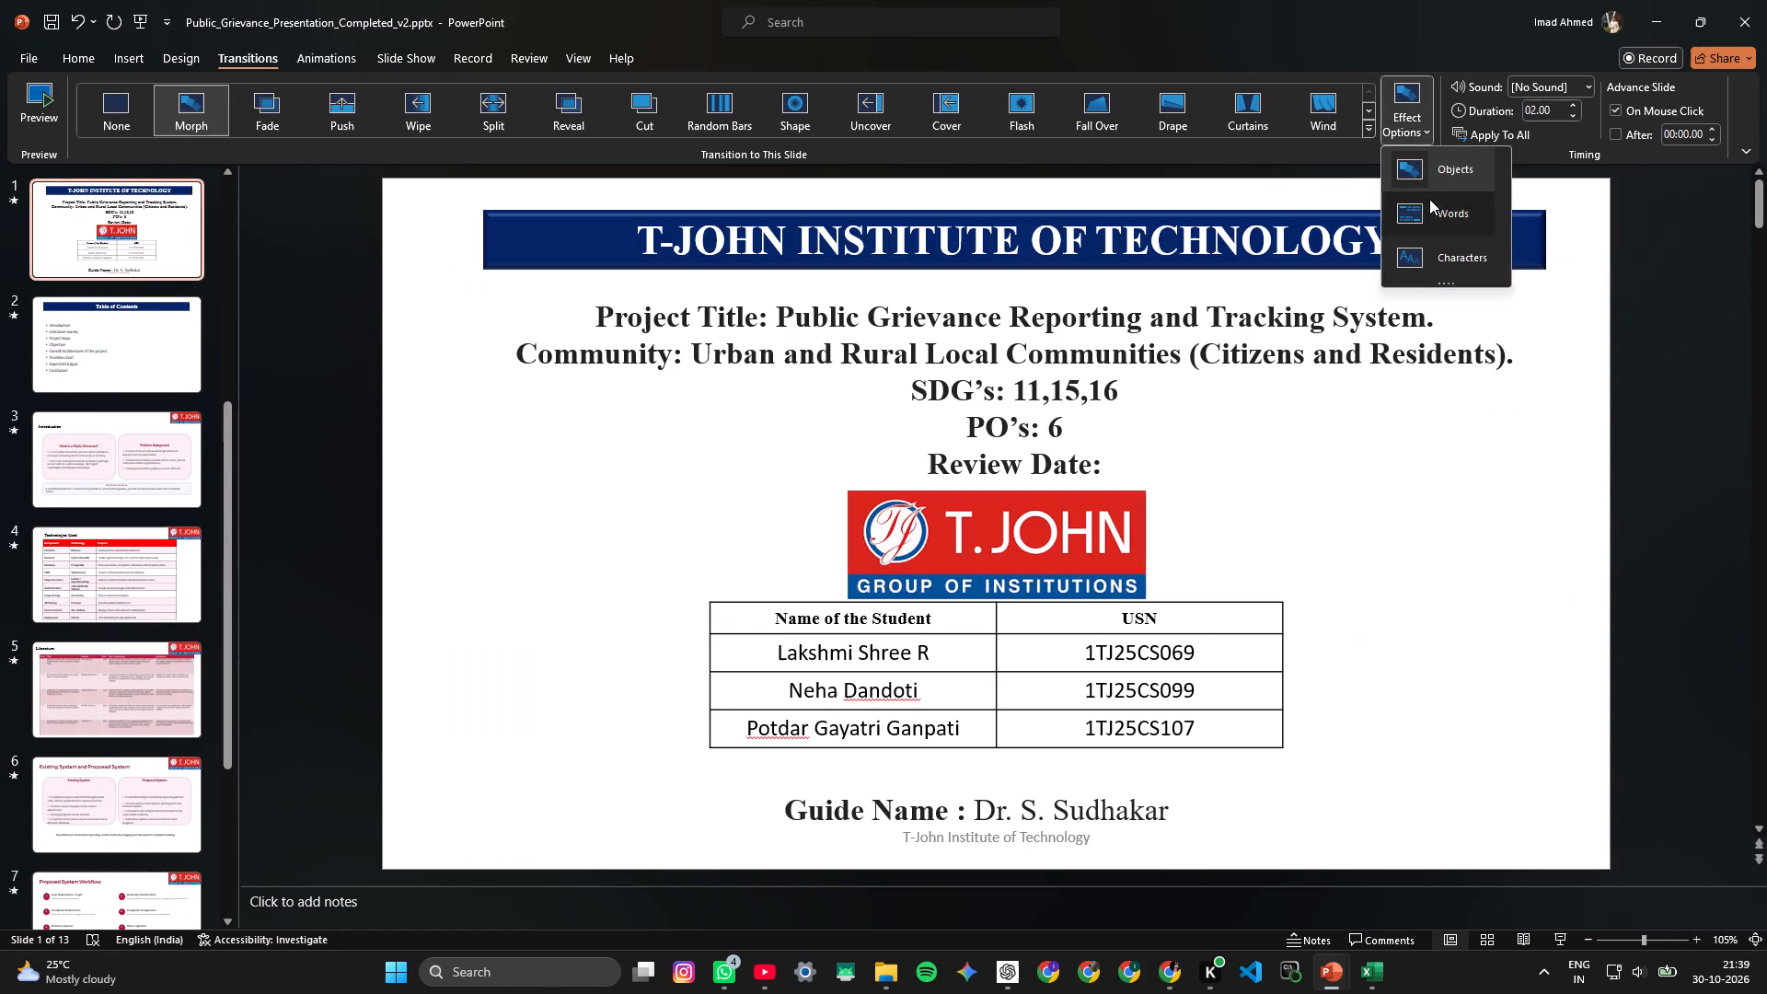
# Play the slide show from slide 1 through the Introduction slide to check the Morph transition, and exit it.
pyautogui.click(1552, 939)
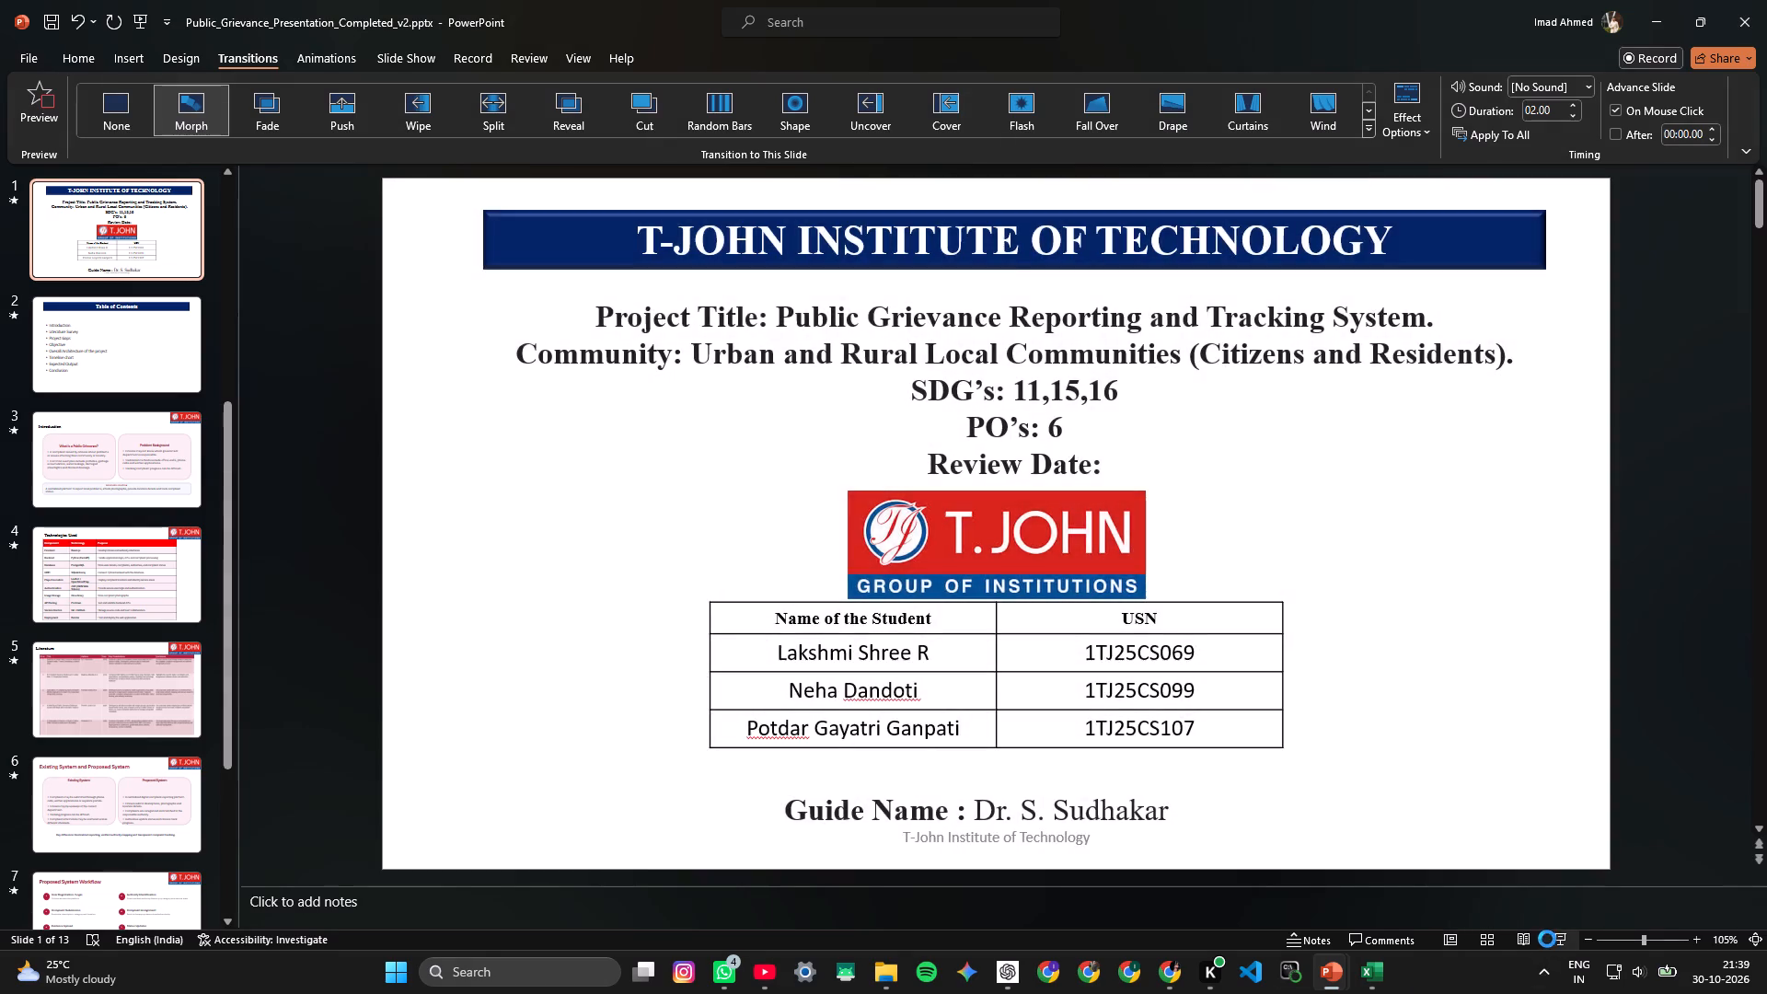
pyautogui.press('Right')
pyautogui.press('Right')
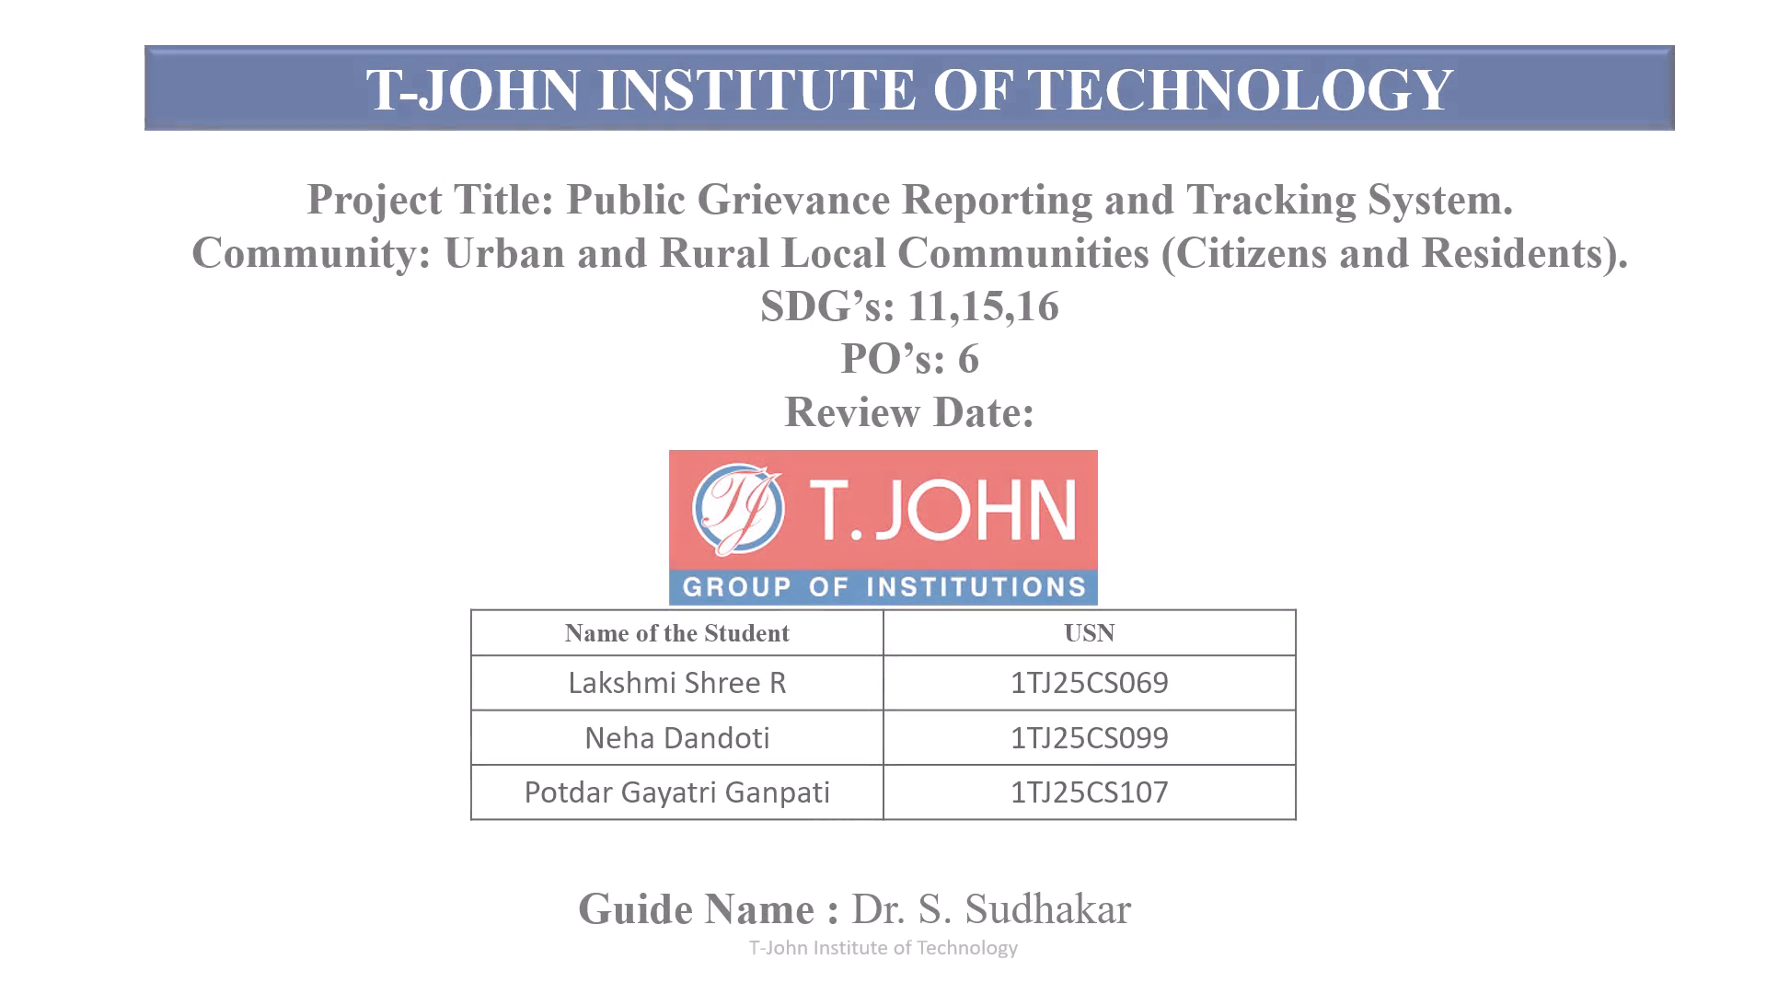
pyautogui.press('Right')
pyautogui.press('Right')
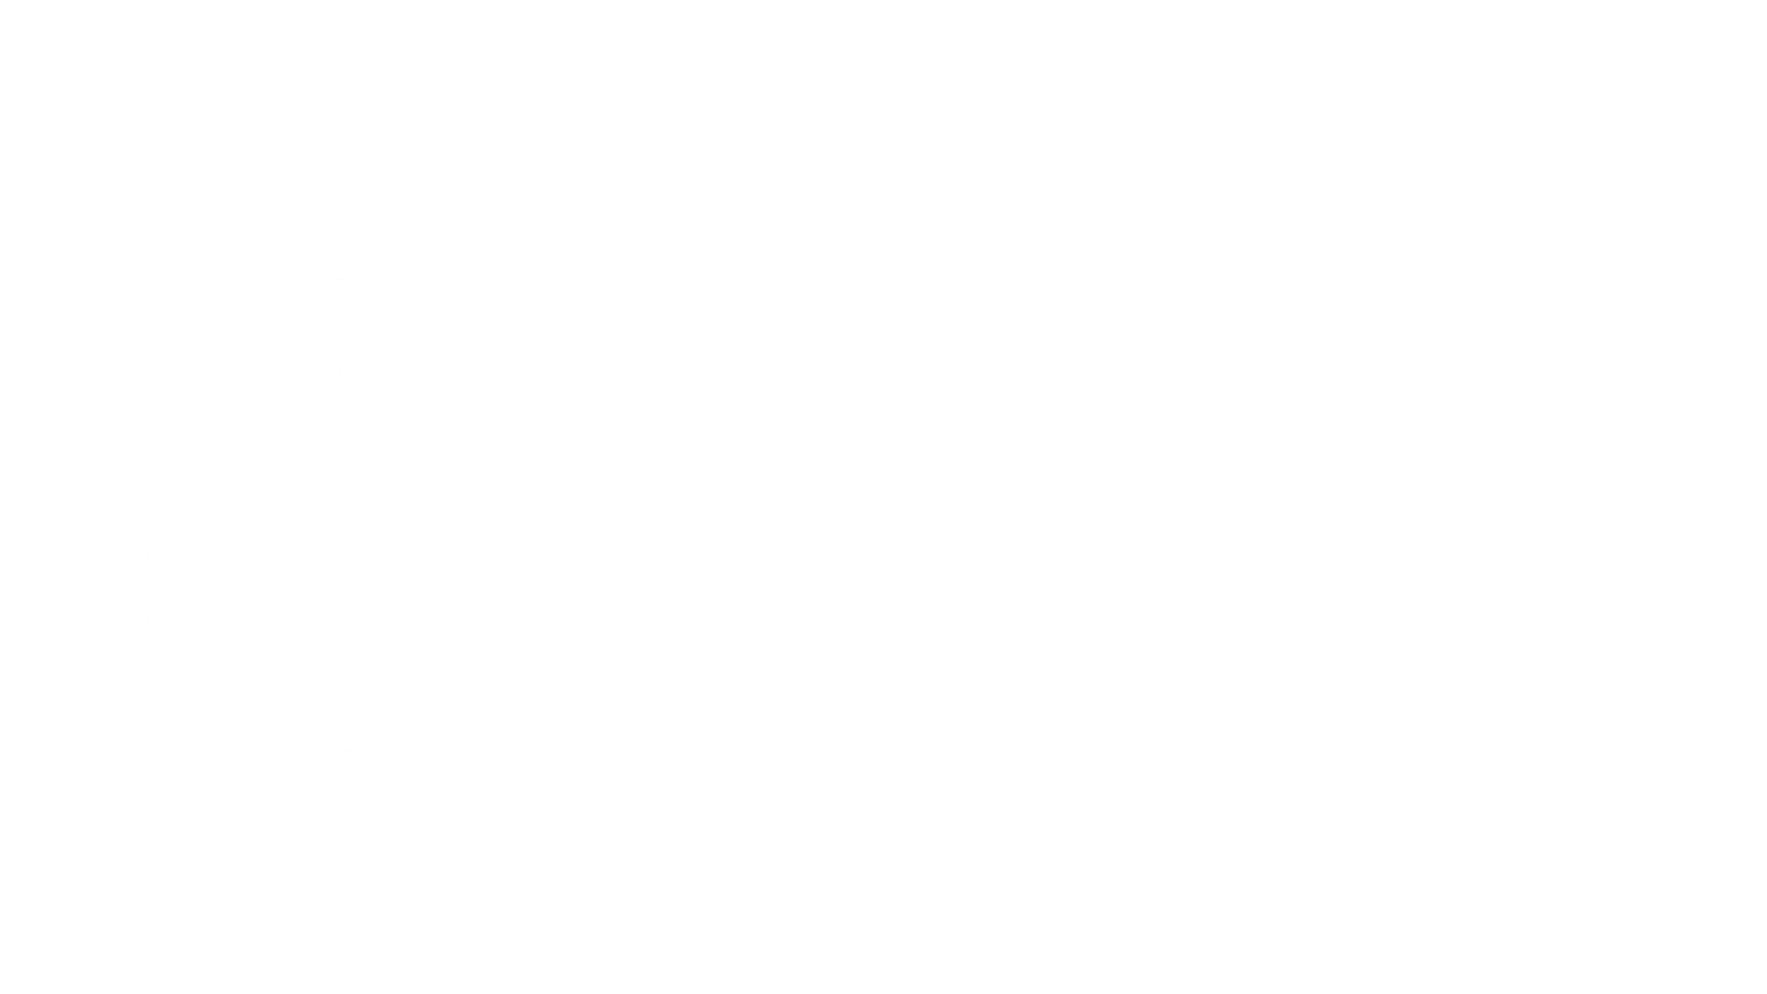
pyautogui.press('Escape')
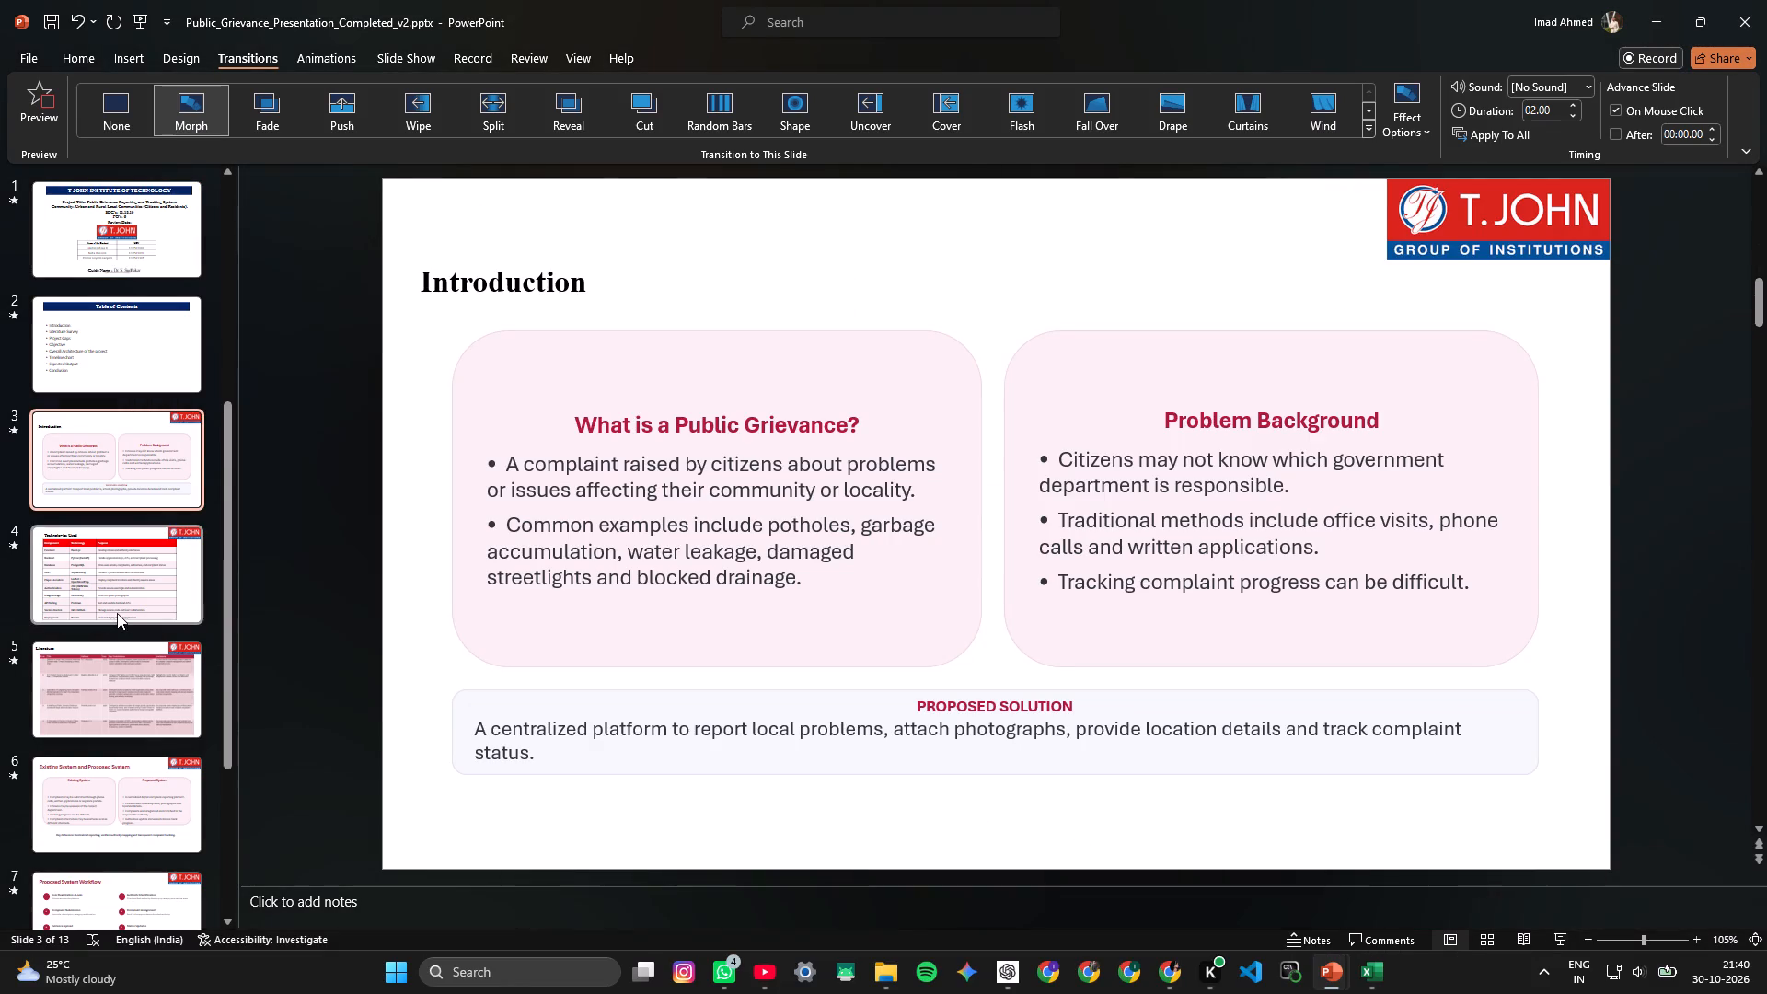
# Set the Morph effect option to Words for all slides at once.
pyautogui.hotkey('ctrl', 'a')
pyautogui.click(1432, 136)
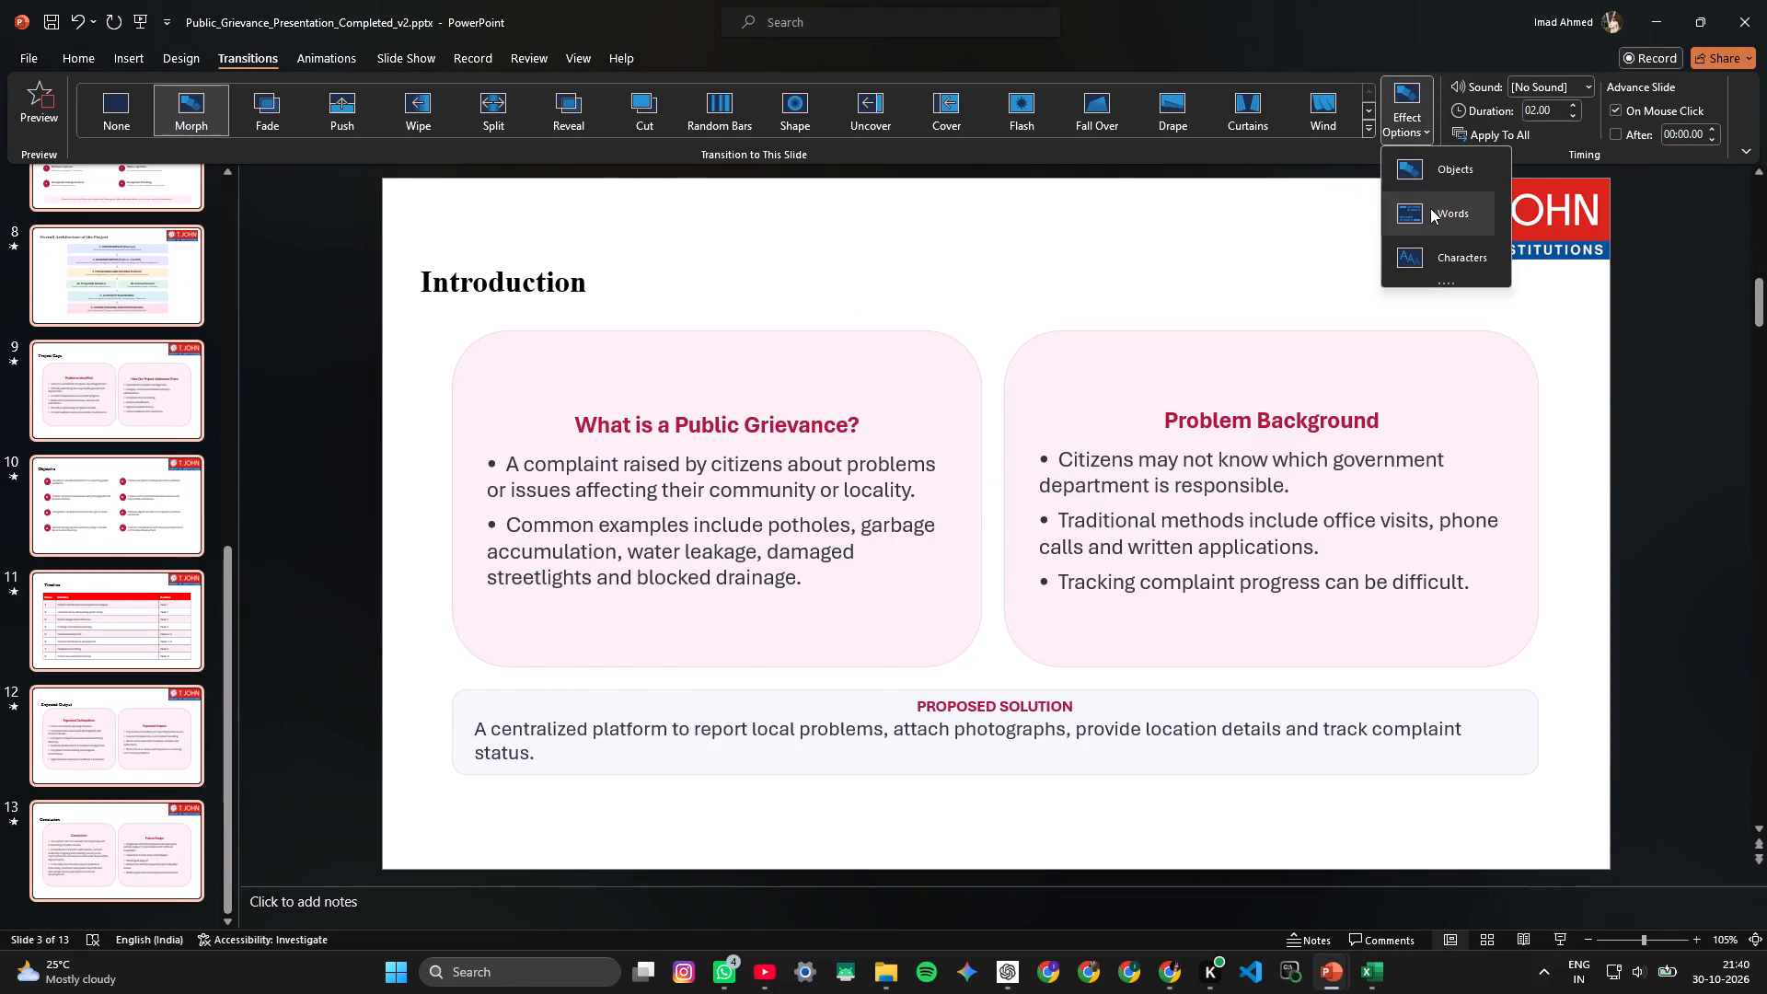
pyautogui.click(1430, 208)
# Play the slide show from slide 1 through the Introduction slide to check the word-based Morph transition, and exit it.
pyautogui.scroll(12, 0, 500)
pyautogui.scroll(9, 103, 209)
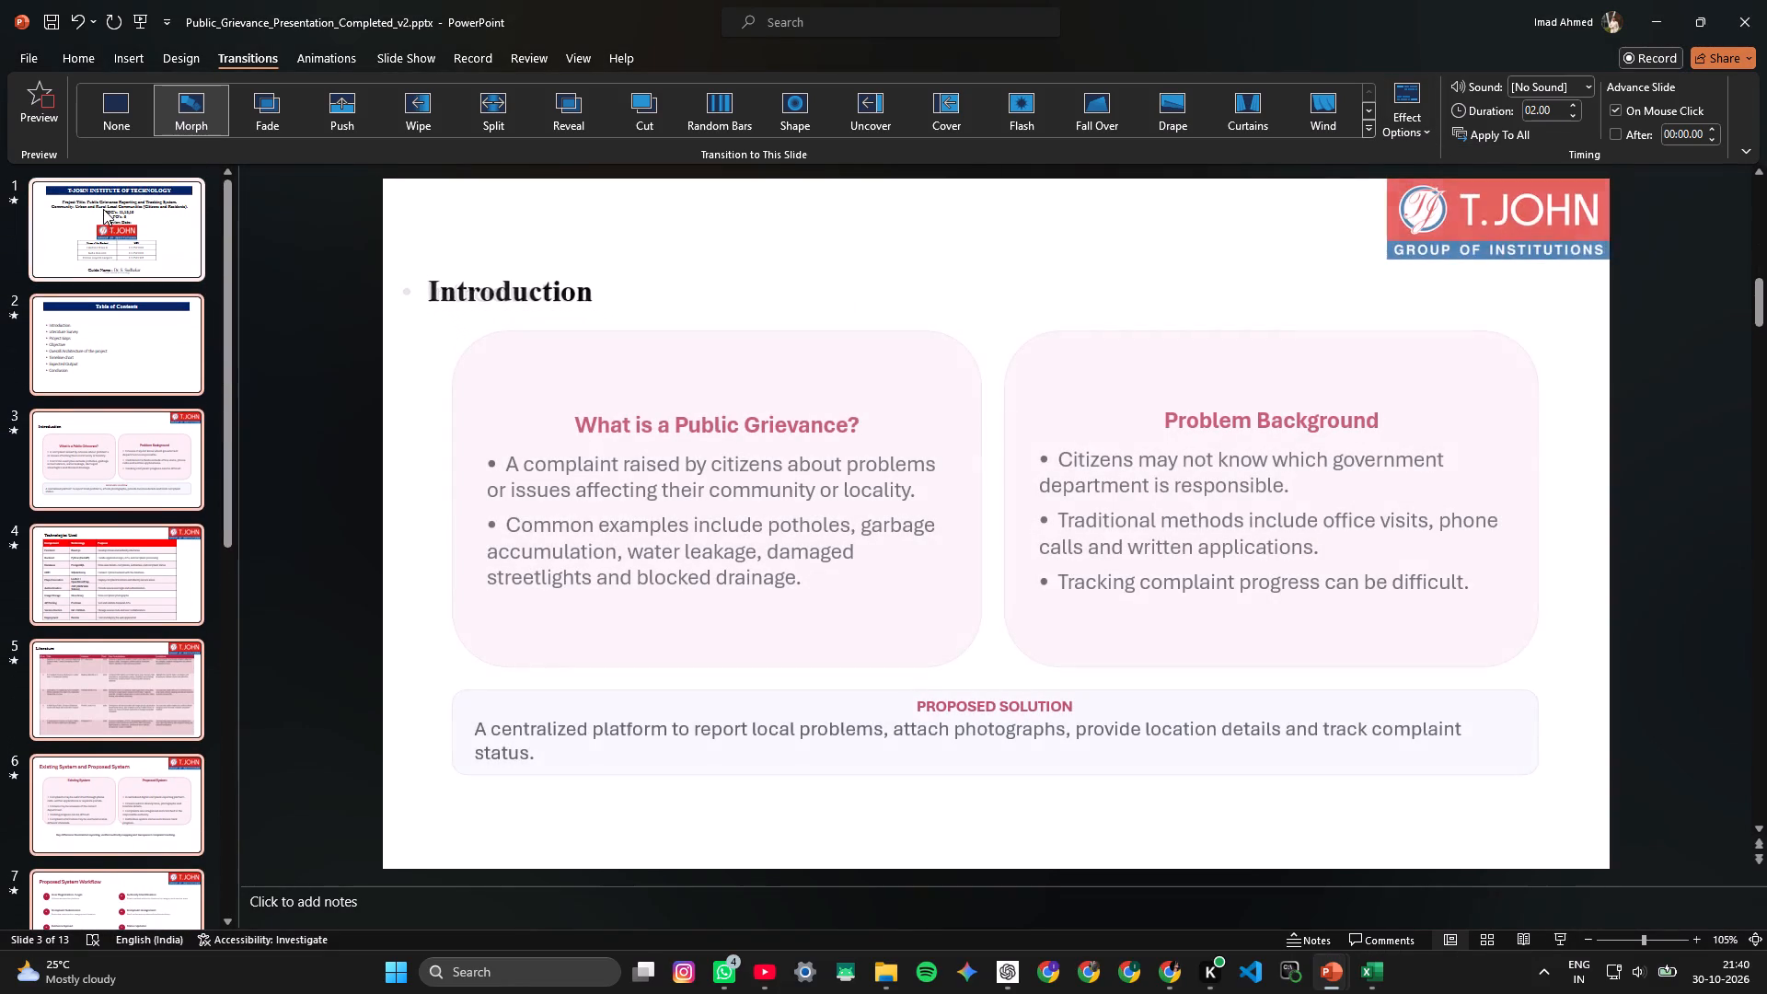
pyautogui.click(105, 215)
pyautogui.click(1558, 939)
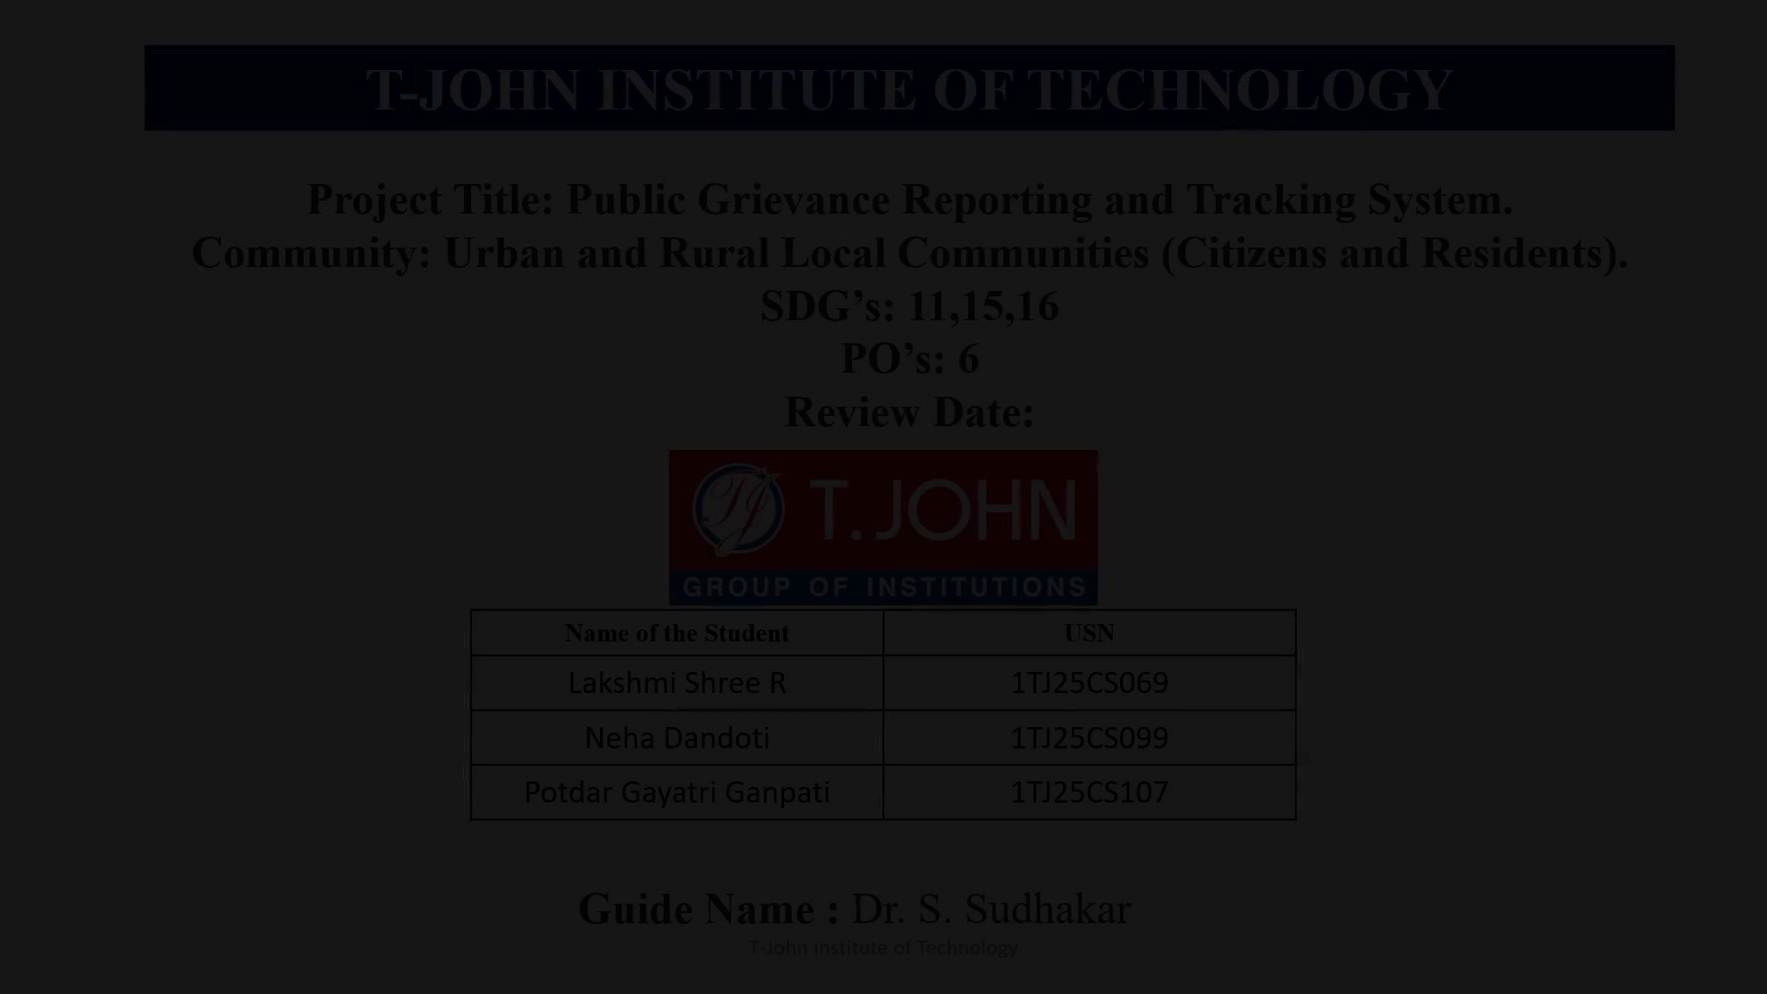
pyautogui.press('Right')
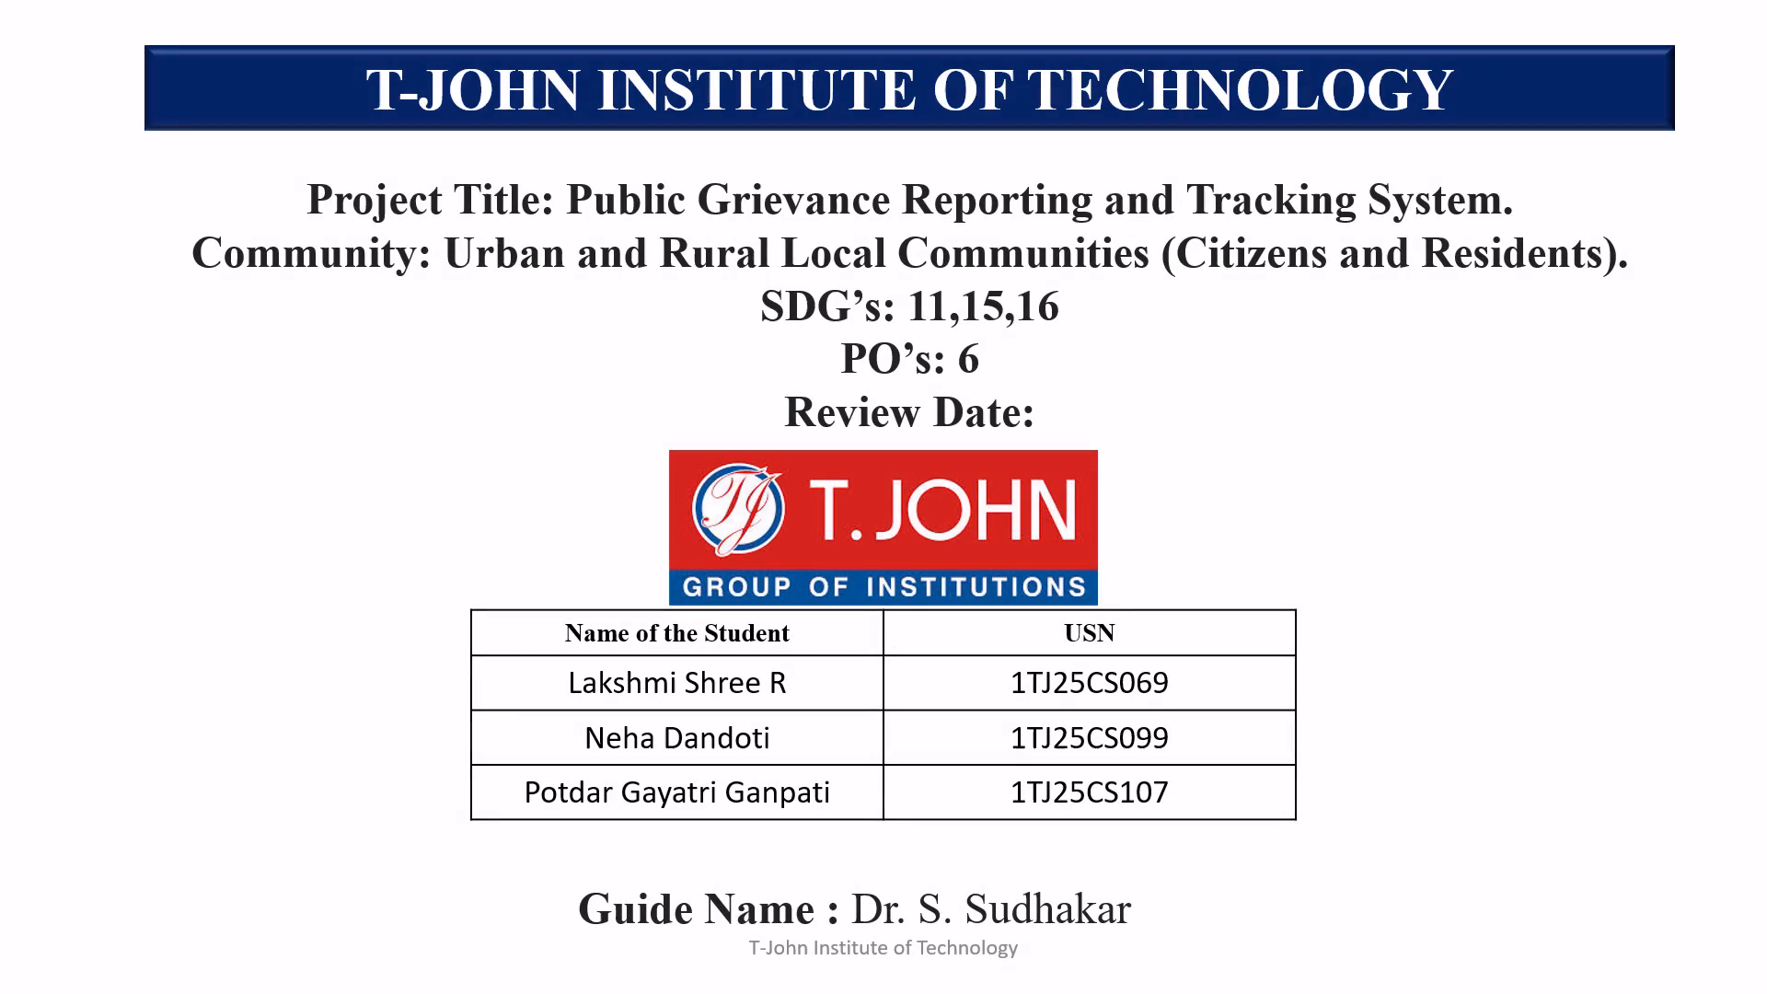
pyautogui.press('Right')
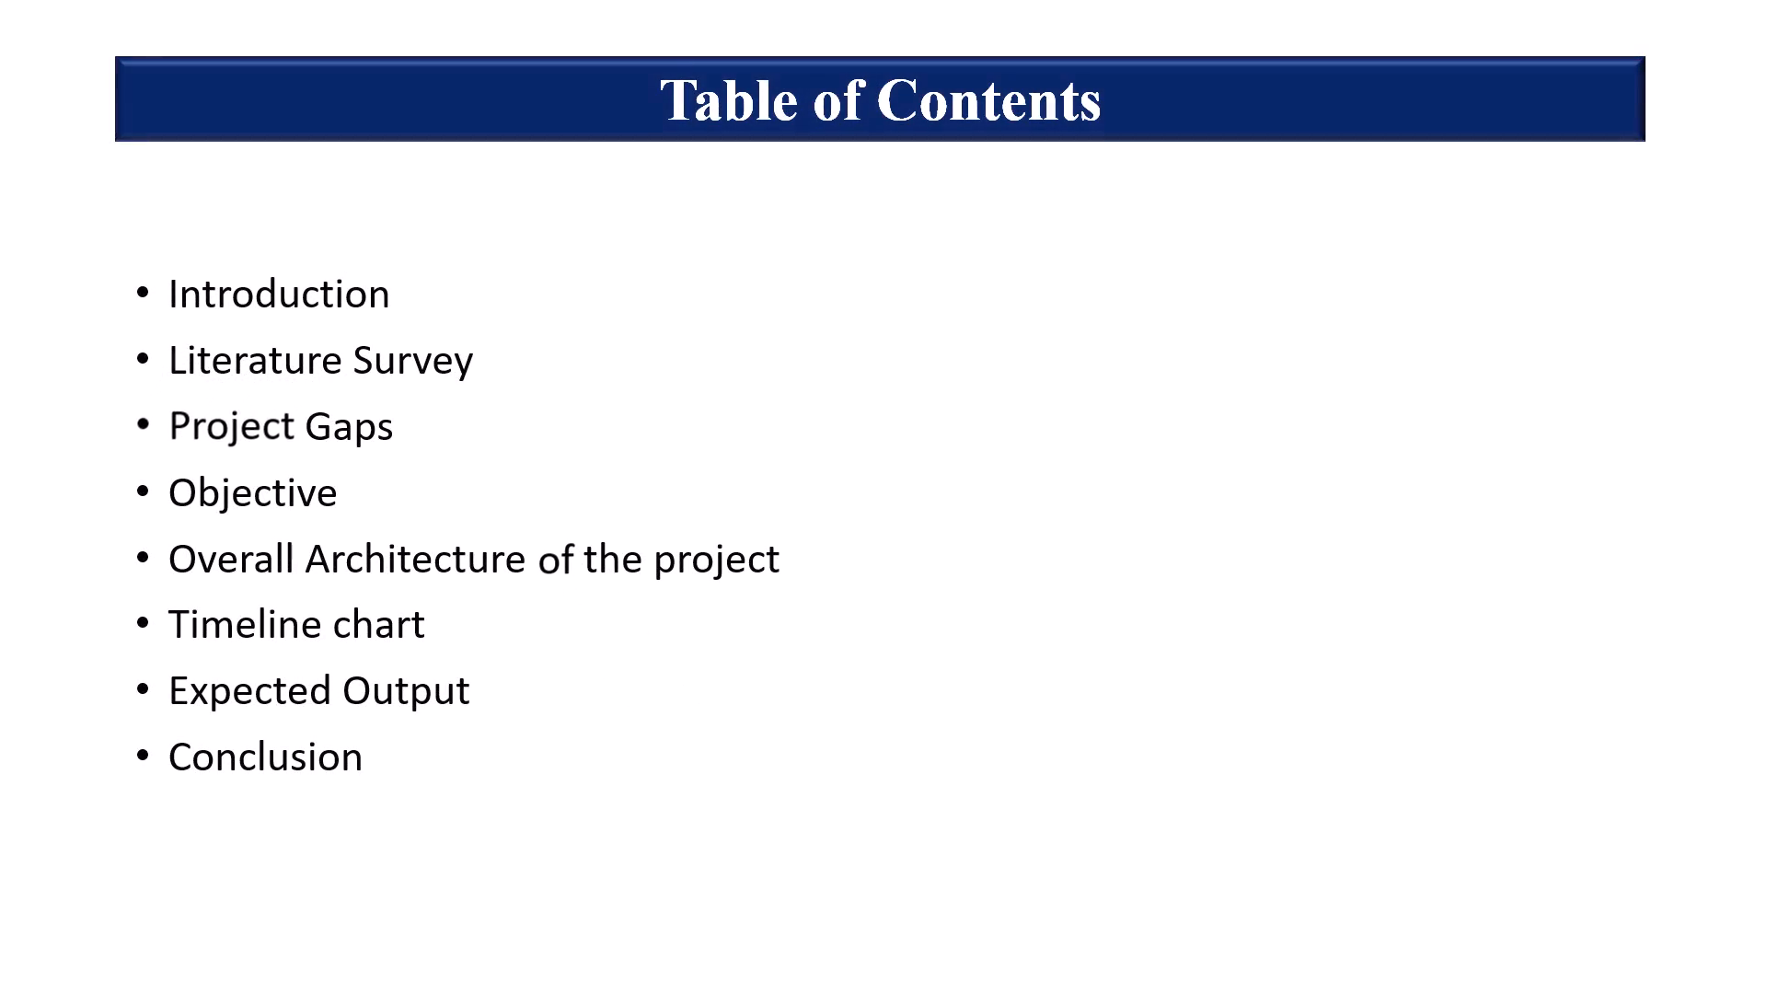
pyautogui.press('Right')
pyautogui.press('Right')
pyautogui.press('Escape')
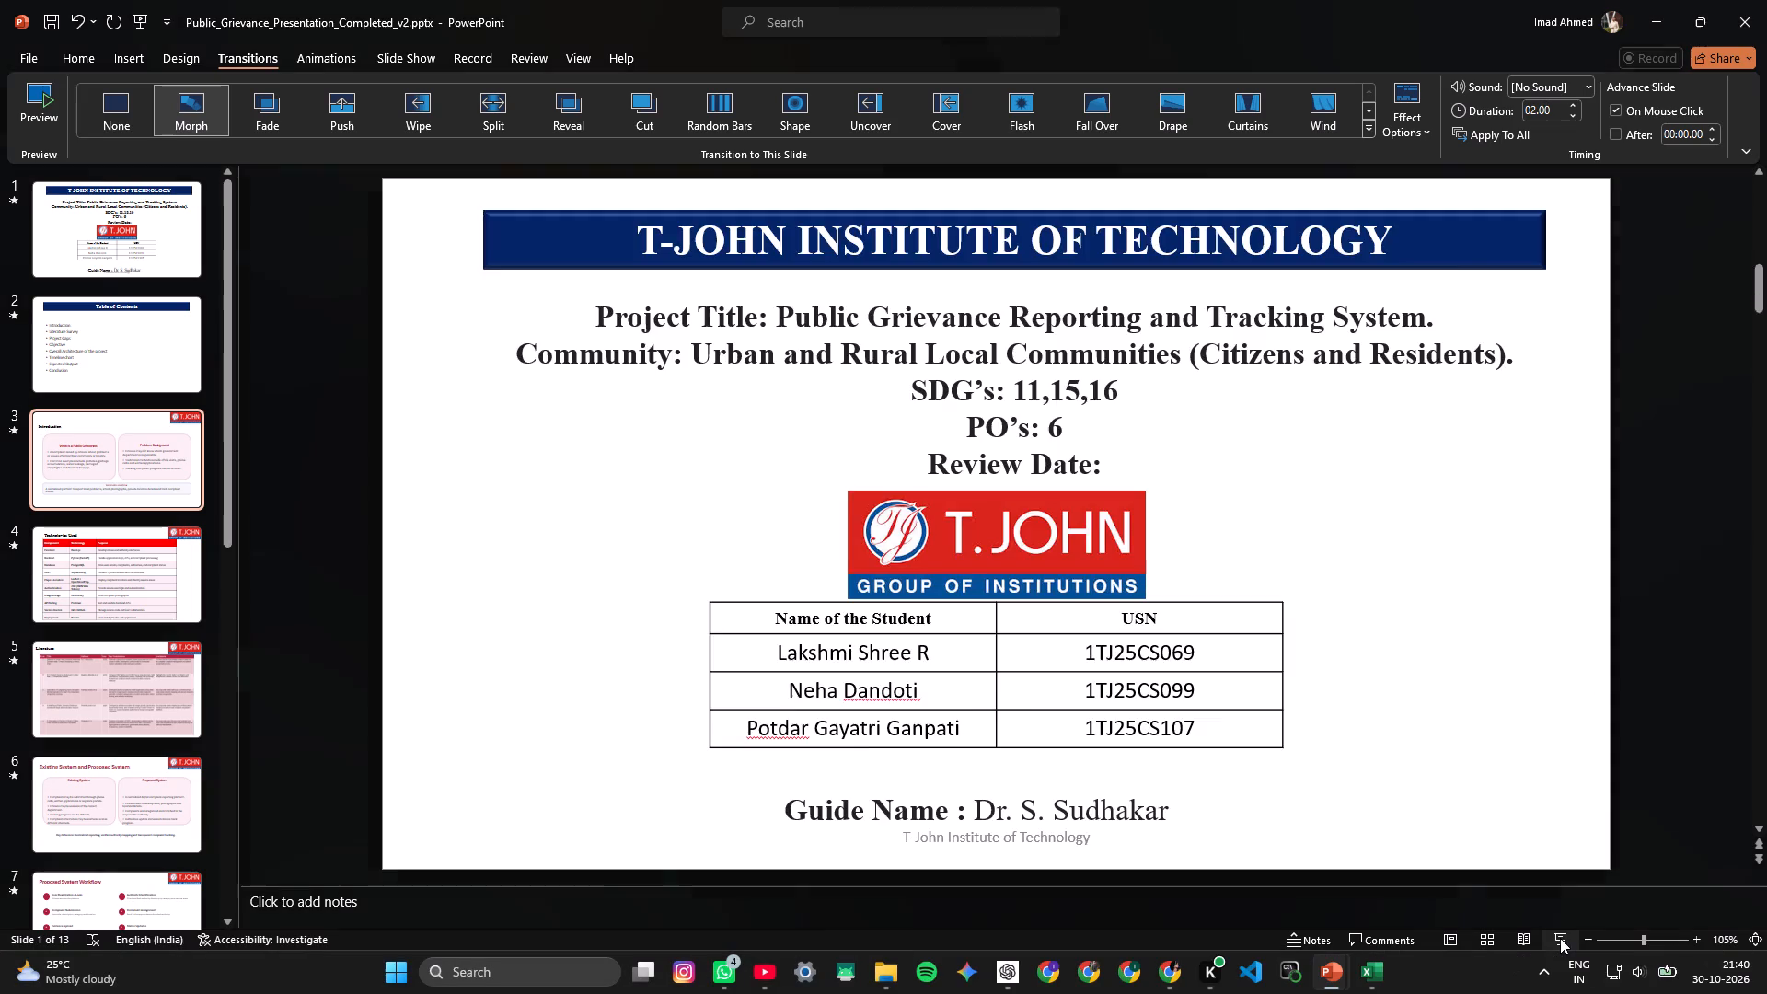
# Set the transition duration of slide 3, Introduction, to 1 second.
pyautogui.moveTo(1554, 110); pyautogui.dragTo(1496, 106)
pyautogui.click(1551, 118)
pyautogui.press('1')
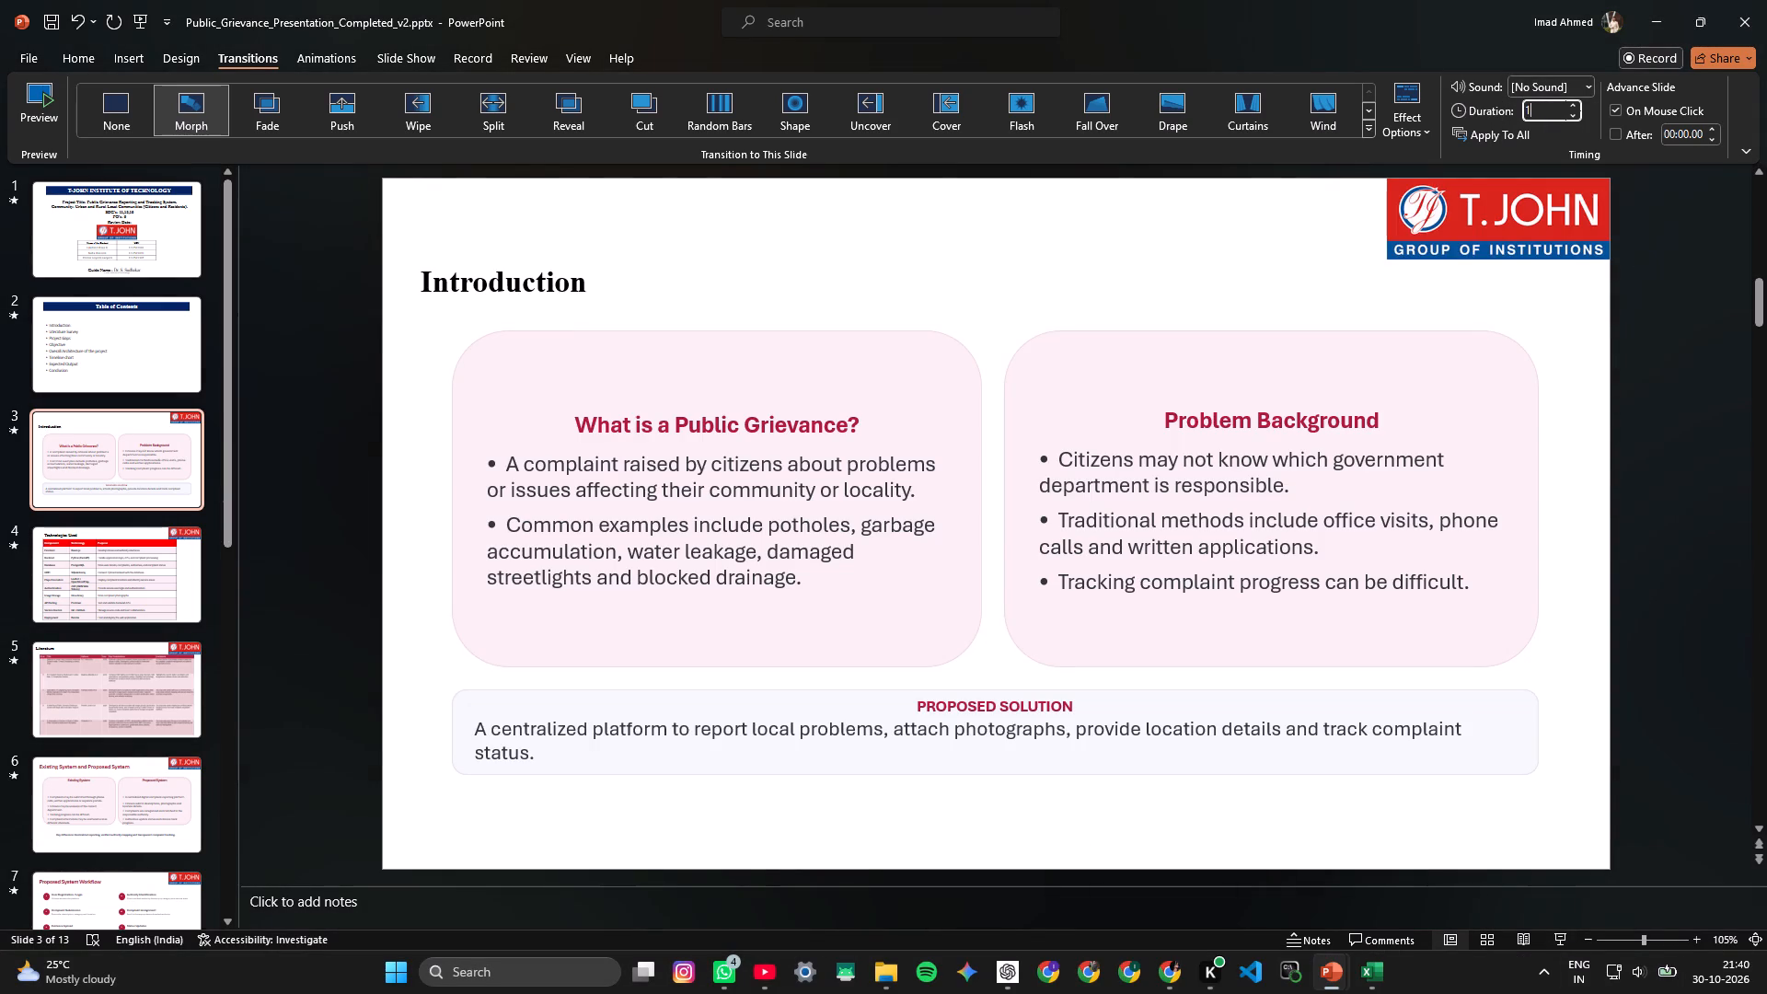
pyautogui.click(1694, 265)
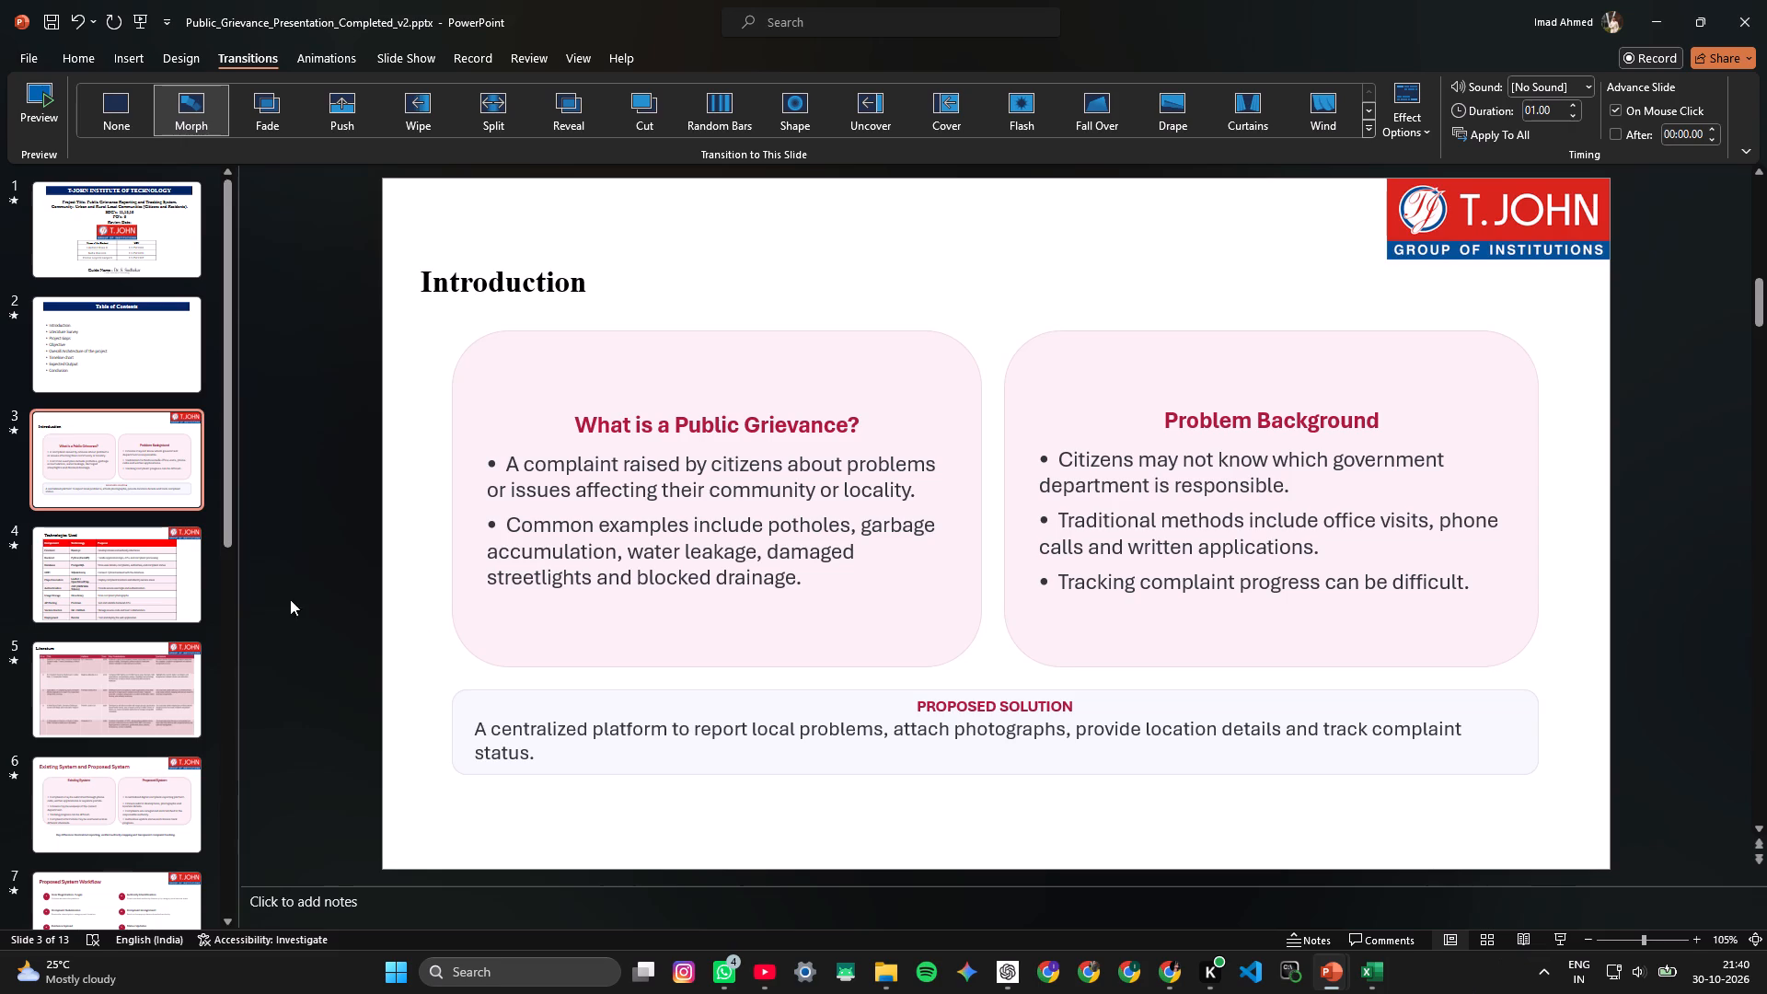
# Set the transition duration of all slides to 1 second.
pyautogui.click(119, 543)
pyautogui.hotkey('ctrl', 'a')
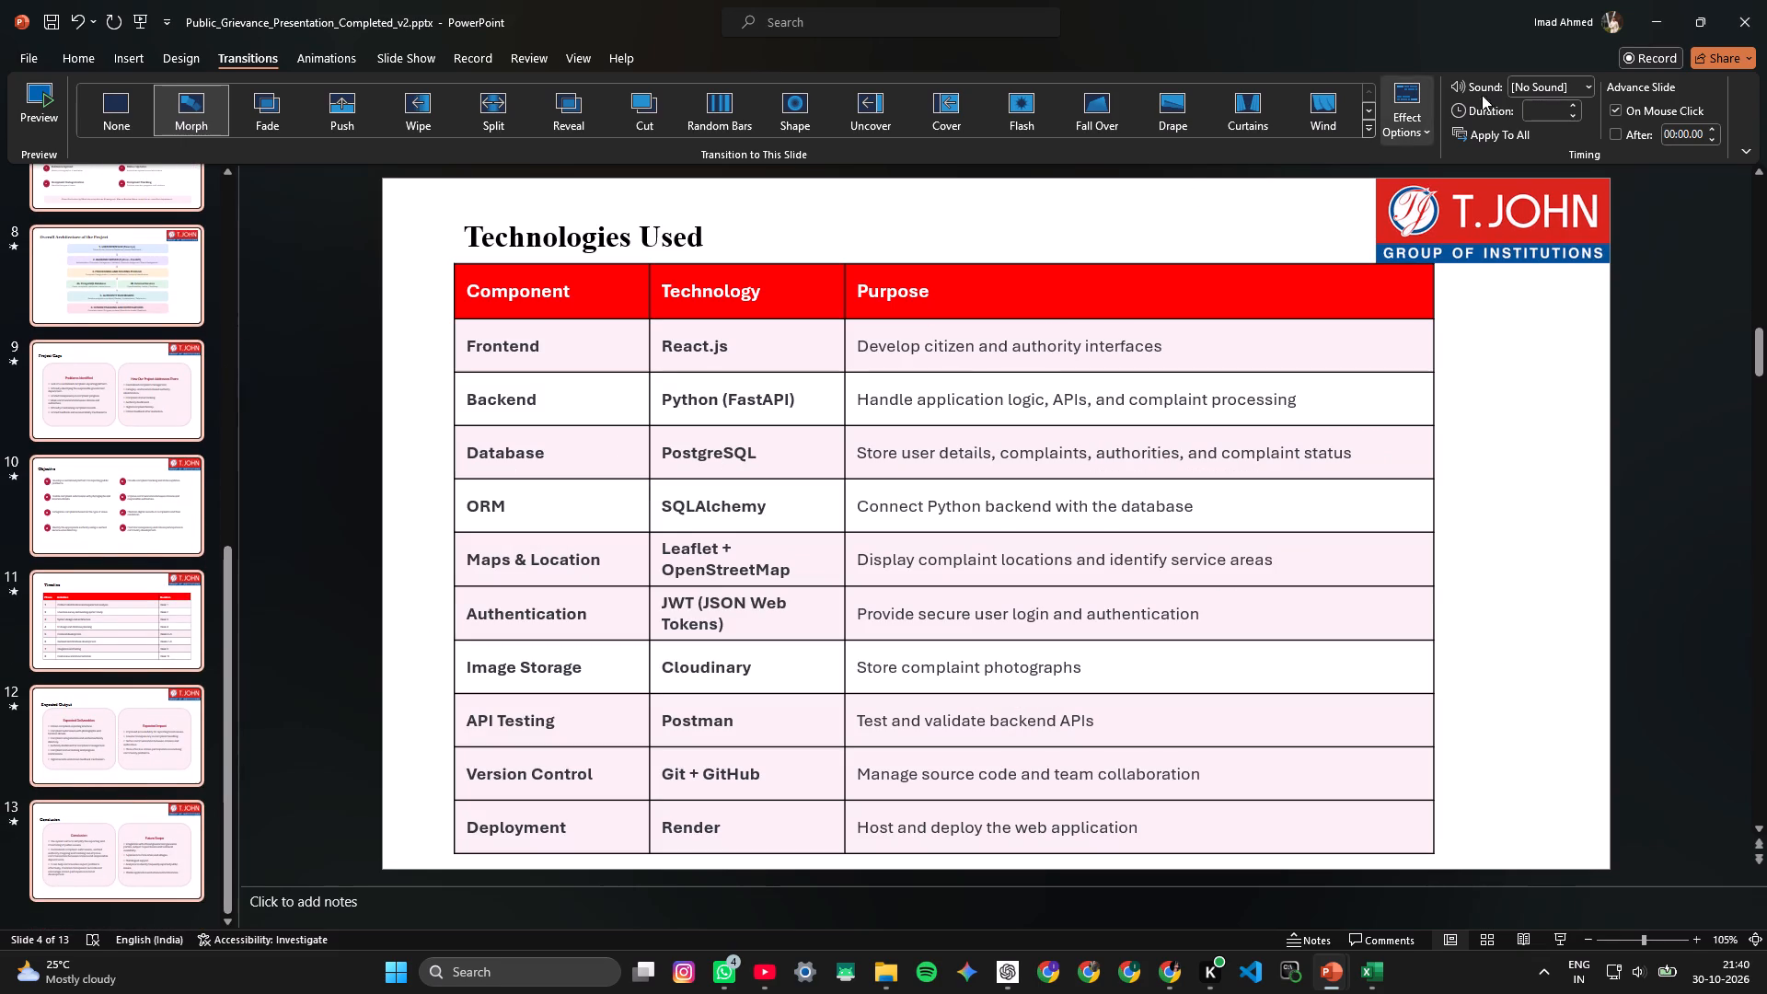
pyautogui.click(1551, 108)
pyautogui.press('1')
pyautogui.click(1663, 255)
# Play the full slide show from slide 1 to the Conclusion slide to review the transitions, and exit it.
pyautogui.click(76, 215)
pyautogui.scroll(9, 76, 215)
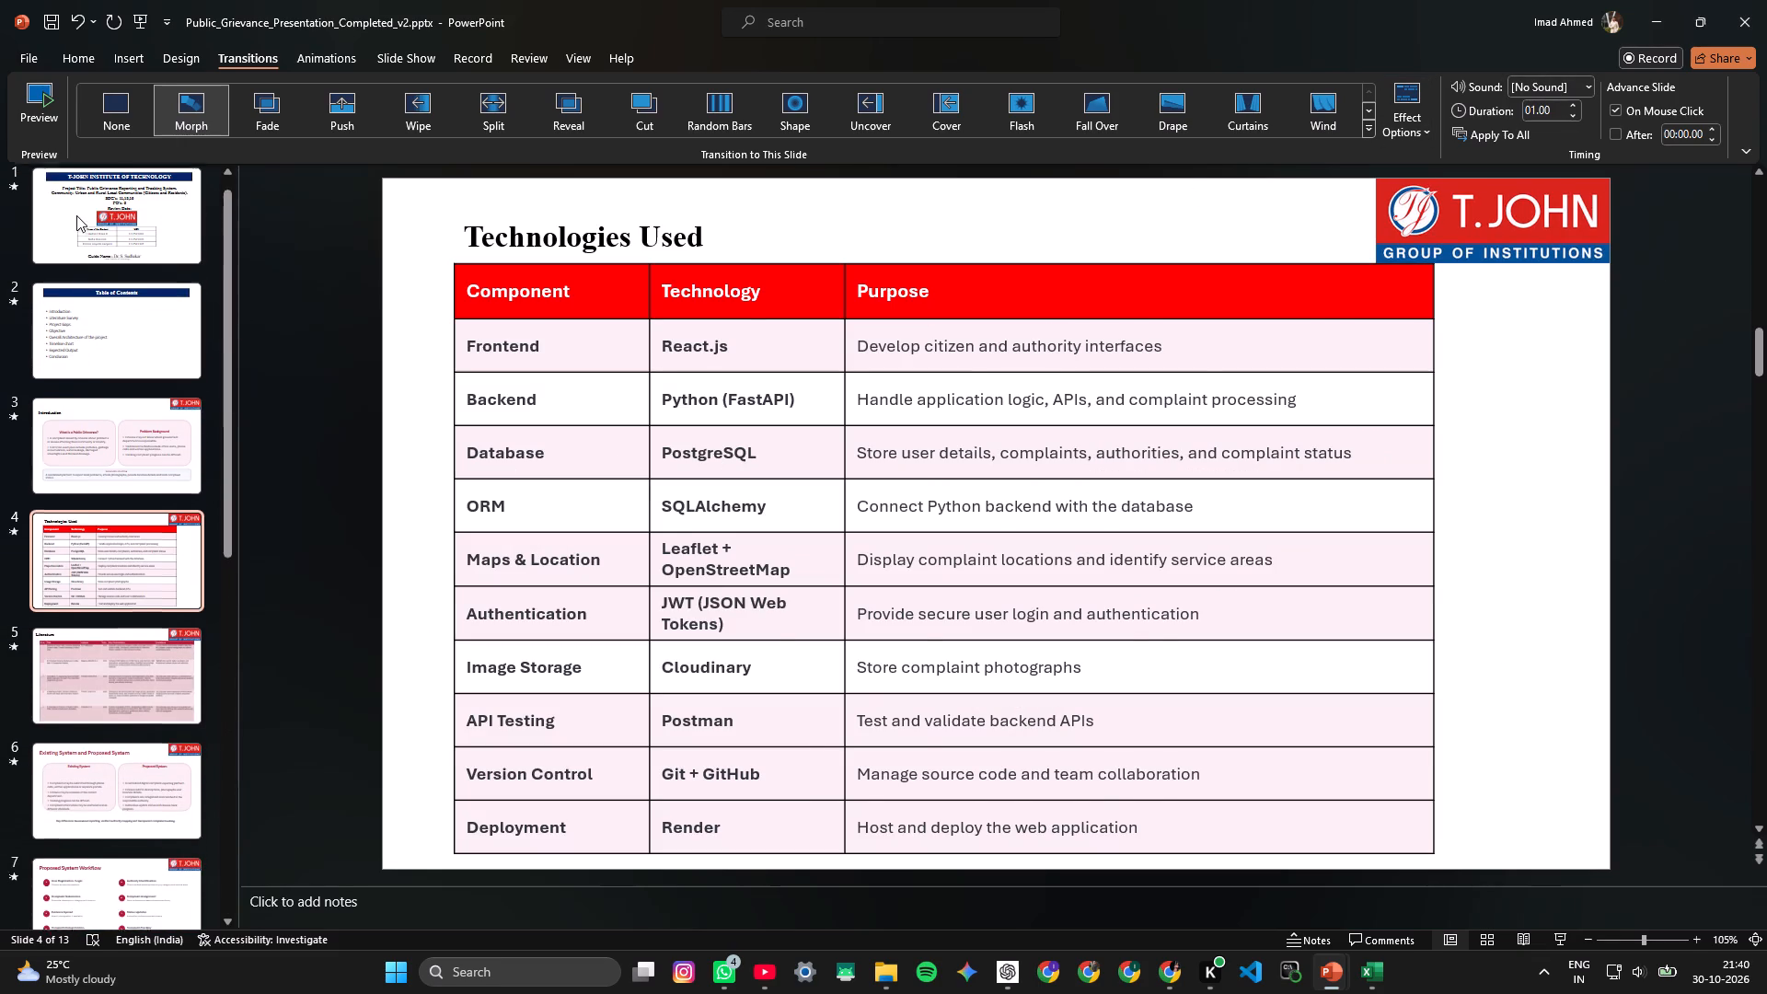
pyautogui.click(76, 215)
pyautogui.click(1566, 942)
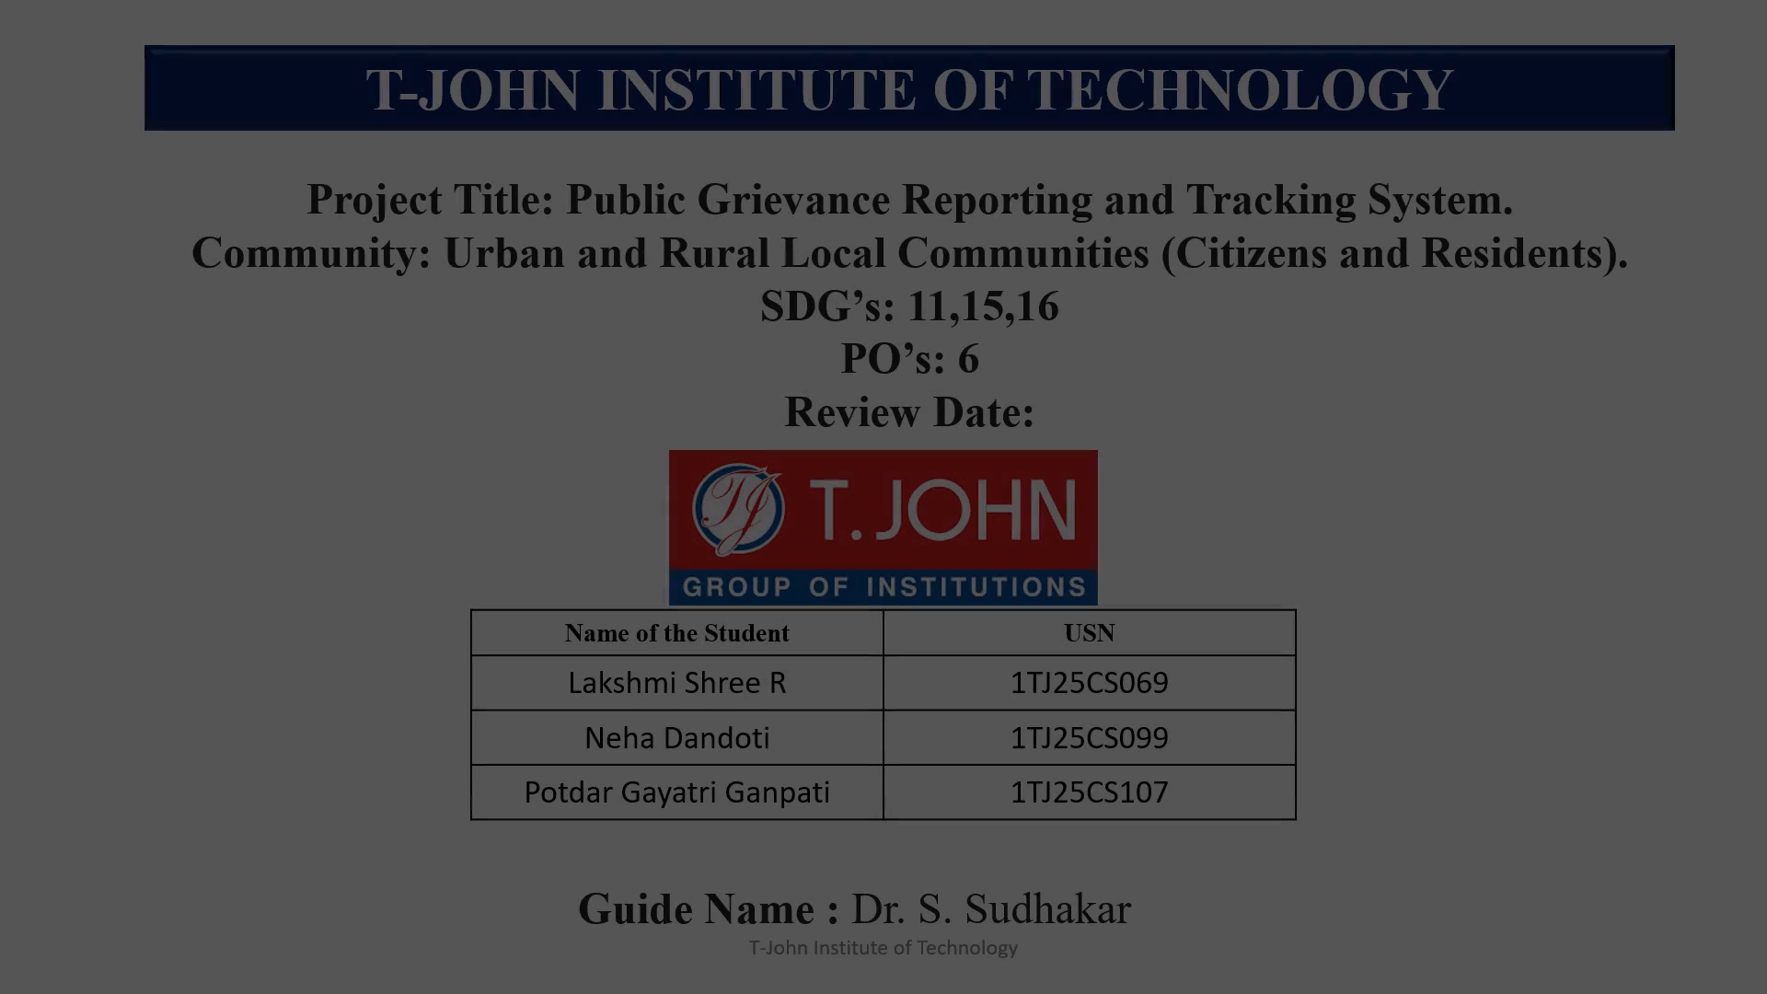
pyautogui.press('Right')
pyautogui.press('Right')
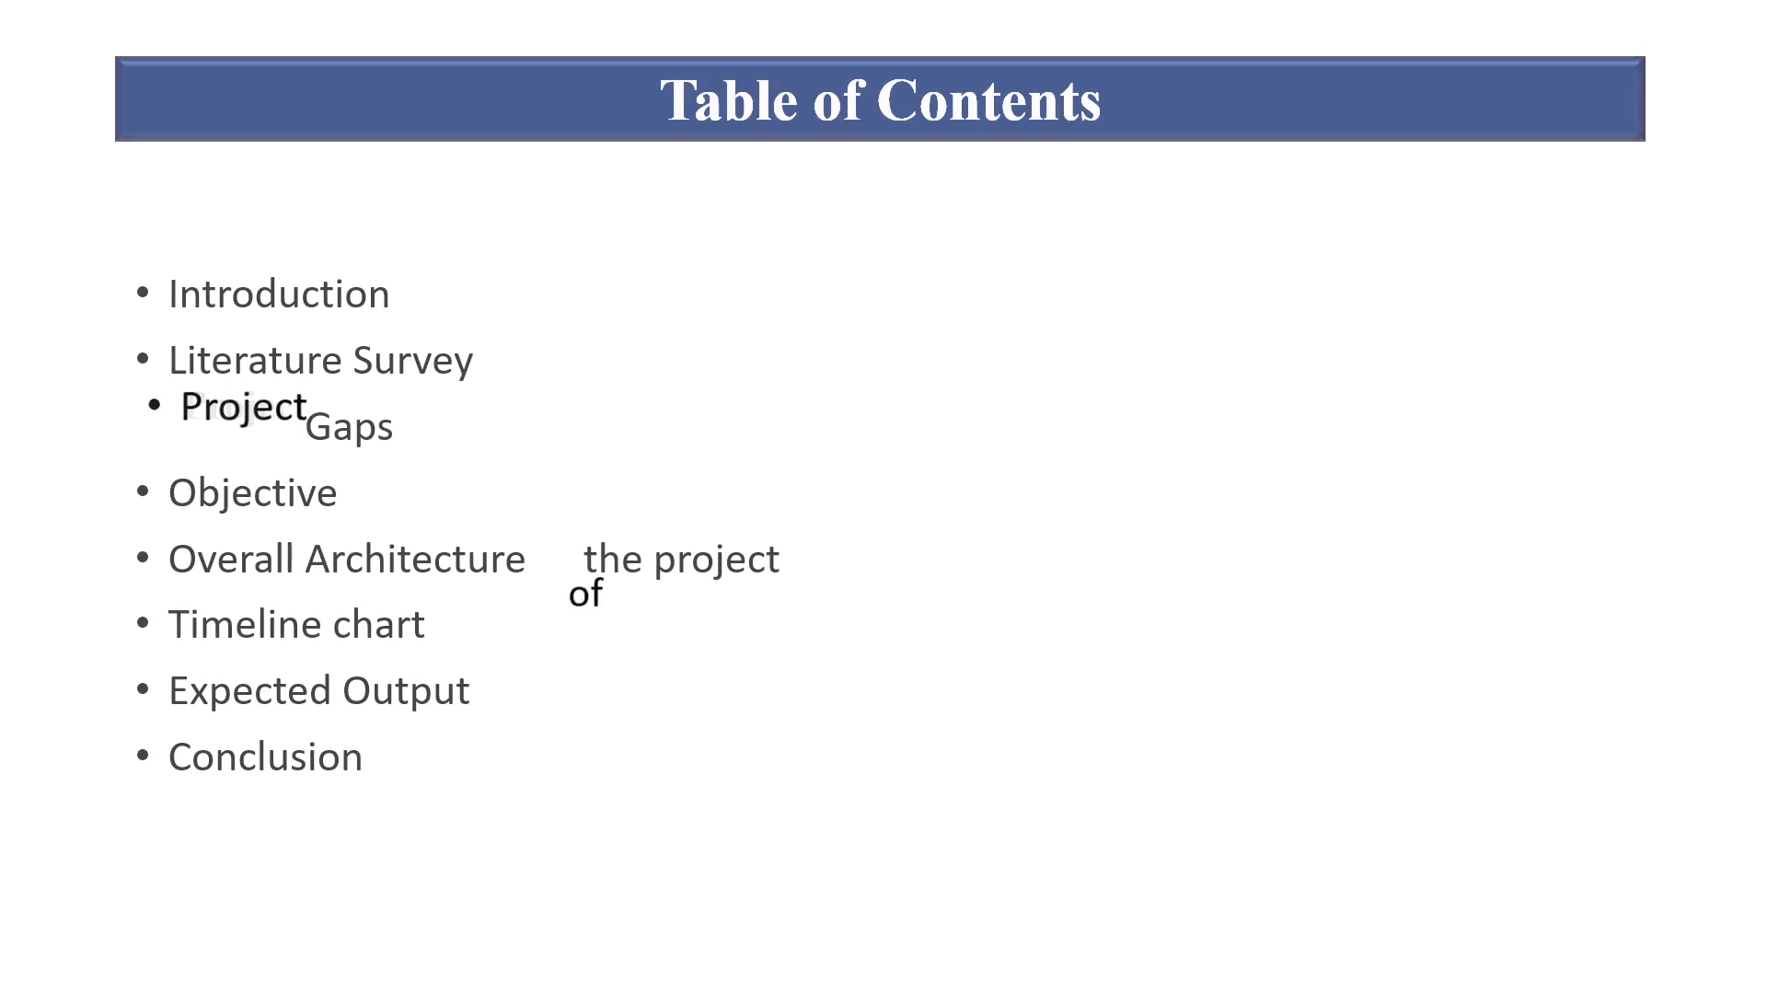
pyautogui.press('Right')
pyautogui.press('Right')
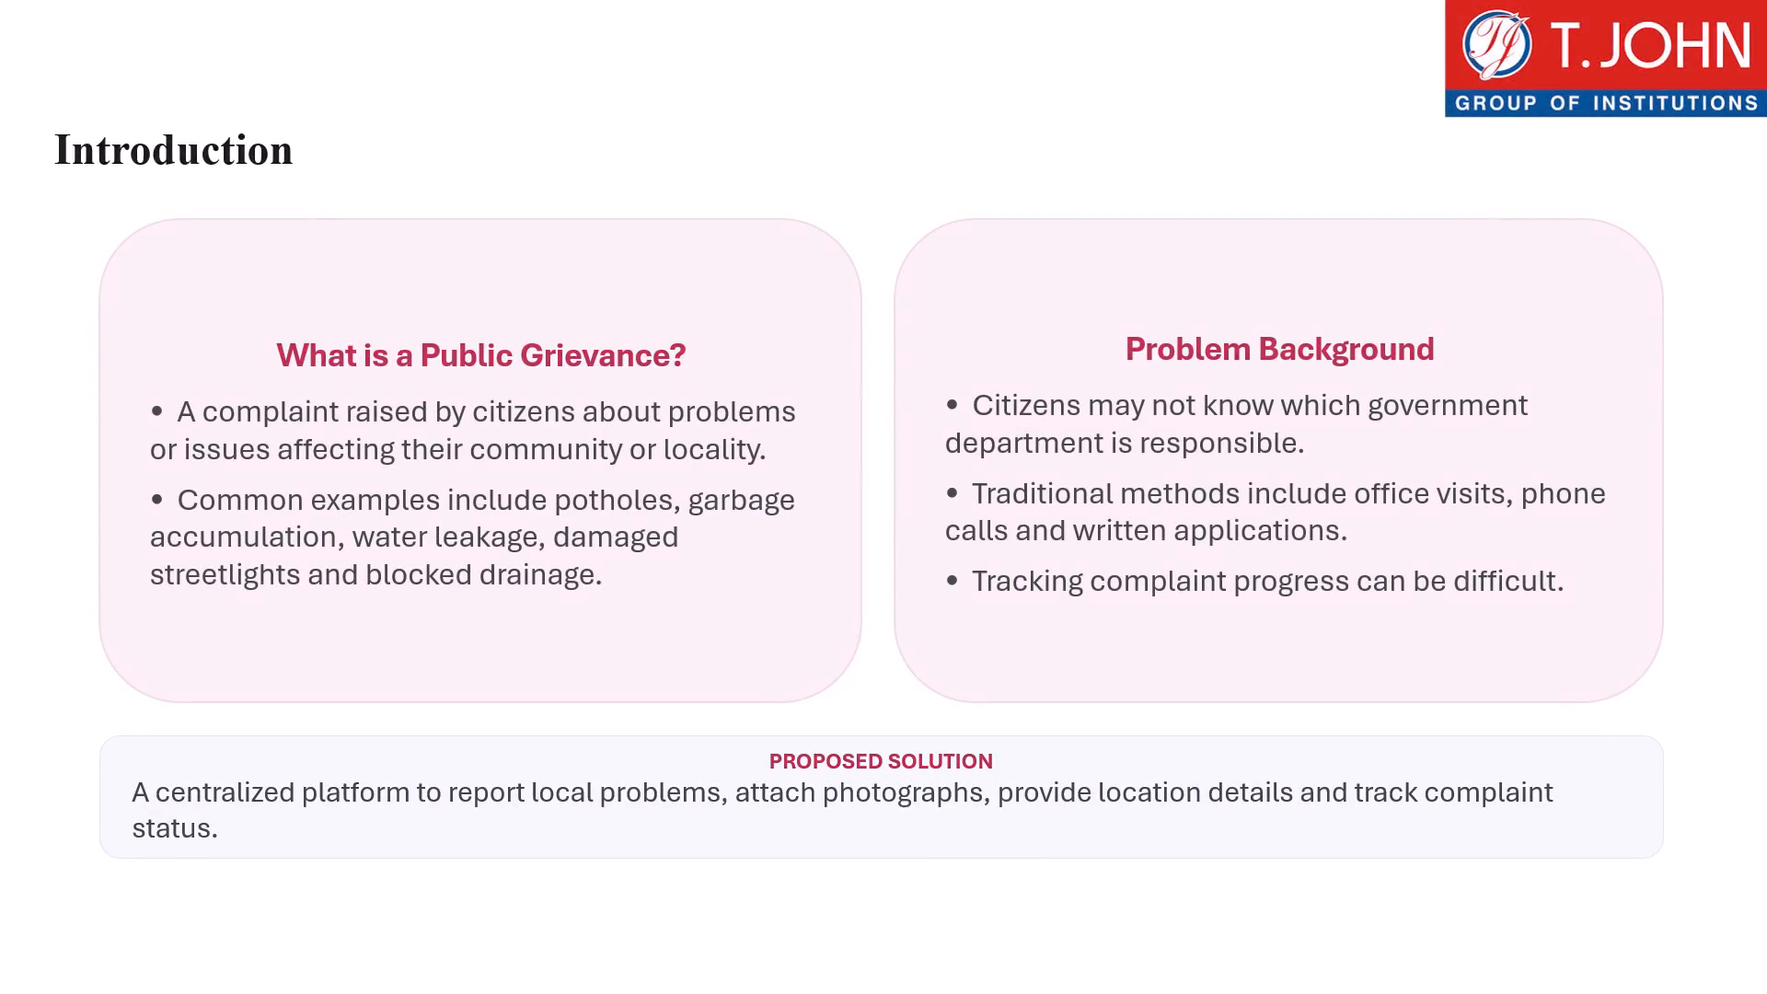
pyautogui.press('Right')
pyautogui.press('Right')
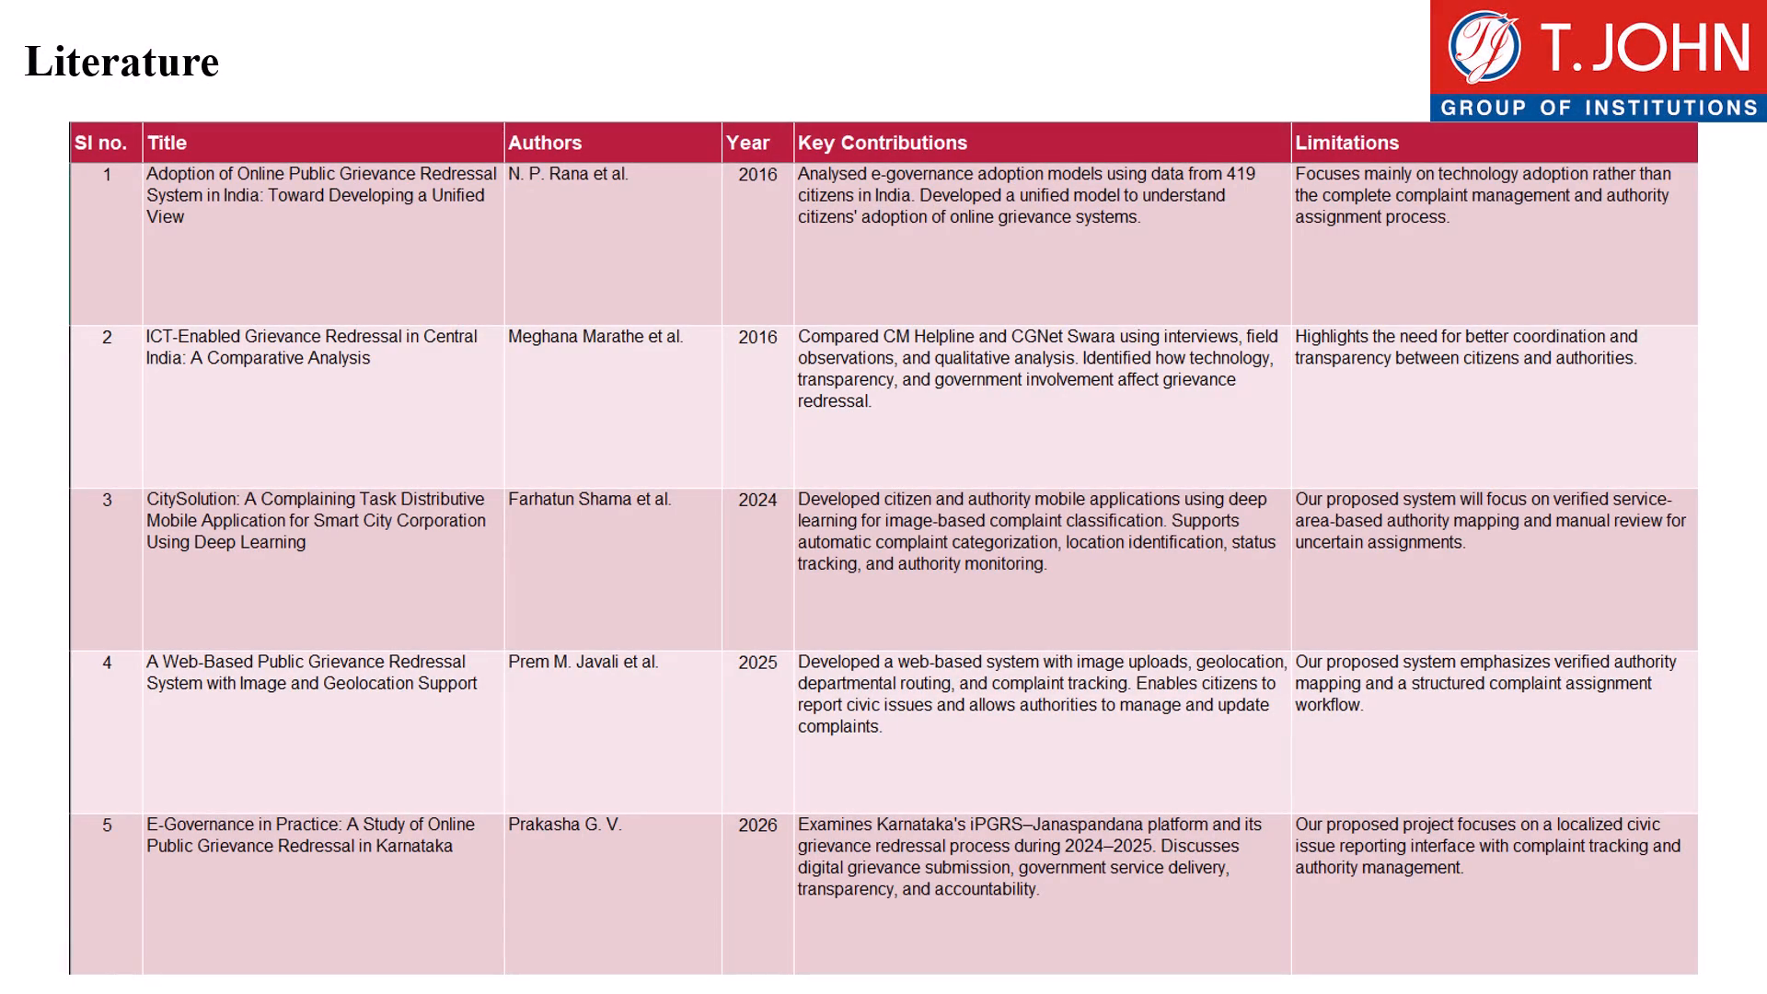
pyautogui.press('Right')
pyautogui.press('Right')
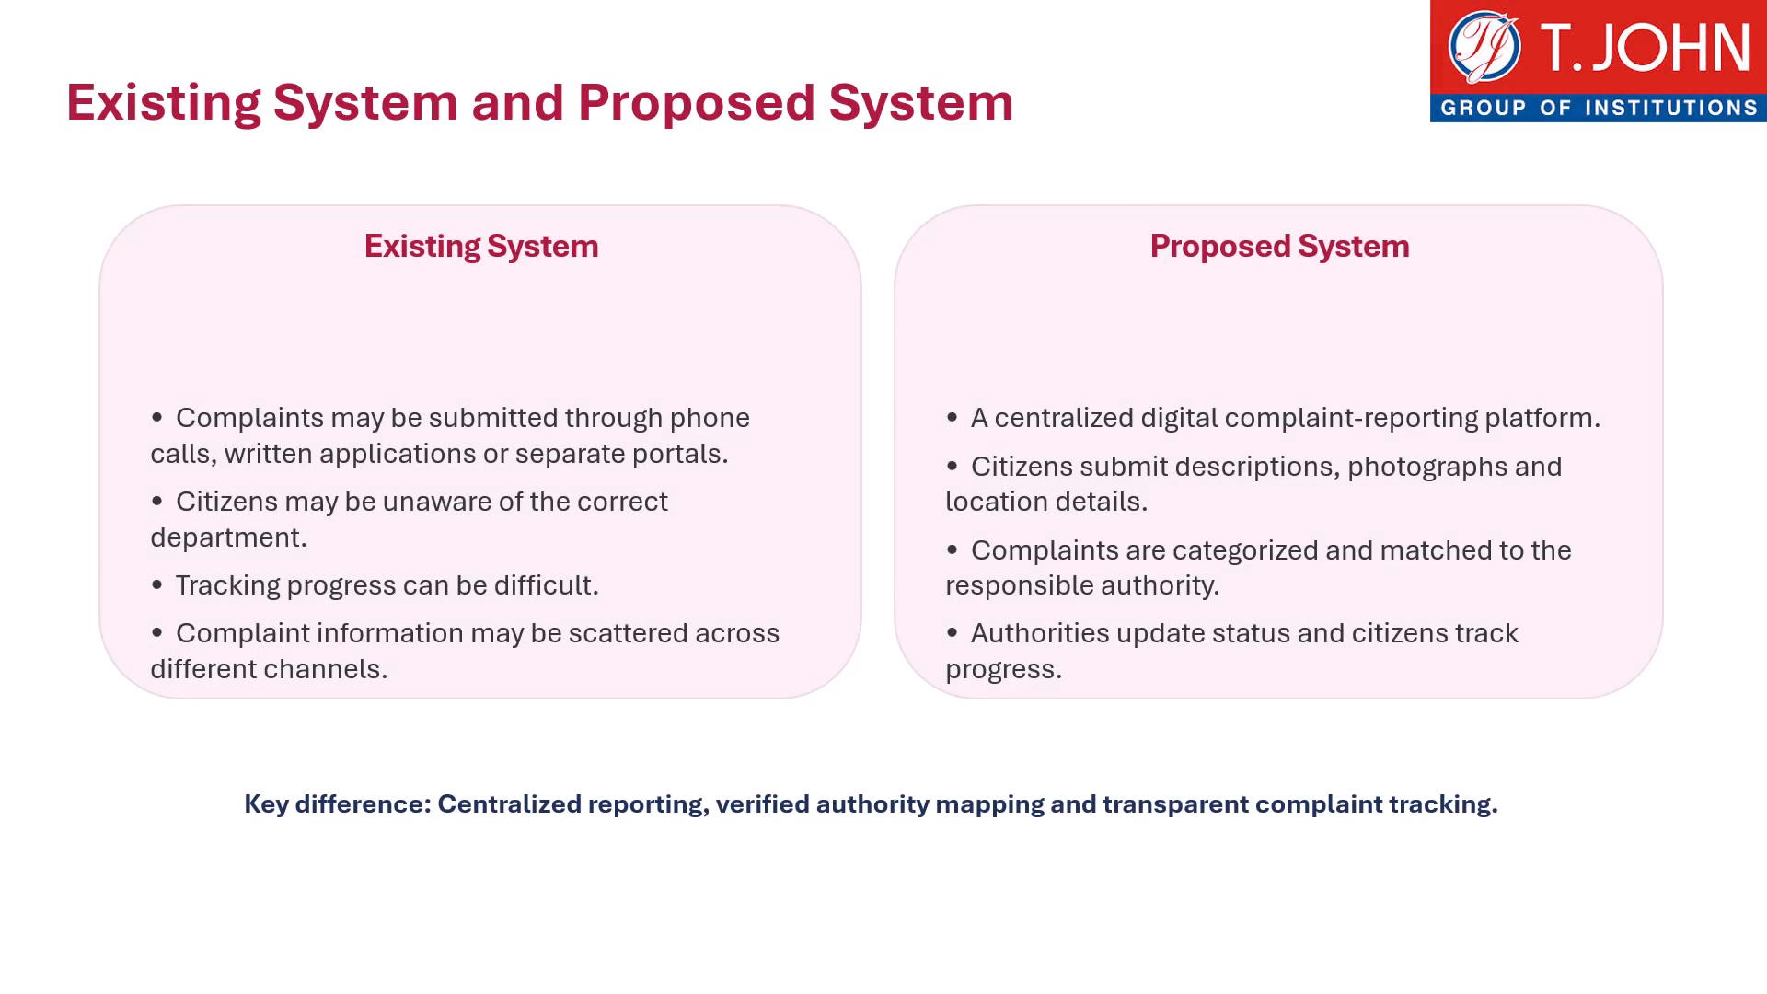
pyautogui.press('Right')
pyautogui.press('Right')
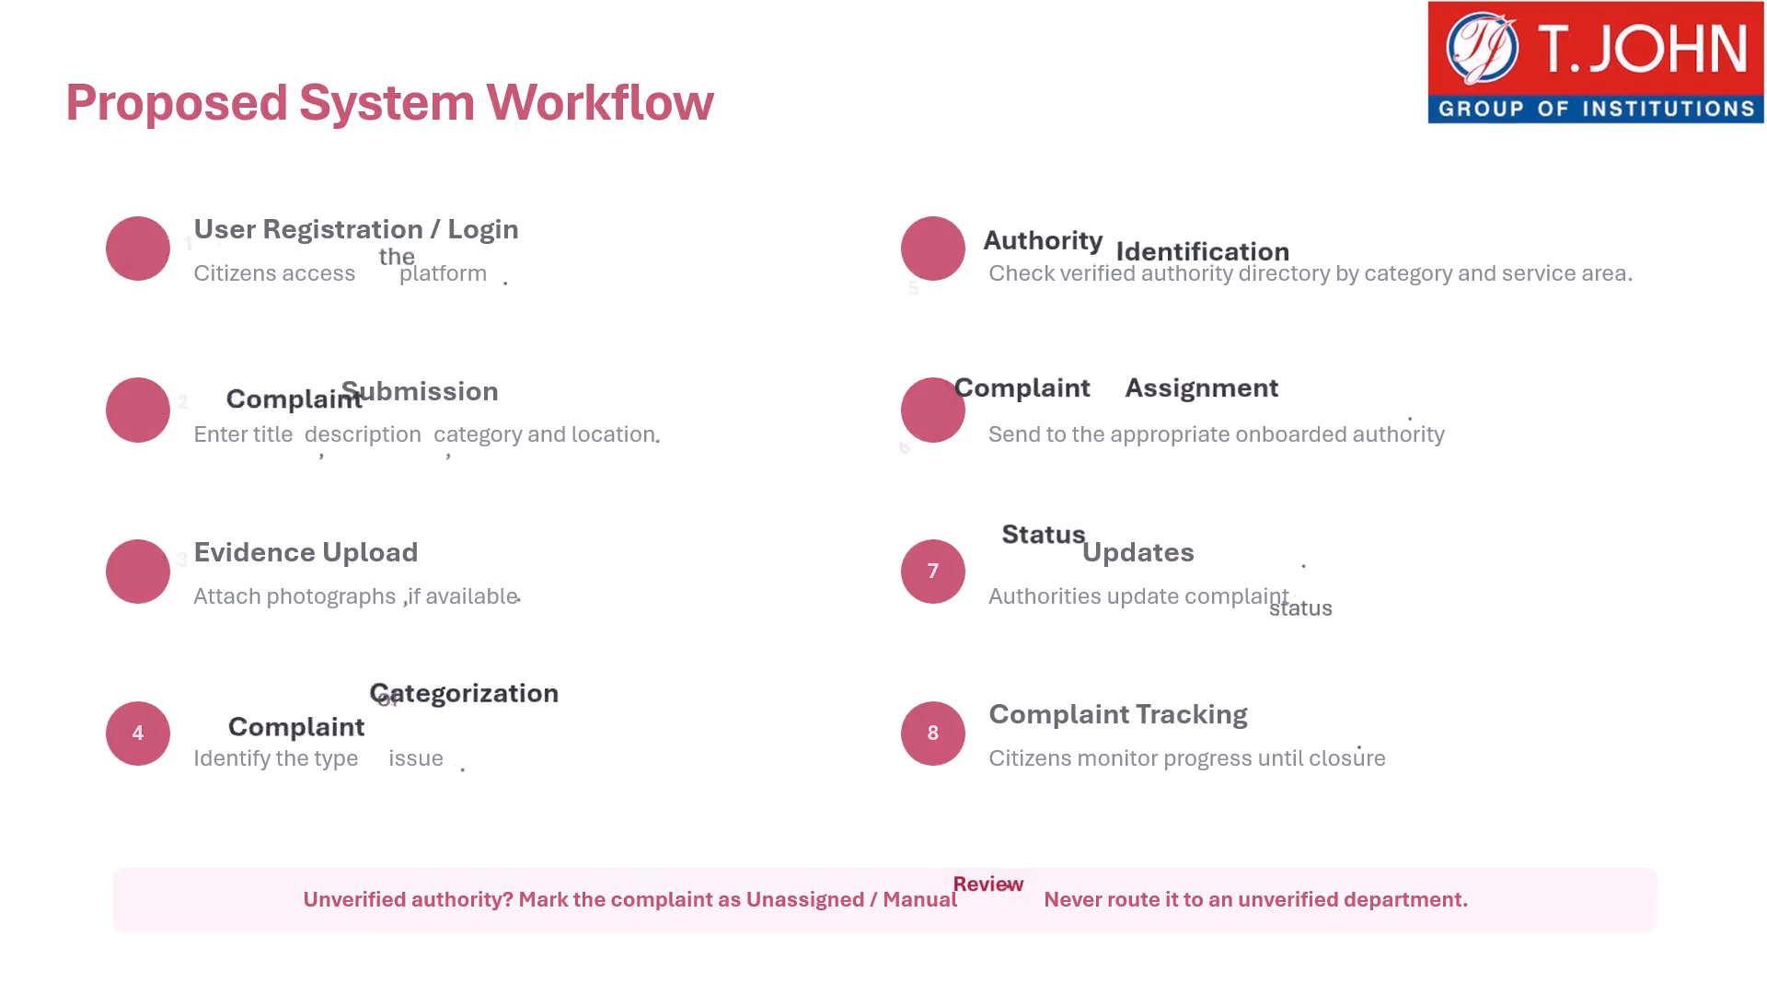
pyautogui.press('Right')
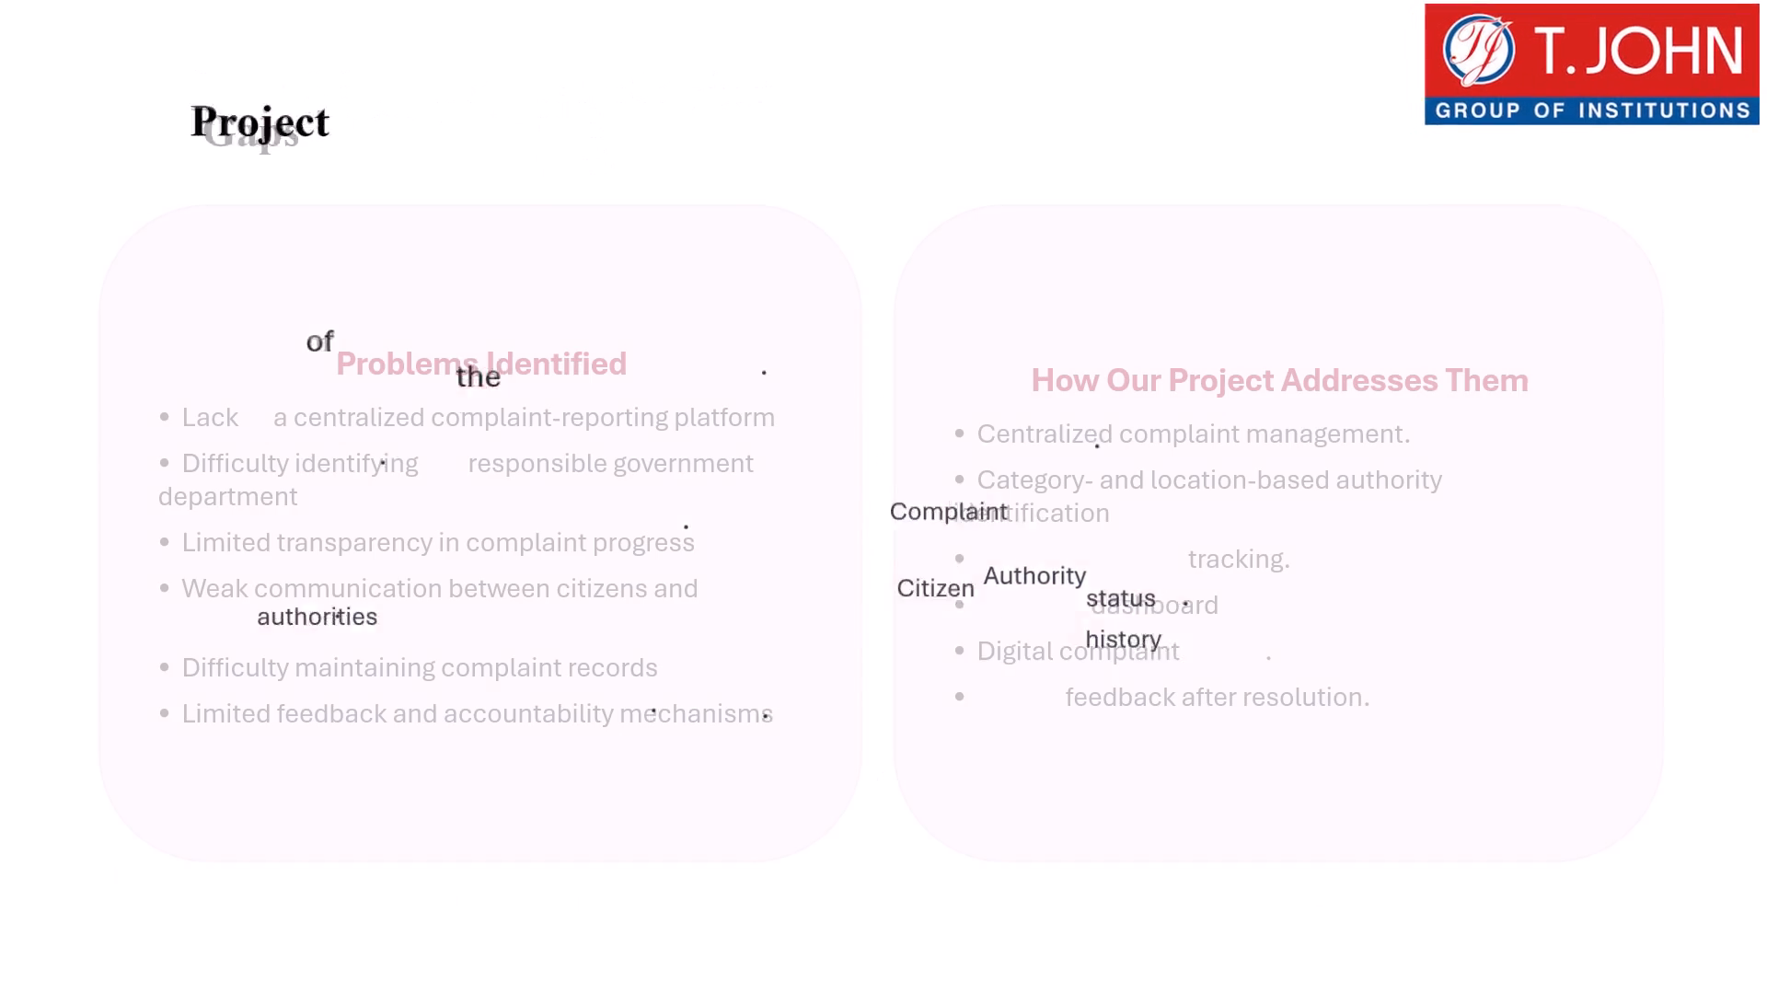
pyautogui.press('Right')
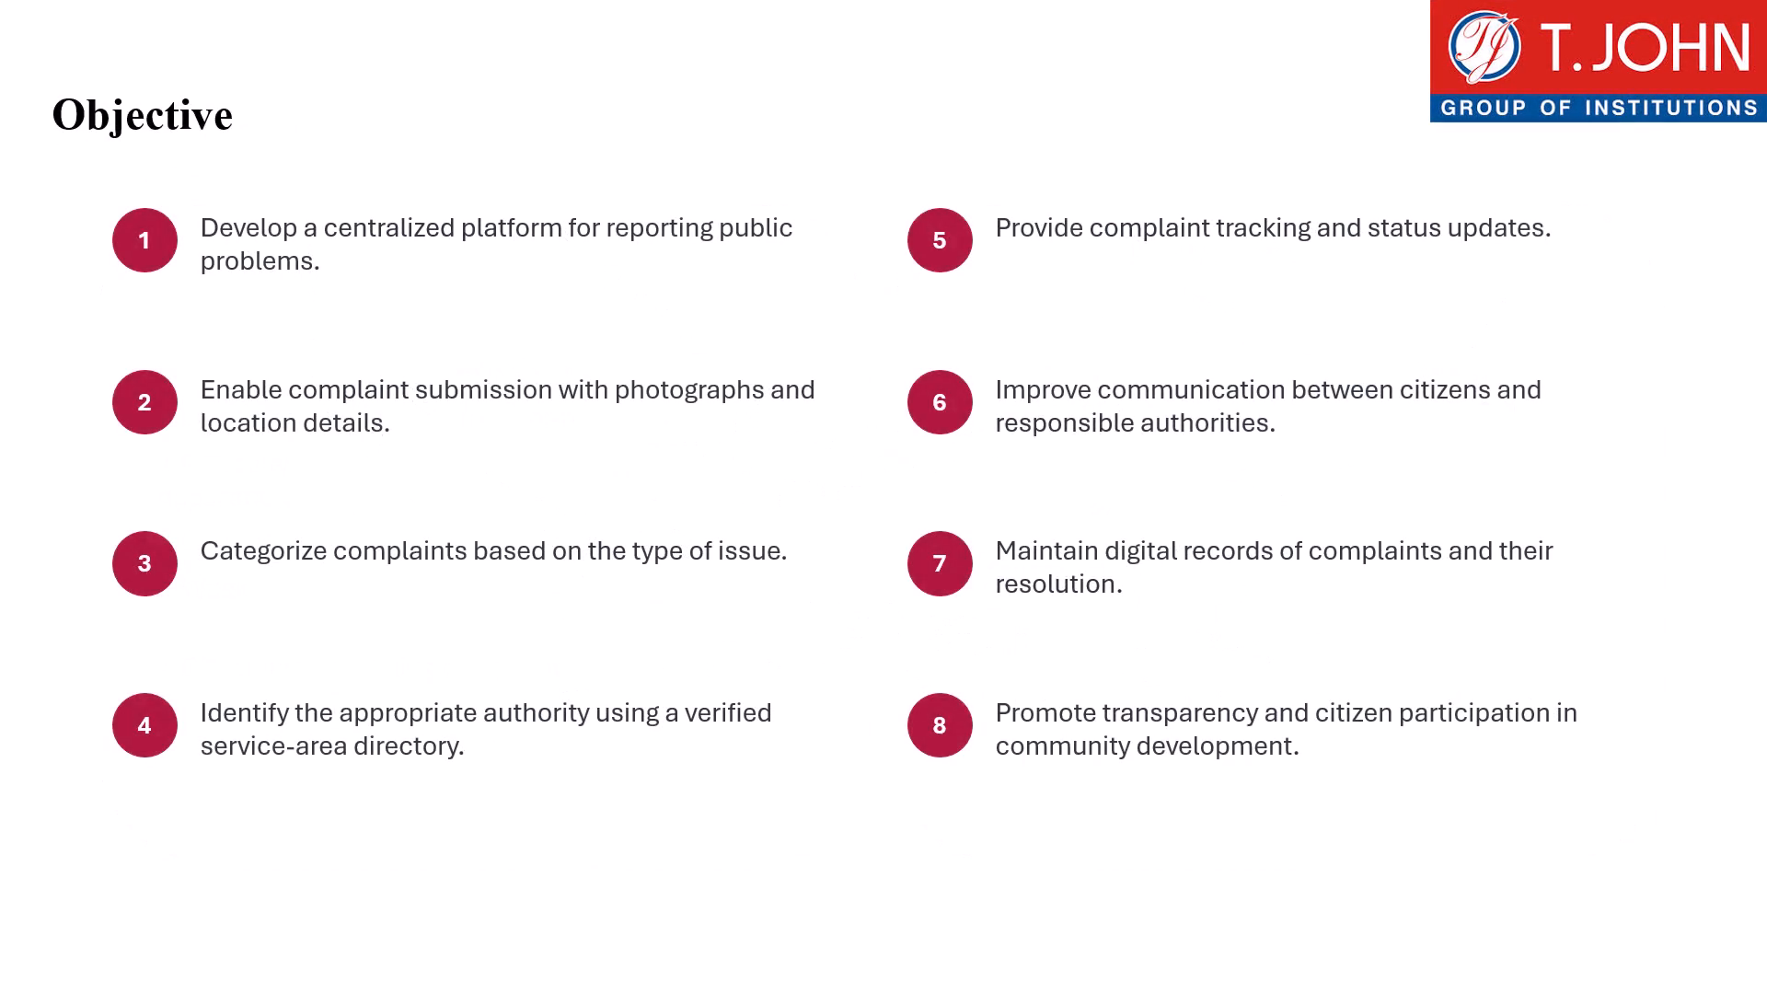
pyautogui.press('Right')
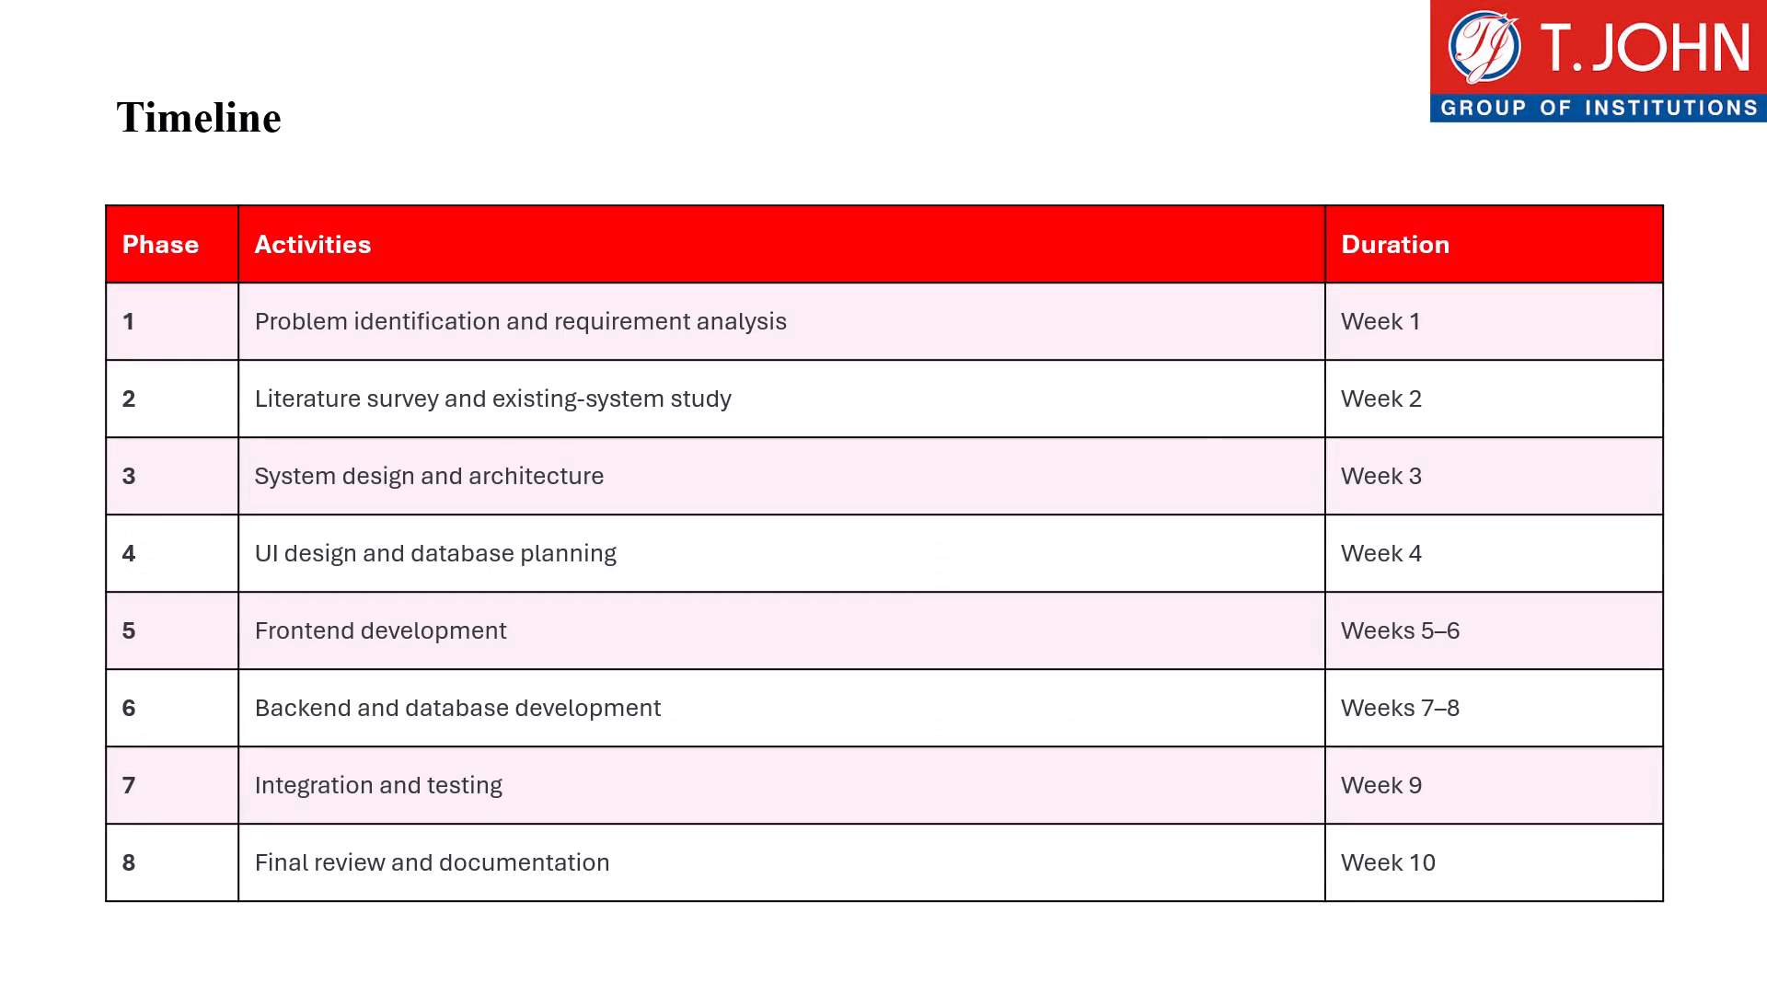
pyautogui.press('Right')
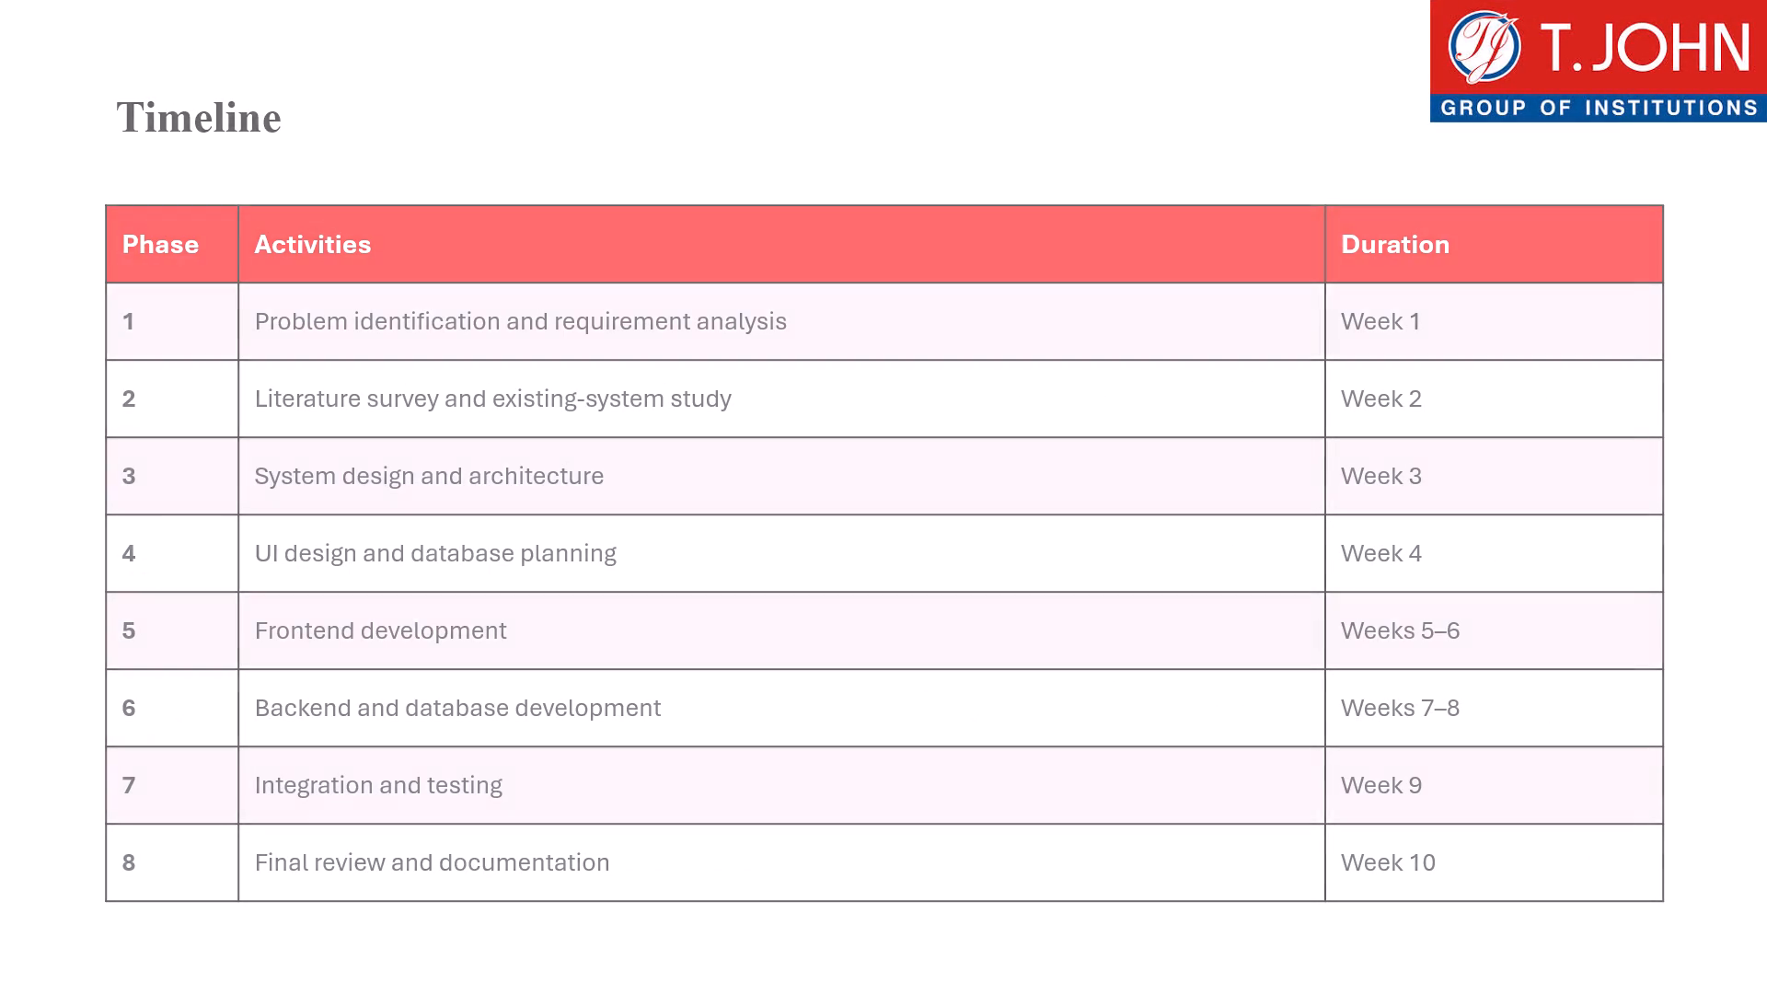
pyautogui.press('Right')
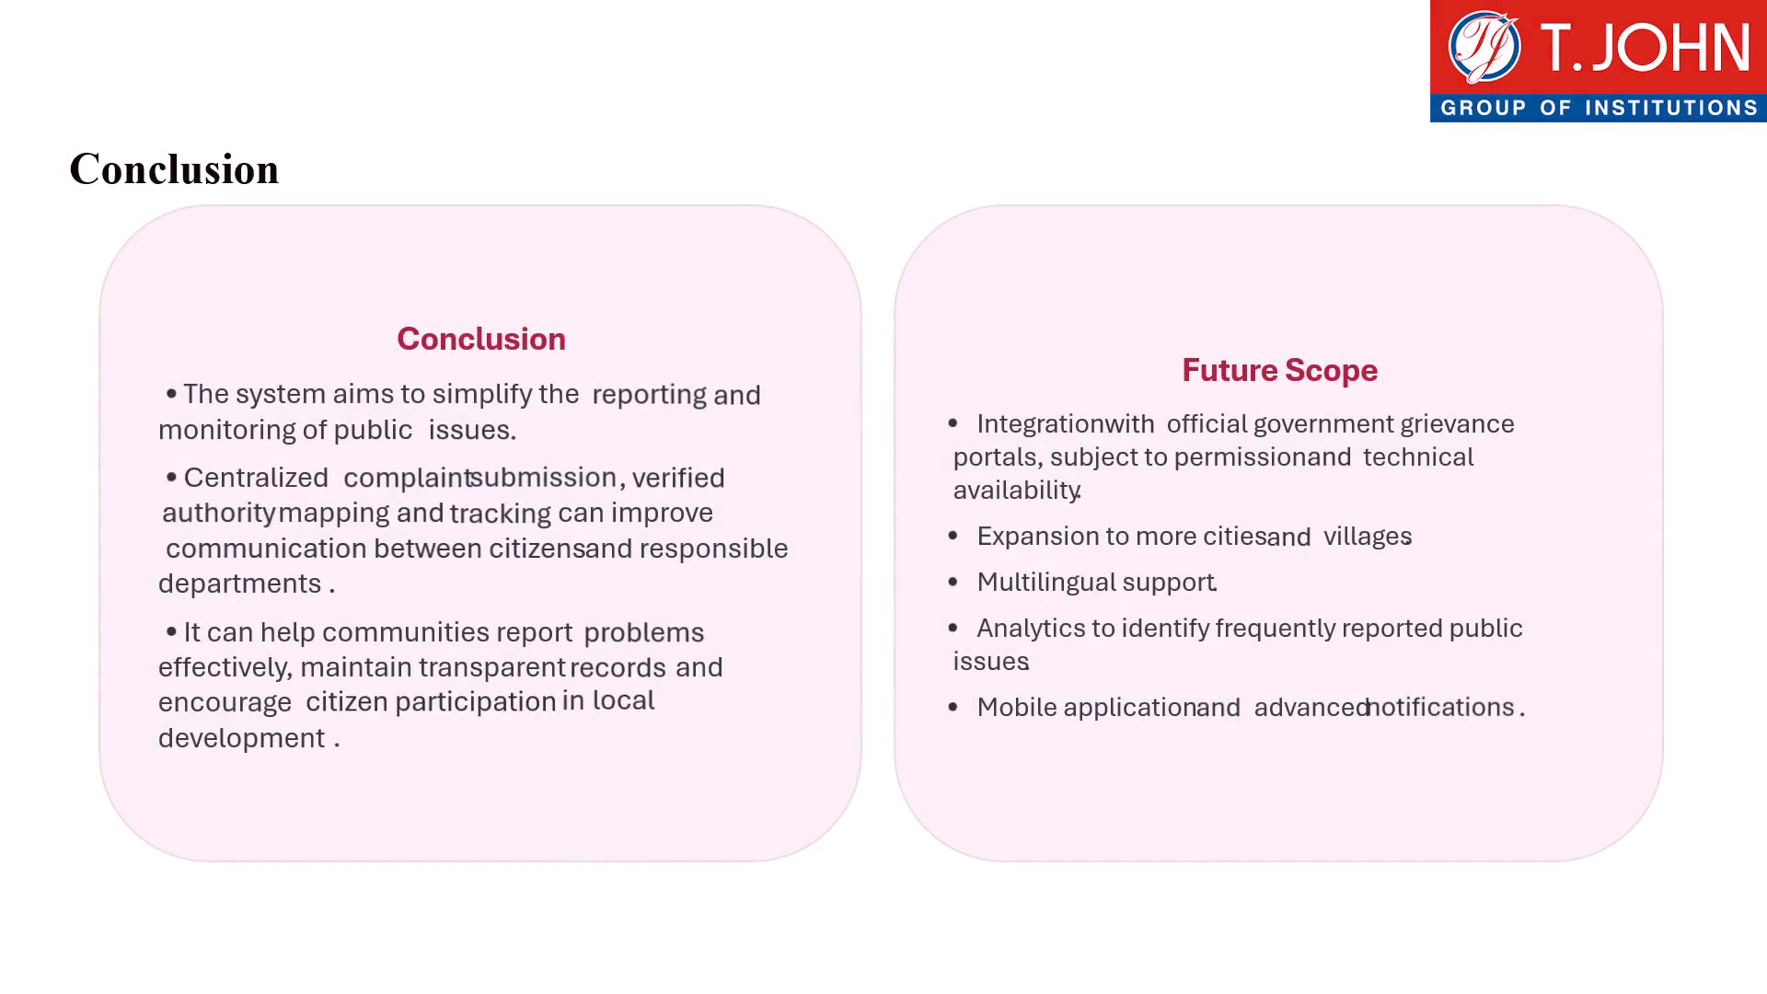
pyautogui.press('Right')
pyautogui.press('Escape')
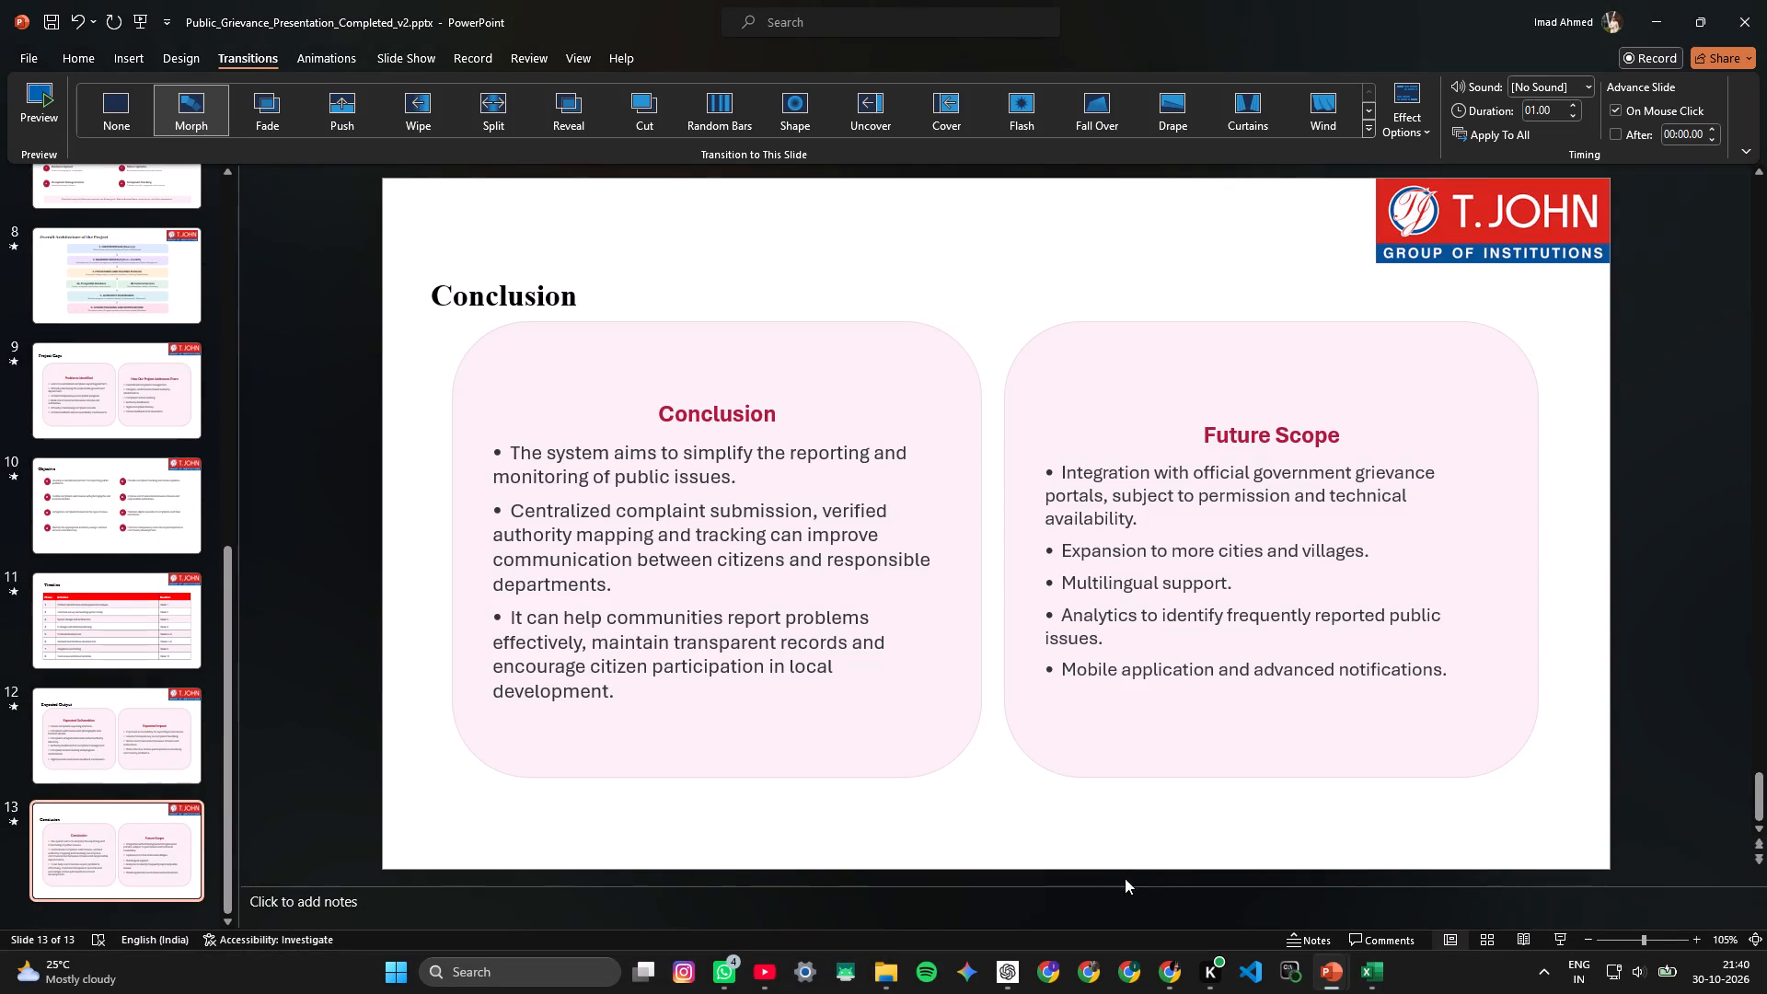
# Save the presentation.
pyautogui.hotkey('ctrl', 's')
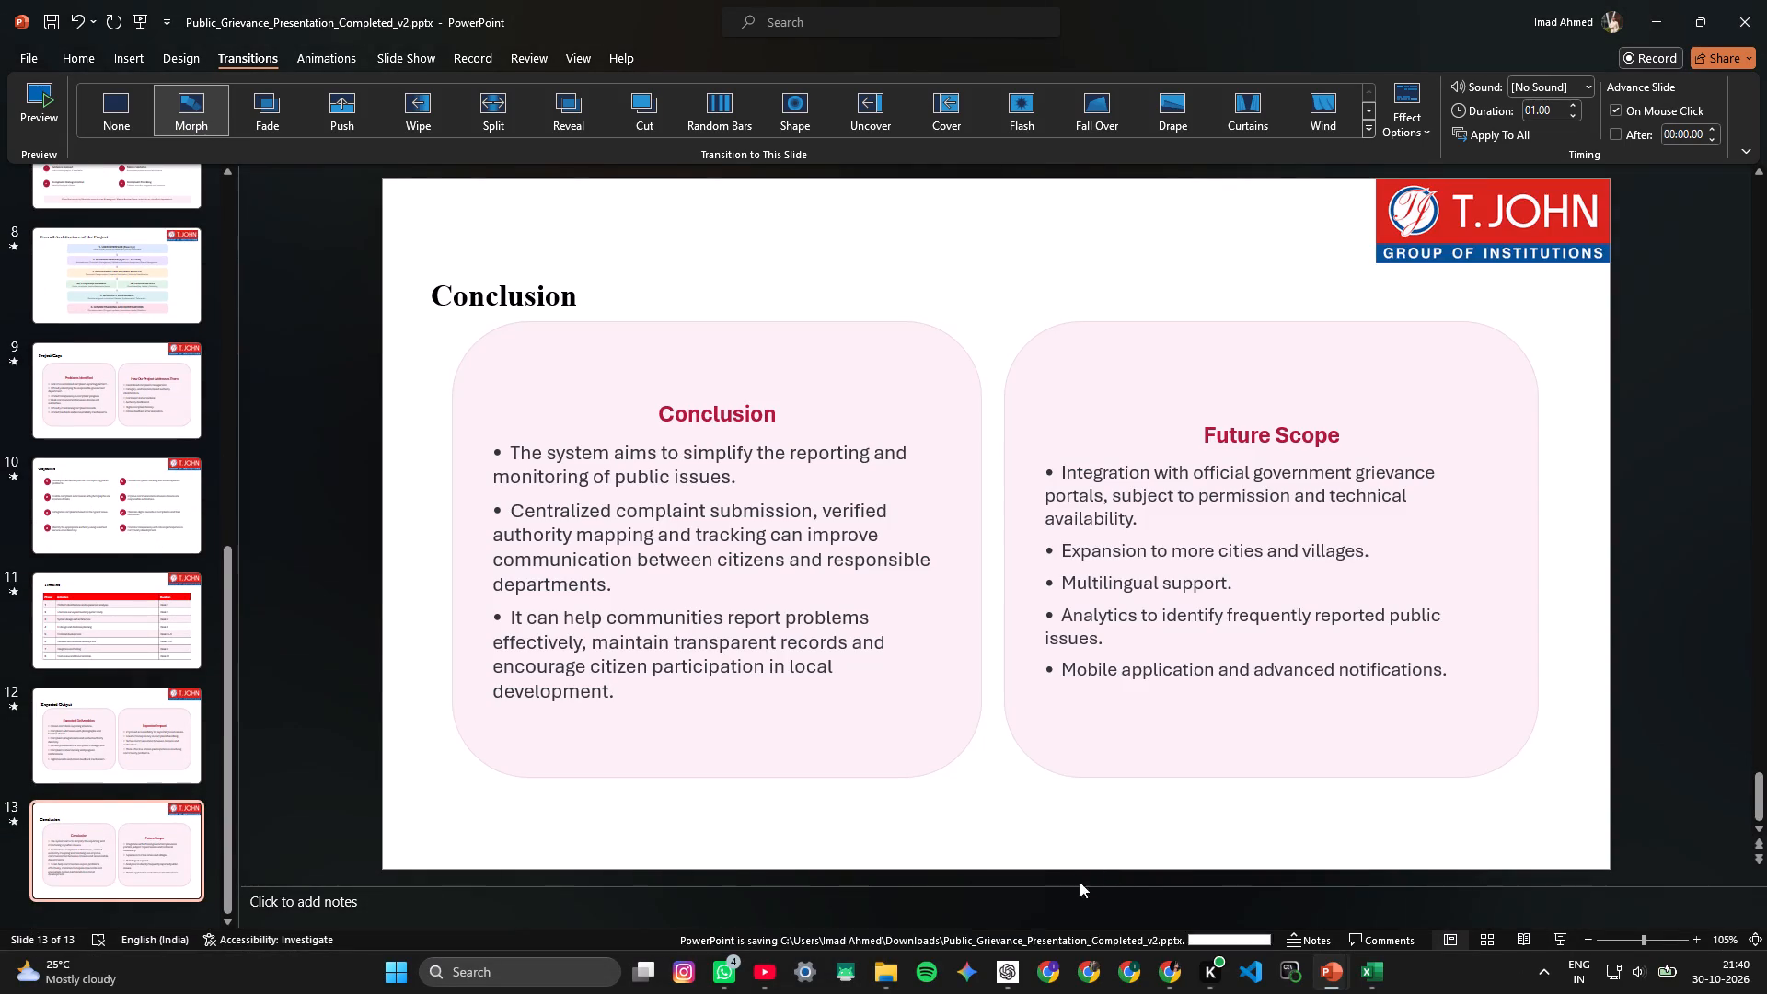
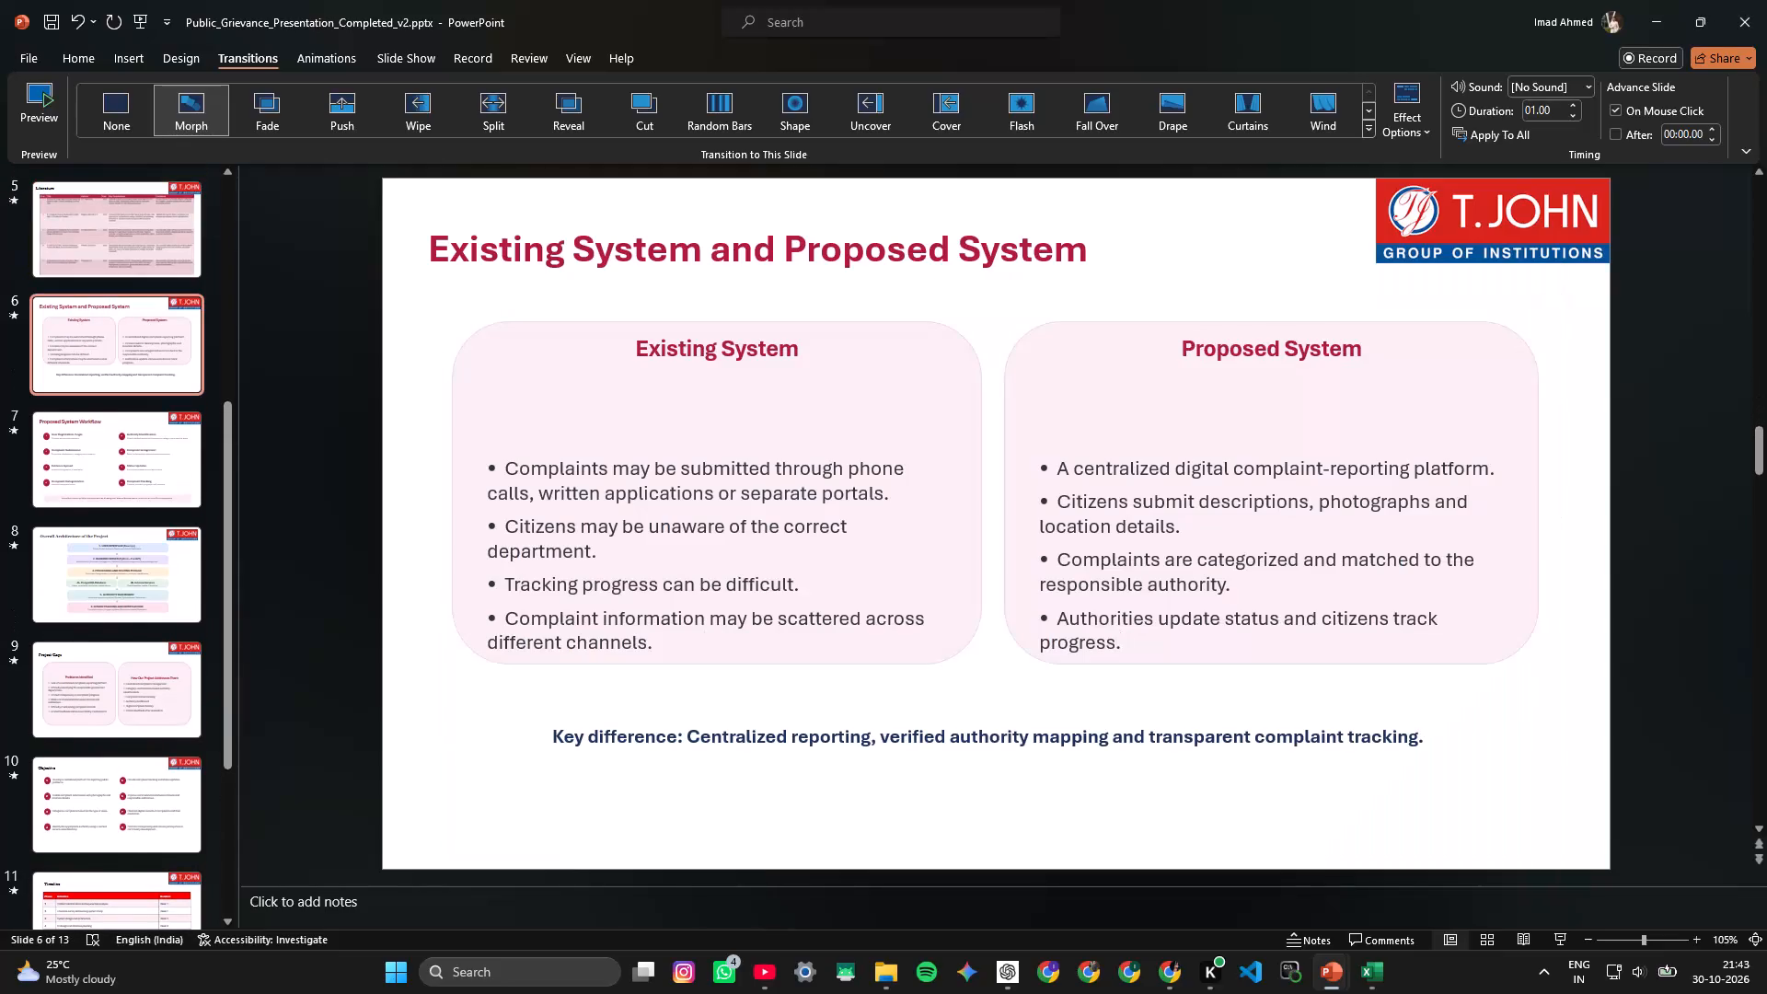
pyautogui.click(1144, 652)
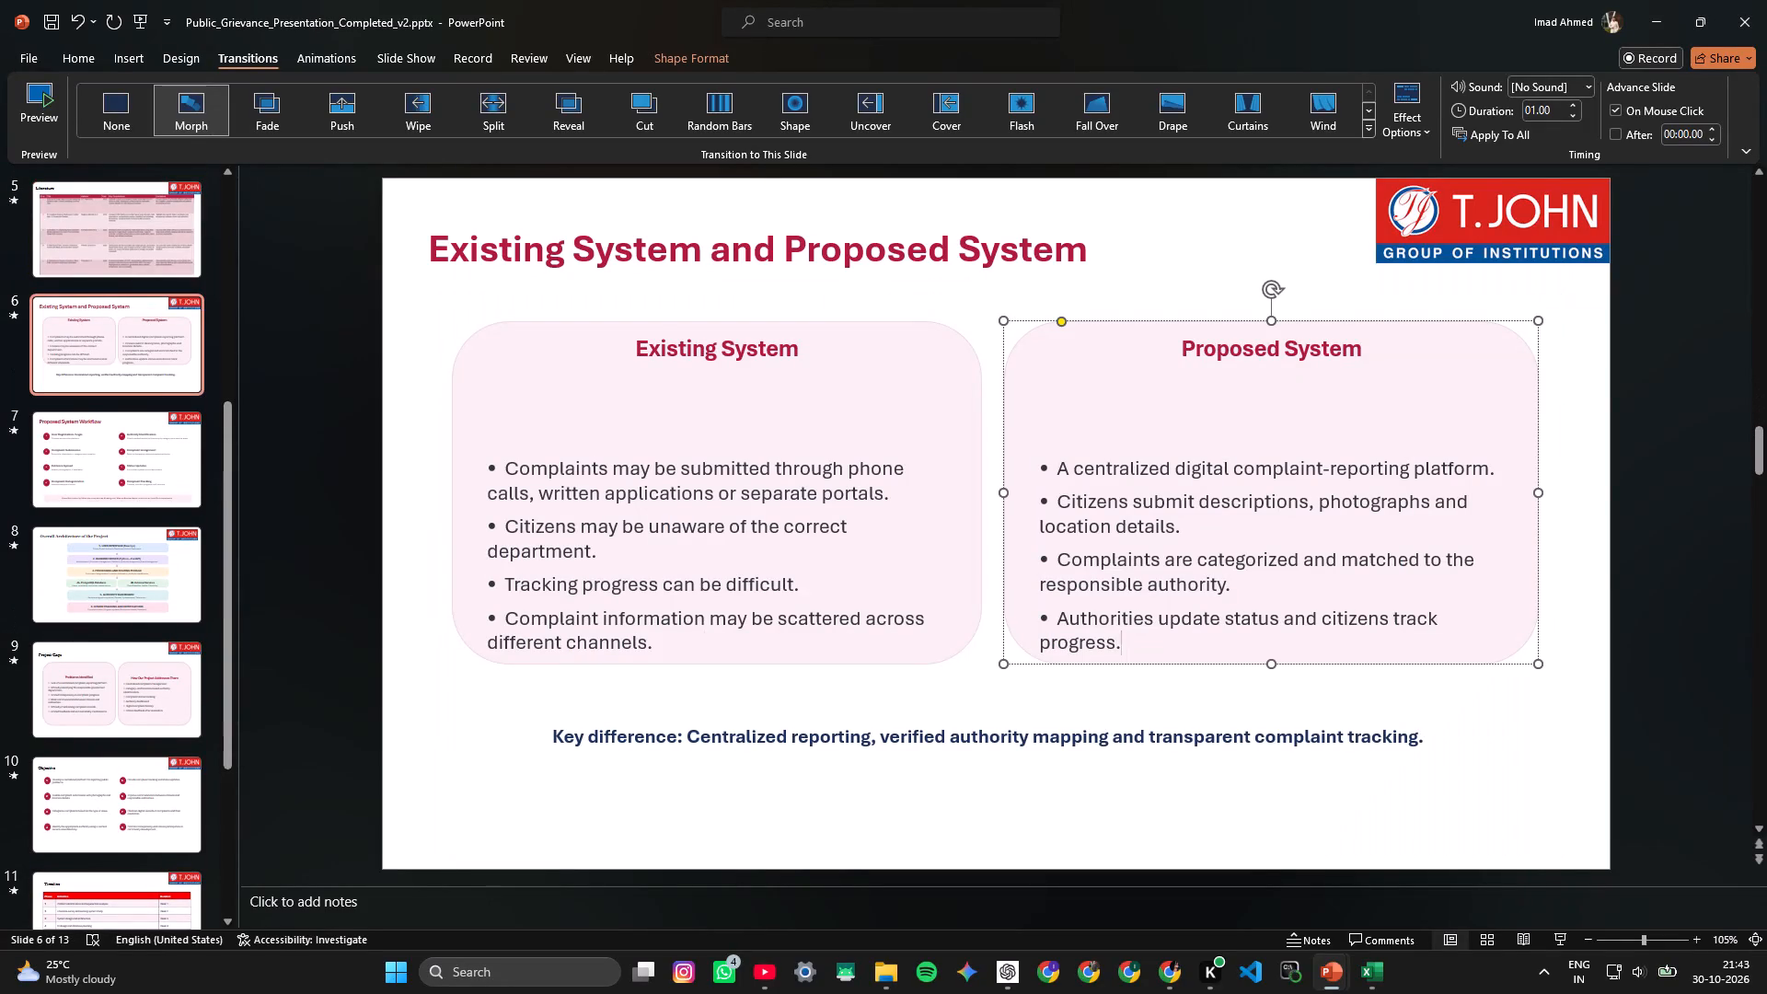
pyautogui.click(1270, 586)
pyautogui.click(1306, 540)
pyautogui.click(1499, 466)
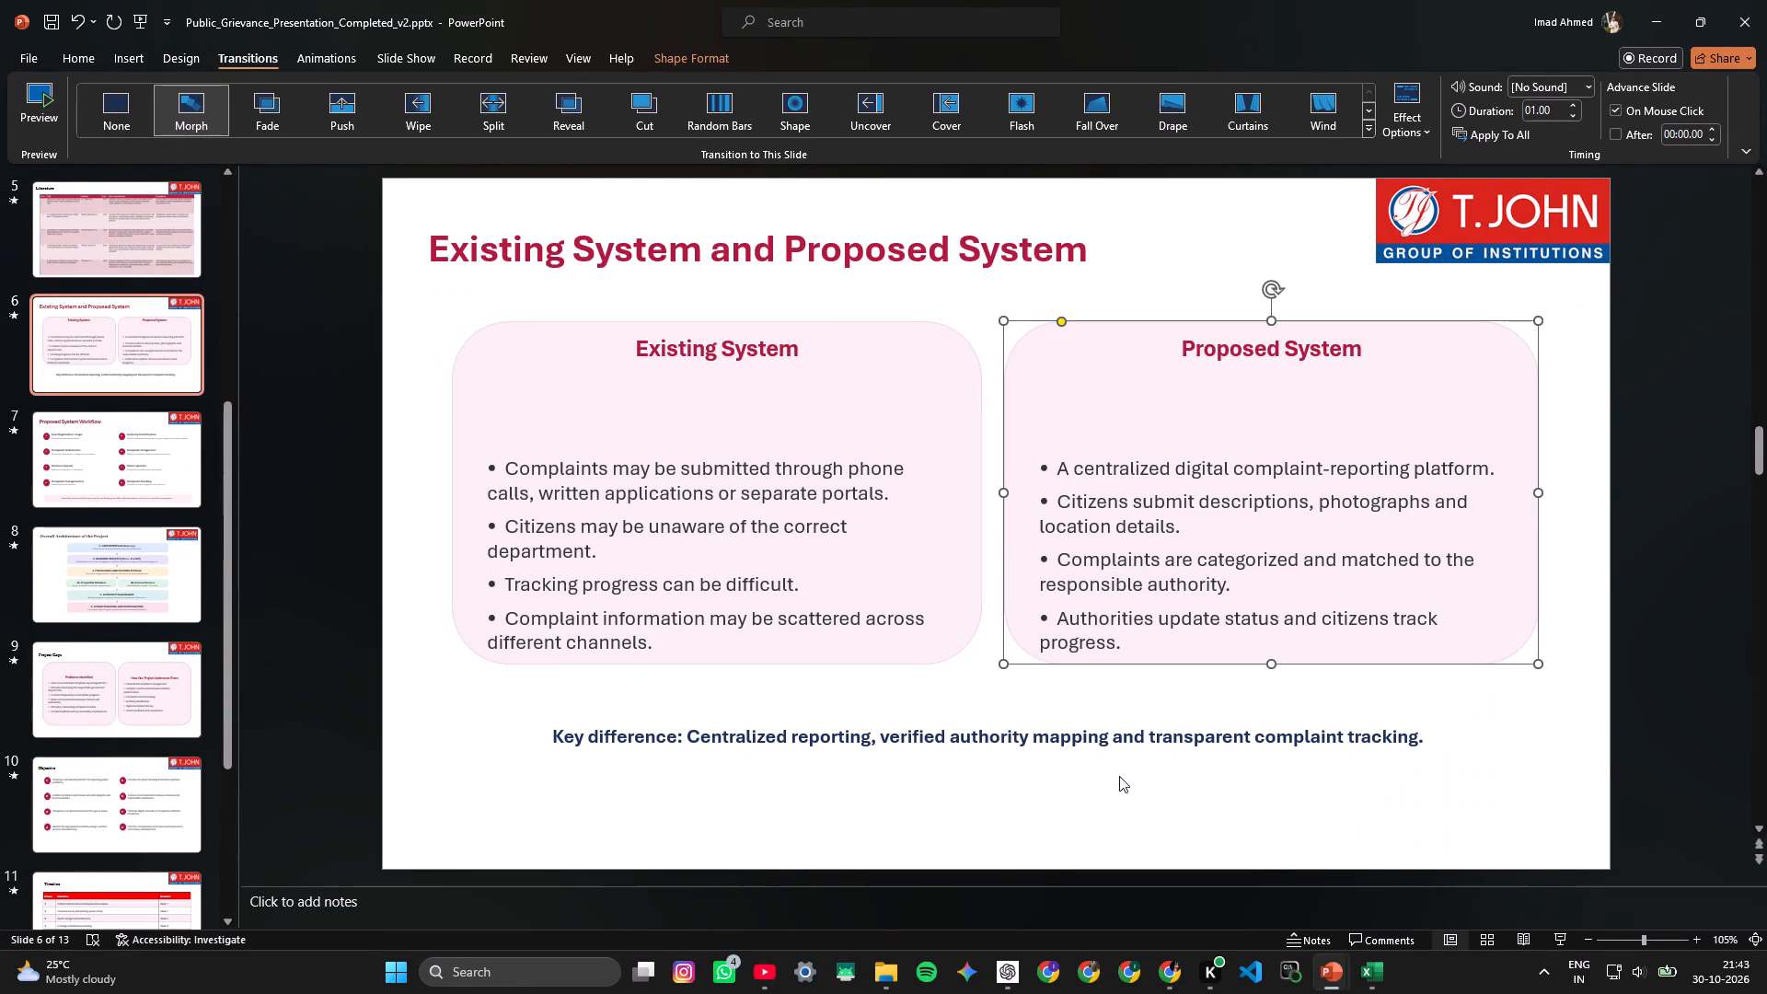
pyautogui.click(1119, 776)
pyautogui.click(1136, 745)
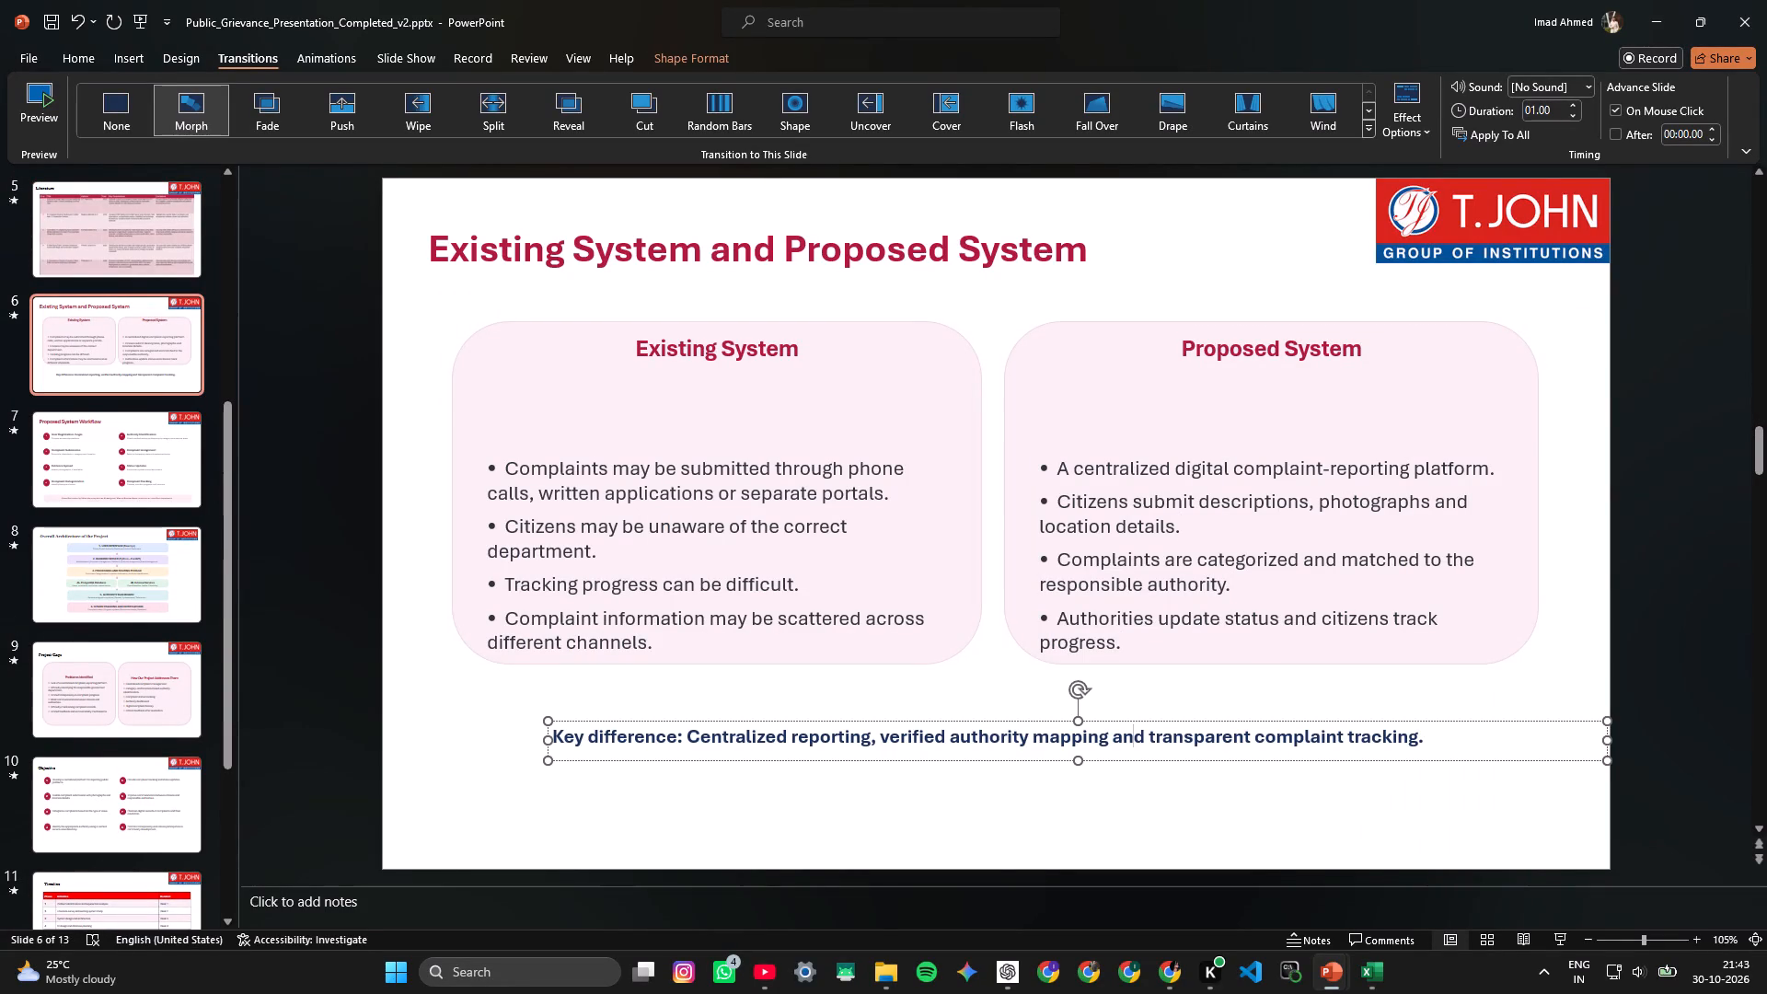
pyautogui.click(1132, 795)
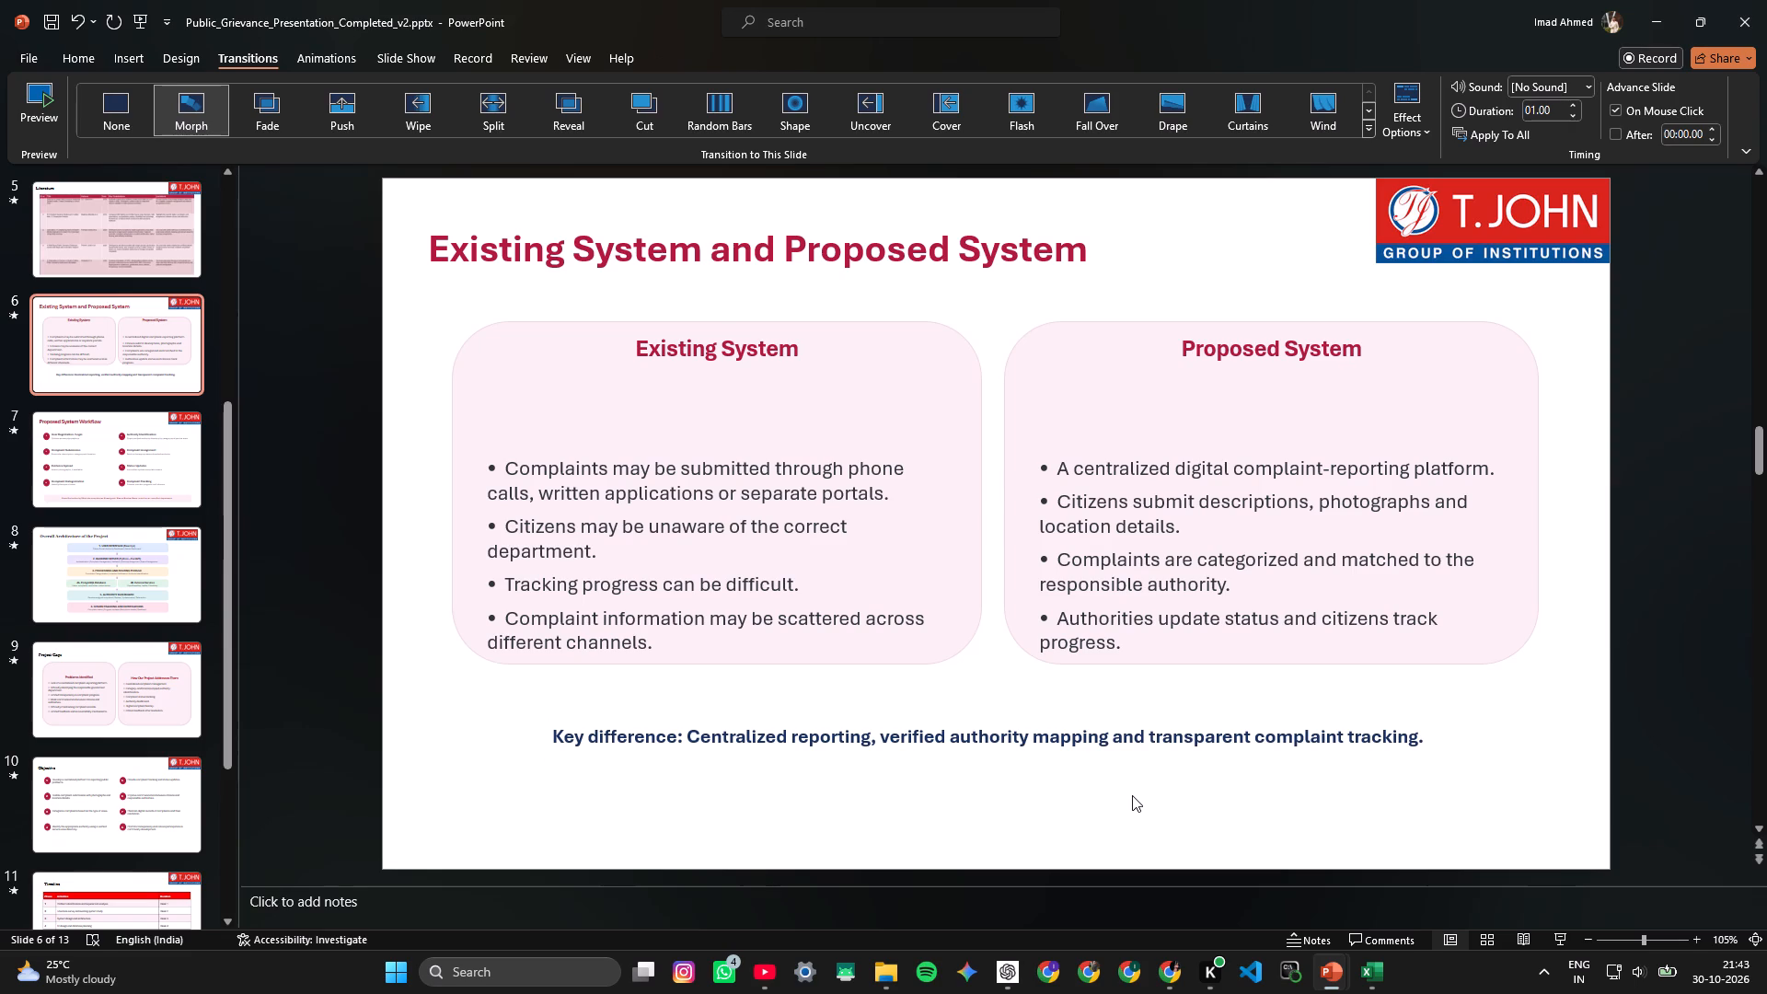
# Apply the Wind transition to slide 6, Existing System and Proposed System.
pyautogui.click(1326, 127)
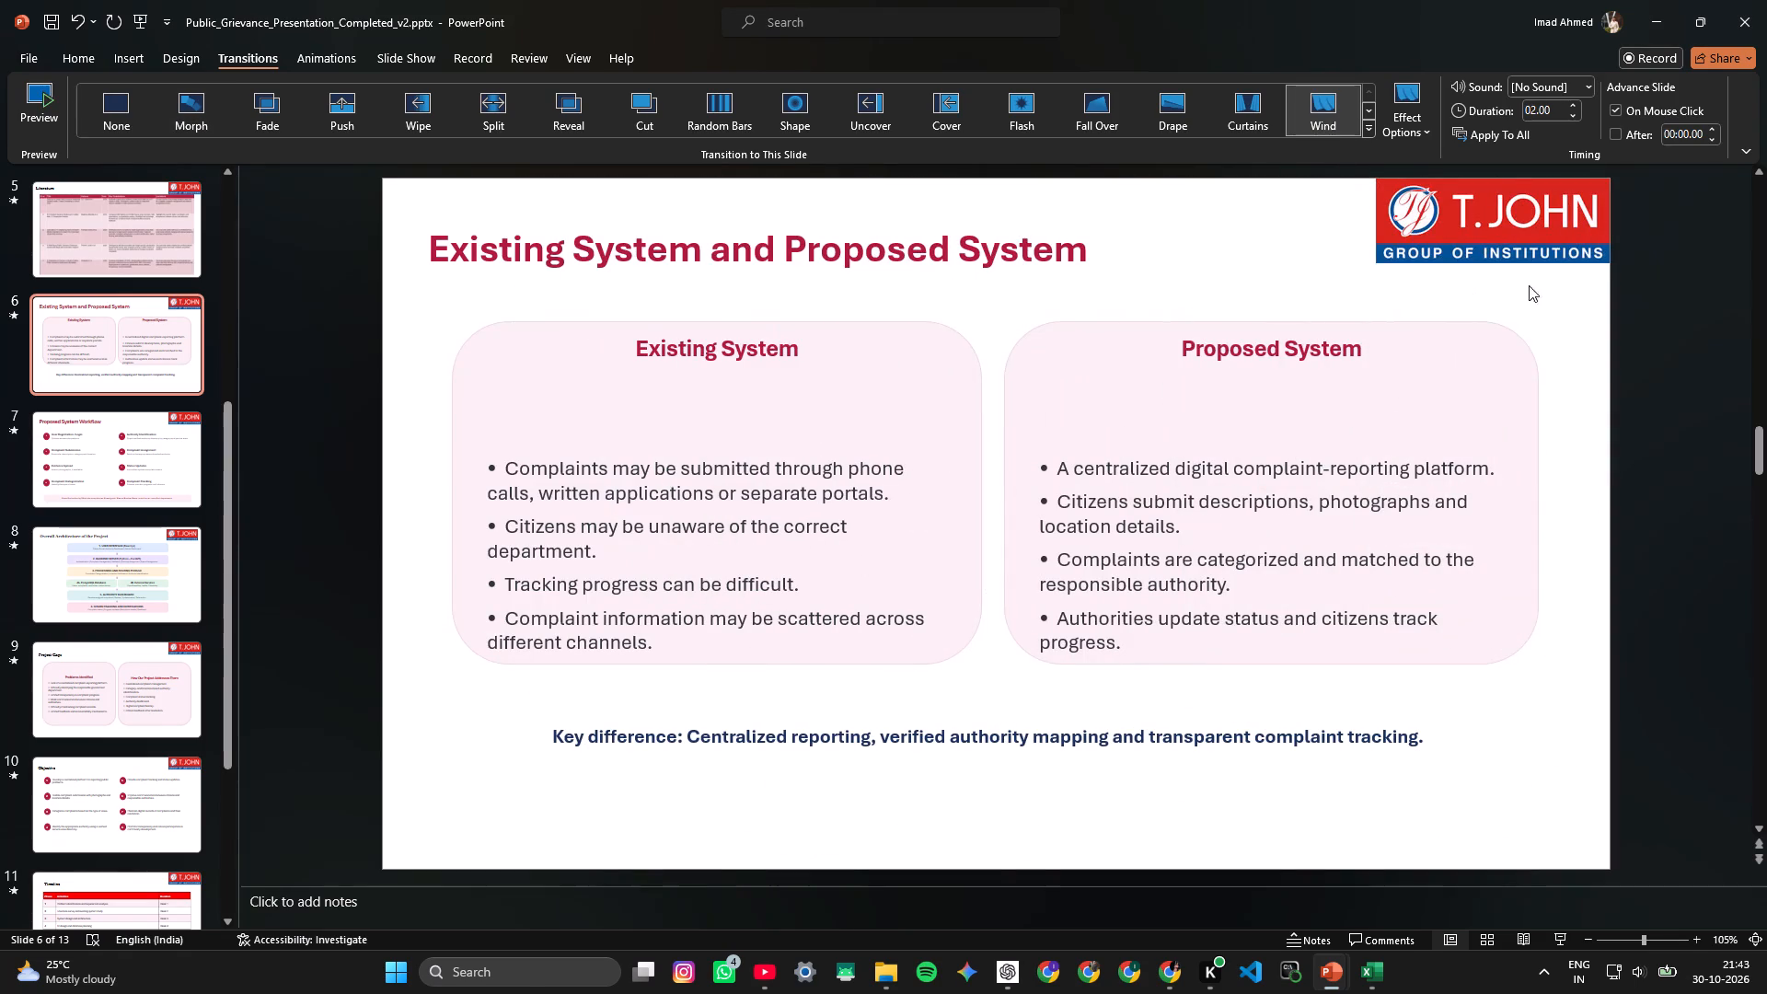
# Close the Public_Grievance_Presentation_Completed_v2 presentation without saving the latest changes.
pyautogui.click(1734, 0)
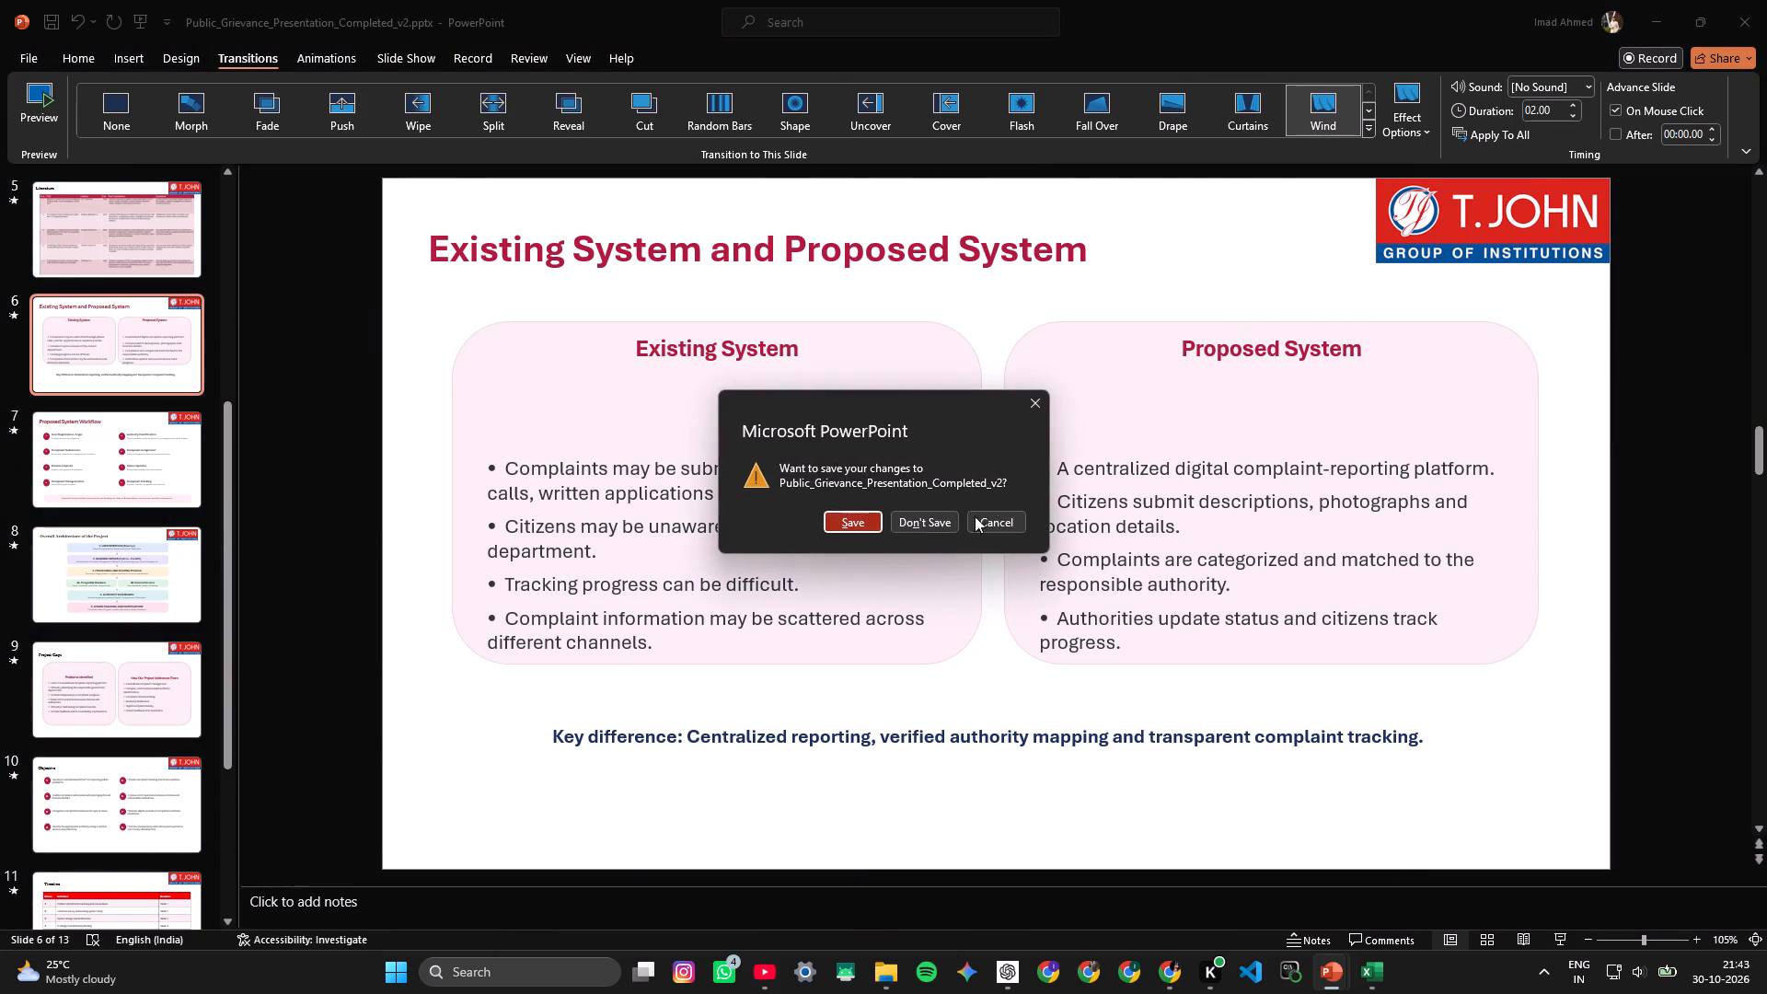
pyautogui.click(947, 525)
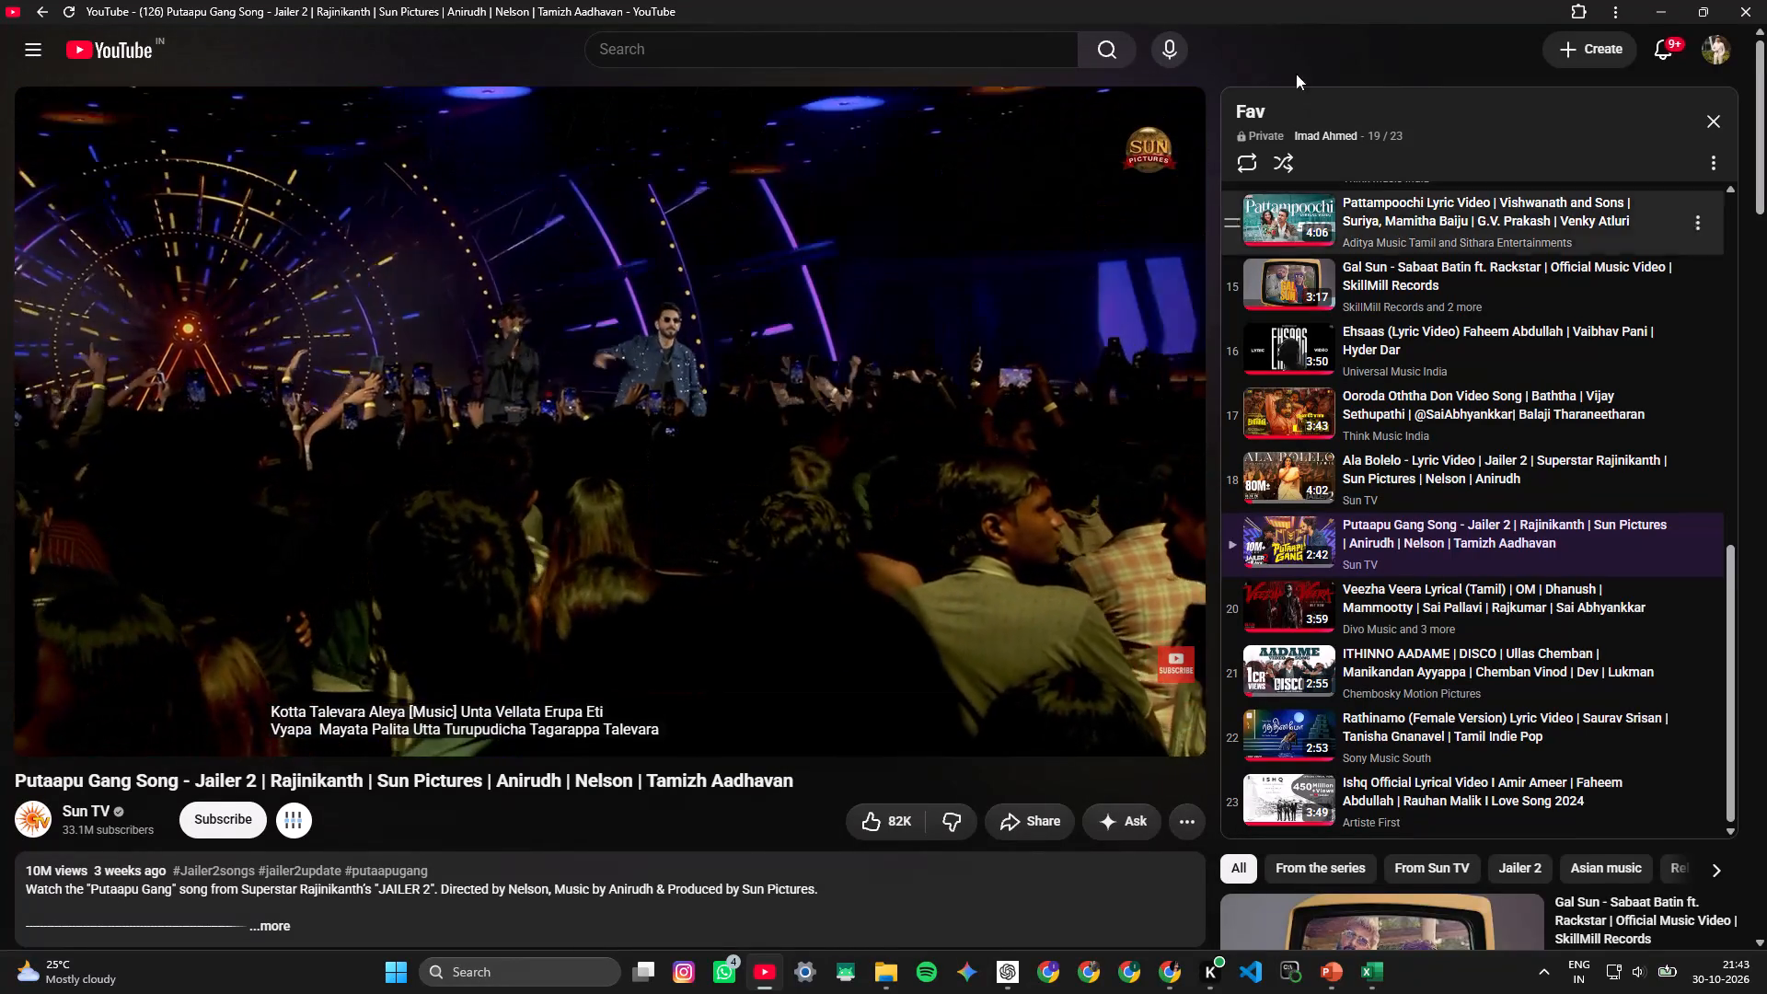
# Show the desktop, hiding the open YouTube window.
pyautogui.click(1766, 993)
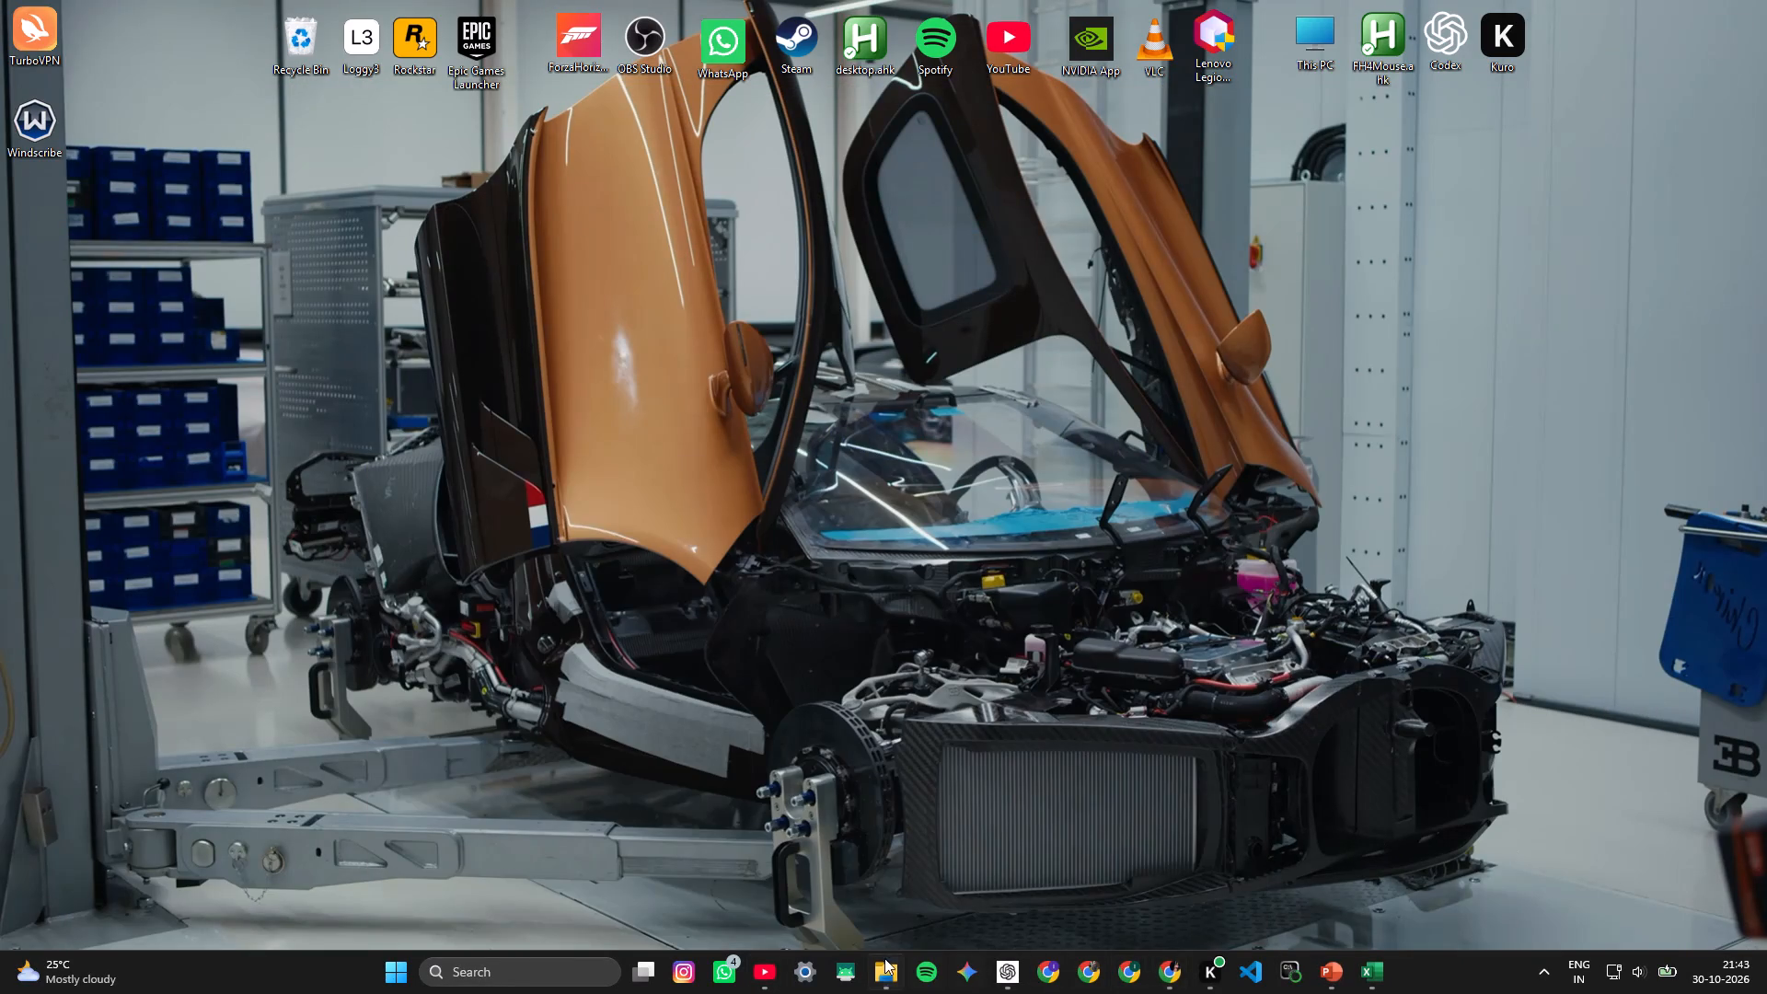